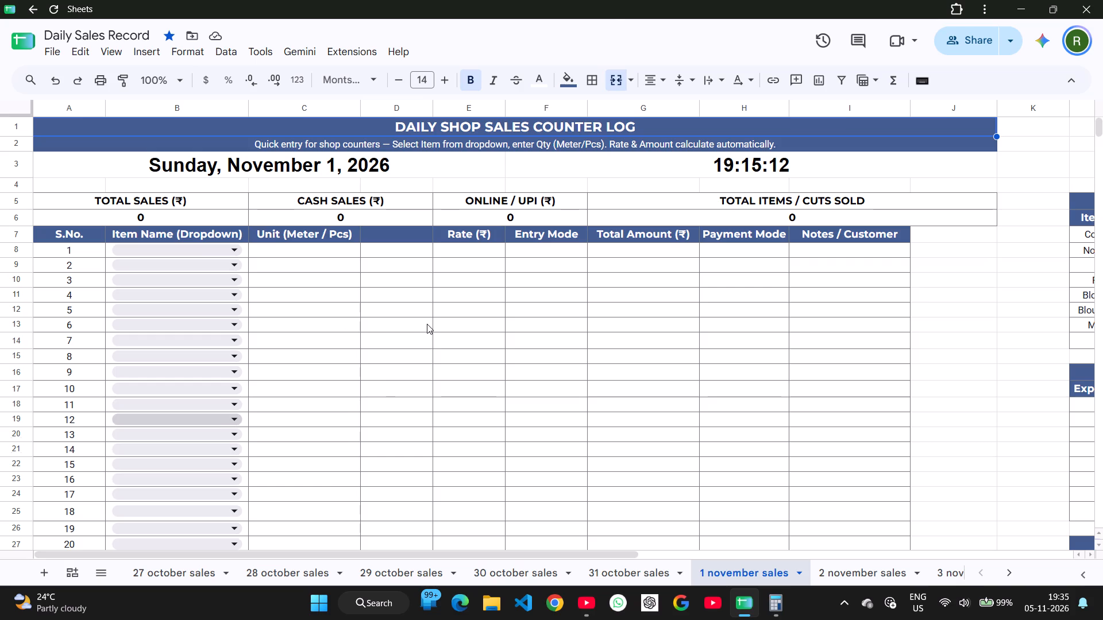
# On the 1 november sales sheet, log sale 1 as Petticoat with entry mode Direct Rupees and a value of 225.
pyautogui.click(617, 563)
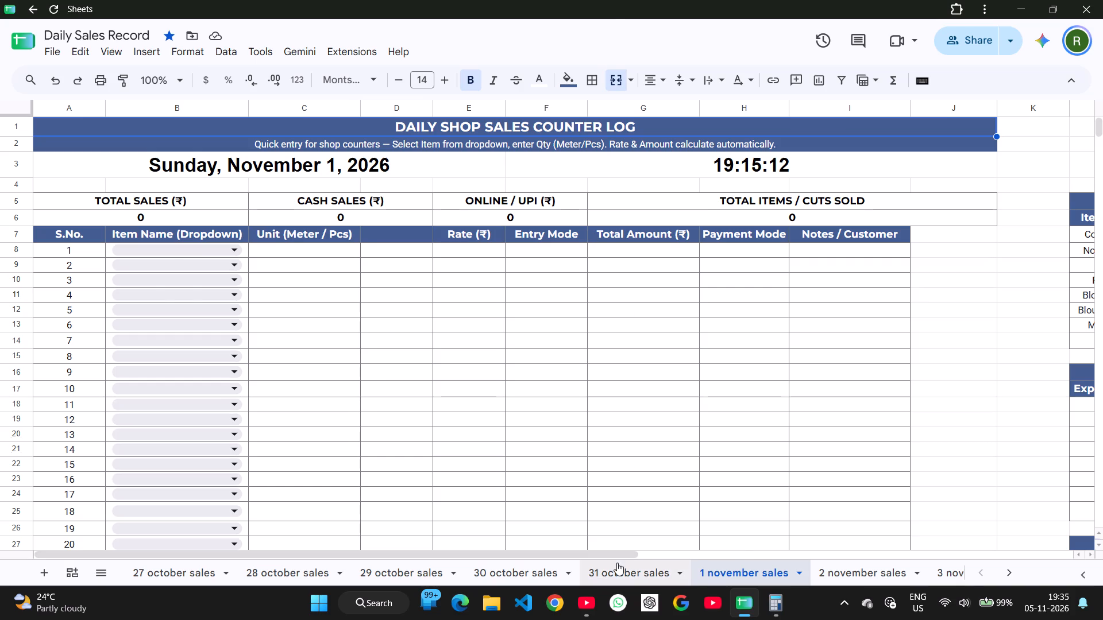
pyautogui.click(710, 564)
pyautogui.click(182, 253)
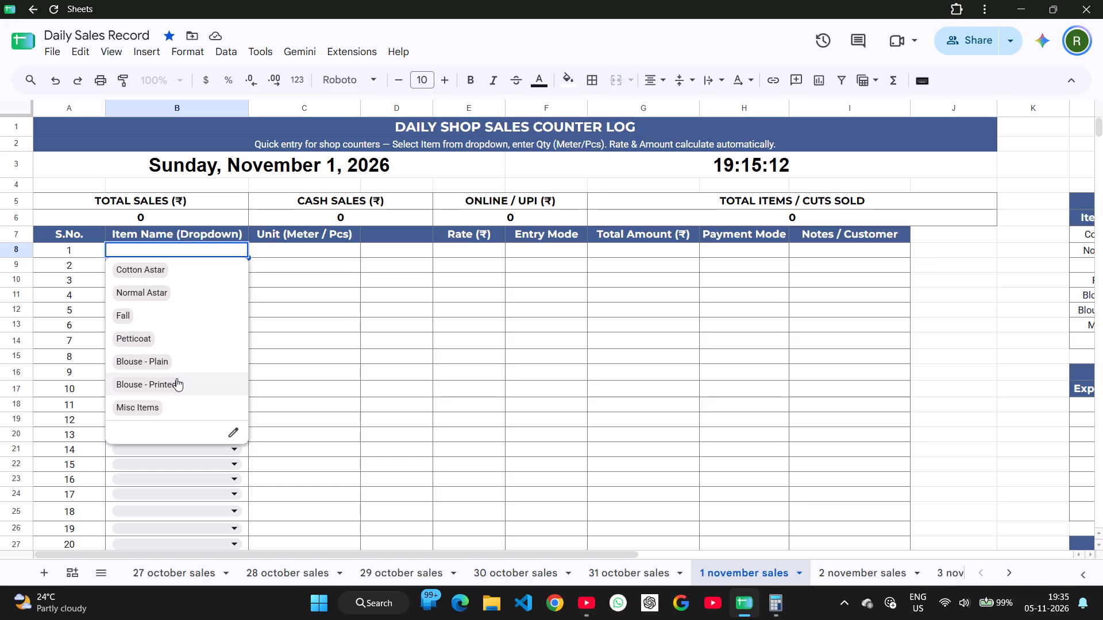
pyautogui.click(171, 339)
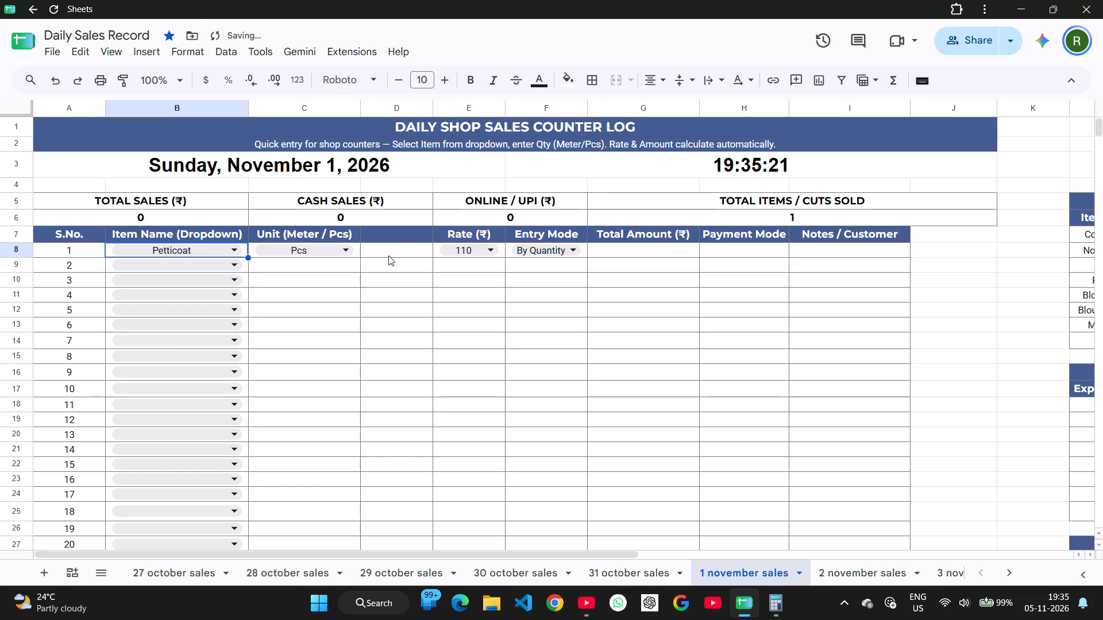
pyautogui.click(566, 256)
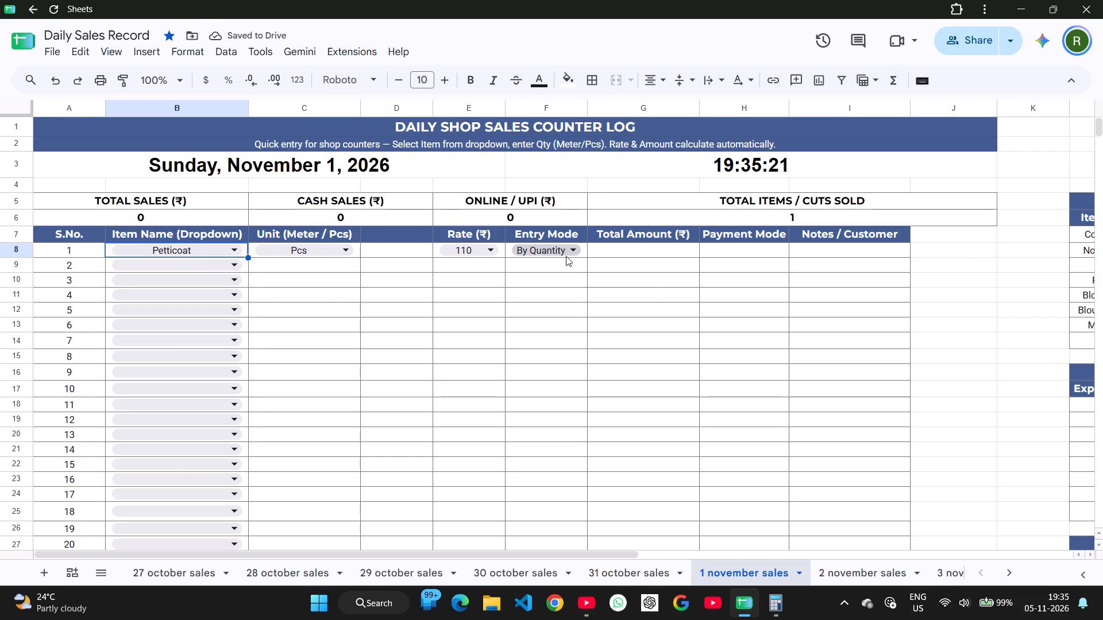
pyautogui.click(566, 288)
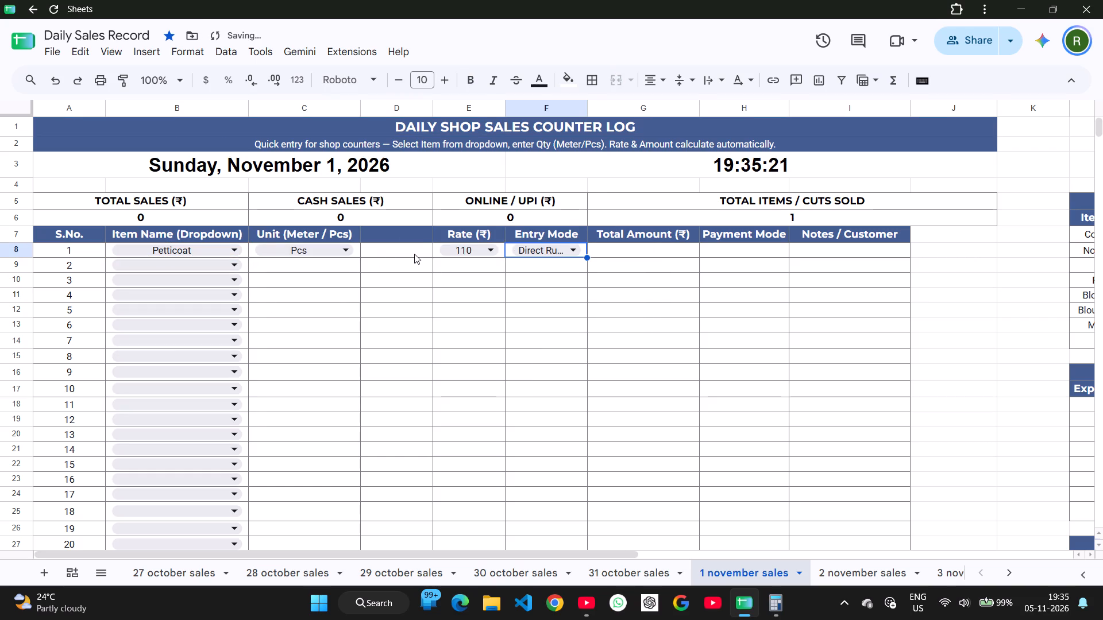
pyautogui.click(414, 253)
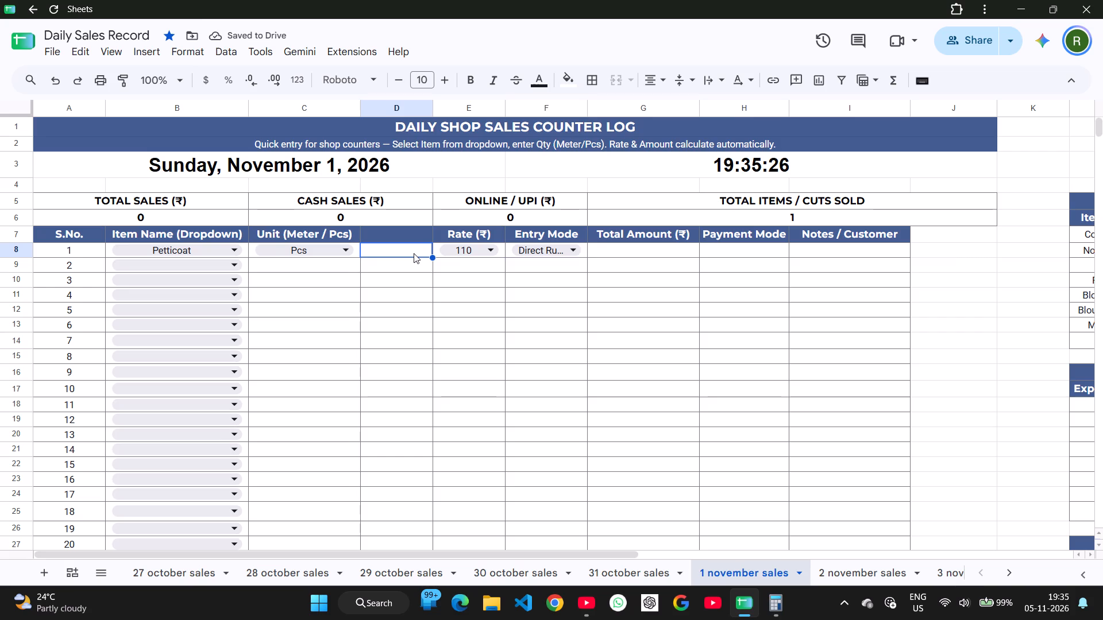
pyautogui.write('225')
pyautogui.press('Return')
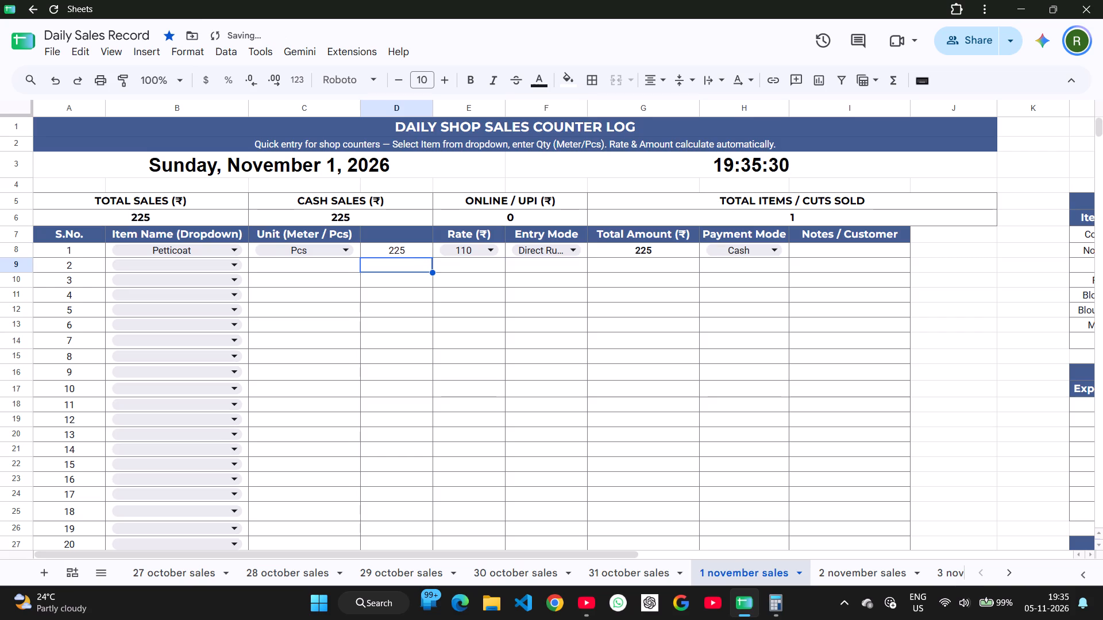
# Log sale 2 as Blouse - Printed with quantity 1 and a rate of 120.
pyautogui.click(213, 268)
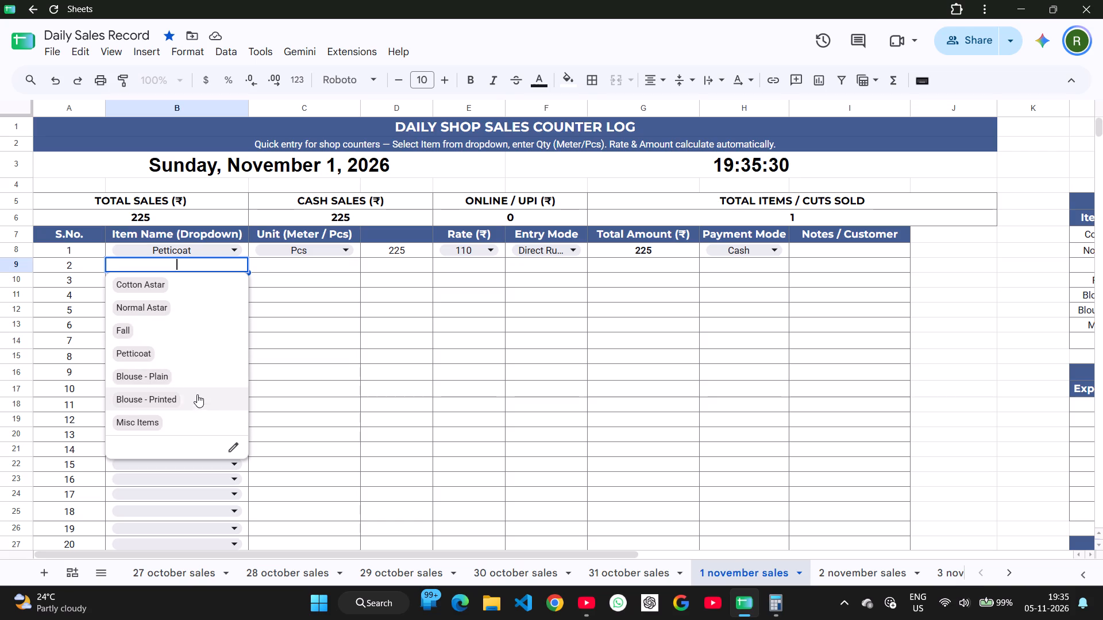
pyautogui.click(196, 406)
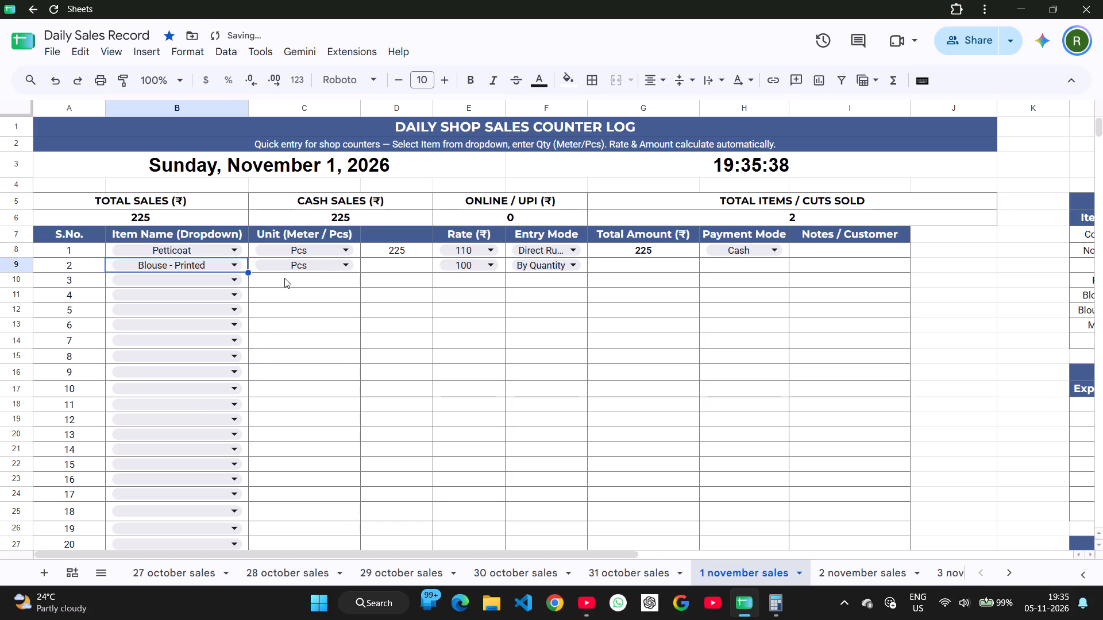
pyautogui.click(414, 268)
pyautogui.press('1')
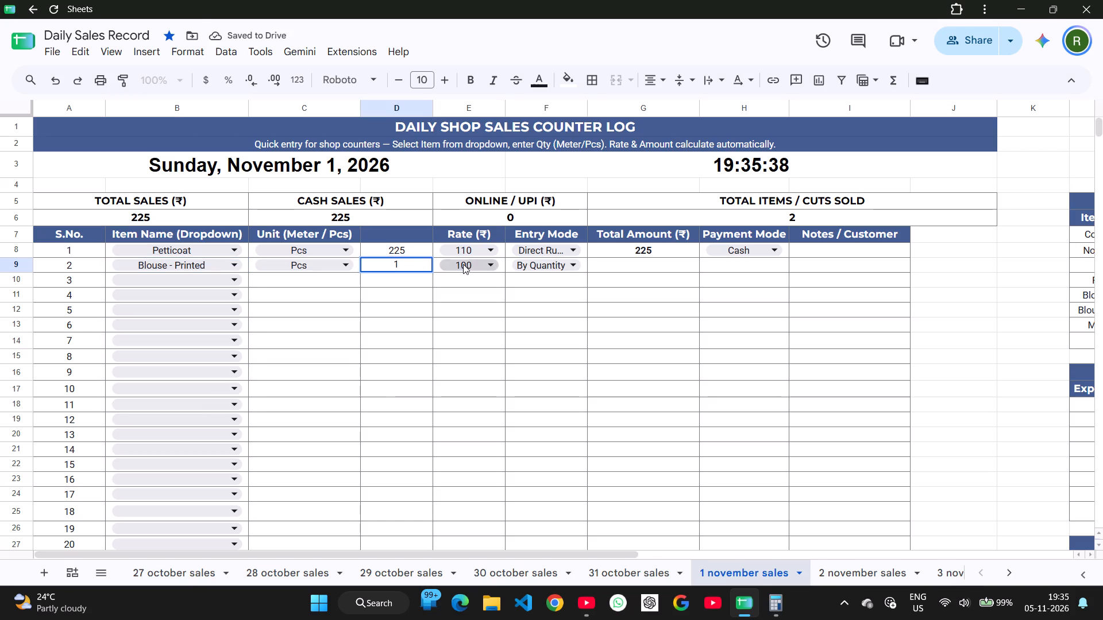
pyautogui.click(463, 264)
pyautogui.hotkey('ctrl', 'a')
pyautogui.write('120')
pyautogui.press('Return')
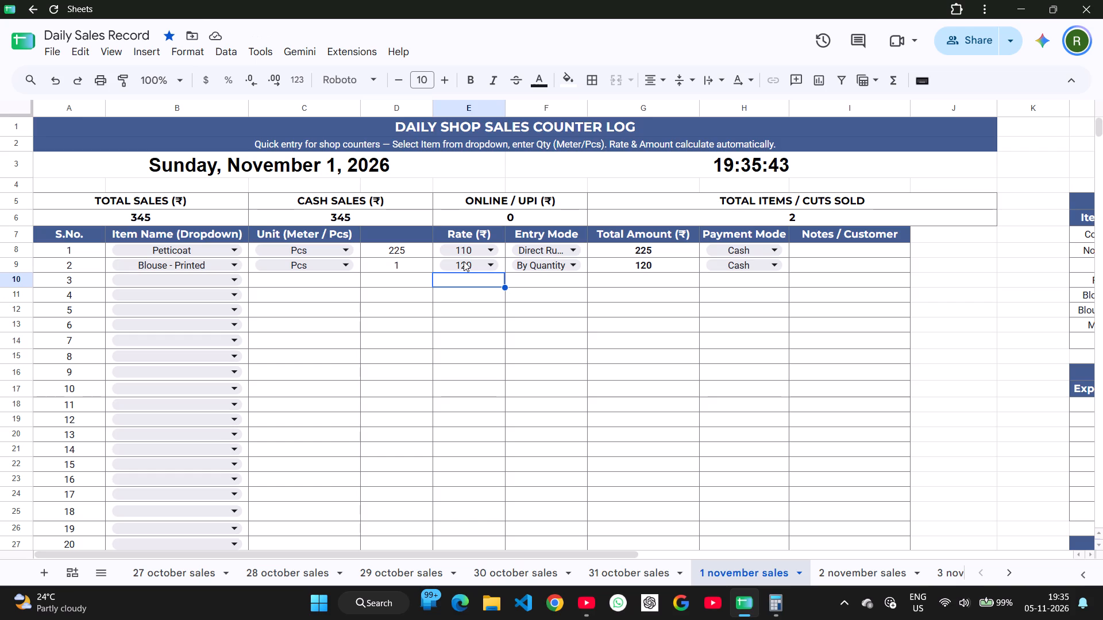
# Log sale 3 as Cotton Astar and sale 4 as Normal Astar, with a quantity of 2 meters each.
pyautogui.click(222, 285)
pyautogui.click(208, 298)
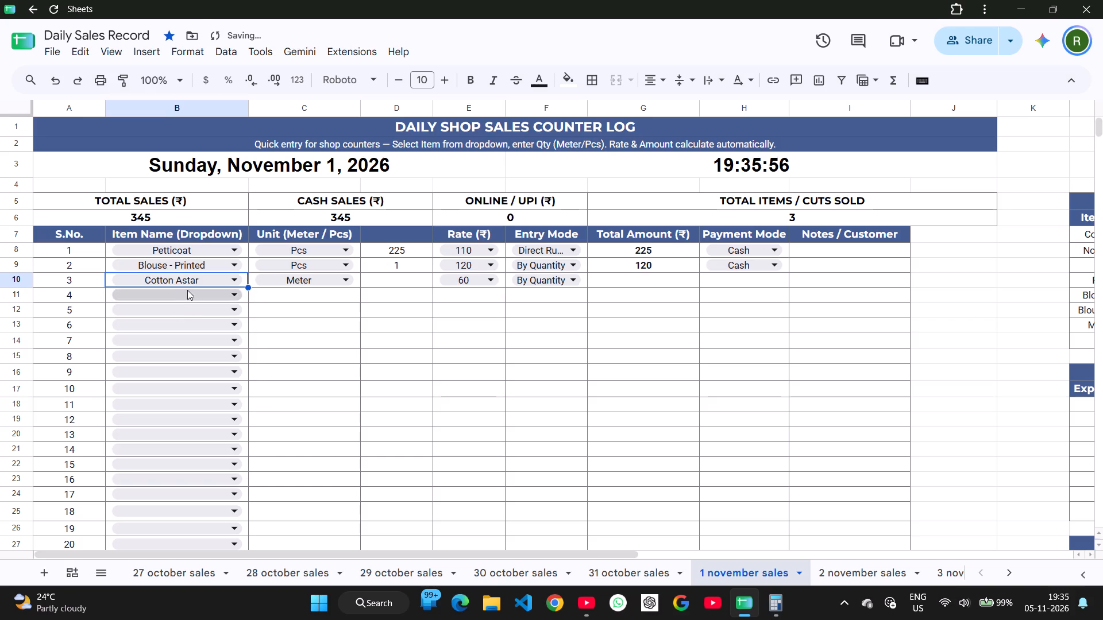
pyautogui.click(188, 289)
pyautogui.click(178, 327)
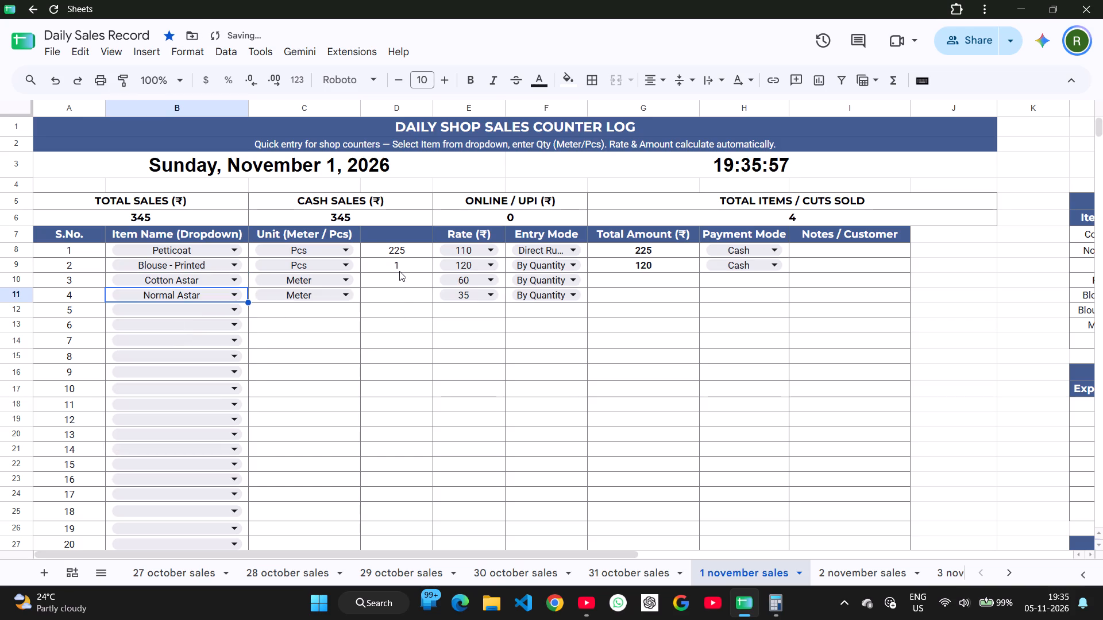
pyautogui.click(395, 277)
pyautogui.press('2')
pyautogui.click(395, 296)
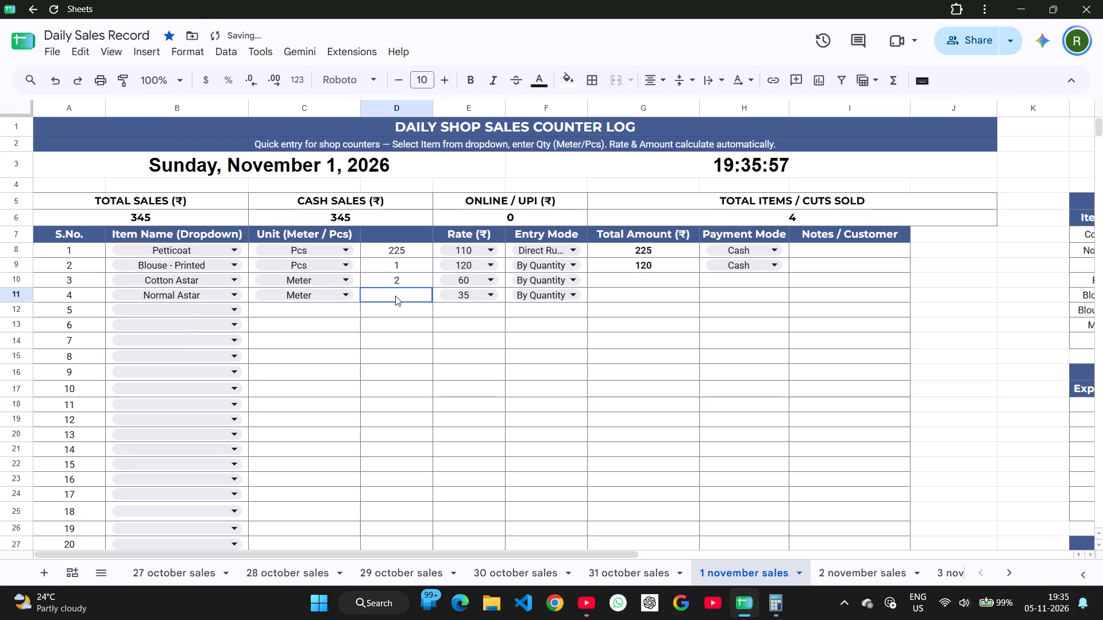
pyautogui.press('2')
pyautogui.press('Down')
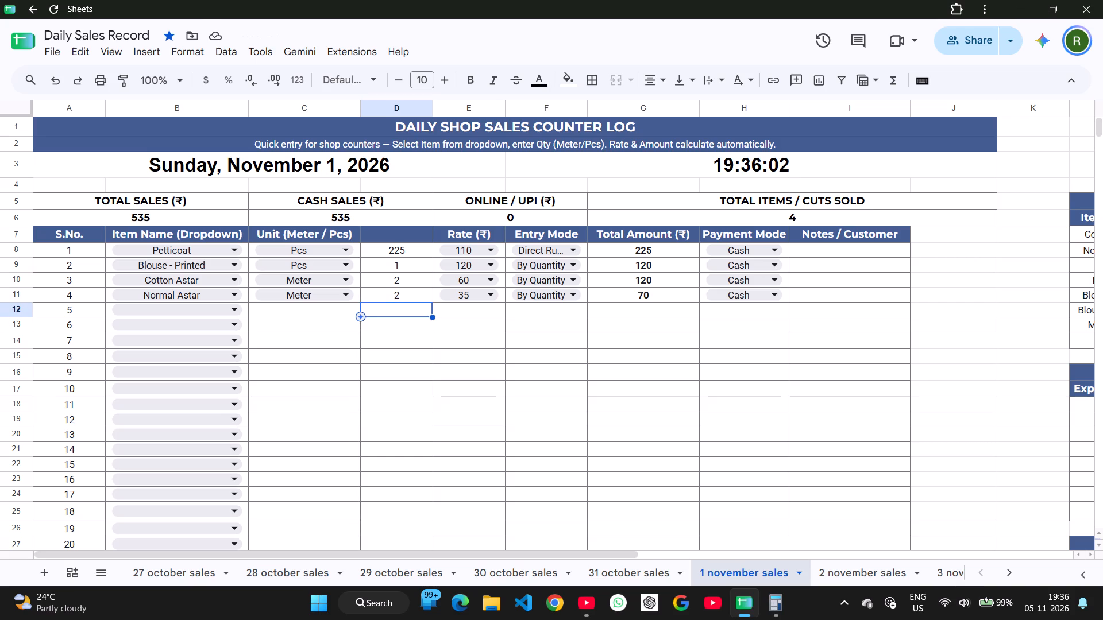
# Choose Normal Astar as the item for sale 5.
pyautogui.click(202, 311)
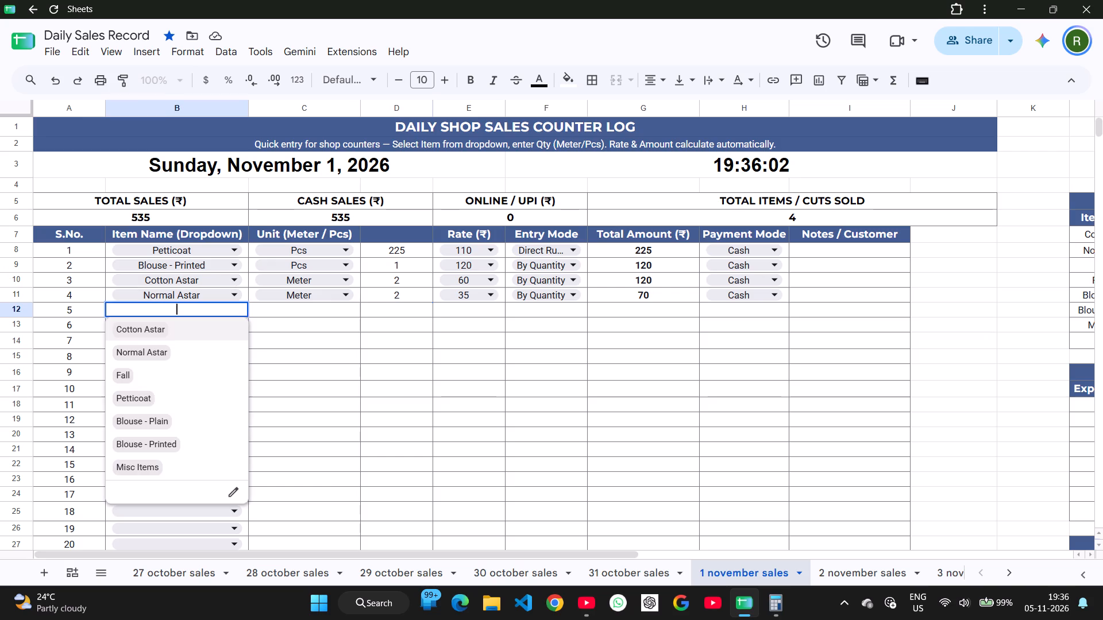
pyautogui.click(385, 292)
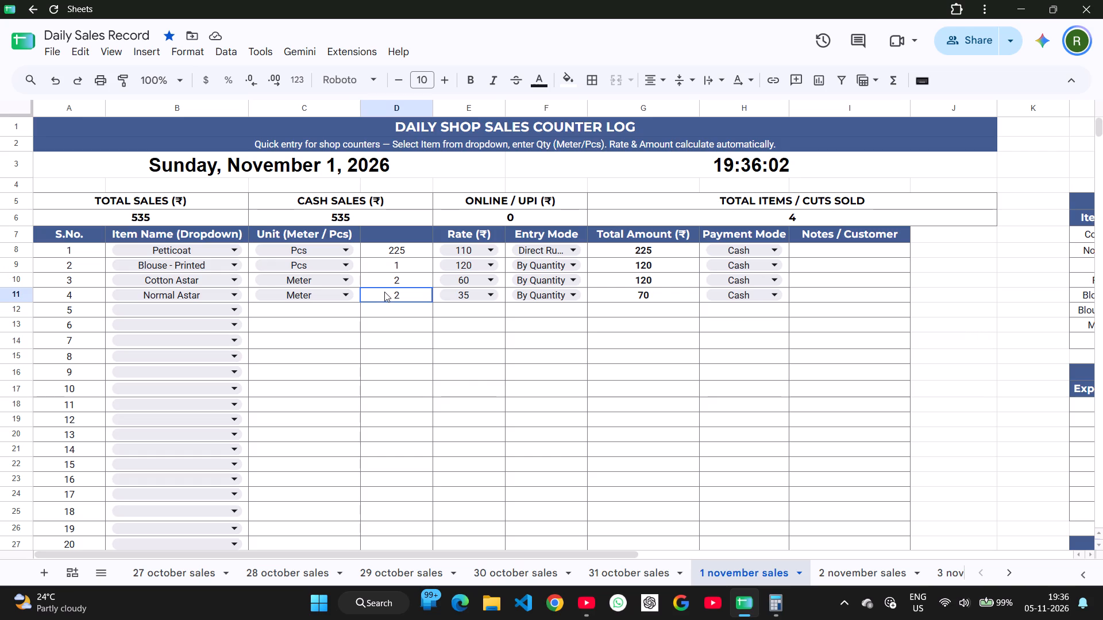
pyautogui.click(204, 313)
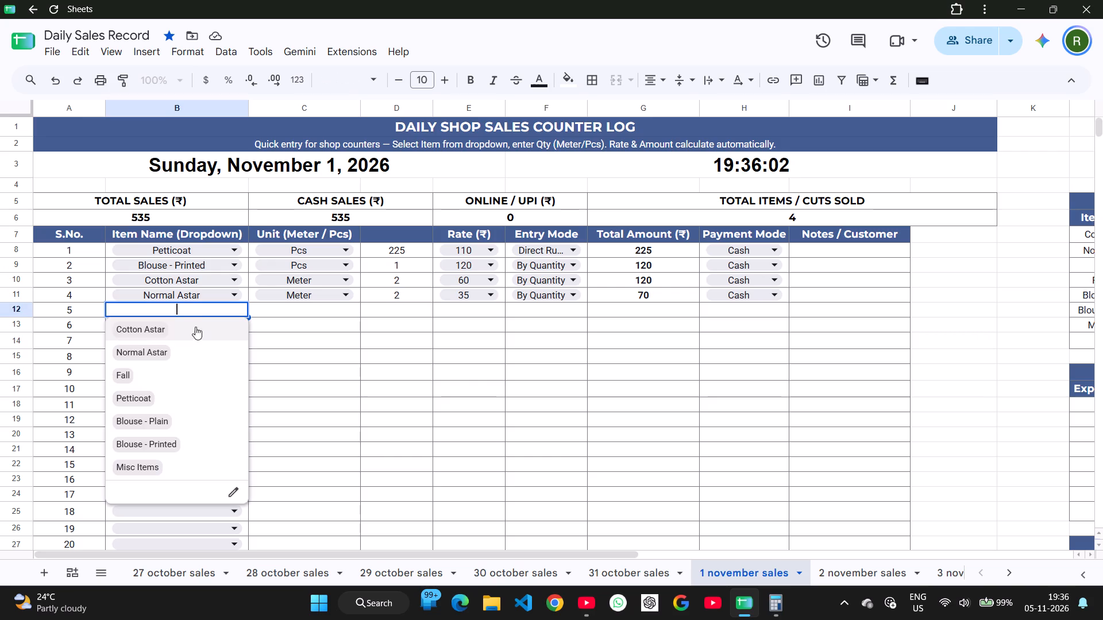
pyautogui.click(191, 343)
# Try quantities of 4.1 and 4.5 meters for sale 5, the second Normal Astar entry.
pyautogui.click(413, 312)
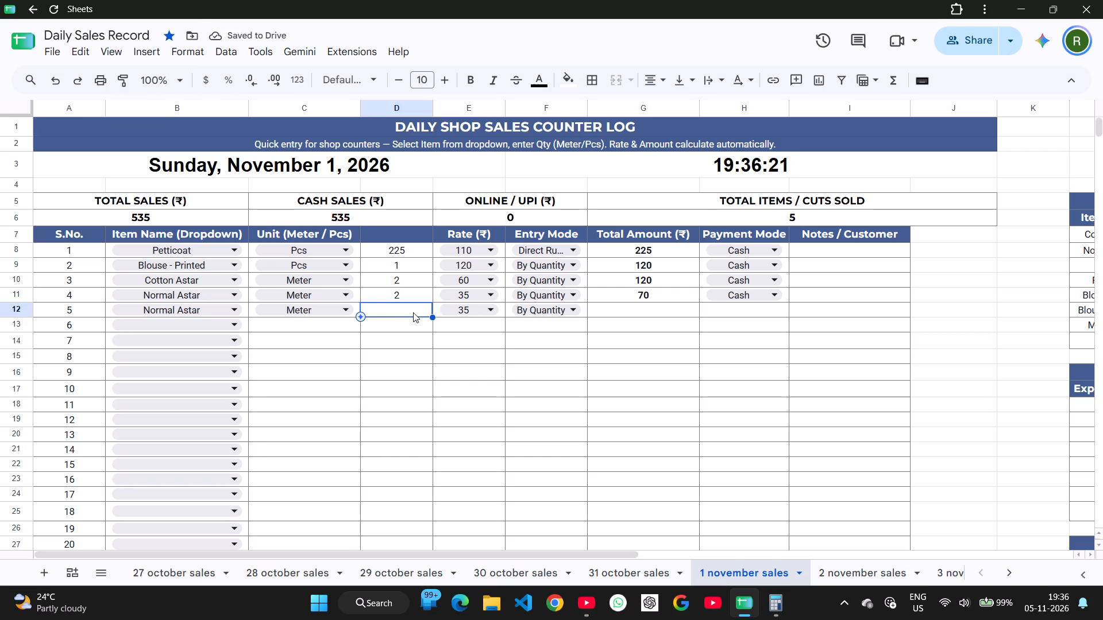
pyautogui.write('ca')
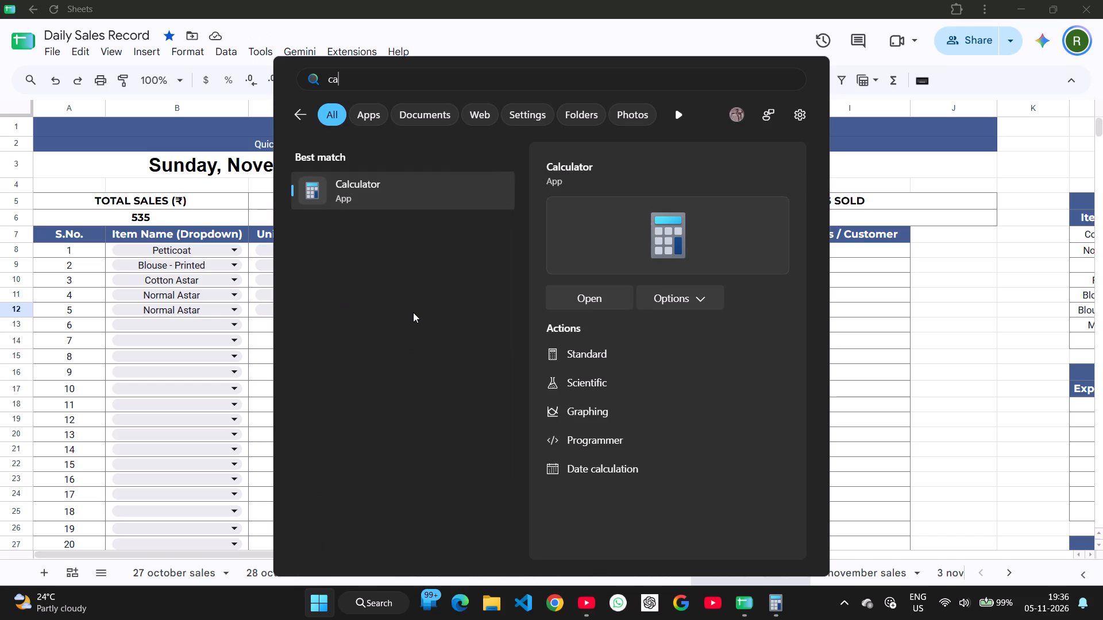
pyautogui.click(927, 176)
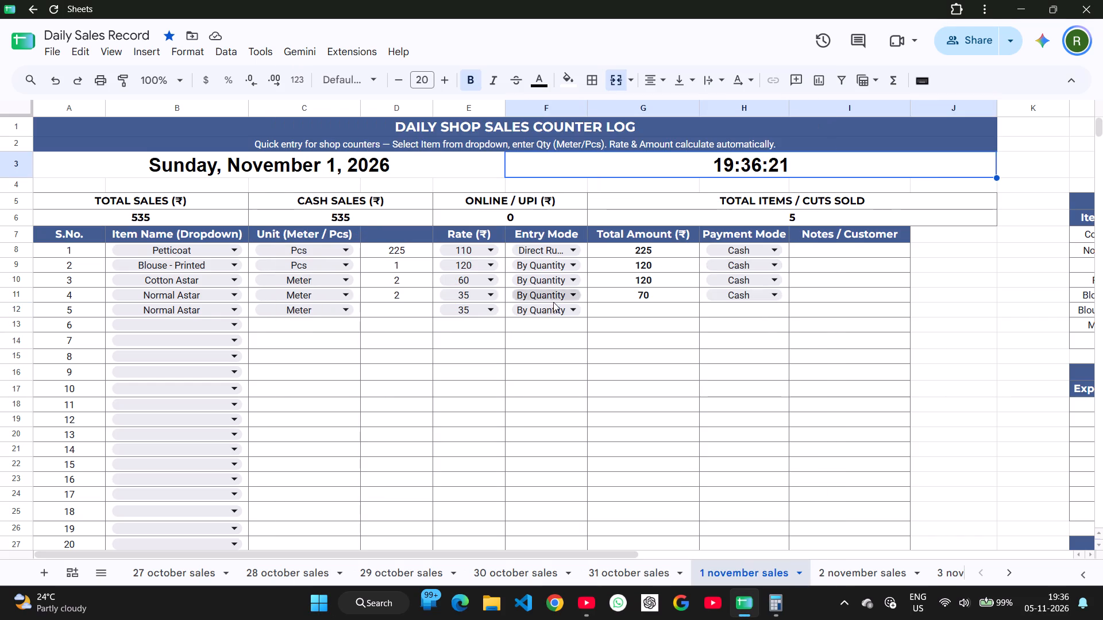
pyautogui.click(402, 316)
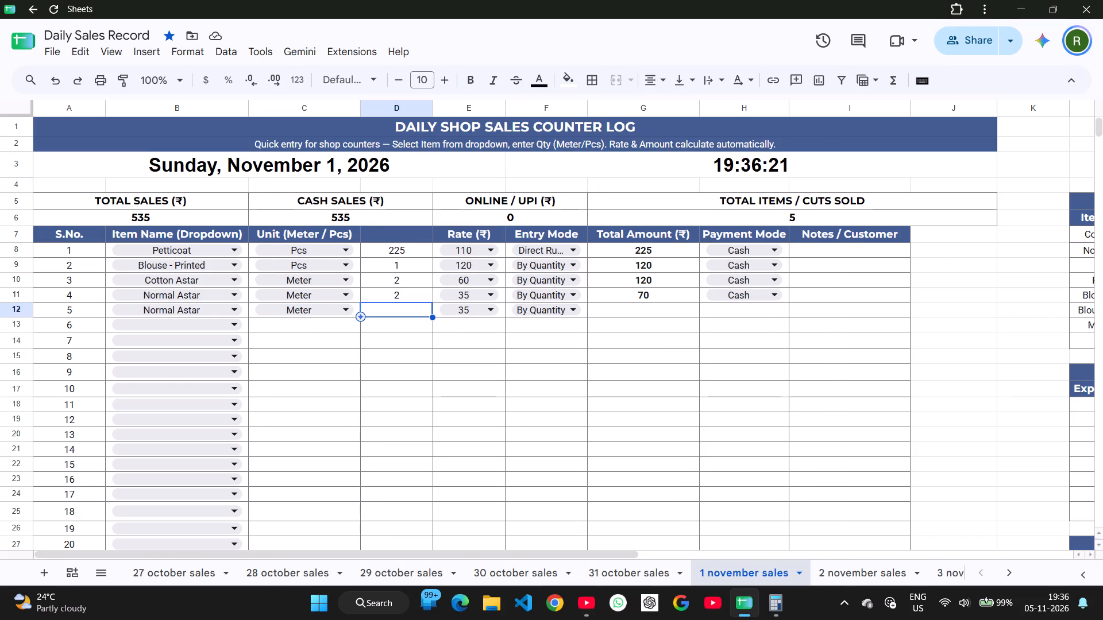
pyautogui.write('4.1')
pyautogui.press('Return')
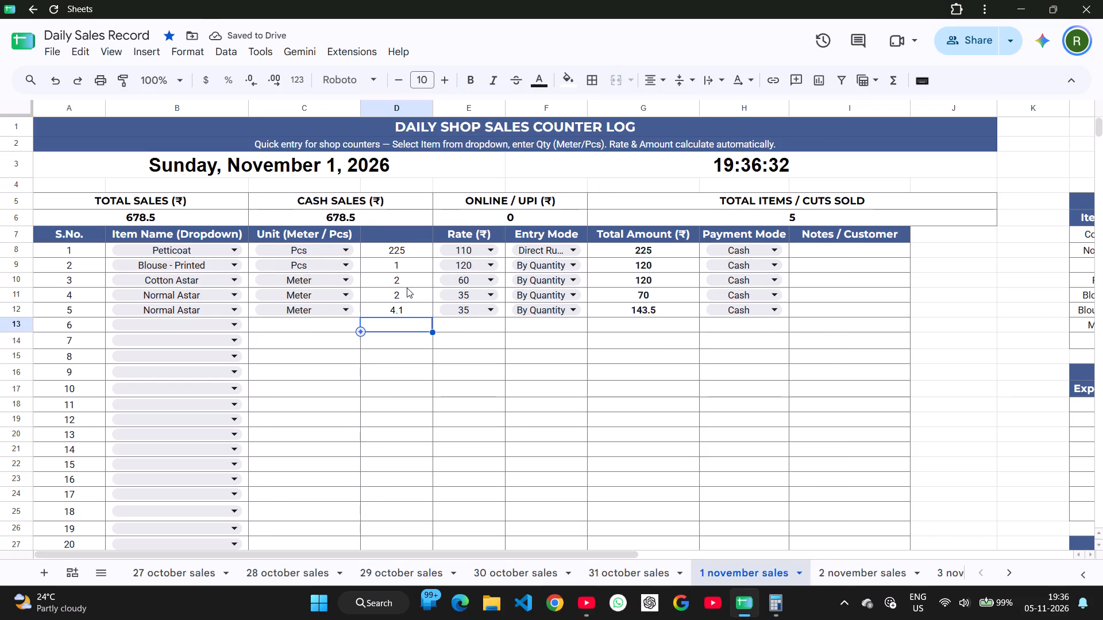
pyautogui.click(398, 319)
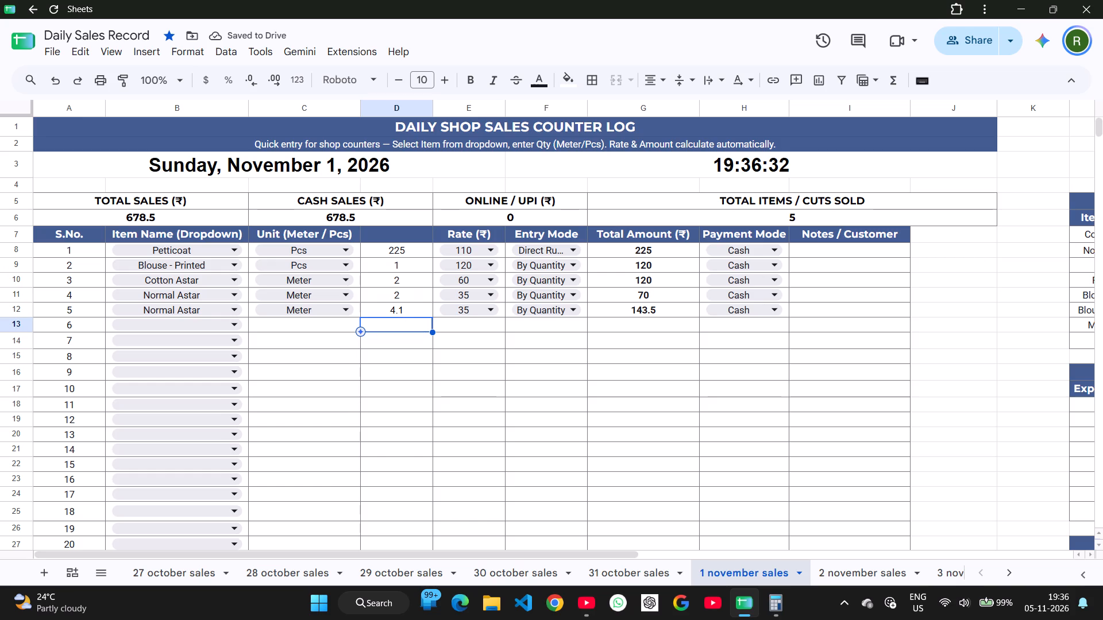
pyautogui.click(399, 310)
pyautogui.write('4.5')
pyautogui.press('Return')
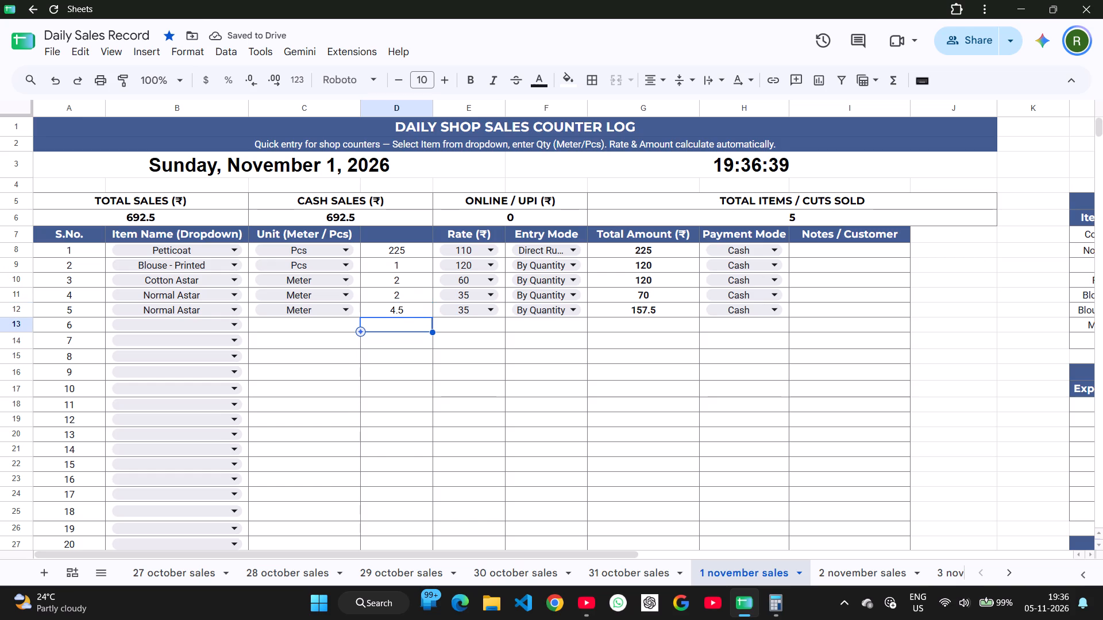
# Set sale 5's quantity to 4.25 meters and overwrite its total amount with 149.
pyautogui.click(401, 304)
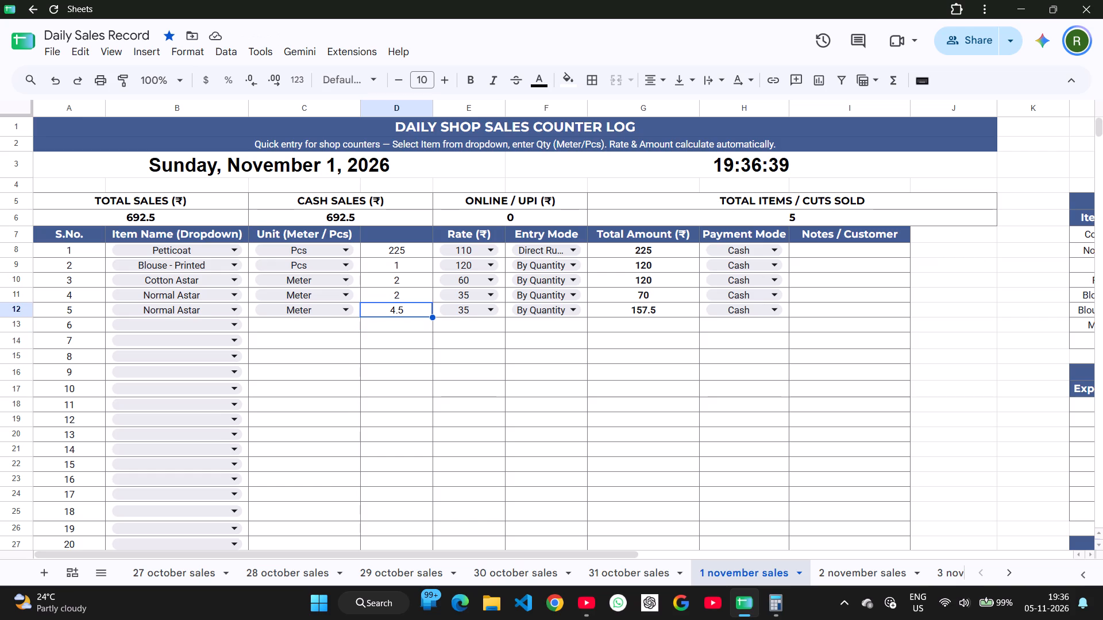
pyautogui.write('4.25')
pyautogui.press('Return')
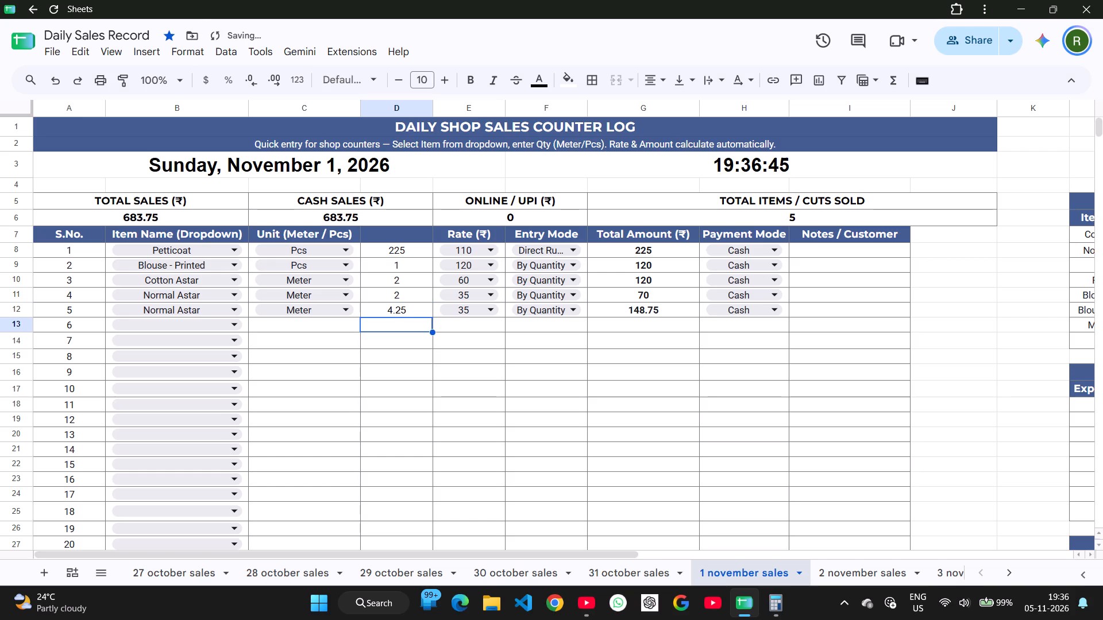
pyautogui.click(626, 309)
pyautogui.write('149')
pyautogui.press('Return')
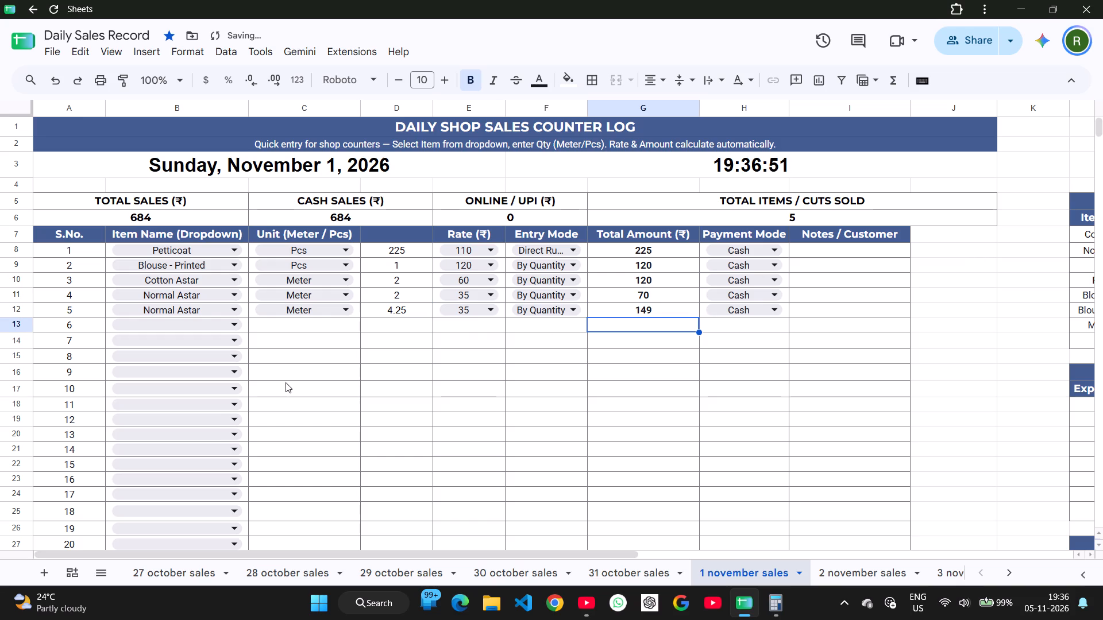
# Log sale 6 as Misc Items with entry mode Direct Rupees and a value of 228.
pyautogui.click(174, 325)
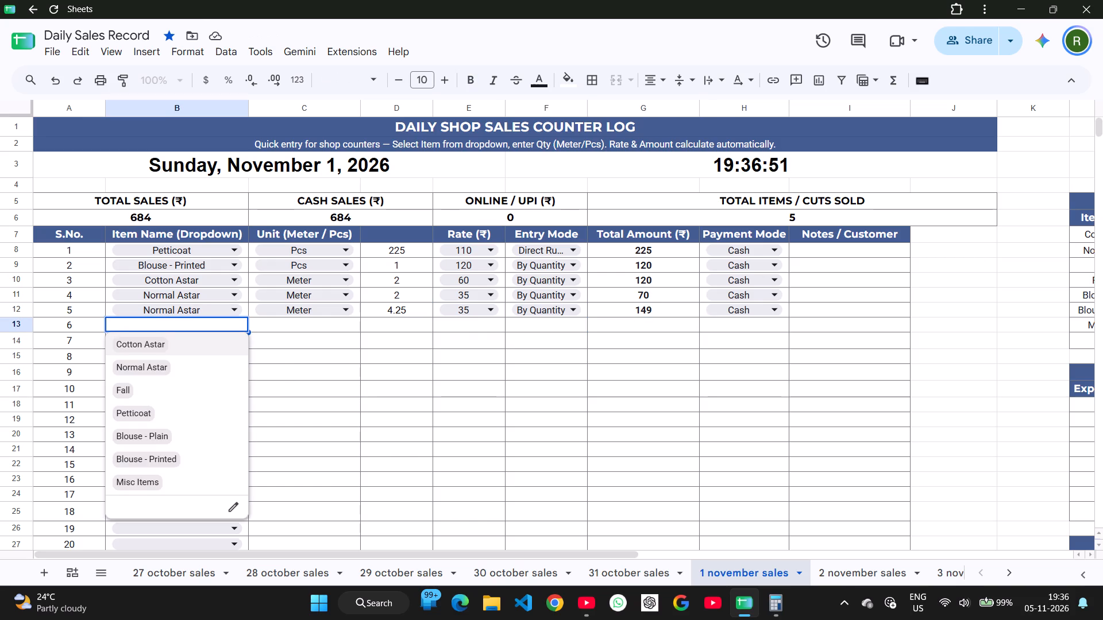
pyautogui.click(181, 485)
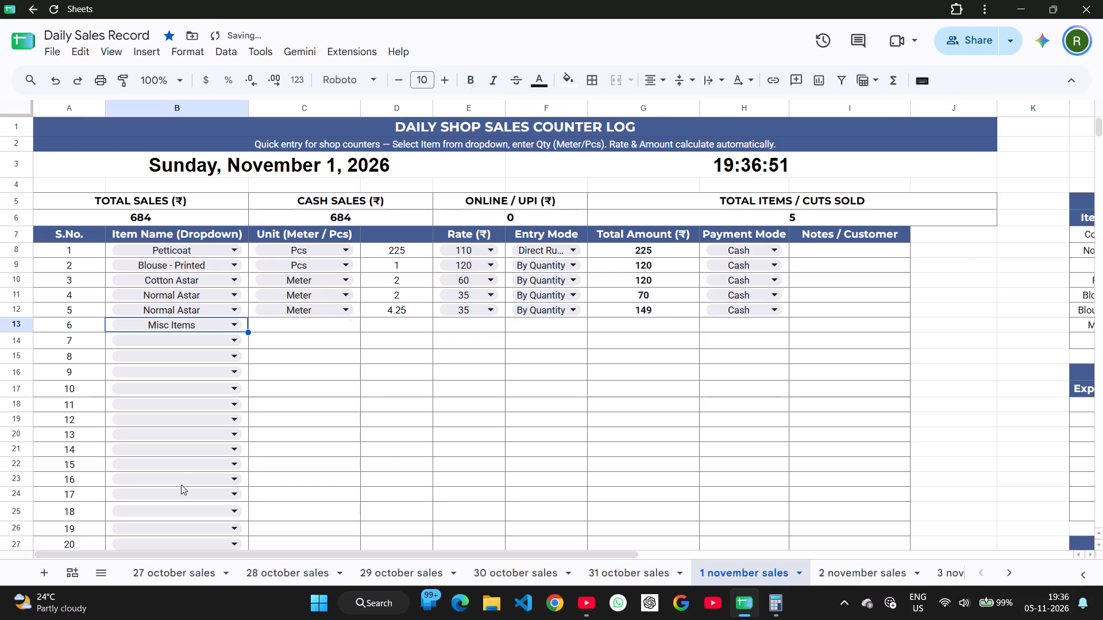
pyautogui.click(534, 319)
pyautogui.click(534, 321)
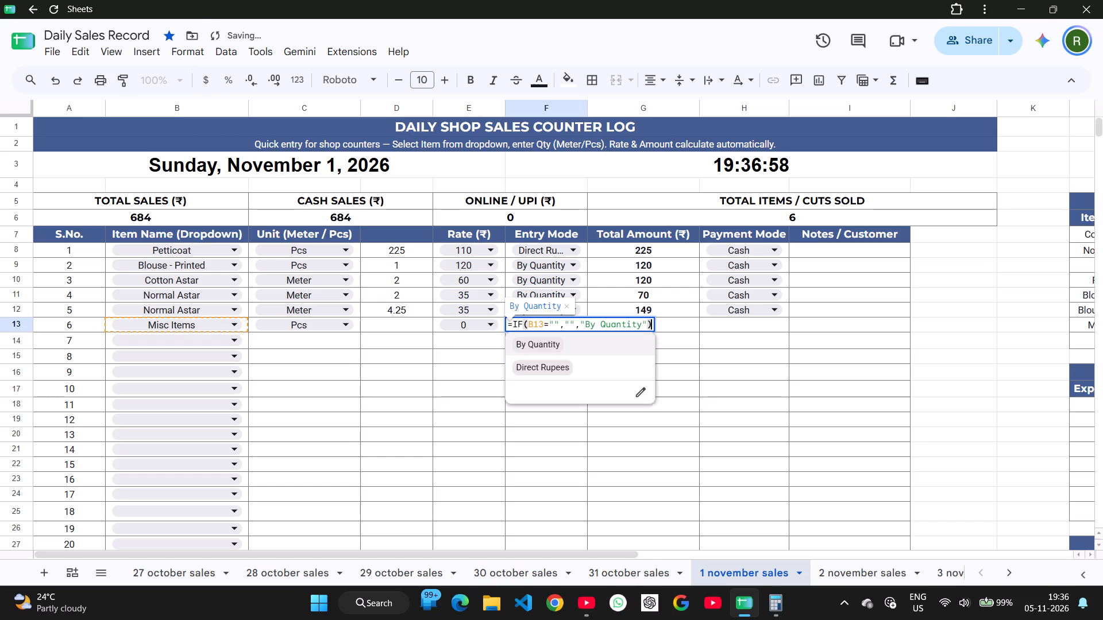
pyautogui.click(551, 365)
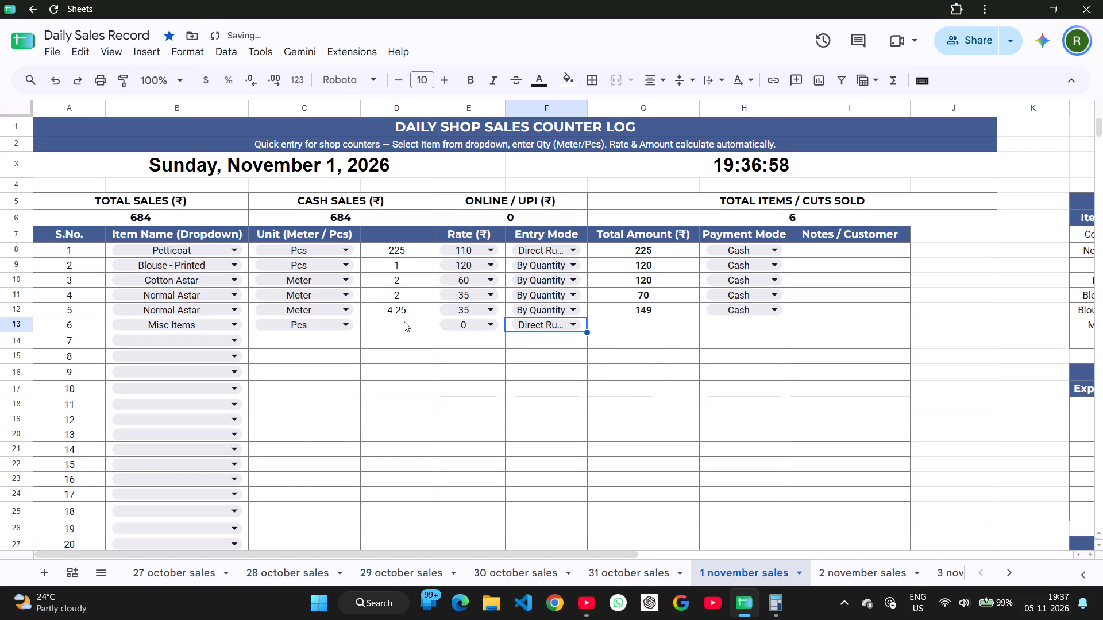
pyautogui.click(404, 321)
pyautogui.write('228')
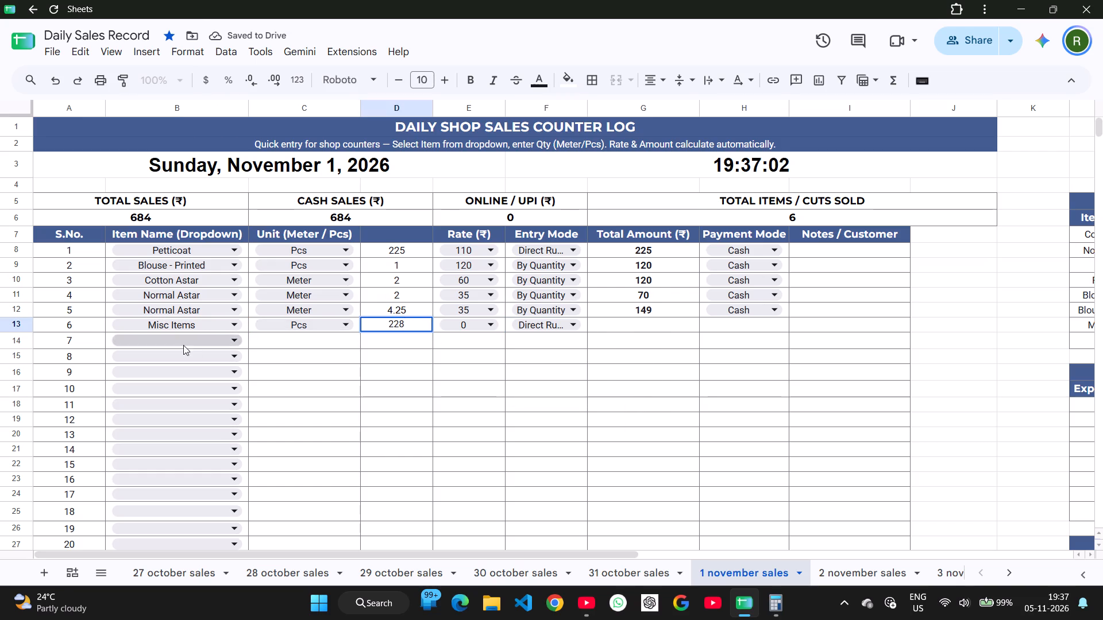
# Set the quantity of sale 3, the Cotton Astar entry, to 6.5 meters.
pyautogui.click(181, 344)
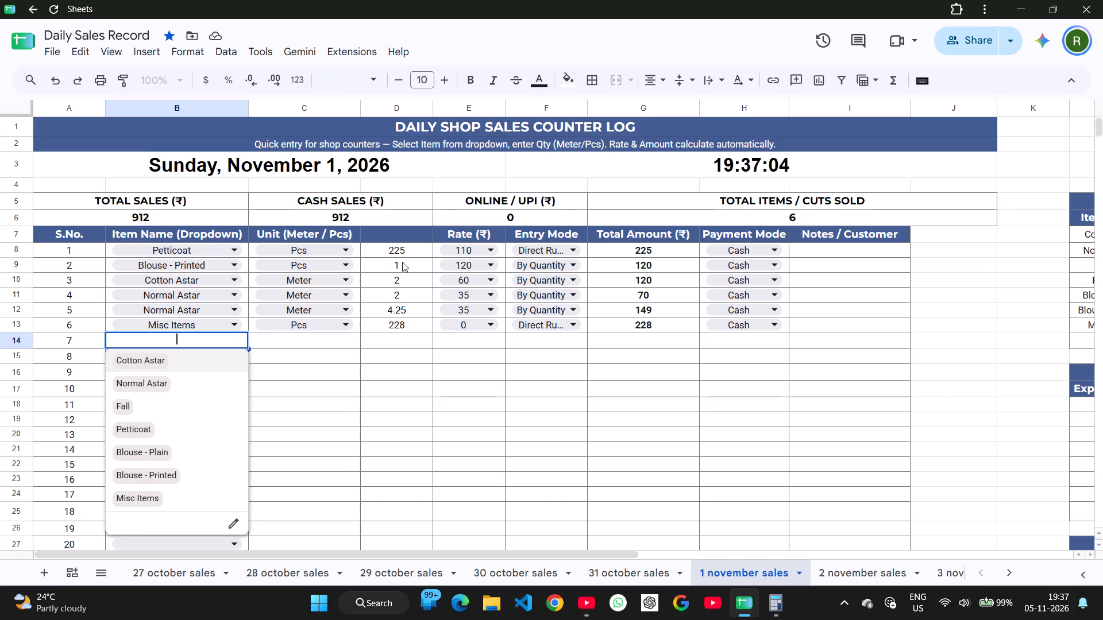
pyautogui.click(402, 278)
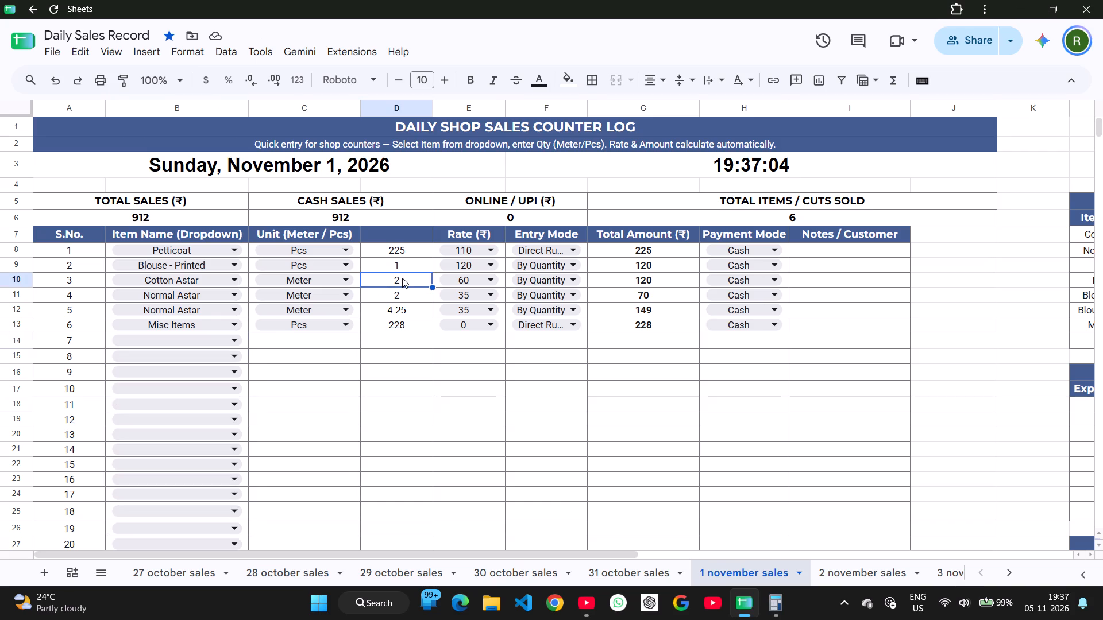
pyautogui.write('6.5')
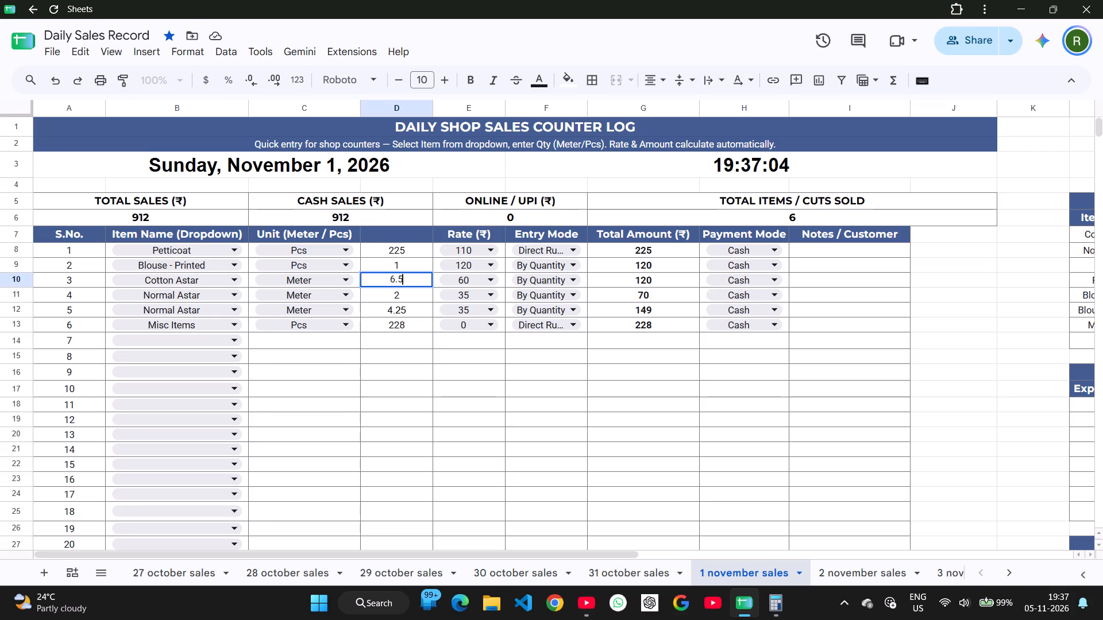
pyautogui.press('Return')
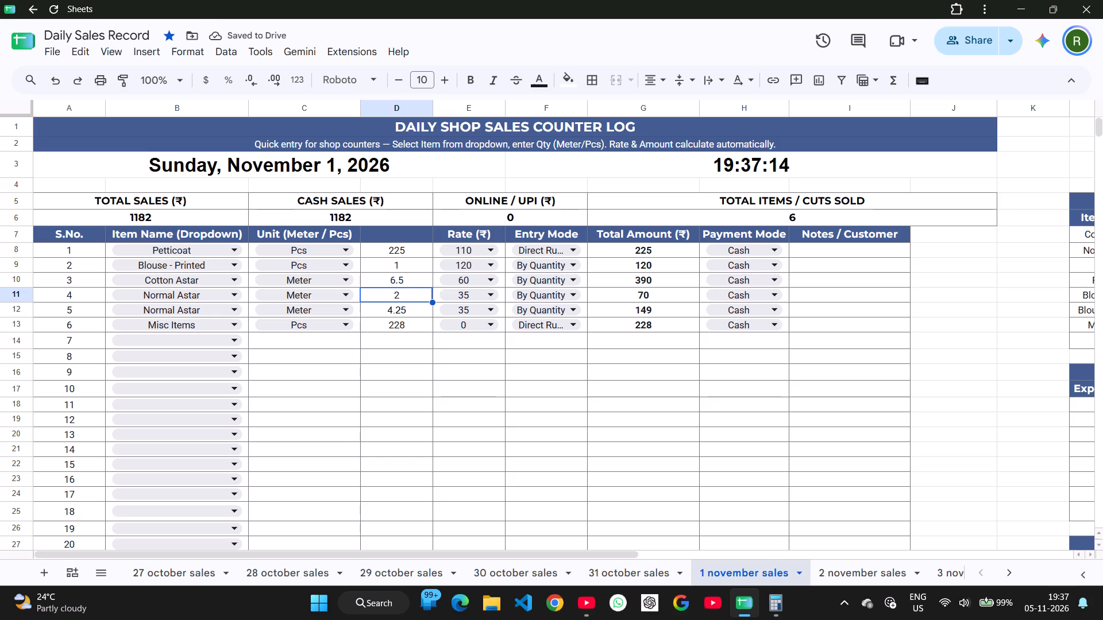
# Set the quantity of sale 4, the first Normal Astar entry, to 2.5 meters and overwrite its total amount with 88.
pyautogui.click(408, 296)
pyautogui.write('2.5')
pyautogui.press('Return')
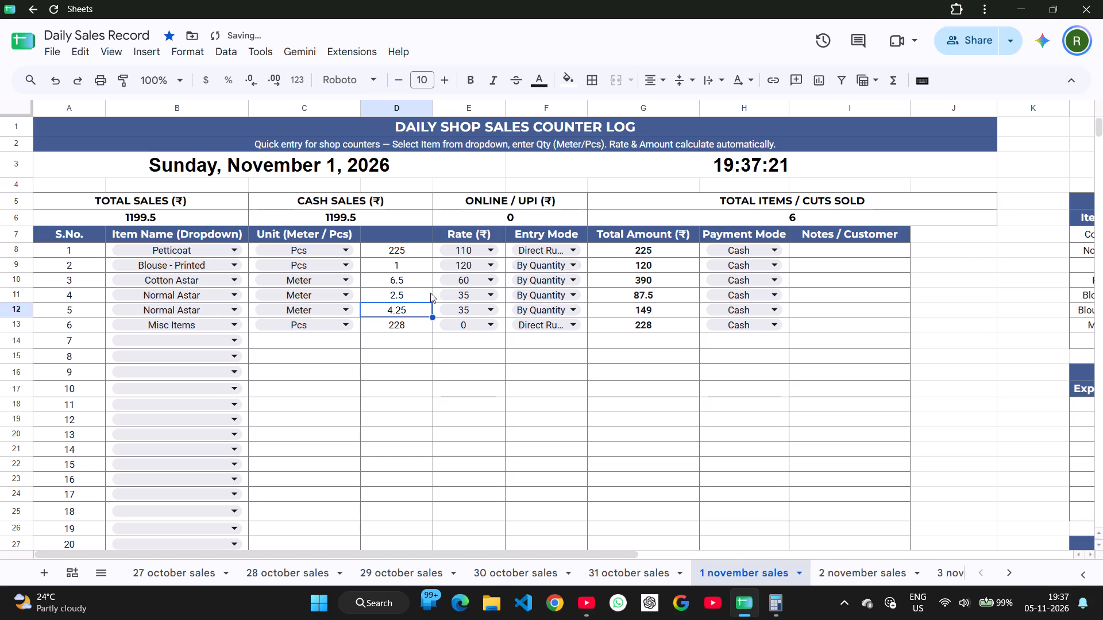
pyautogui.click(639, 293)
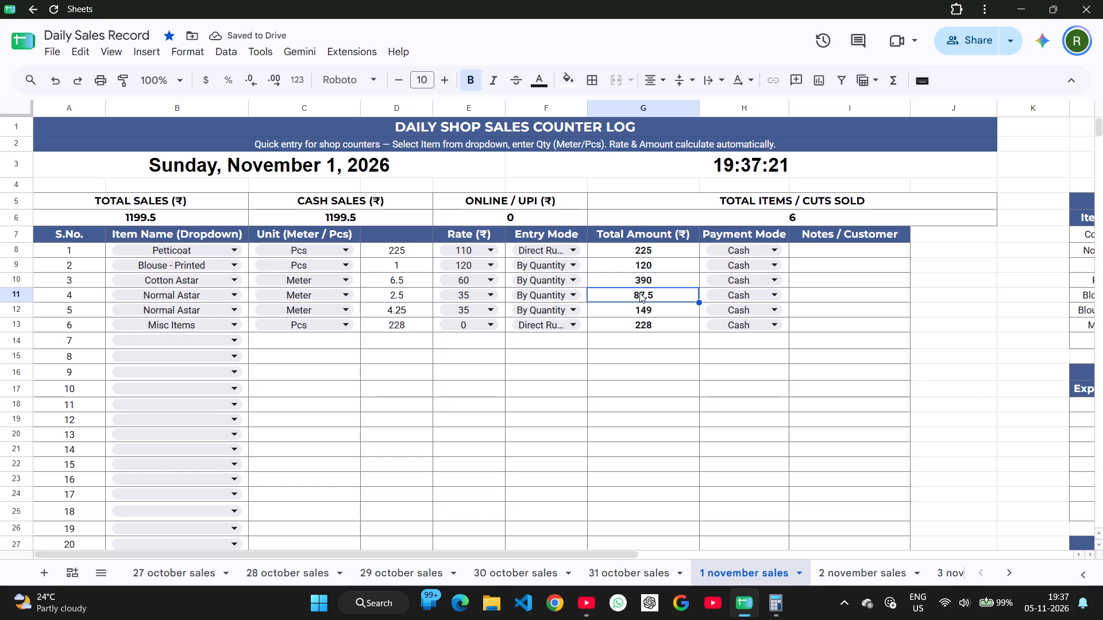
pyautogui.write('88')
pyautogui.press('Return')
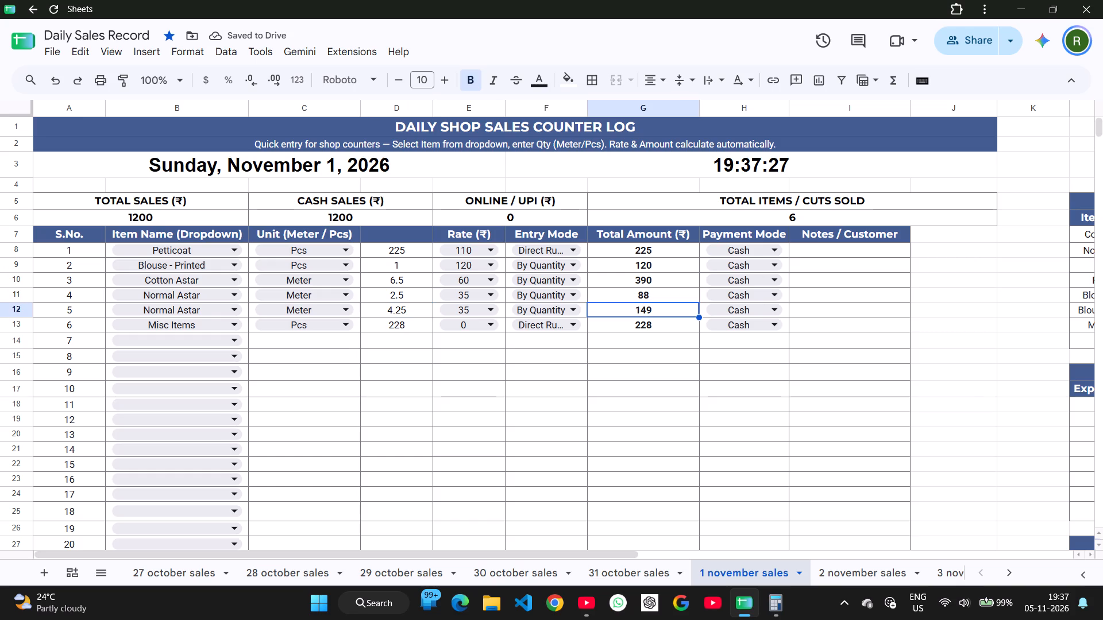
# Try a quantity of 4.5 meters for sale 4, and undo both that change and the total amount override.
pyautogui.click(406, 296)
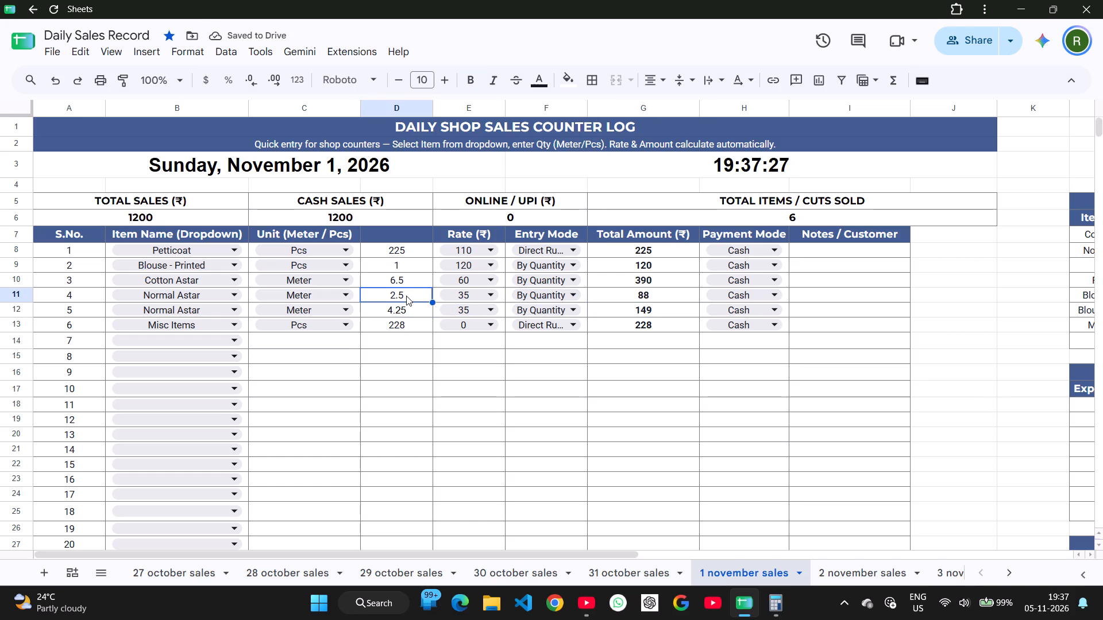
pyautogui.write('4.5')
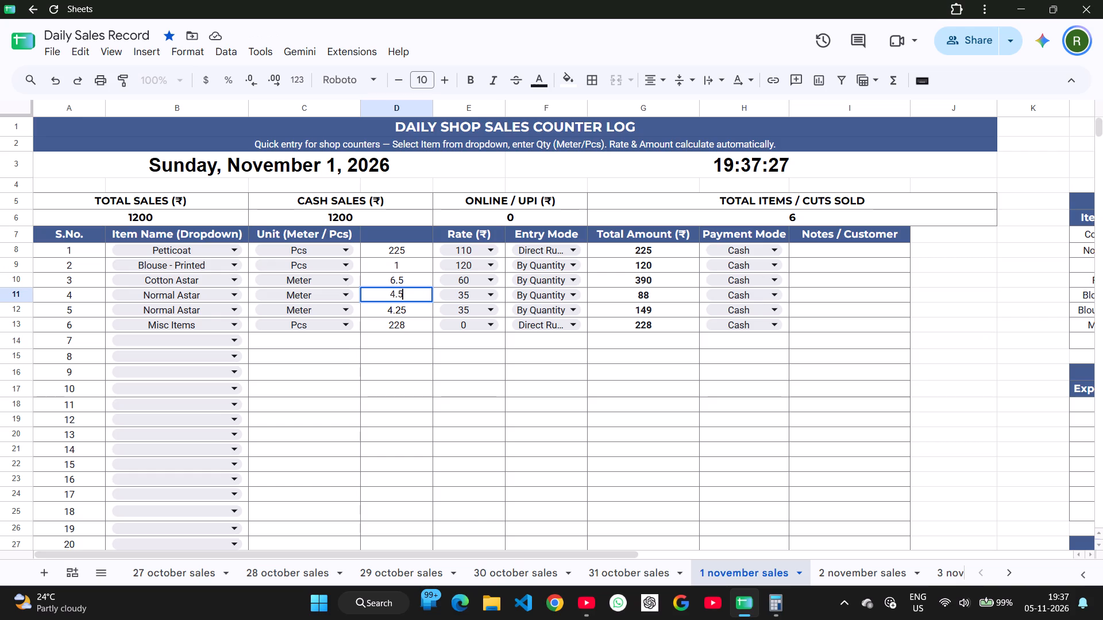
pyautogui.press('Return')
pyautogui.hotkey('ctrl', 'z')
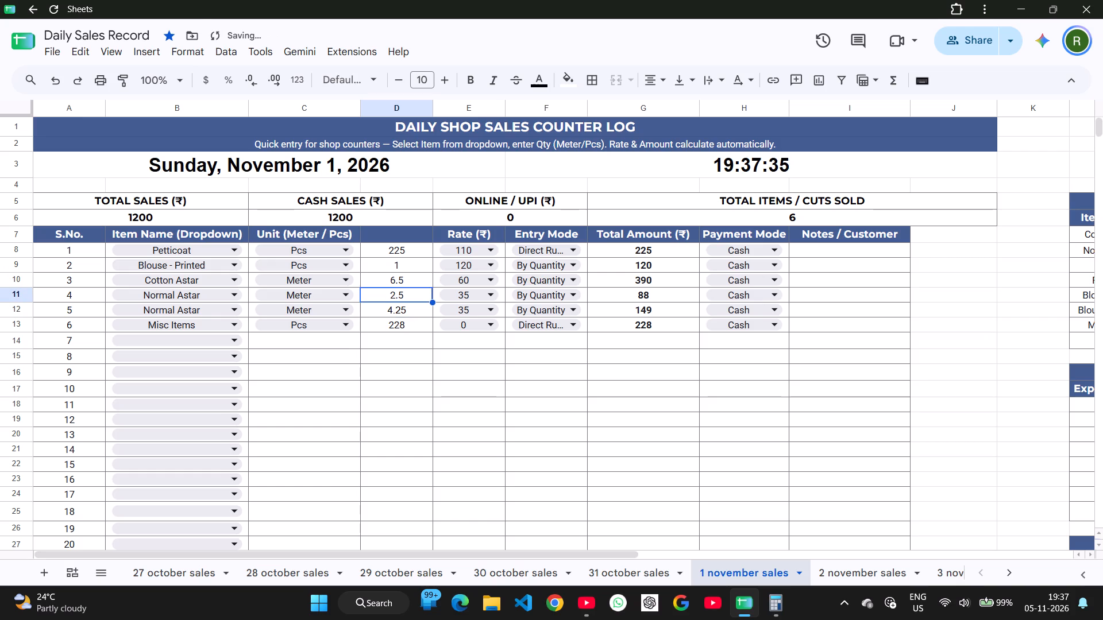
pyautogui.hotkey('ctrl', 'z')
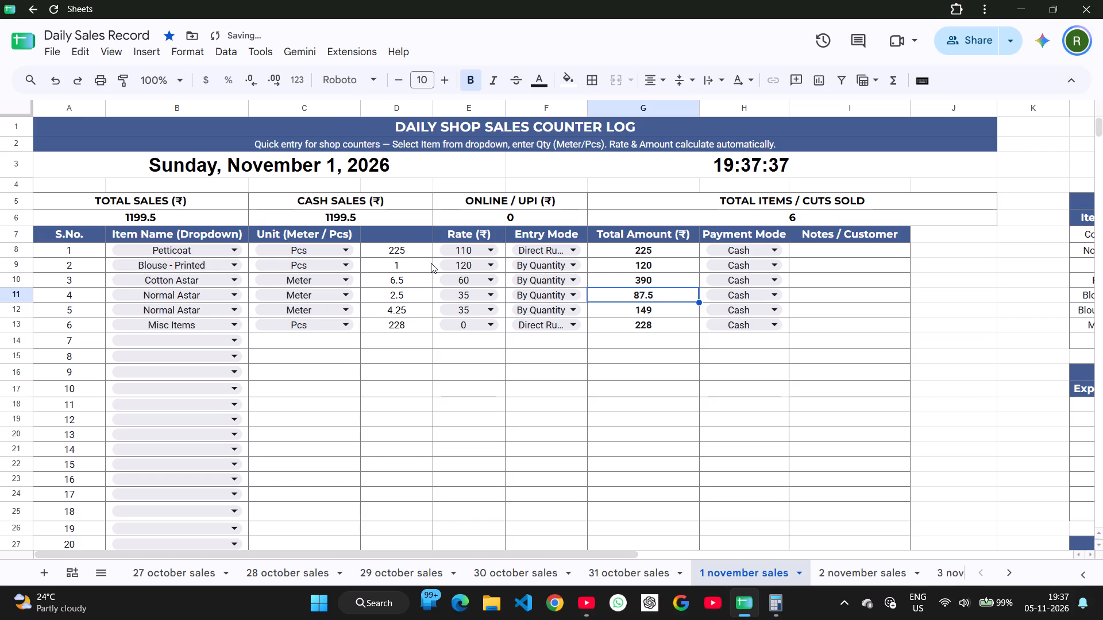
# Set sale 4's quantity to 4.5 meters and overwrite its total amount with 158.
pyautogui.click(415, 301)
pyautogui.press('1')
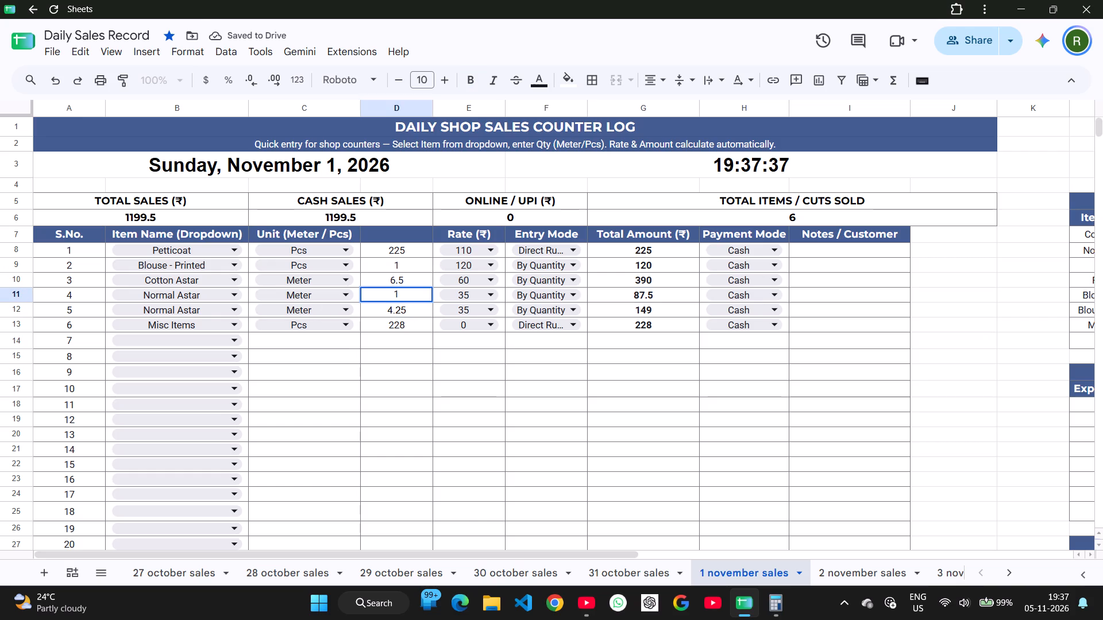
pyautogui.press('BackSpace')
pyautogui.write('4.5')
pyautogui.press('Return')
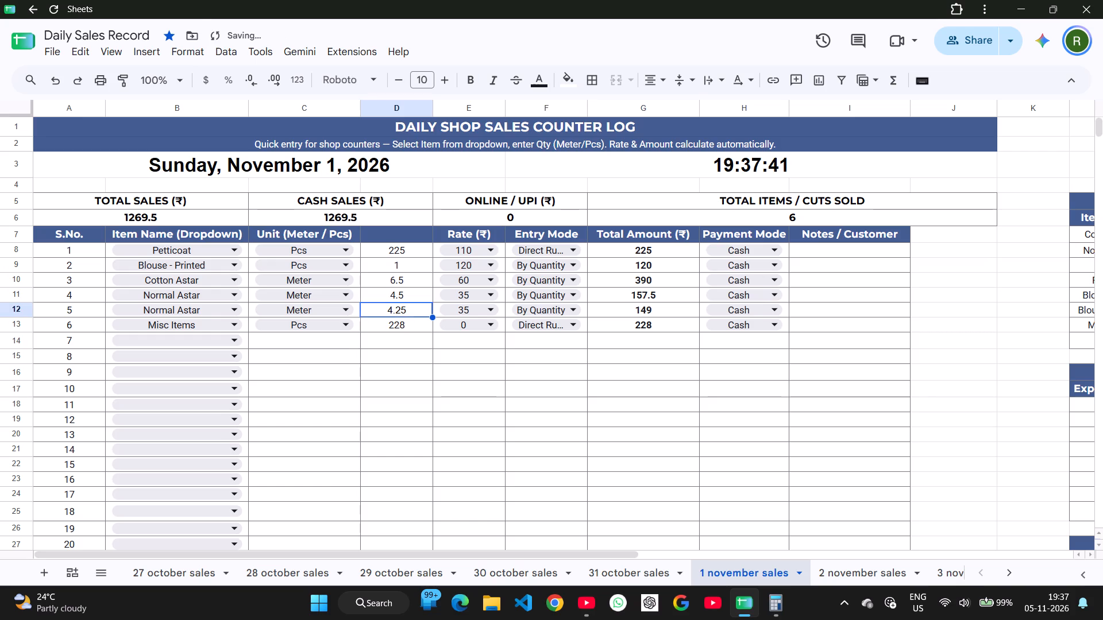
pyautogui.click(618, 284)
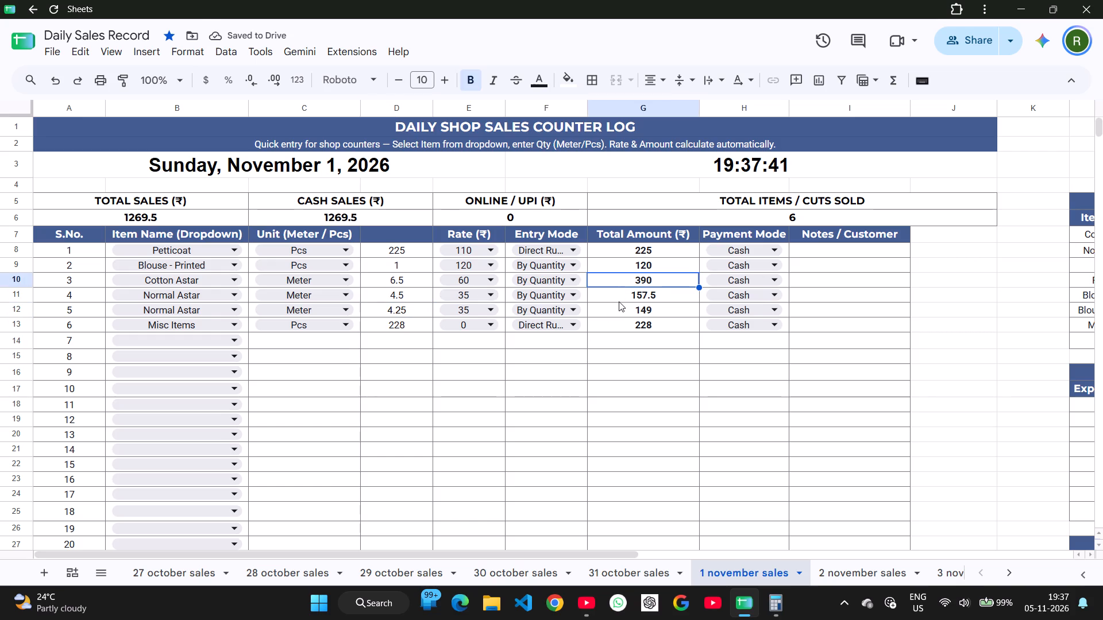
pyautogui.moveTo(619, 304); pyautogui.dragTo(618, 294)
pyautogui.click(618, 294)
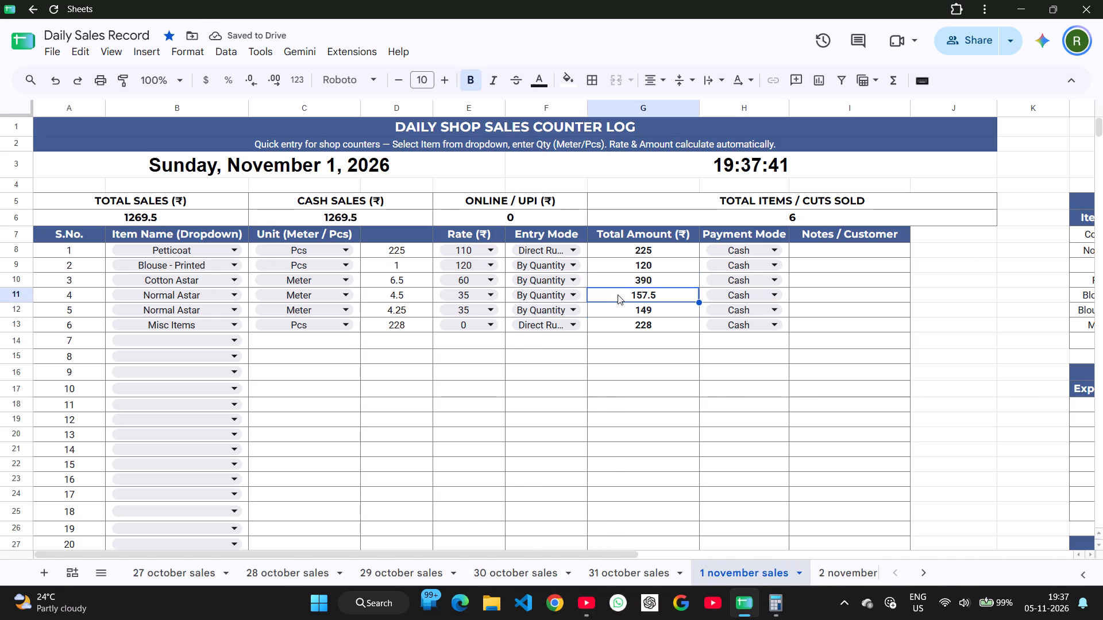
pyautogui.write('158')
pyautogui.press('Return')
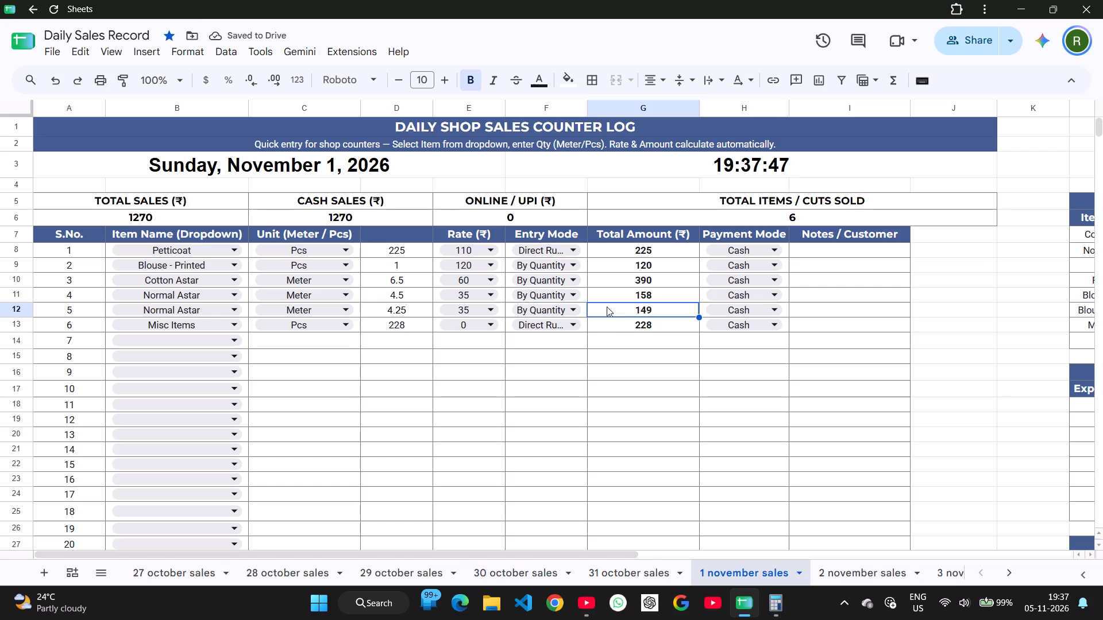
# Log sale 7 as Fall with a quantity of 2 pieces.
pyautogui.click(225, 339)
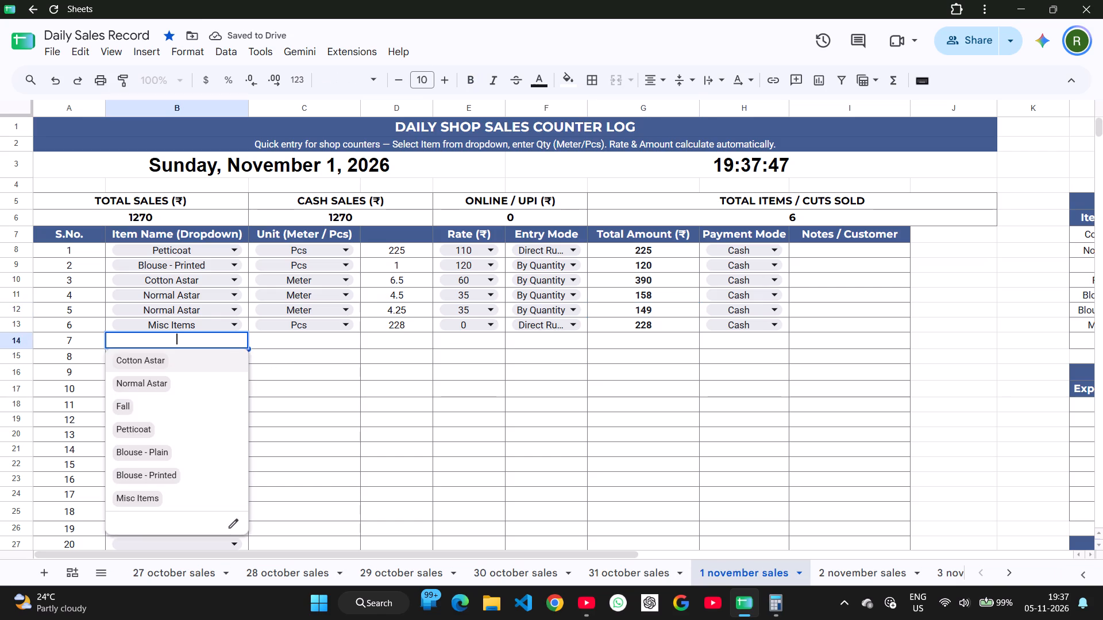
pyautogui.click(222, 404)
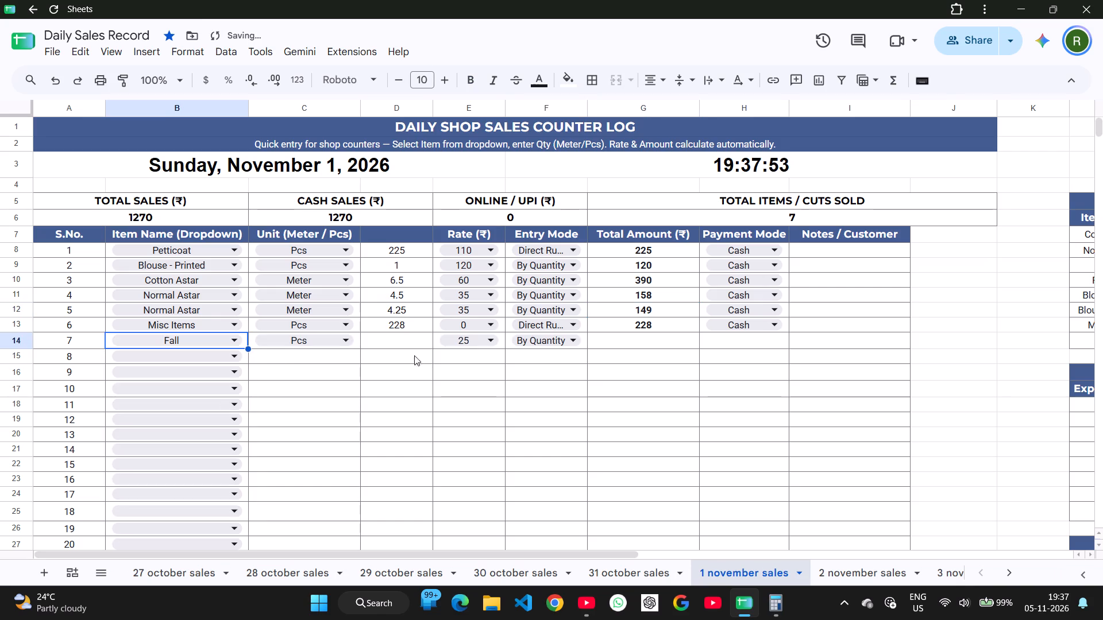
pyautogui.click(405, 349)
pyautogui.press('2')
pyautogui.press('Return')
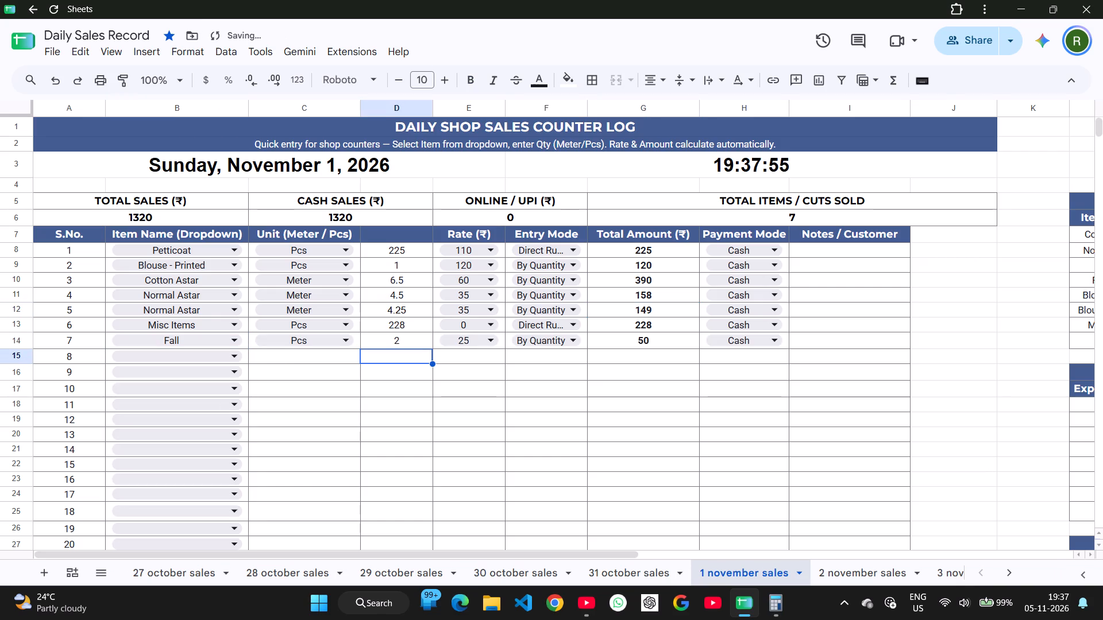
# Log sale 8 as Misc Items with a value of 15 and entry mode Direct Rupees.
pyautogui.click(219, 354)
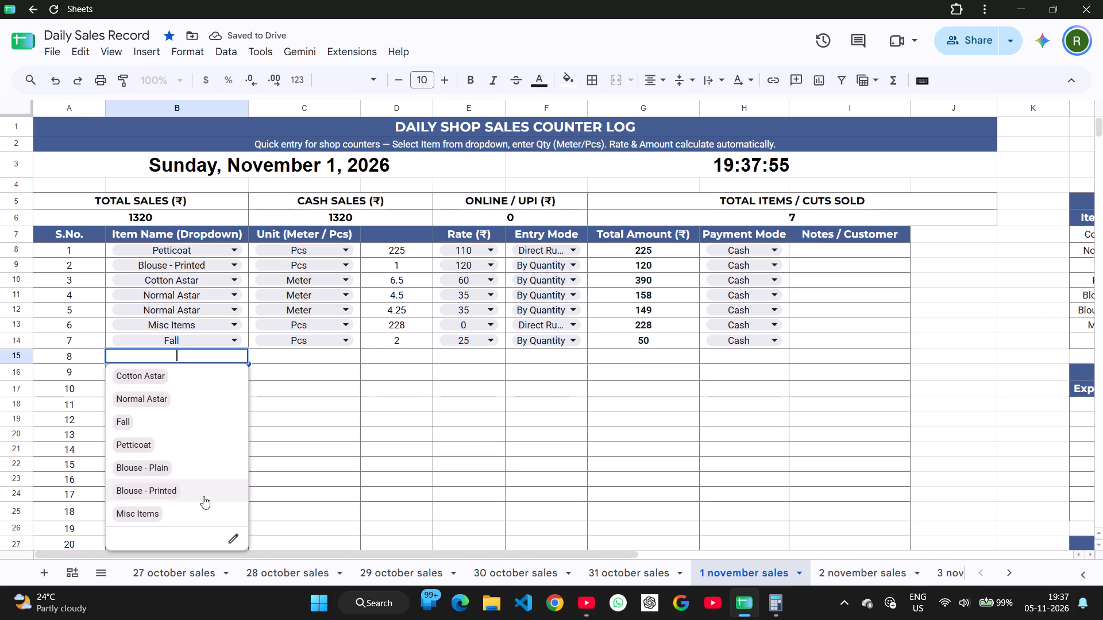
pyautogui.click(203, 511)
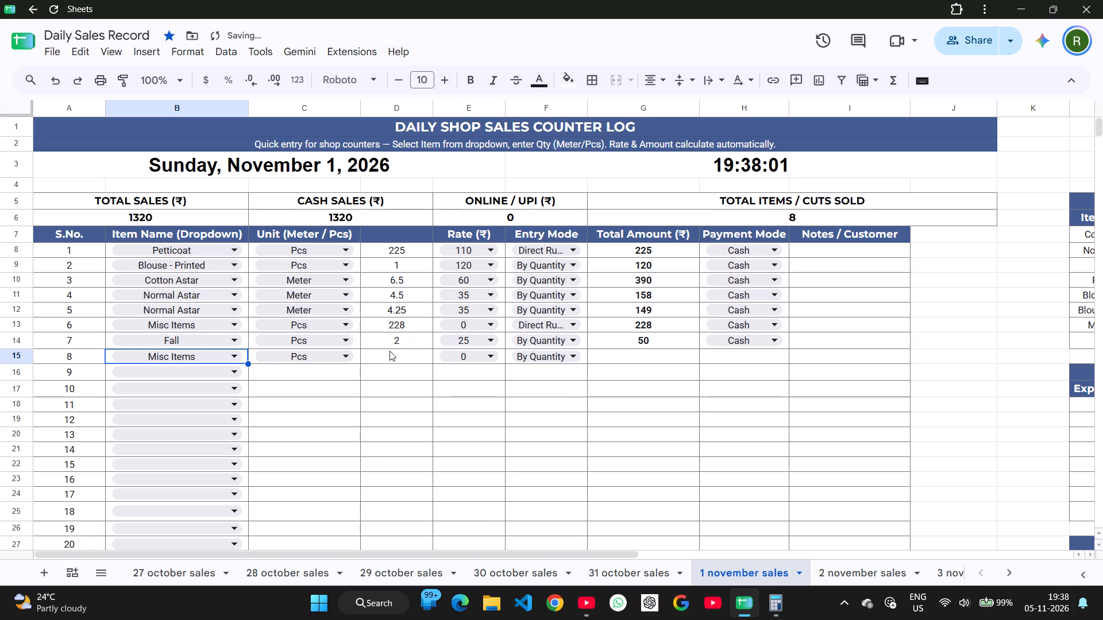
pyautogui.click(389, 351)
pyautogui.write('15')
pyautogui.press('Return')
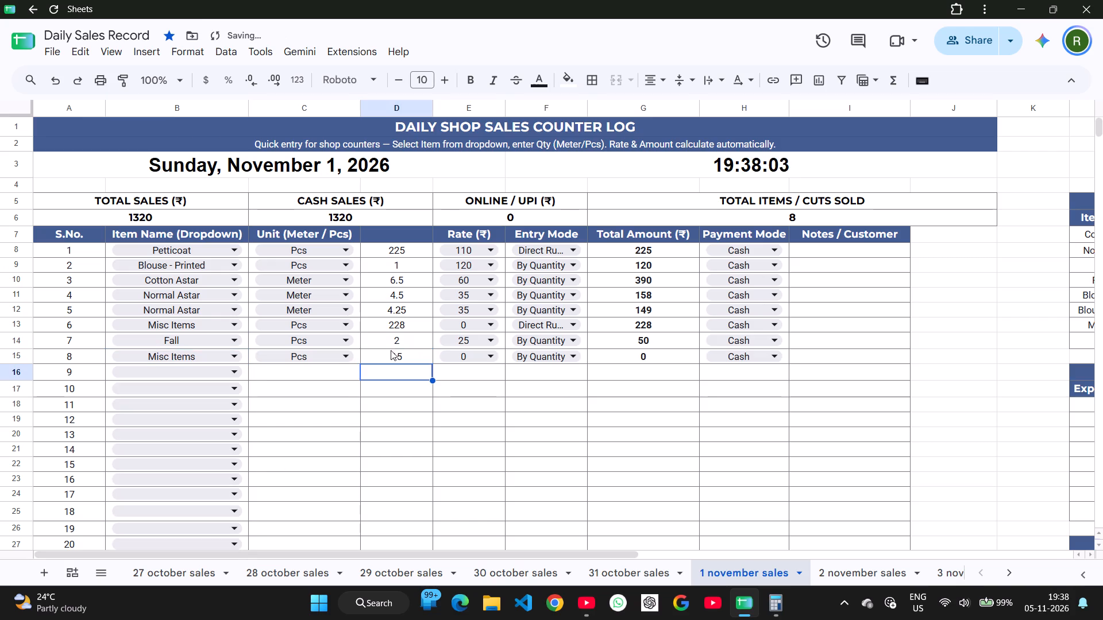
pyautogui.click(408, 358)
pyautogui.click(473, 356)
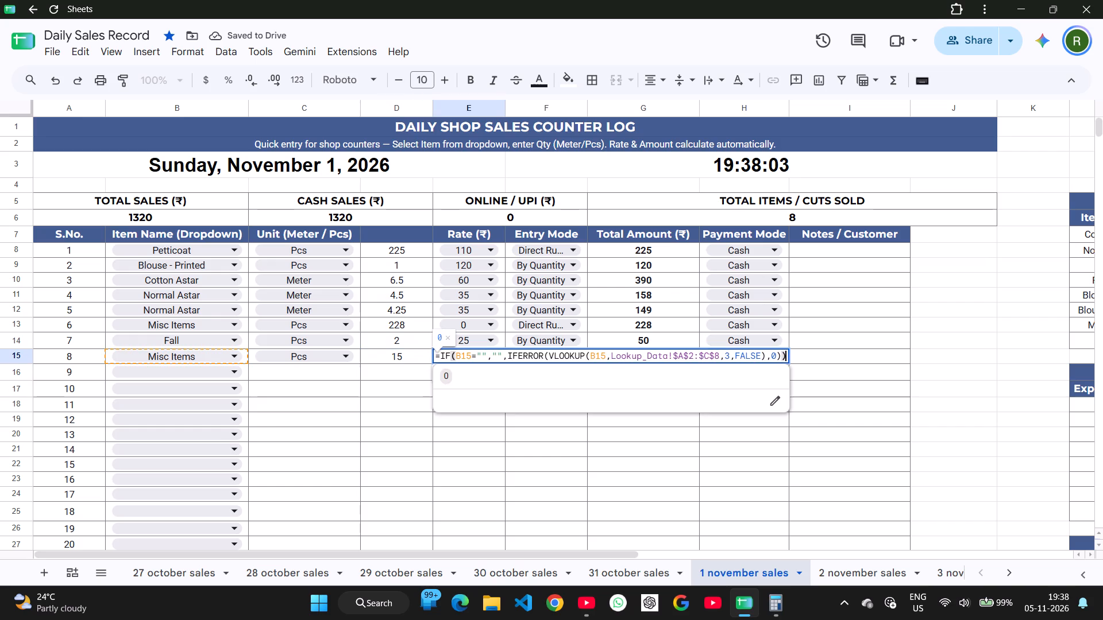
pyautogui.click(547, 440)
pyautogui.click(547, 361)
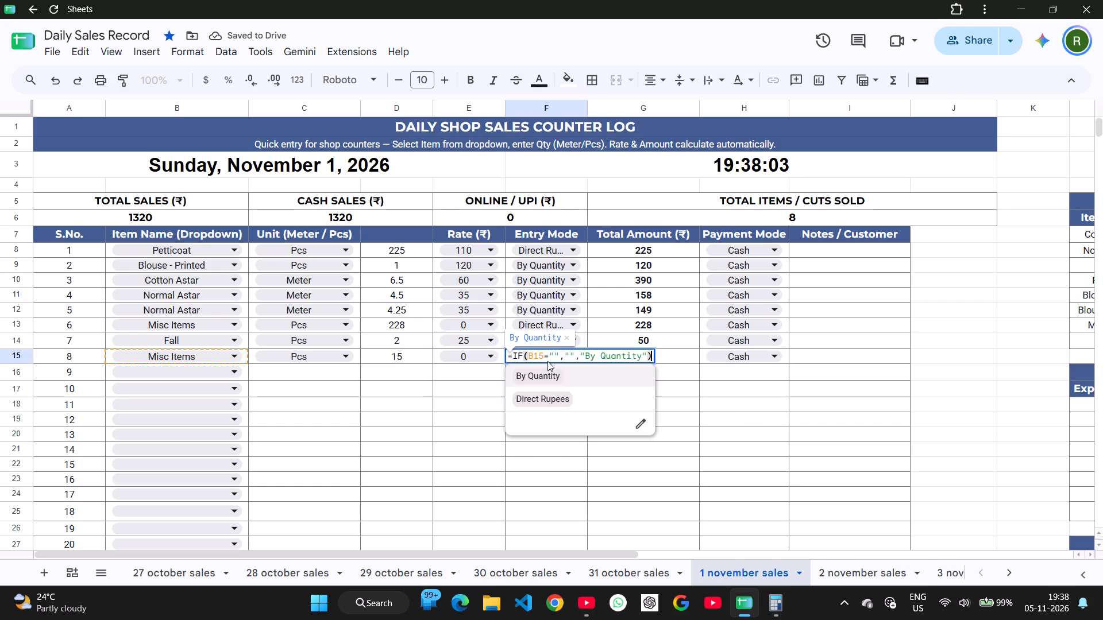
pyautogui.click(549, 405)
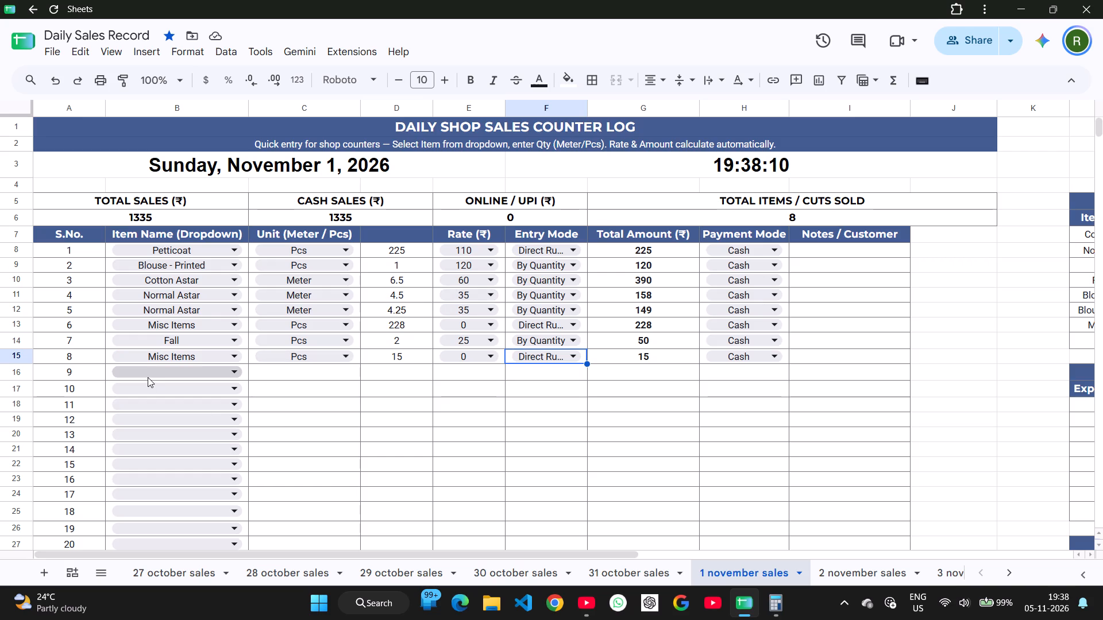
# Set the quantity of sale 4, the first Normal Astar entry, to 5 meters.
pyautogui.click(396, 315)
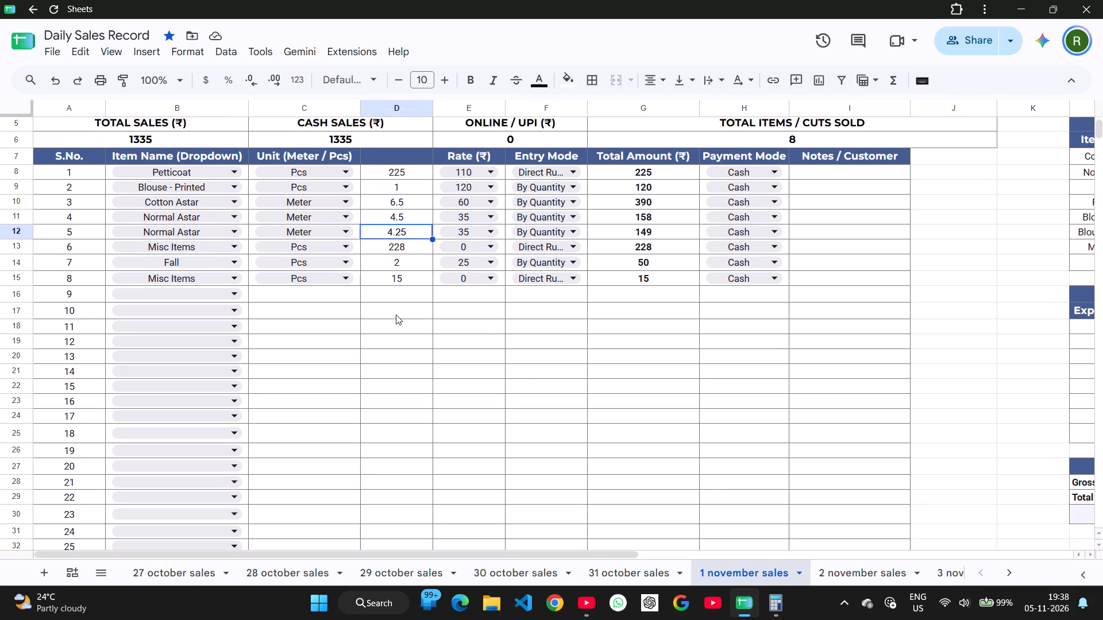
pyautogui.scroll(1, 409, 351)
pyautogui.click(398, 284)
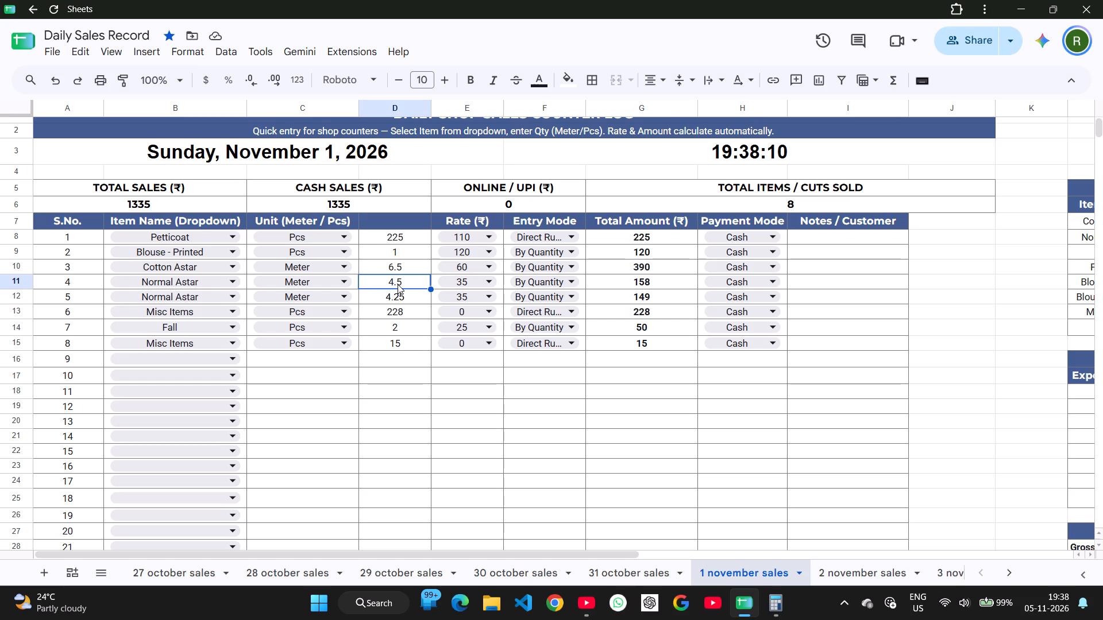
pyautogui.press('5')
pyautogui.press('Return')
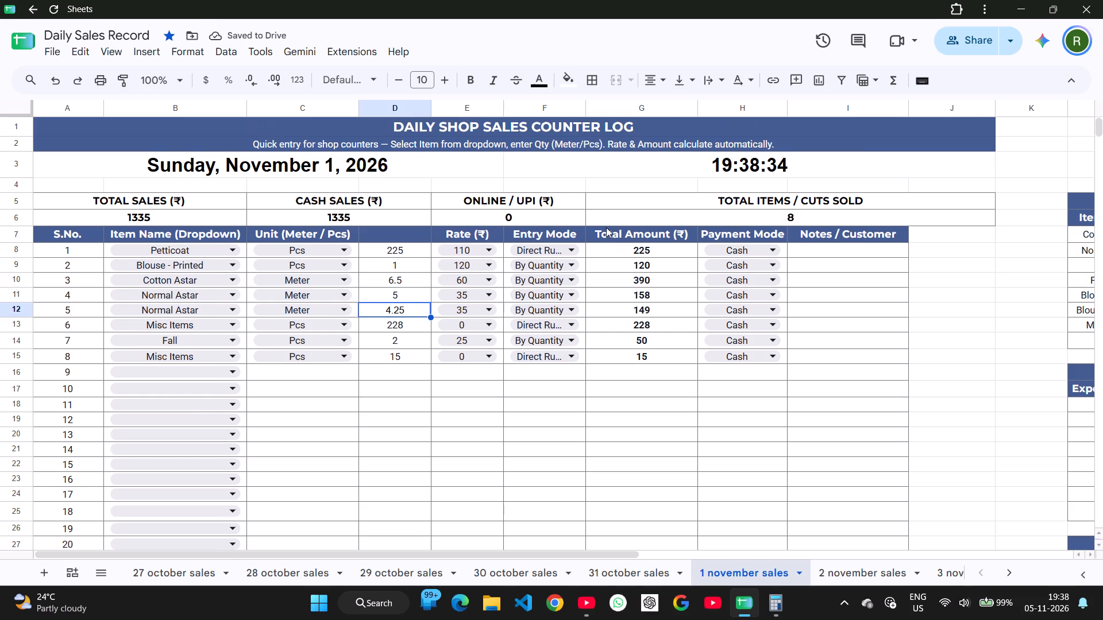
# Compute sale 4's amount as 35 × 5 in Calculator, and close Calculator.
pyautogui.write('cal')
pyautogui.press('Return')
pyautogui.write('35')
pyautogui.press('*')
pyautogui.press('5')
pyautogui.press('Return')
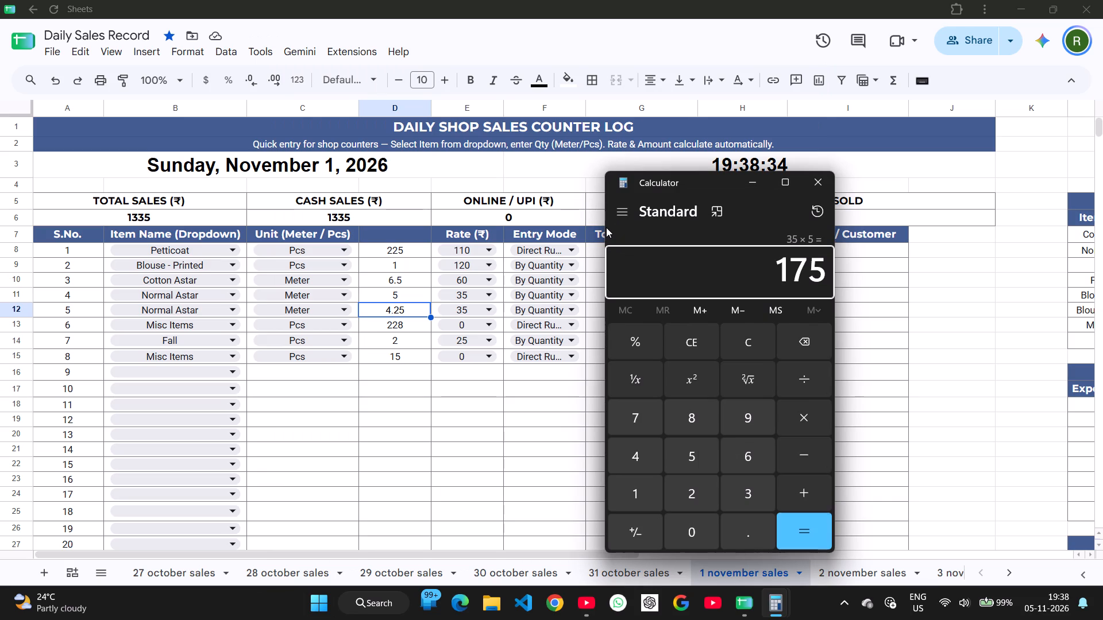
pyautogui.click(820, 182)
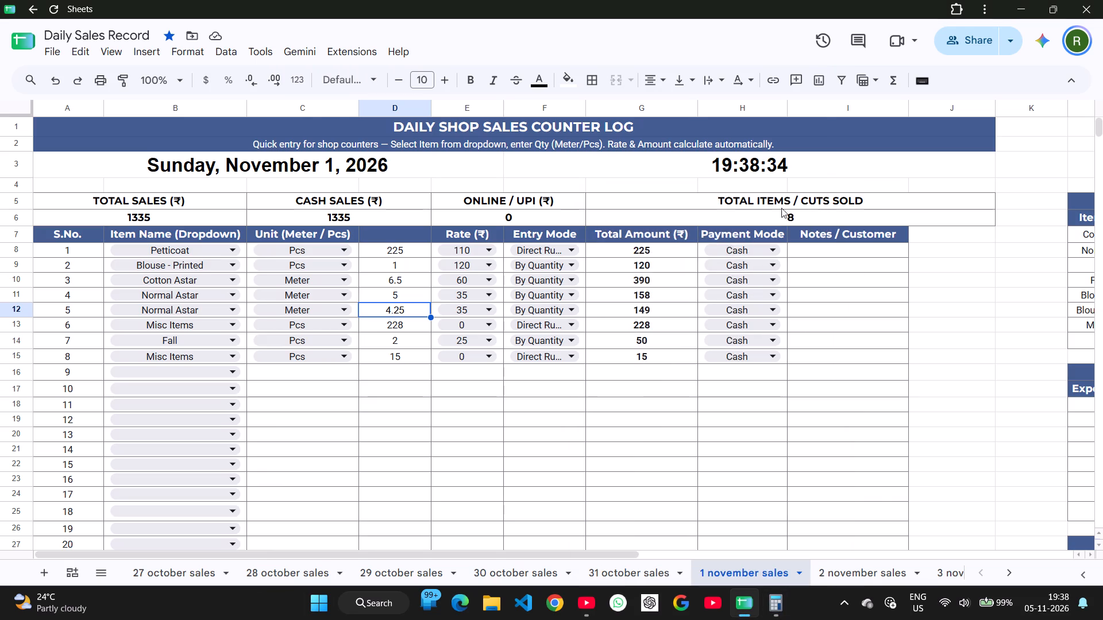
# Overwrite sale 4's total amount with 176 in the sales sheet.
pyautogui.click(654, 315)
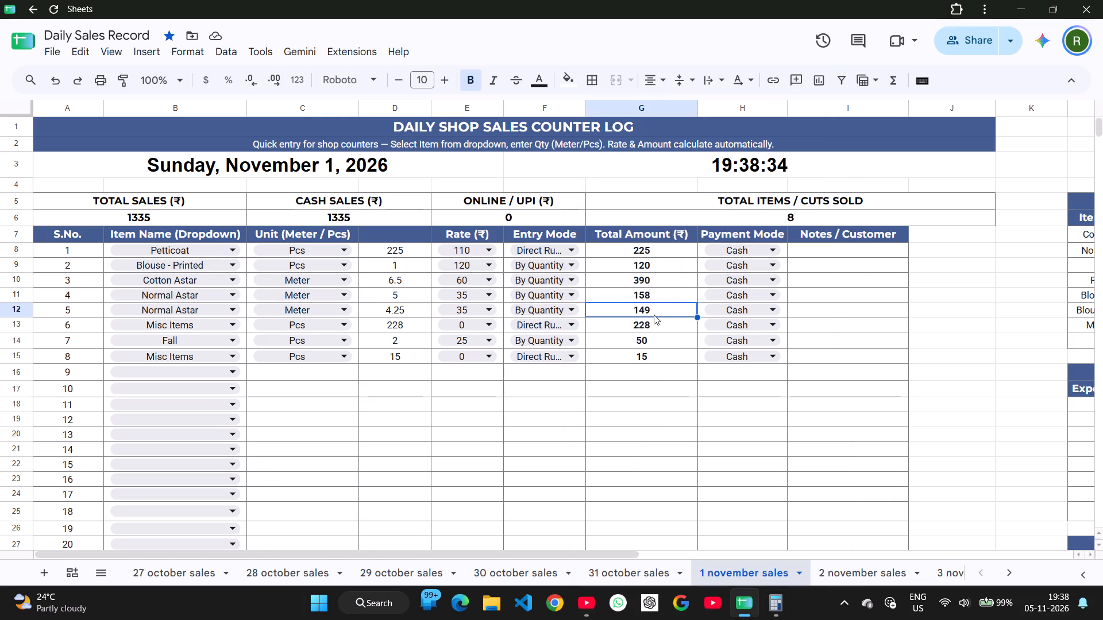
pyautogui.click(656, 298)
pyautogui.write('176')
pyautogui.press('Return')
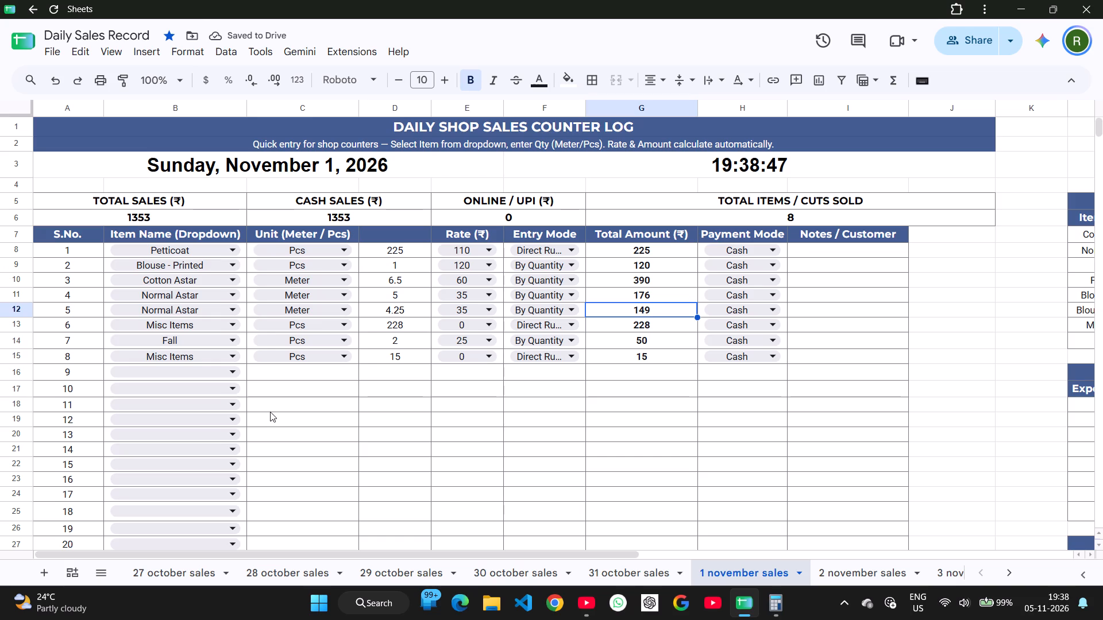
# Log sale 9 as Petticoat with a quantity of 1 piece at a rate of 120.
pyautogui.click(191, 373)
pyautogui.click(205, 459)
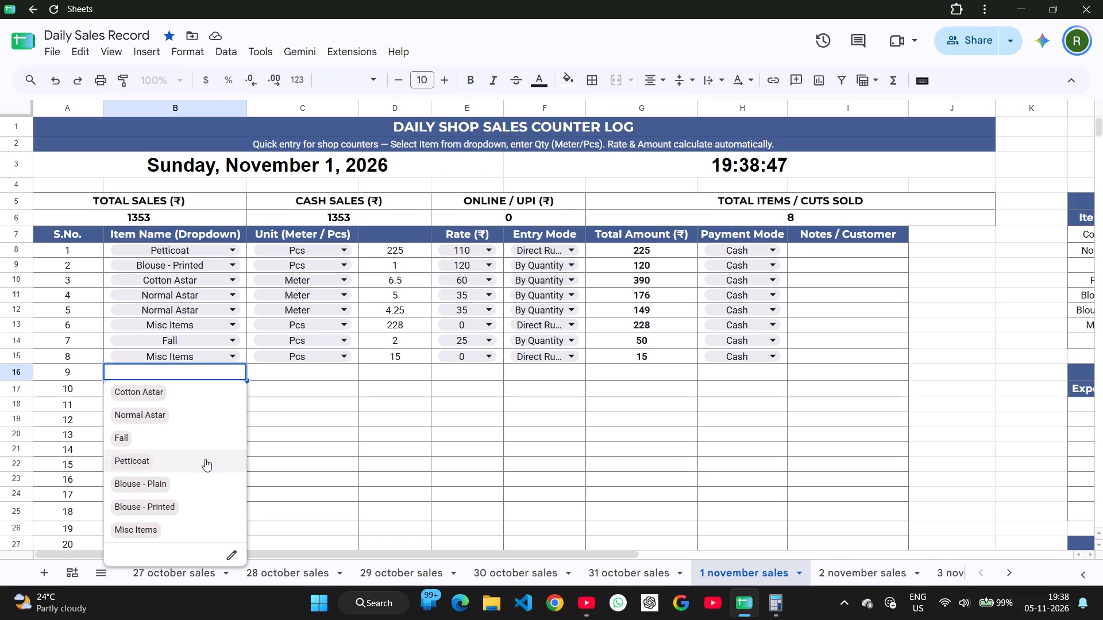
pyautogui.click(399, 370)
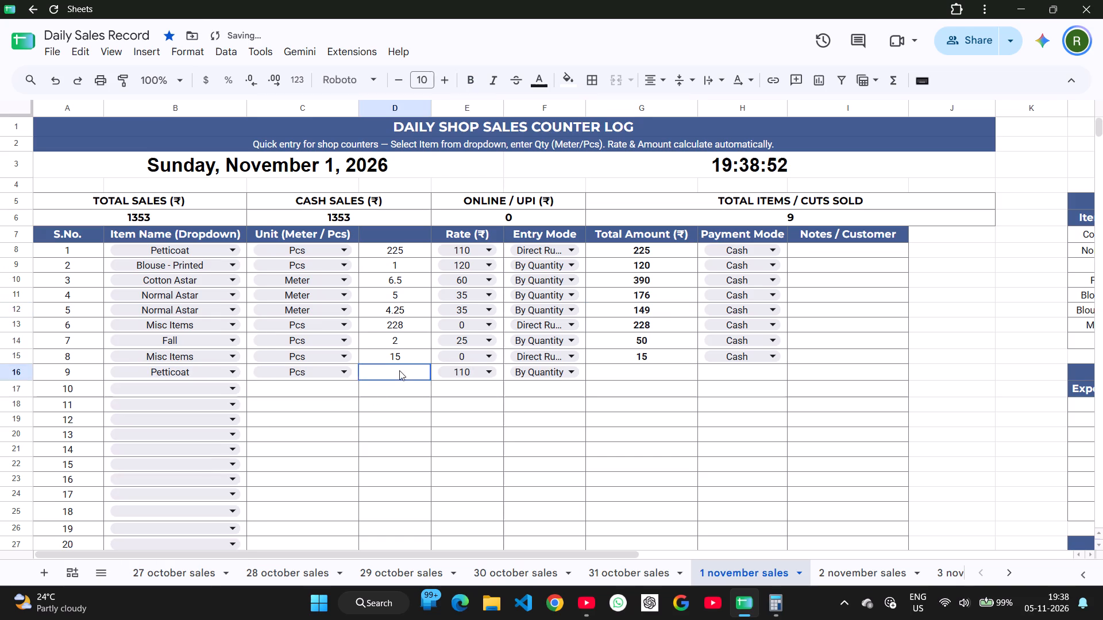
pyautogui.press('1')
pyautogui.press('Tab')
pyautogui.press('Return')
pyautogui.press('Down')
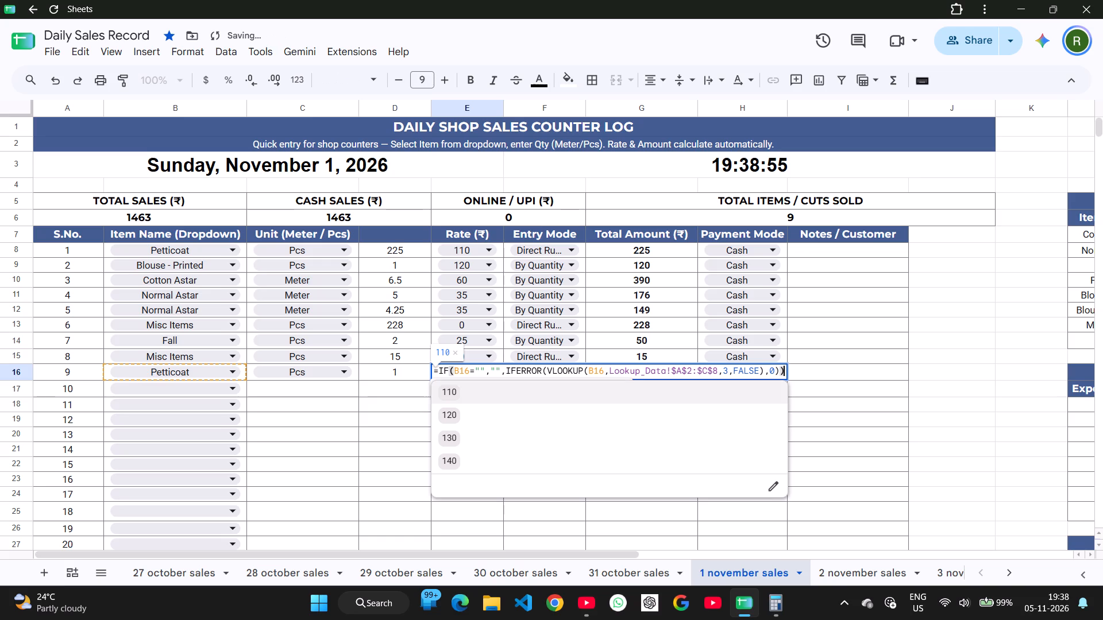
pyautogui.press('Down')
pyautogui.press('Return')
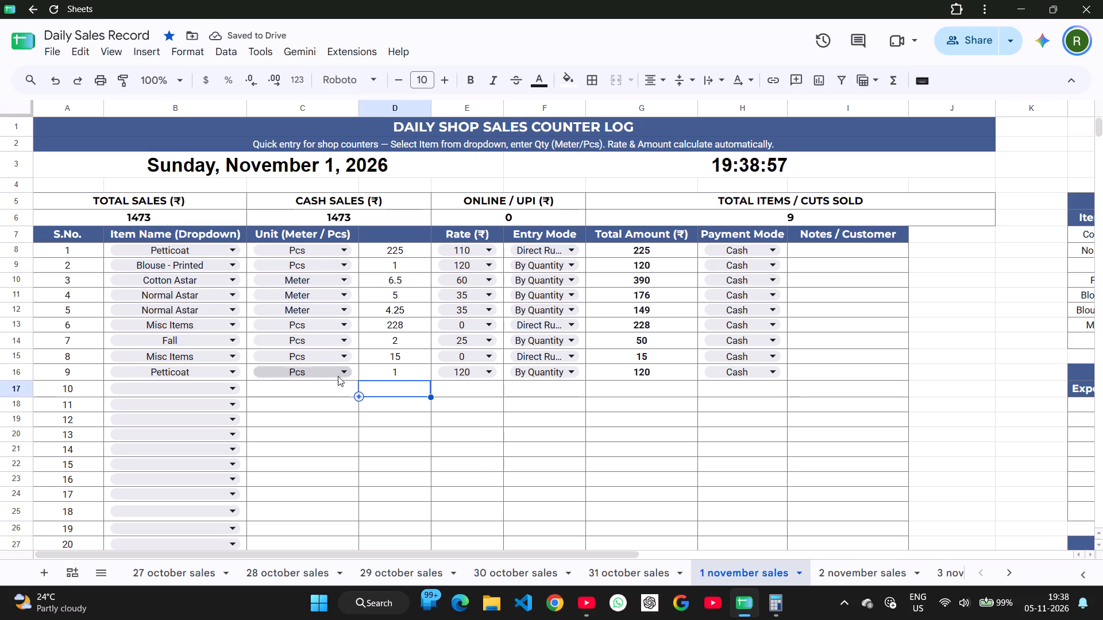
# Set the quantity of sale 3, the Cotton Astar entry, to 8.5 meters.
pyautogui.click(400, 282)
pyautogui.write('8.5')
pyautogui.press('Return')
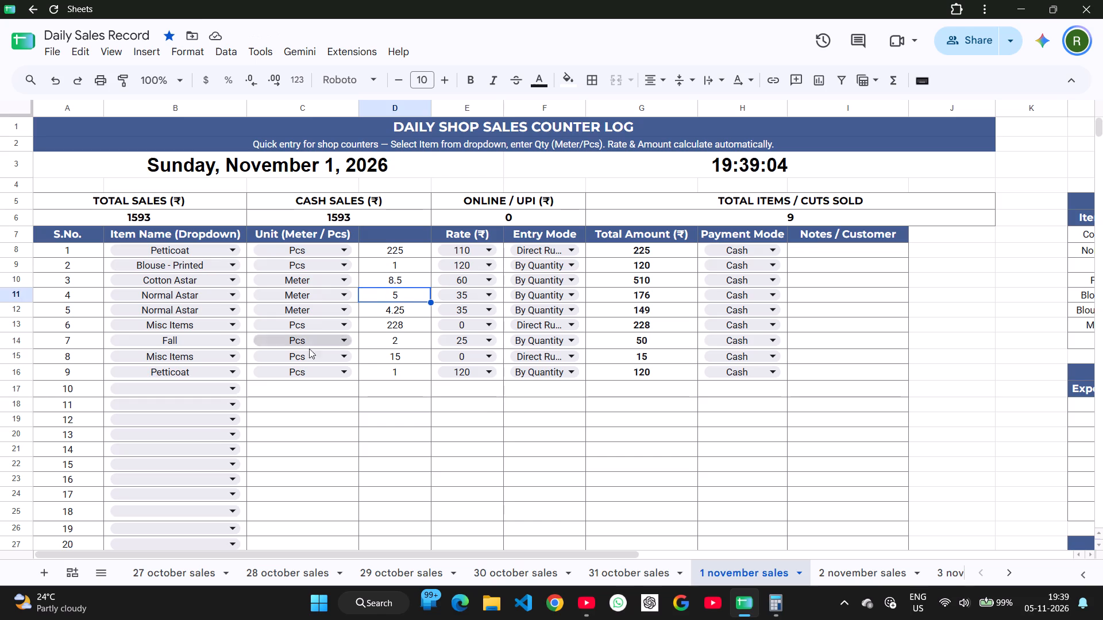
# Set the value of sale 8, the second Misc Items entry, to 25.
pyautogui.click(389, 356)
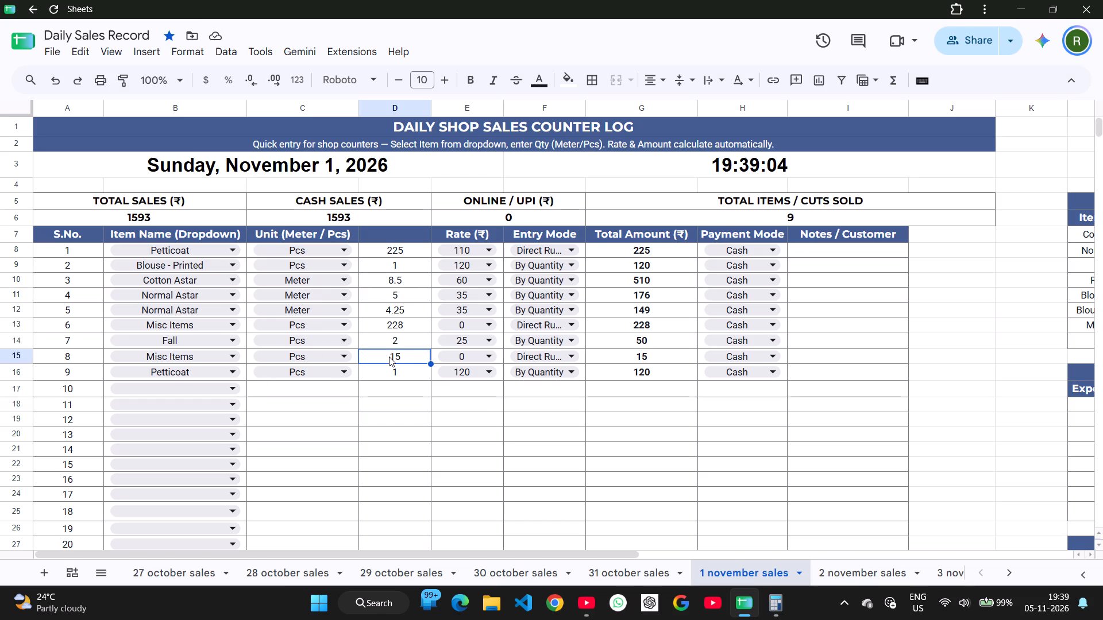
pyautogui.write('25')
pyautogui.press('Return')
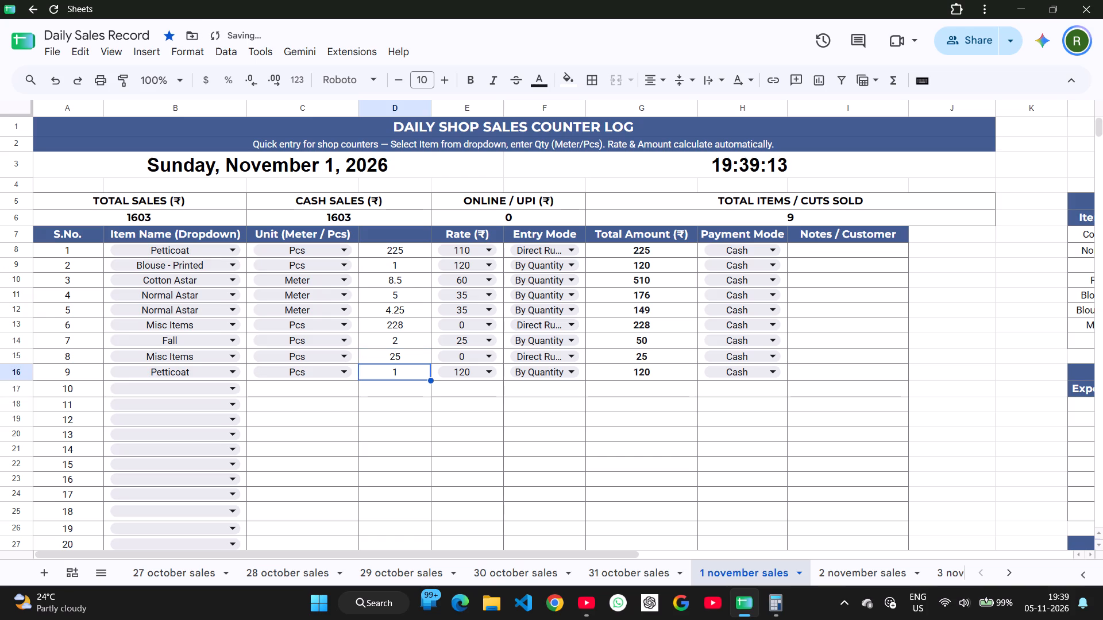
# Set the value of sale 8, the second Misc Items entry, to 65.
pyautogui.click(393, 356)
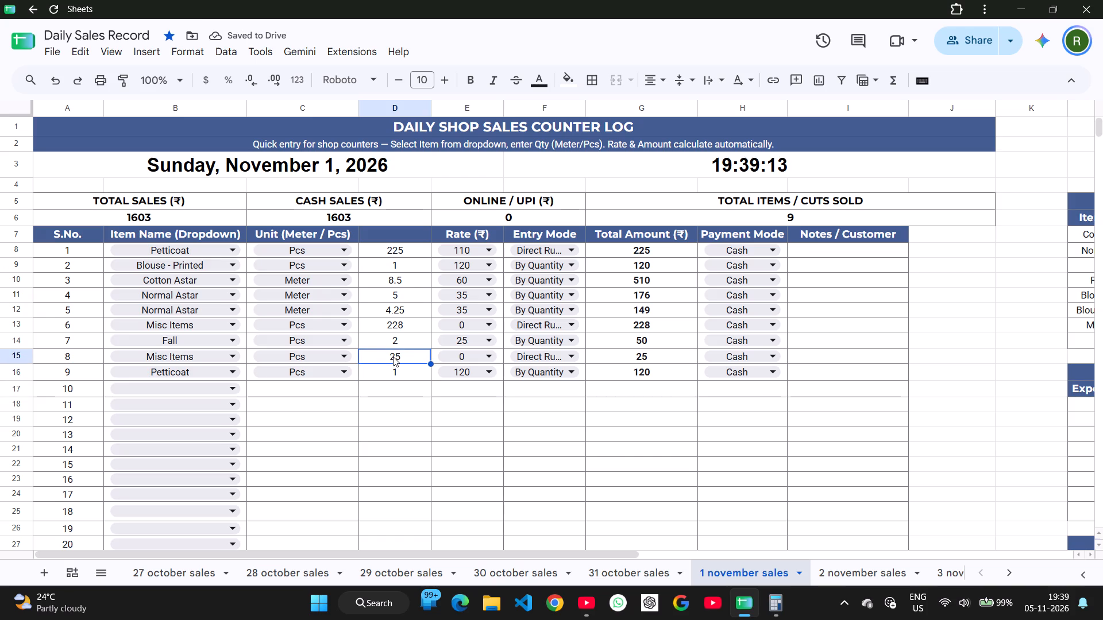
pyautogui.write('65')
pyautogui.press('Return')
# Open Calculator and start totalling the sale amounts 225 + 120 + 190 + 150, followed by 228.
pyautogui.write('cal')
pyautogui.press('Return')
pyautogui.write('0225+')
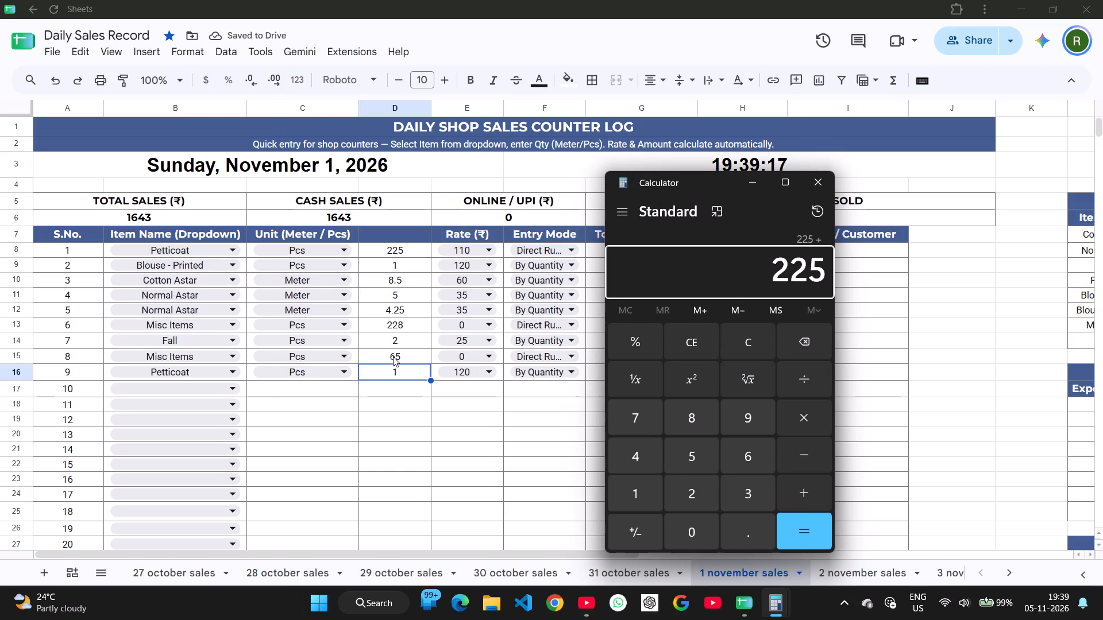
pyautogui.write('120+190+')
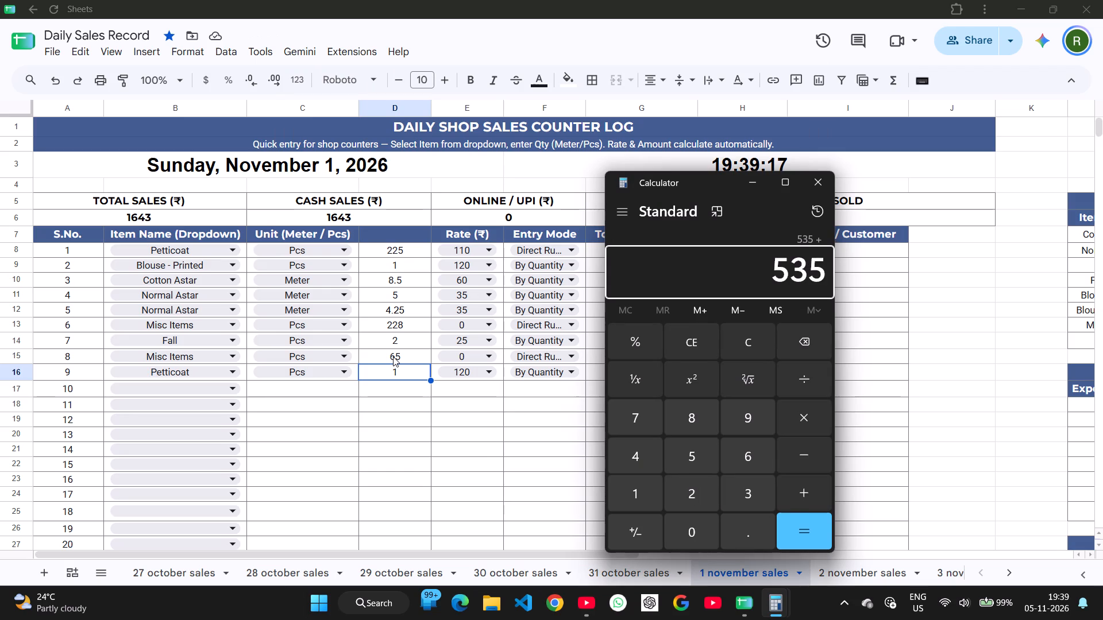
pyautogui.write('150')
pyautogui.press('Return')
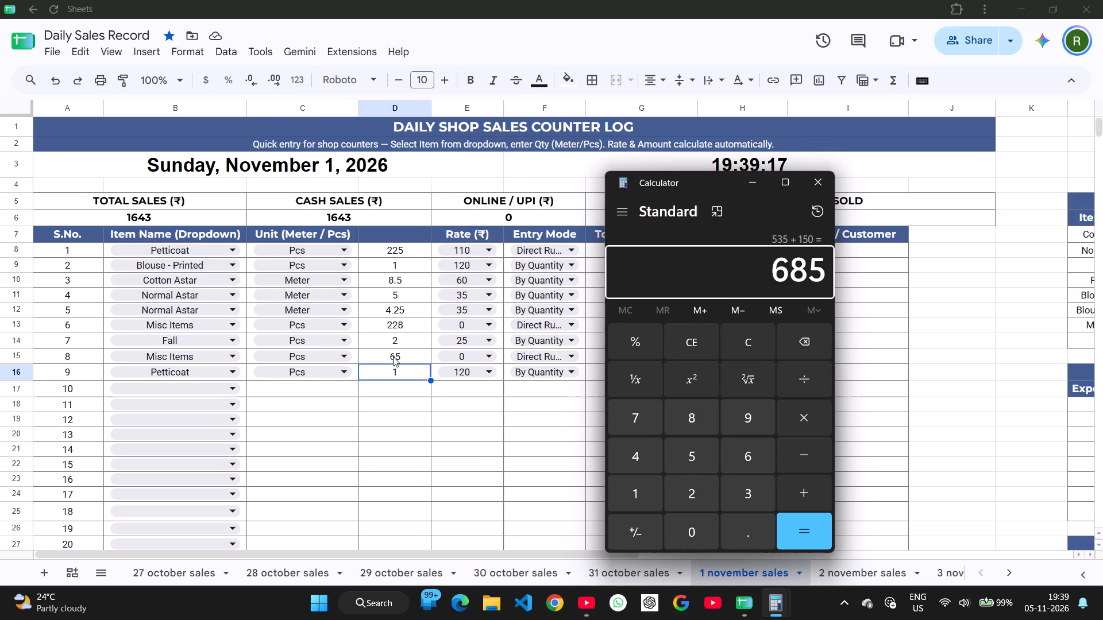
pyautogui.write('228+')
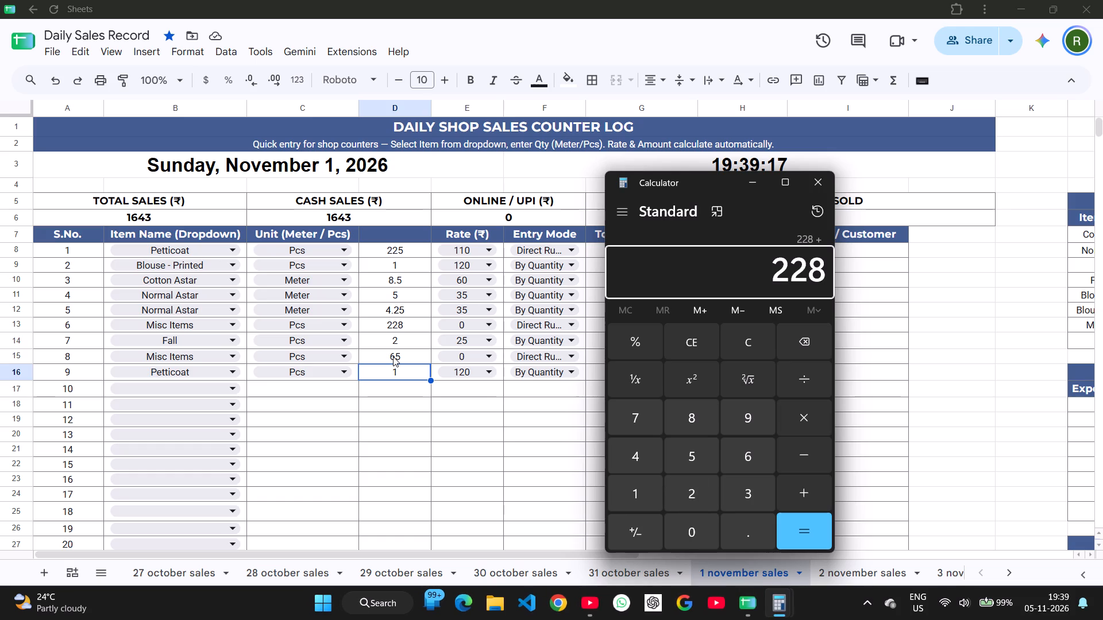
pyautogui.press('space')
pyautogui.press('Return')
pyautogui.press('Return')
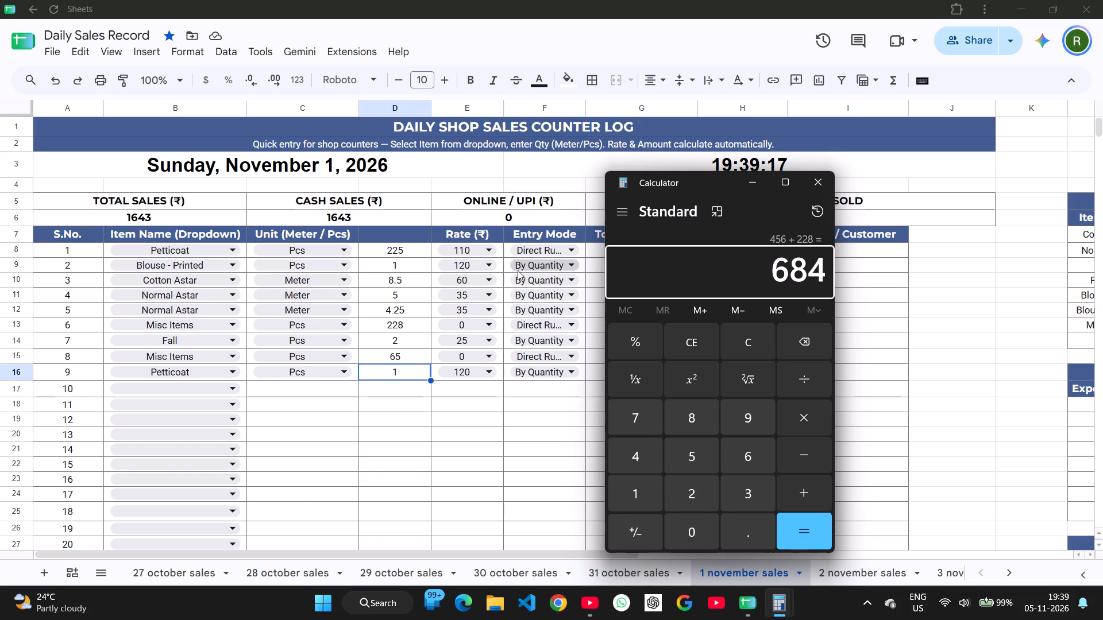
# Clear Calculator and total the sale amounts 225+120+190+150+228+279+70+50+15+18+120+120+50.
pyautogui.click(739, 342)
pyautogui.write('225+120+190+')
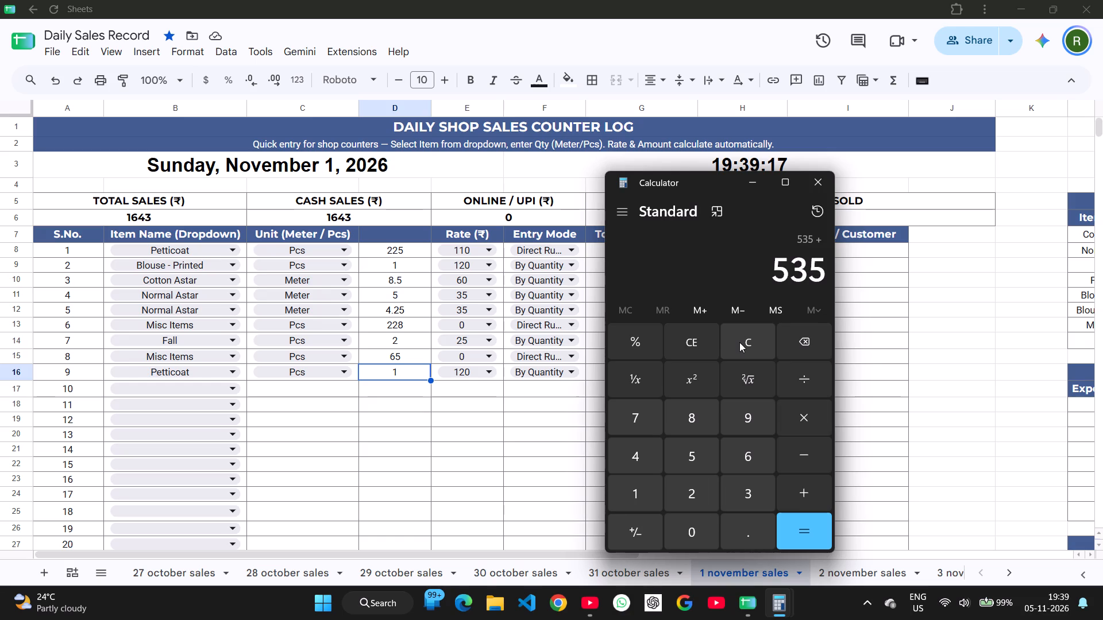
pyautogui.write('150+')
pyautogui.write('228+')
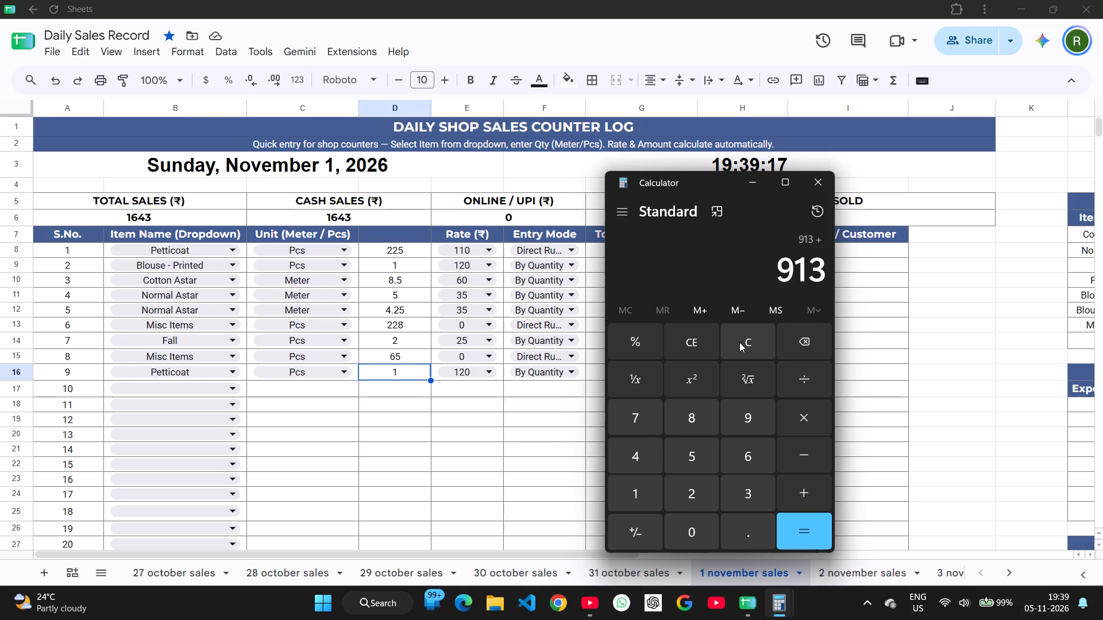
pyautogui.write('279+')
pyautogui.write('70+50+15+')
pyautogui.write('18+120+120')
pyautogui.press('+')
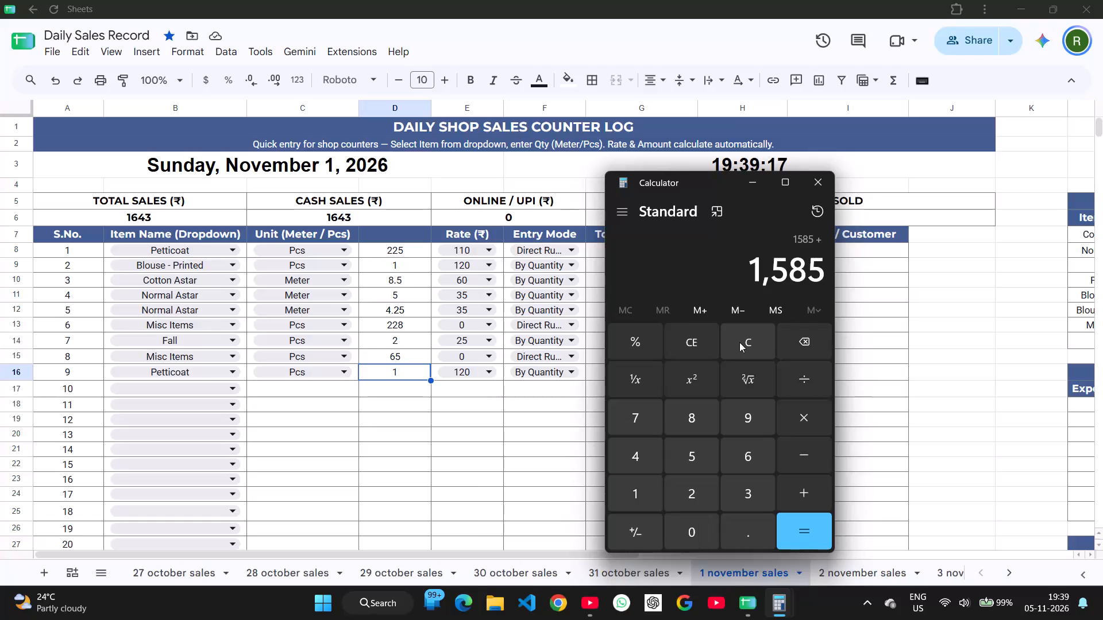
pyautogui.write('50')
pyautogui.press('Return')
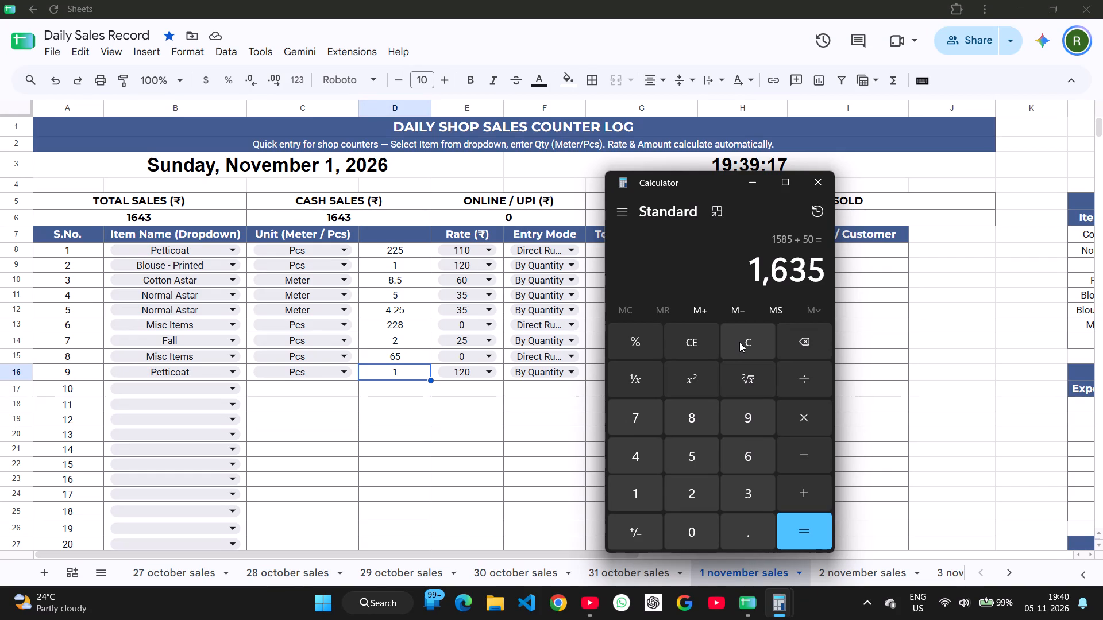
# Clear Calculator and recompute the sales total as 225+120+190+74+75+228+279+70+50+15+18+120+120+40+18.
pyautogui.click(759, 328)
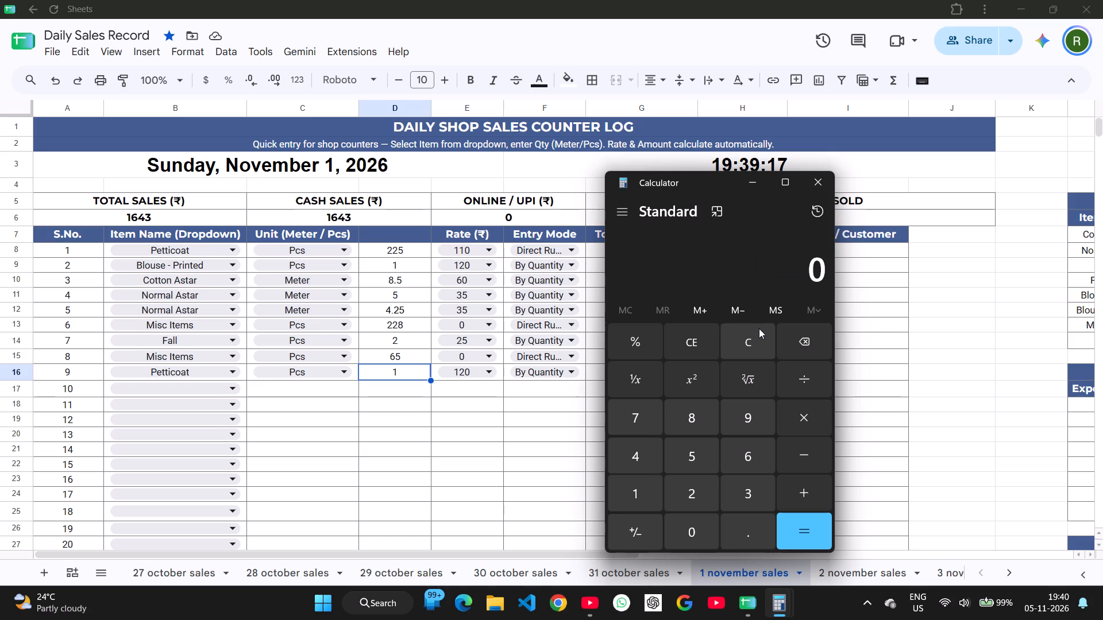
pyautogui.write('225+')
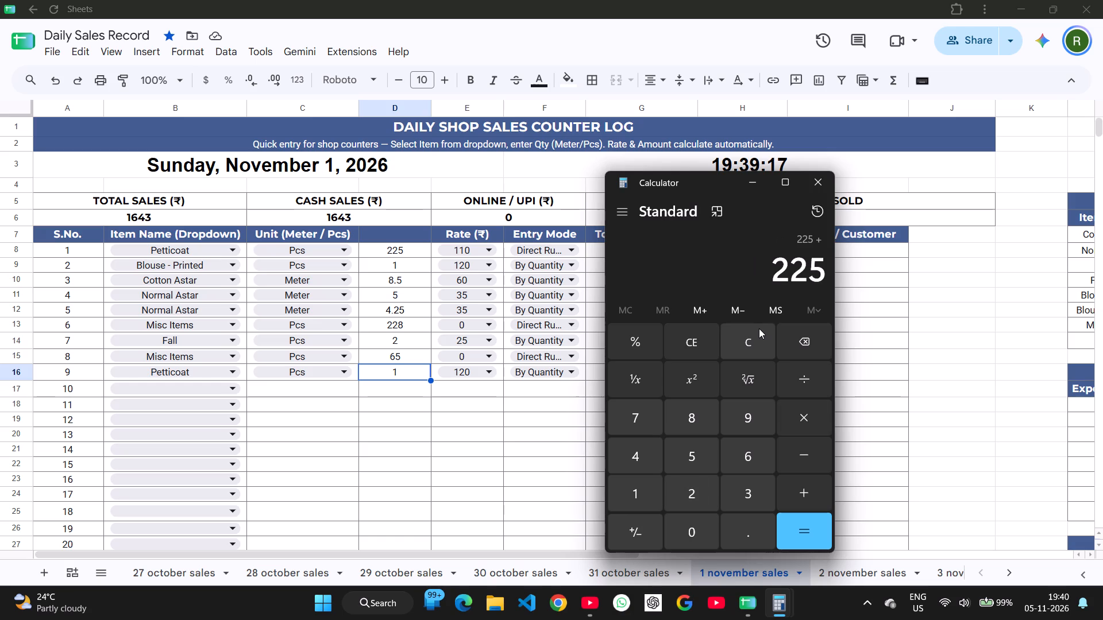
pyautogui.write('120+')
pyautogui.write('190+')
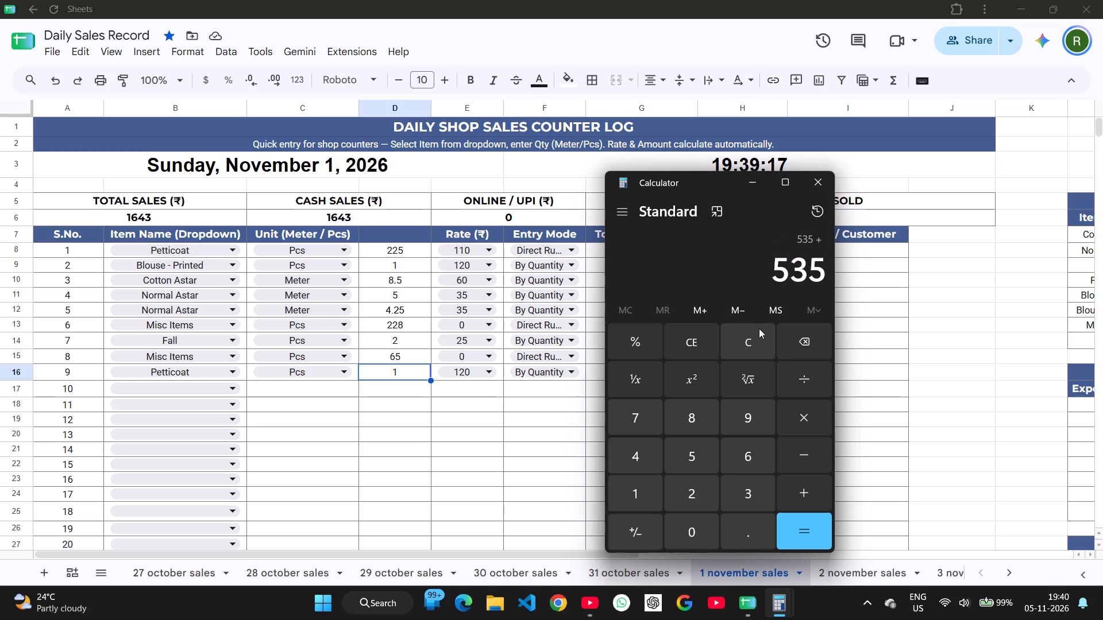
pyautogui.write('74+')
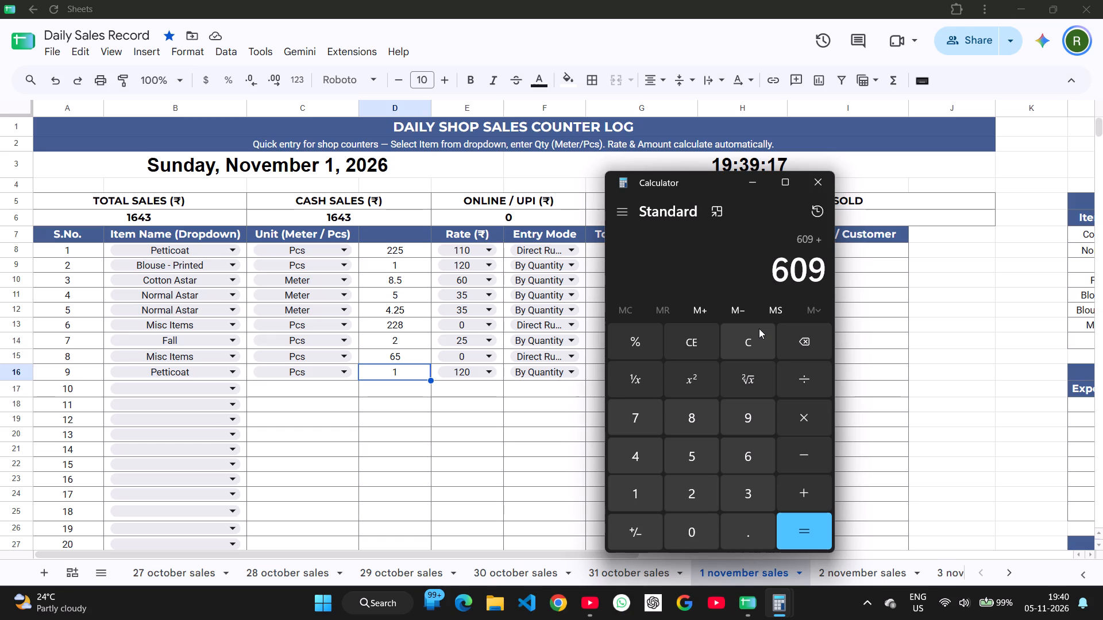
pyautogui.write('75+')
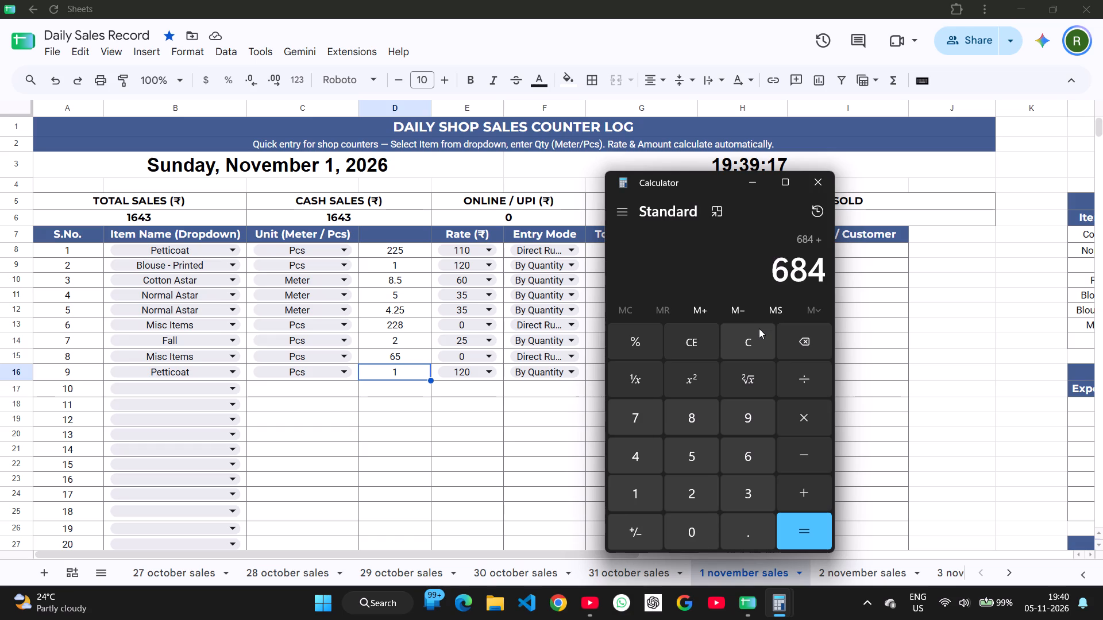
pyautogui.write('228+')
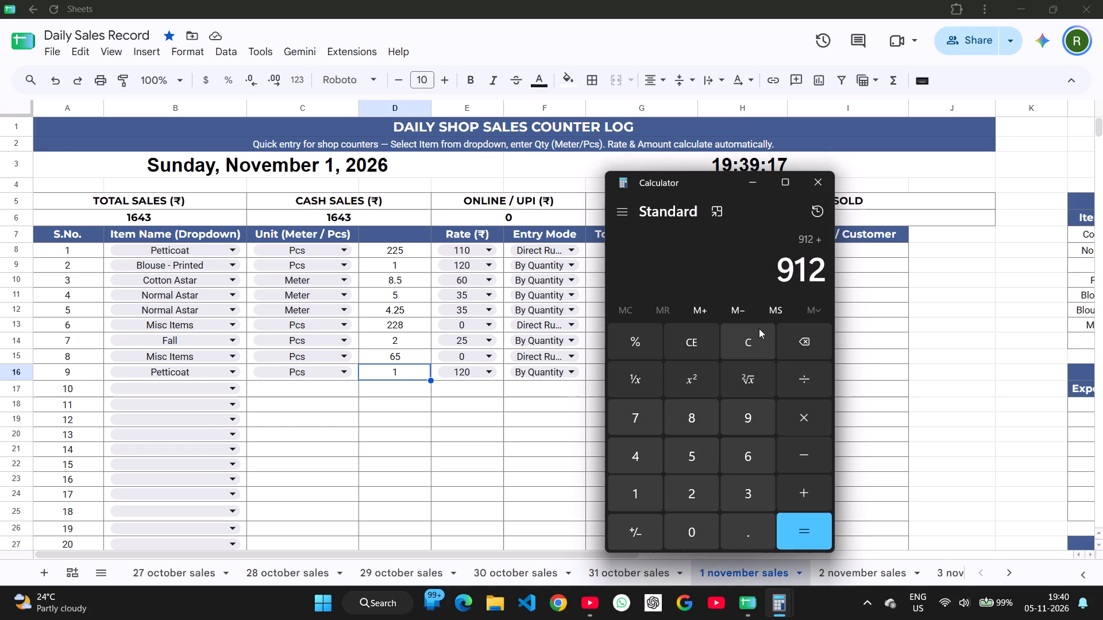
pyautogui.write('279+')
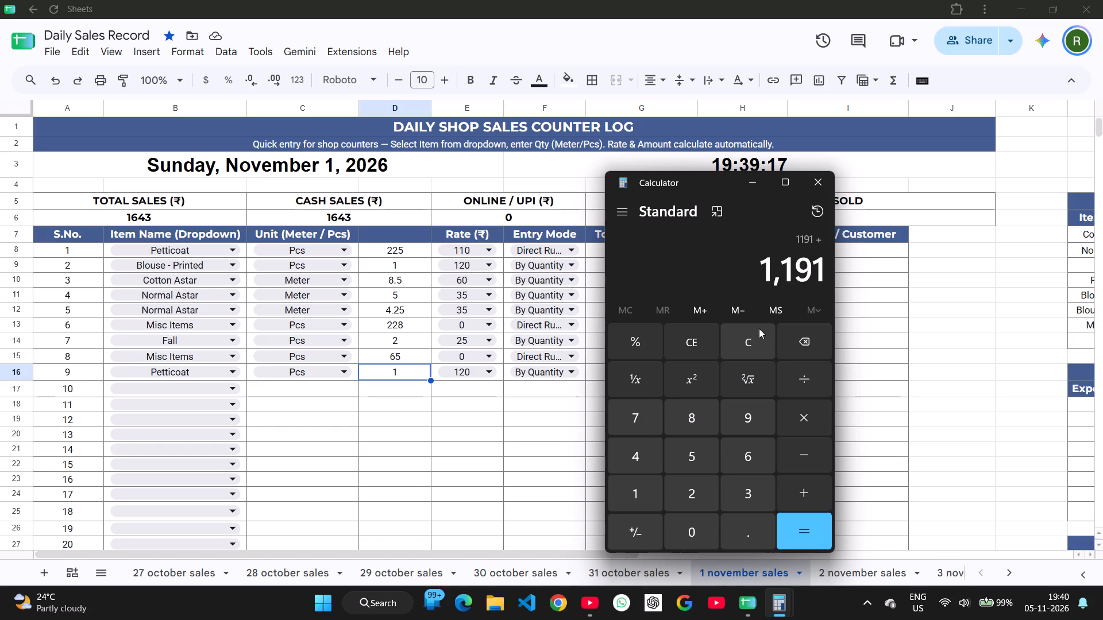
pyautogui.write('70+50+')
pyautogui.write('15+18+120+120+')
pyautogui.write('40+')
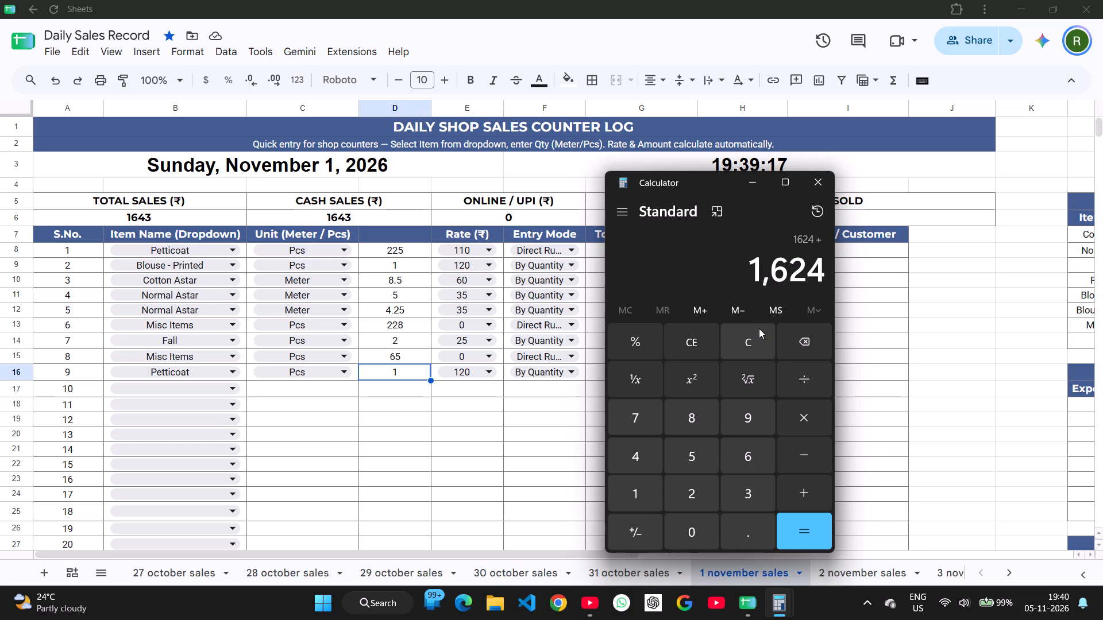
pyautogui.write('18')
pyautogui.press('Return')
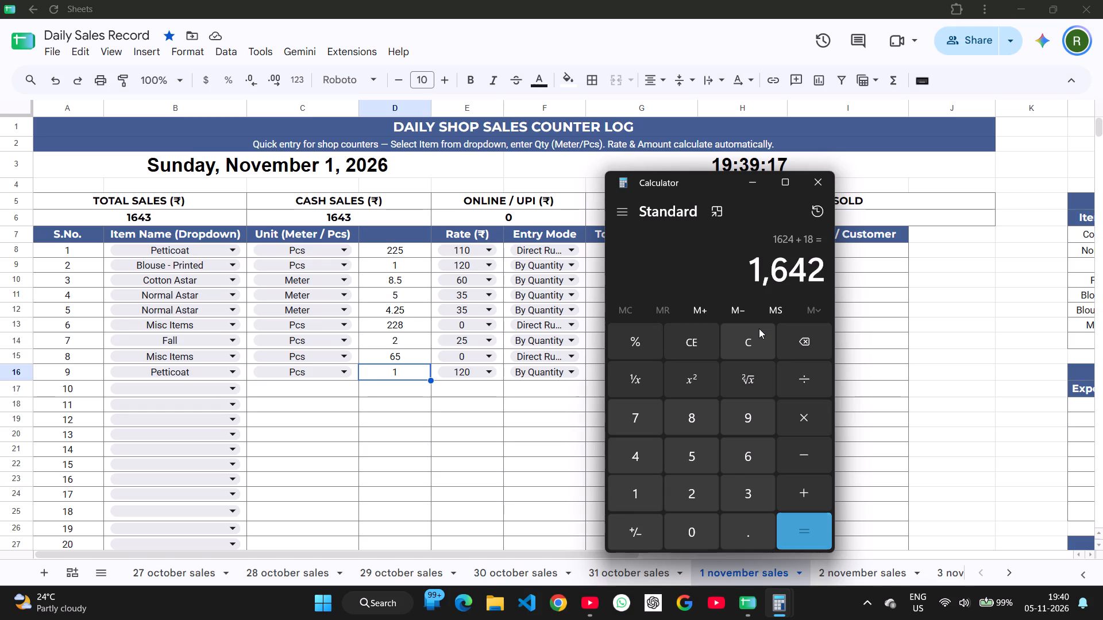
# Add 18 once more to the calculated sum, subtract 35, 1 and the sheet's total of 1643, and clear and close Calculator.
pyautogui.press('Return')
pyautogui.press('-')
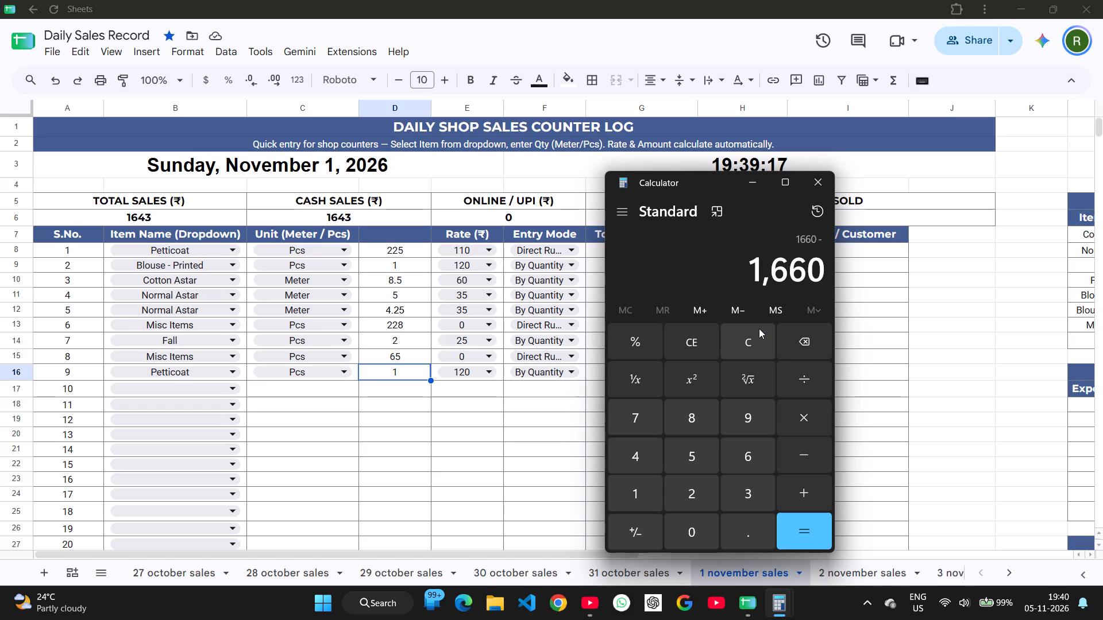
pyautogui.write('35')
pyautogui.press('Return')
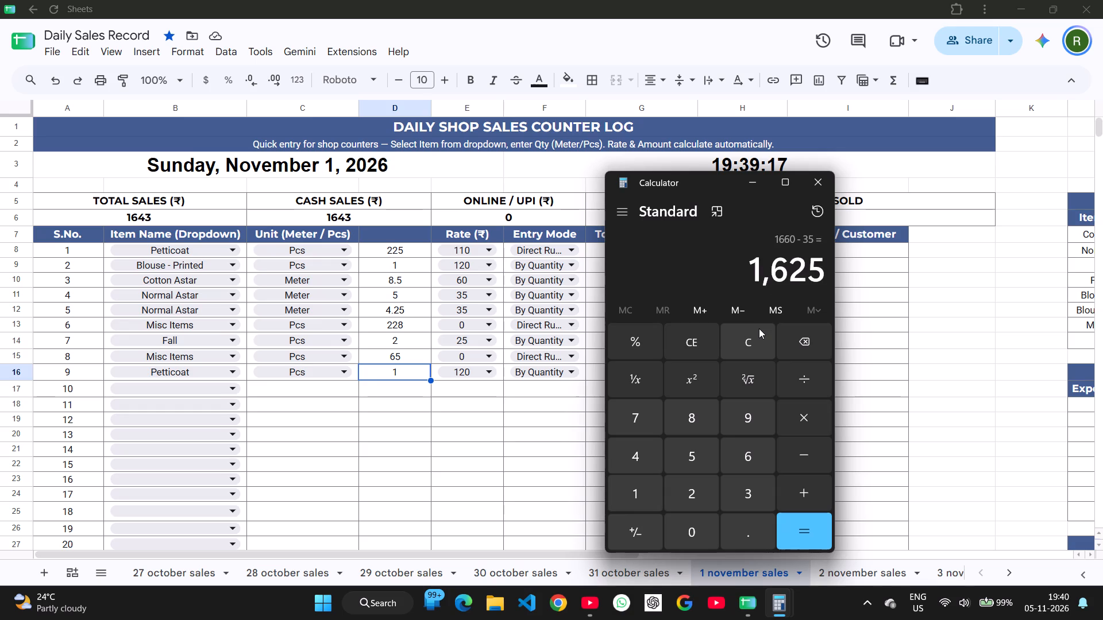
pyautogui.press('-')
pyautogui.press('1')
pyautogui.press('Return')
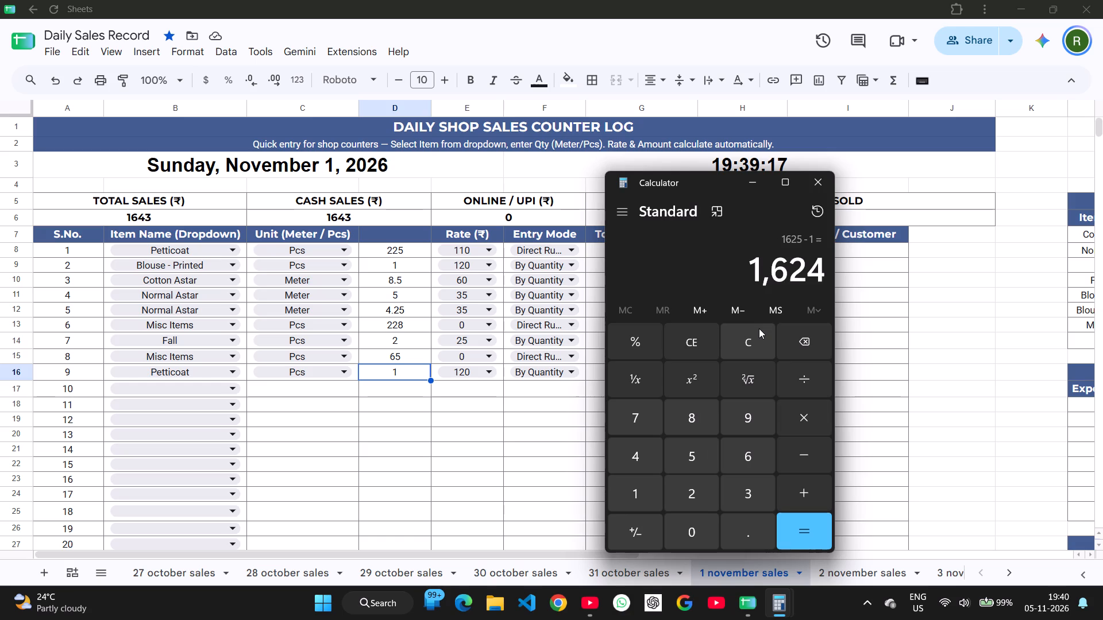
pyautogui.write('-1643')
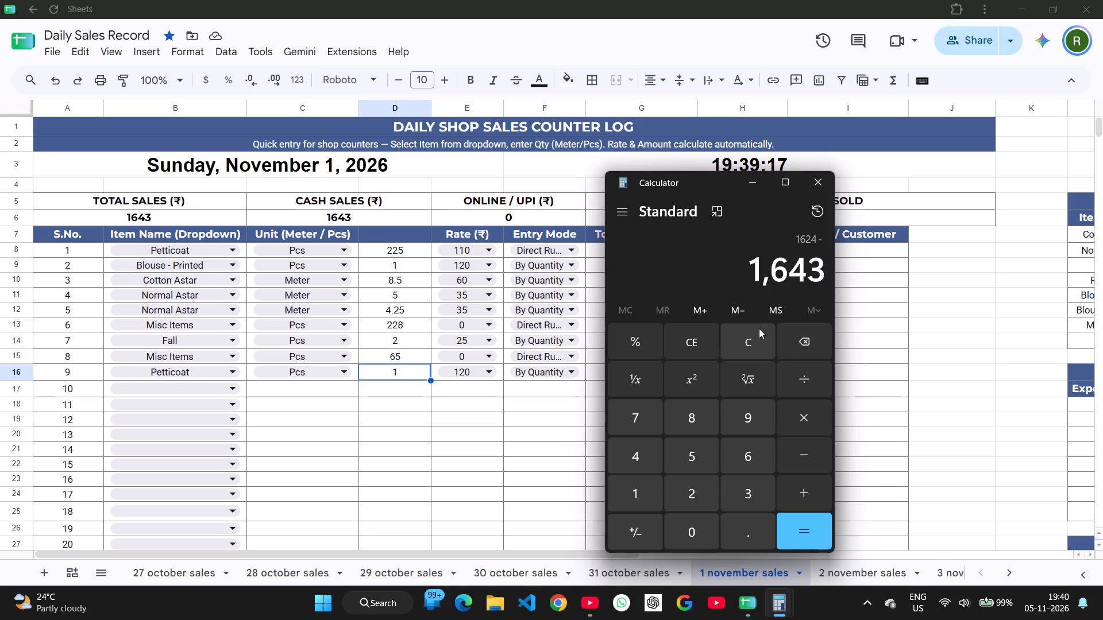
pyautogui.press('Return')
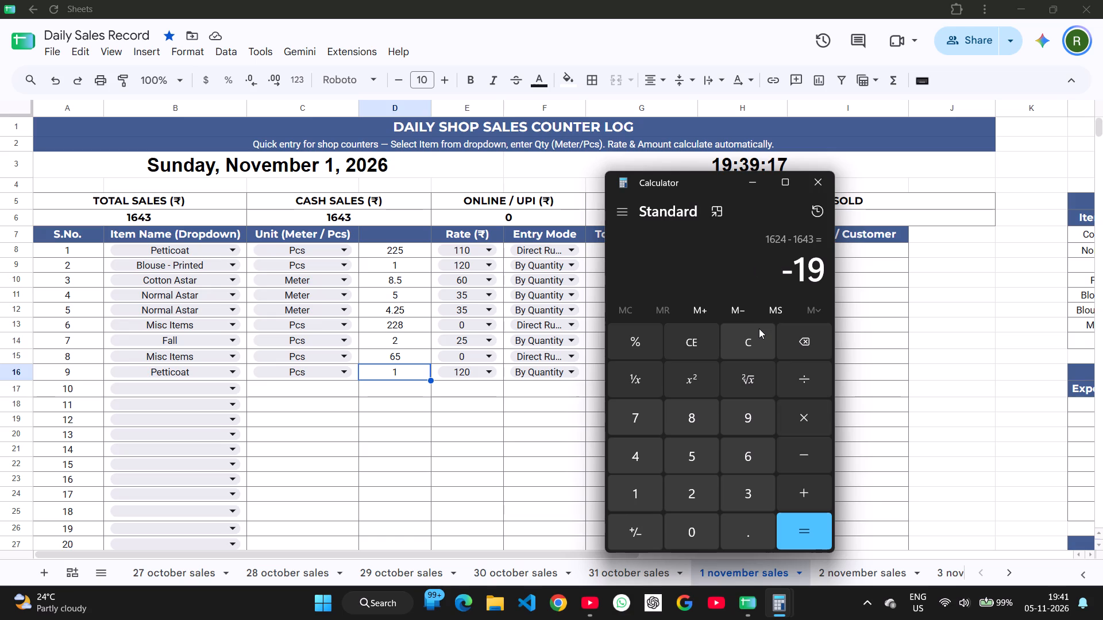
pyautogui.click(759, 328)
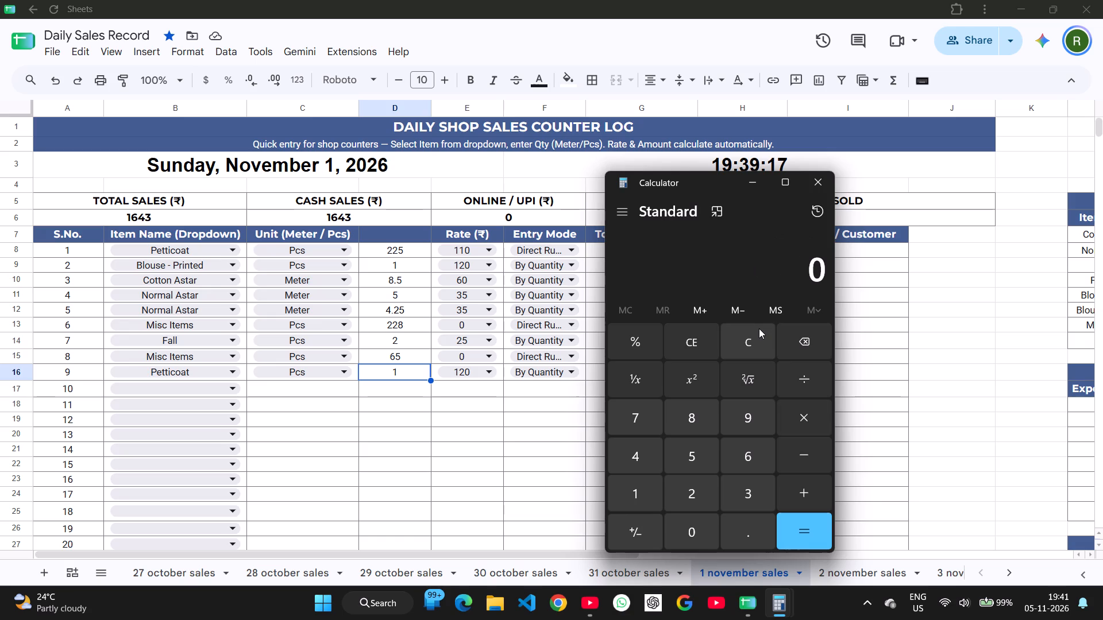
pyautogui.click(828, 176)
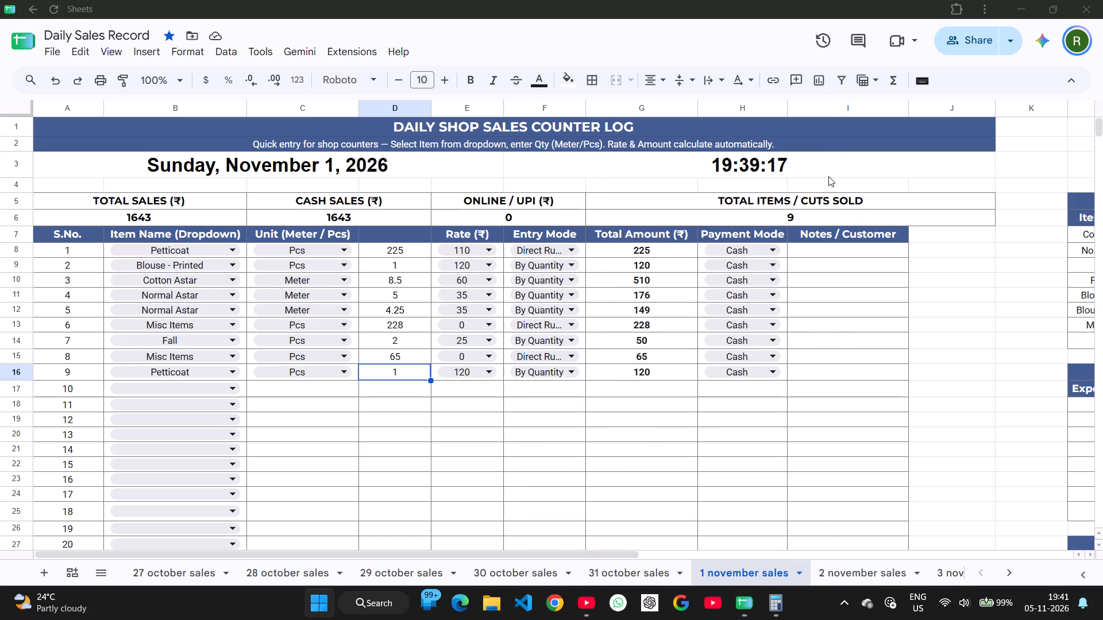
# Reopen Calculator, compute 5 × 35, and close it to return to the sales sheet.
pyautogui.write('cal')
pyautogui.press('Return')
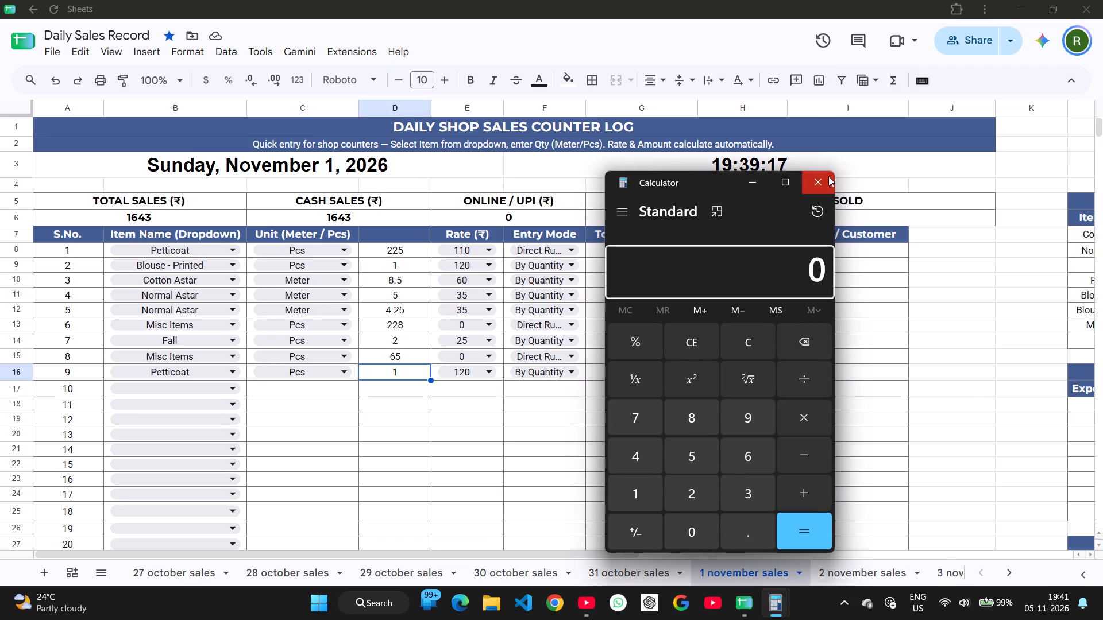
pyautogui.press('1')
pyautogui.press('BackSpace')
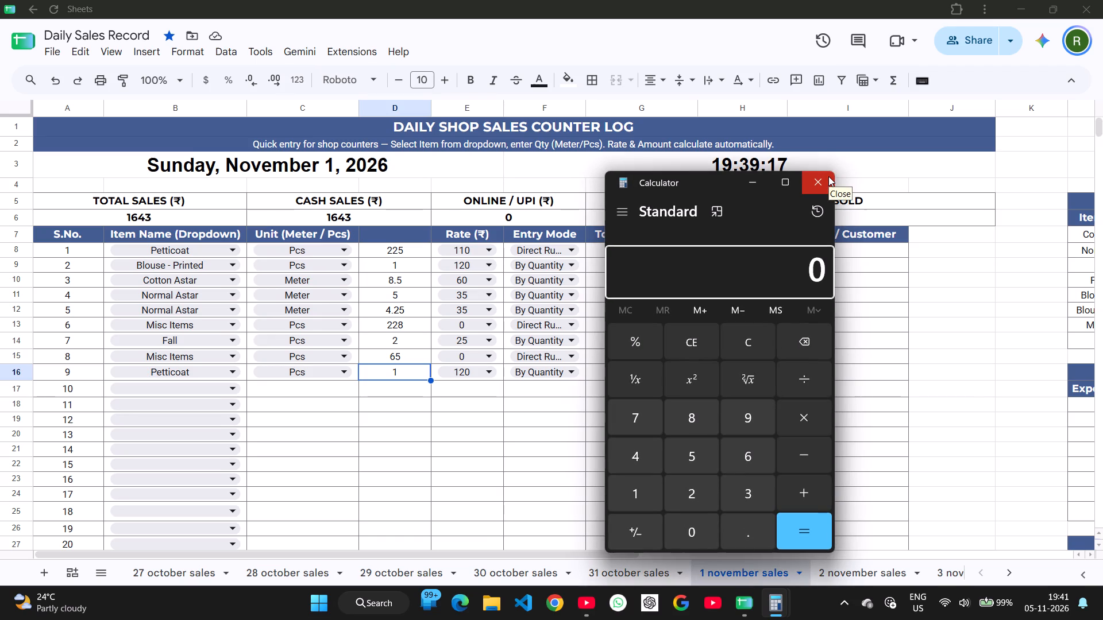
pyautogui.press('5')
pyautogui.write('/*35')
pyautogui.press('Return')
pyautogui.click(828, 176)
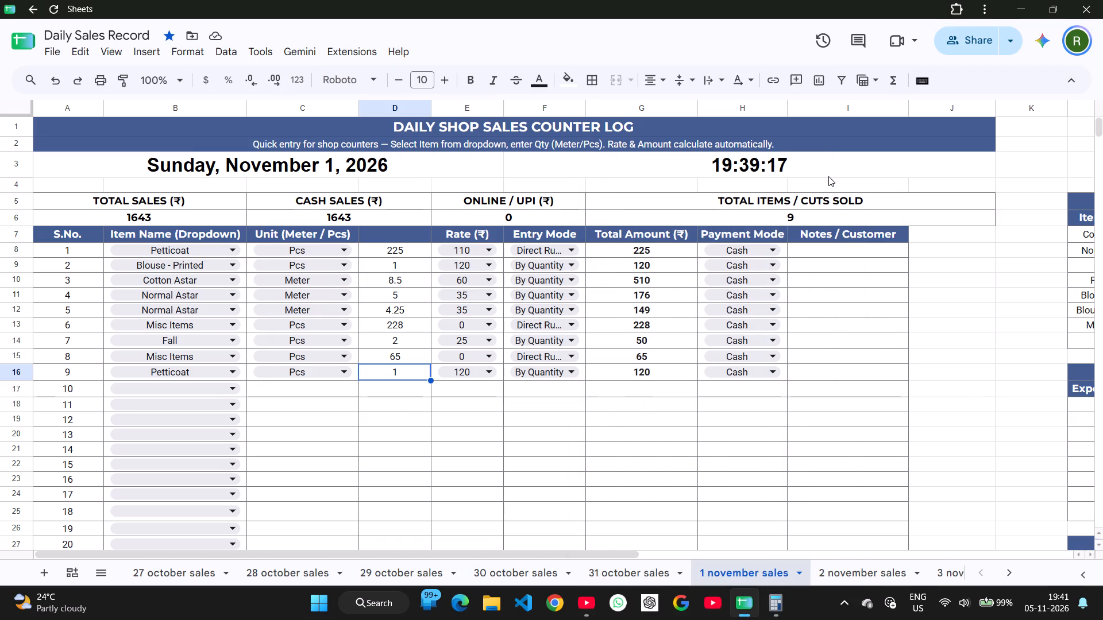
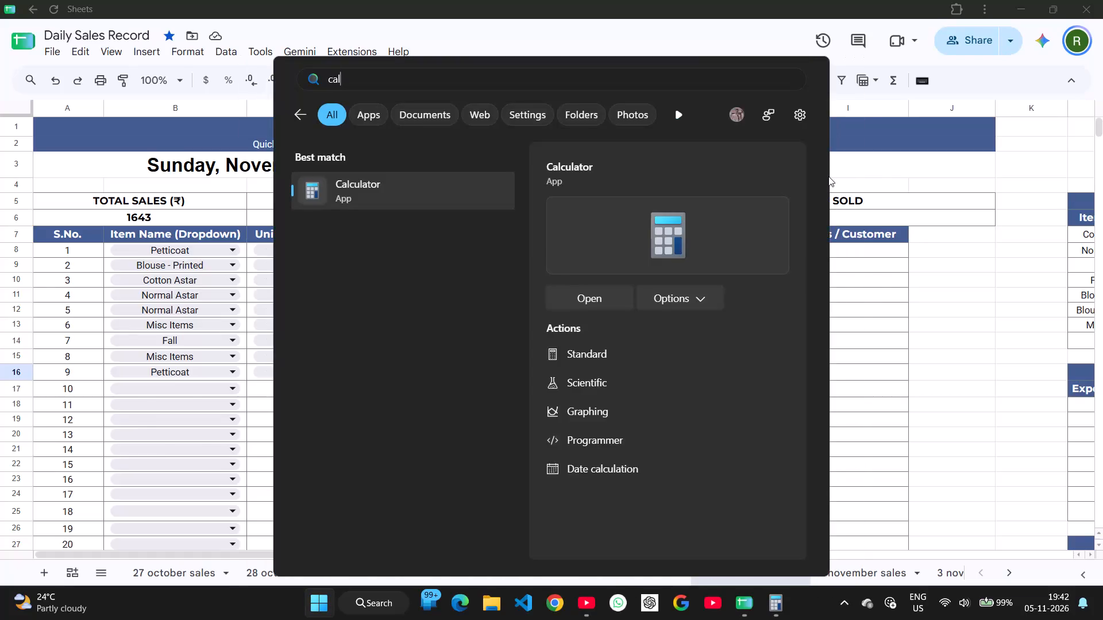
# Open Calculator, compute 150 ÷ 35, and close it to return to the sales sheet.
pyautogui.press('Return')
pyautogui.write('150/')
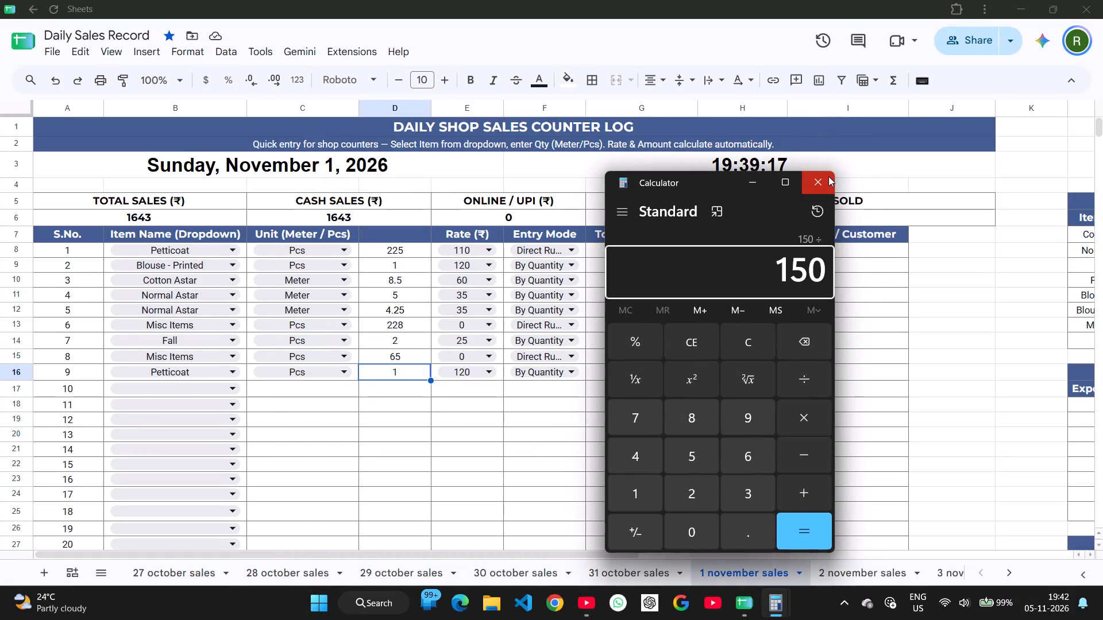
pyautogui.write('35')
pyautogui.press('Return')
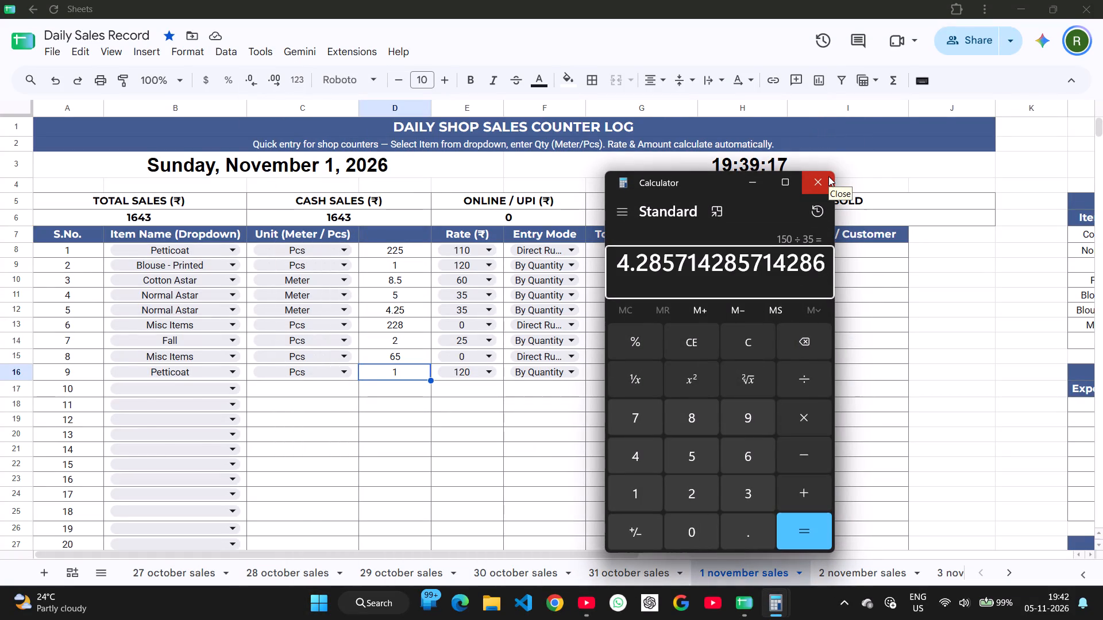
pyautogui.click(828, 176)
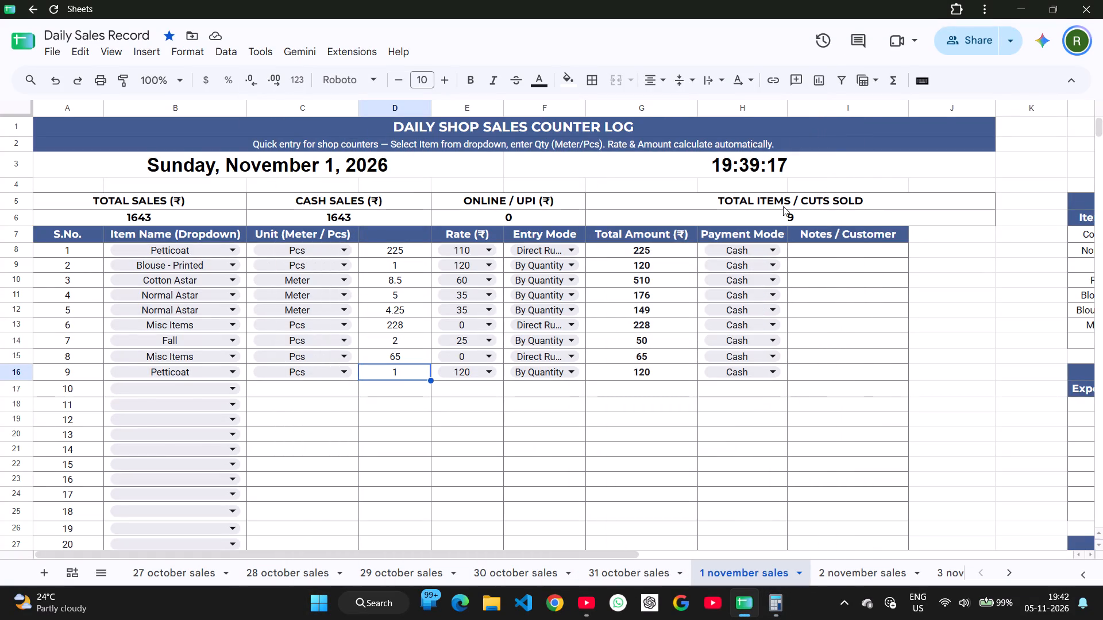
# Undo all the sales entries on the 1 november sales sheet until every item row is empty again.
pyautogui.click(394, 306)
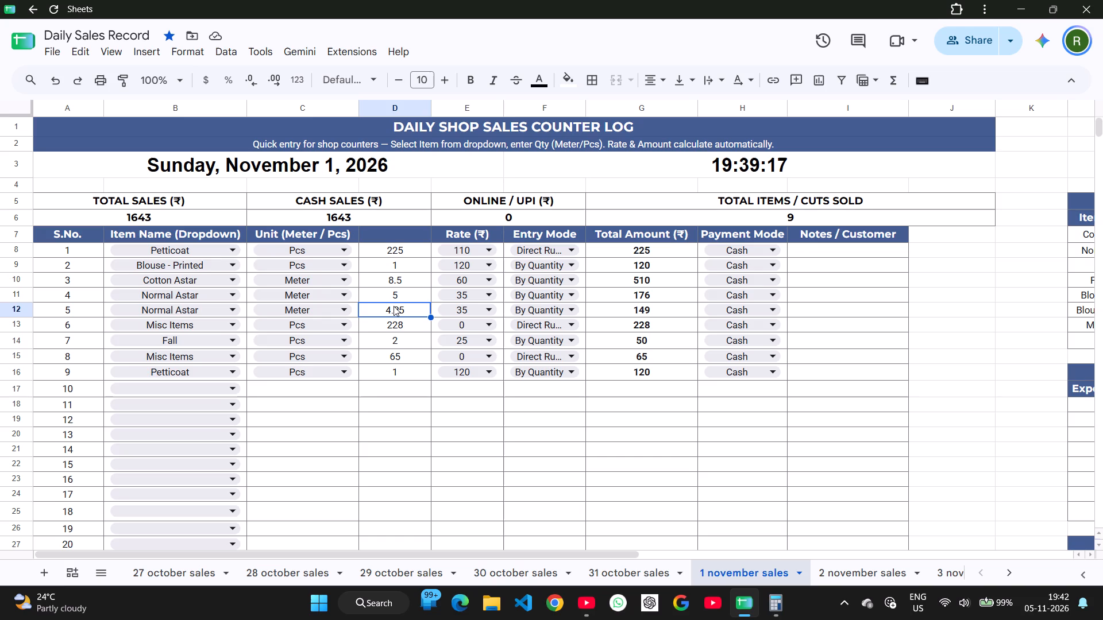
pyautogui.hotkey('ctrl', 'z')
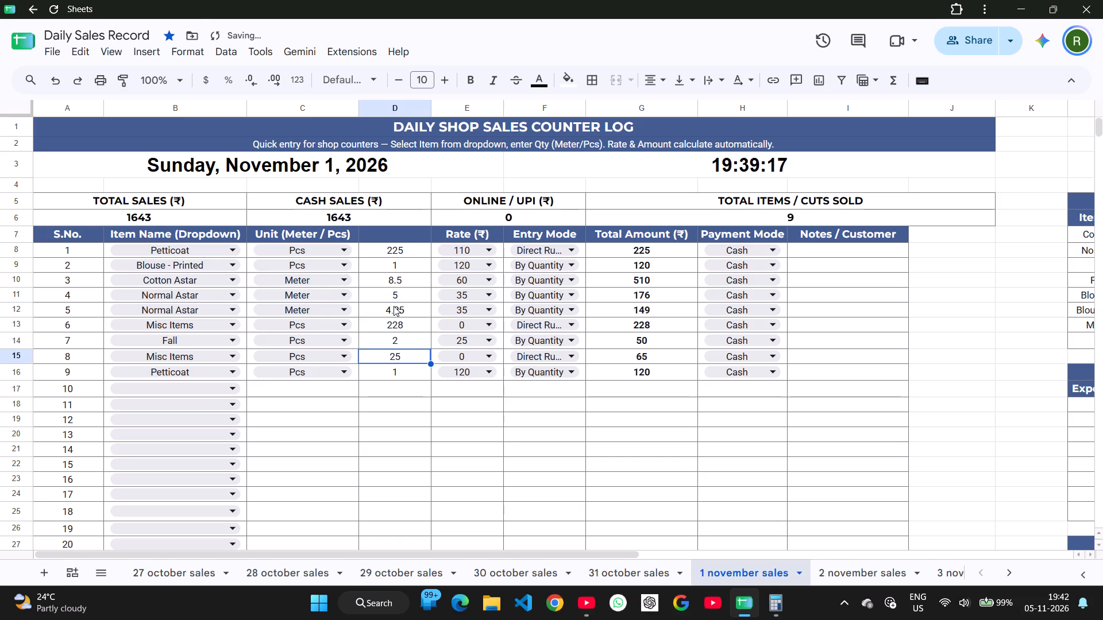
pyautogui.hotkey('ctrl', 'z')
pyautogui.hotkey('ctrl', 'z')
pyautogui.hotkey('ctrl', 'z')
pyautogui.hotkey('ctrl', 'z')
pyautogui.hotkey('ctrl', 'z')
pyautogui.hotkey('ctrl', 'z')
pyautogui.hotkey('ctrl', 'z')
pyautogui.hotkey('ctrl', 'z')
pyautogui.hotkey('ctrl', 'z')
pyautogui.hotkey('ctrl', 'z')
pyautogui.hotkey('ctrl', 'z')
pyautogui.hotkey('ctrl', 'z')
pyautogui.hotkey('ctrl', 'z')
pyautogui.hotkey('ctrl', 'z')
pyautogui.hotkey('ctrl', 'z')
pyautogui.hotkey('ctrl', 'z')
pyautogui.hotkey('ctrl', 'z')
pyautogui.hotkey('ctrl', 'z')
pyautogui.hotkey('ctrl', 'z')
pyautogui.hotkey('ctrl', 'z')
pyautogui.hotkey('ctrl', 'z')
pyautogui.hotkey('ctrl', 'z')
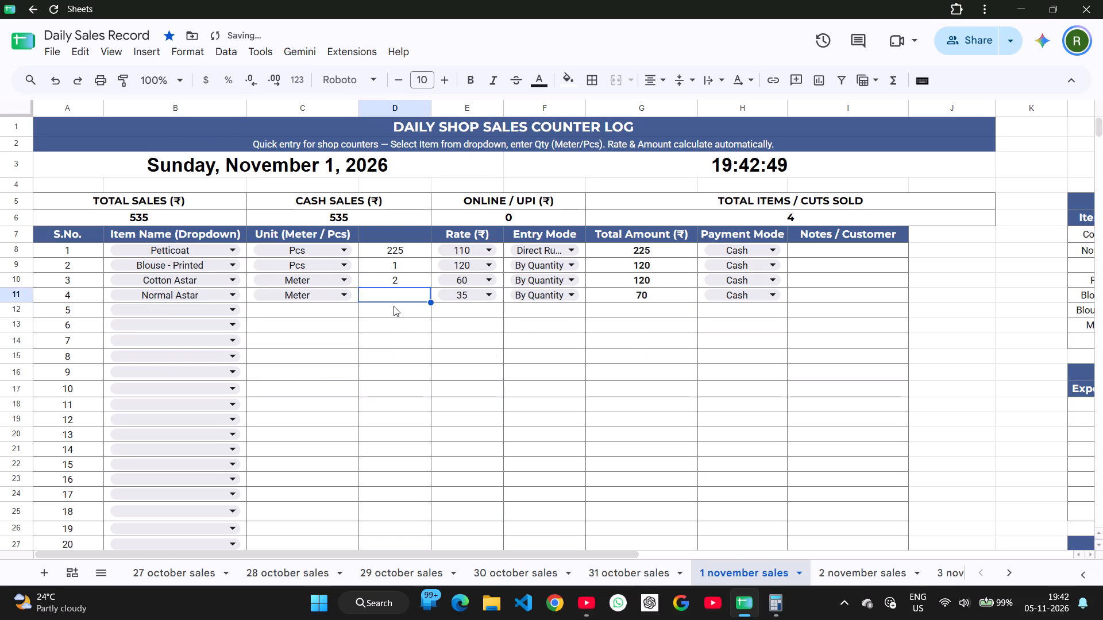
pyautogui.hotkey('ctrl', 'z')
pyautogui.hotkey('ctrl', 'z')
pyautogui.hotkey('ctrl', 'z')
pyautogui.hotkey('ctrl', 'z')
pyautogui.hotkey('ctrl', 'z')
pyautogui.hotkey('ctrl', 'z')
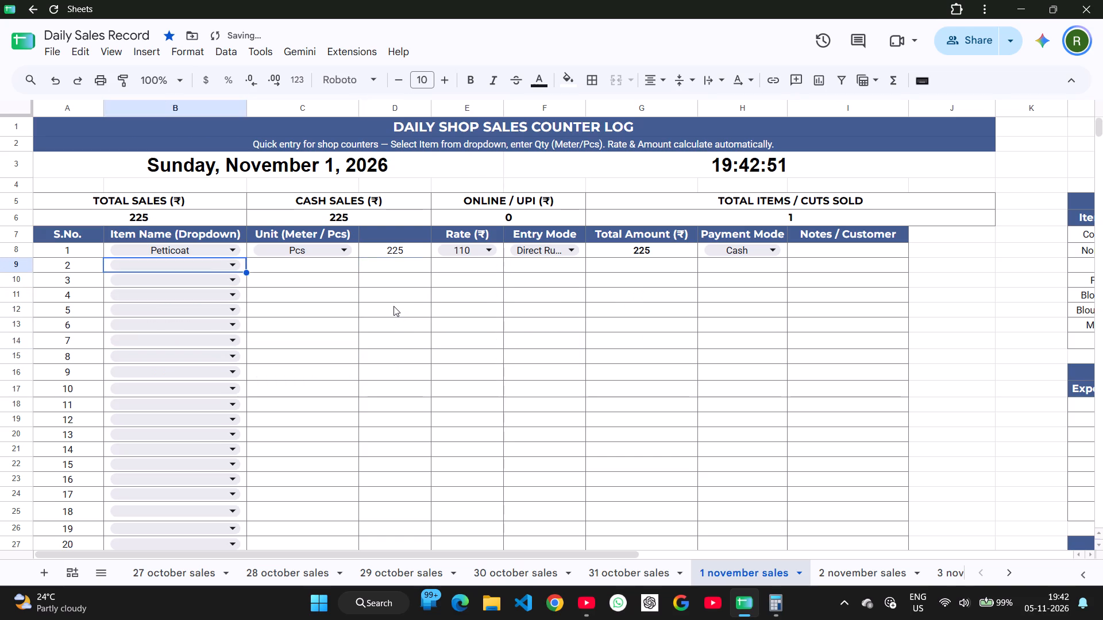
pyautogui.hotkey('ctrl', 'z')
pyautogui.hotkey('ctrl', 'z')
pyautogui.hotkey('ctrl', 'z')
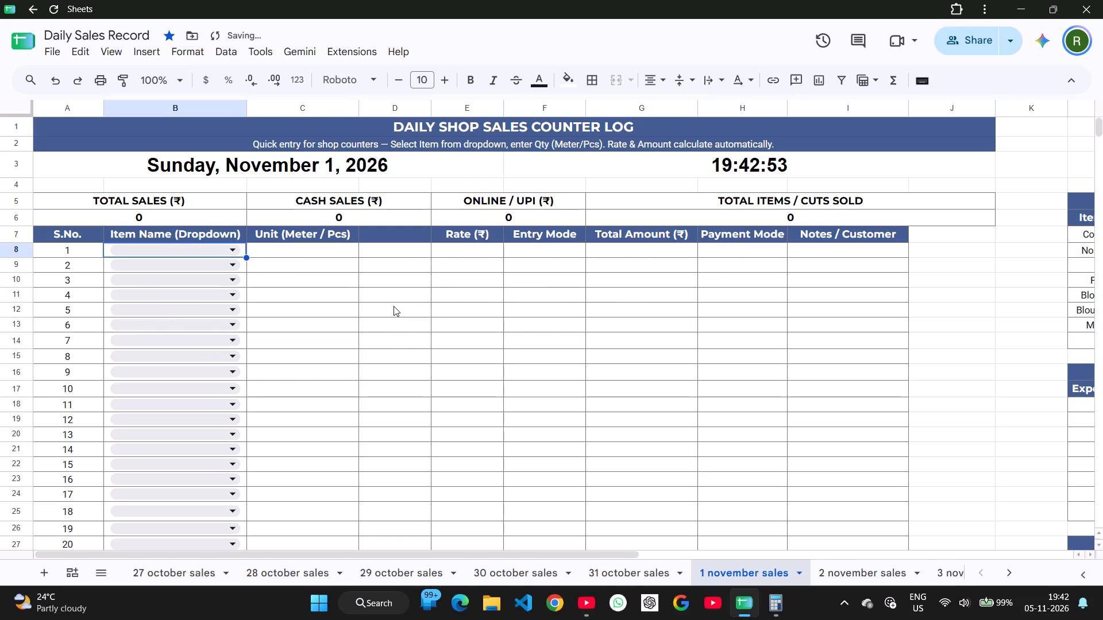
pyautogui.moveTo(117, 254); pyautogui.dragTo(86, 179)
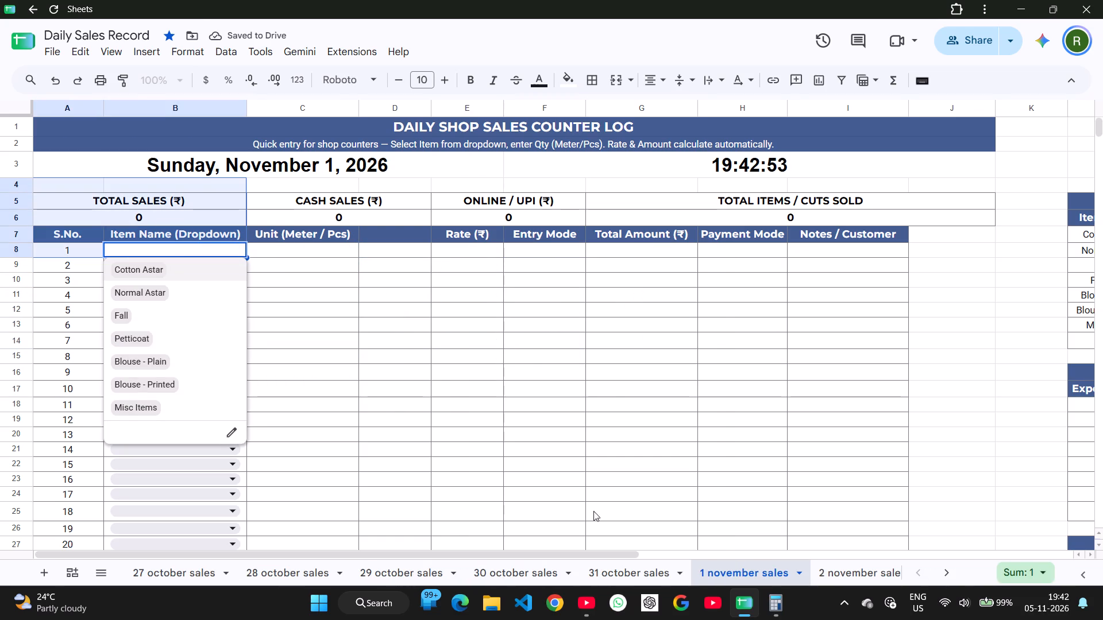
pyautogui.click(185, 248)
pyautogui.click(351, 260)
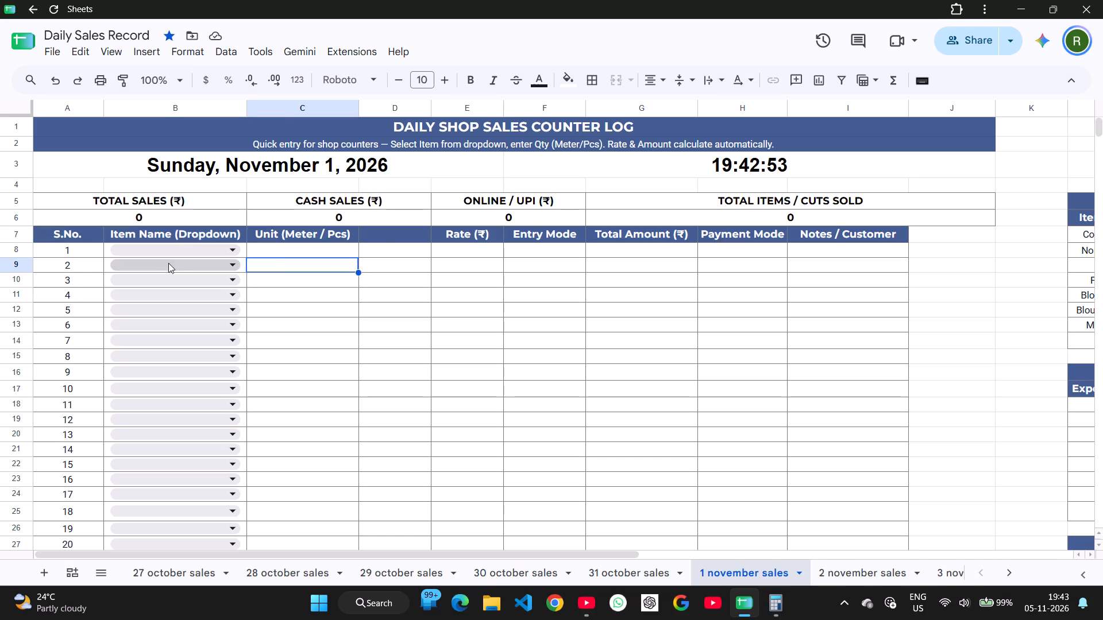
# Record sale 1 as Blouse - Plain with entry mode Direct Rupees and the value 225.
pyautogui.click(172, 246)
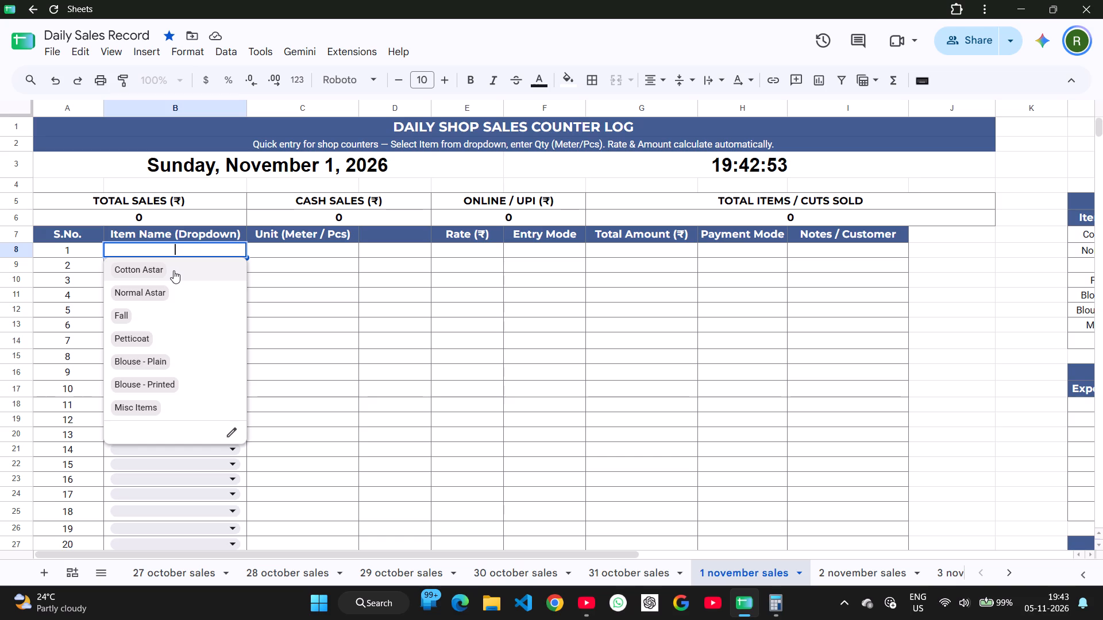
pyautogui.click(193, 363)
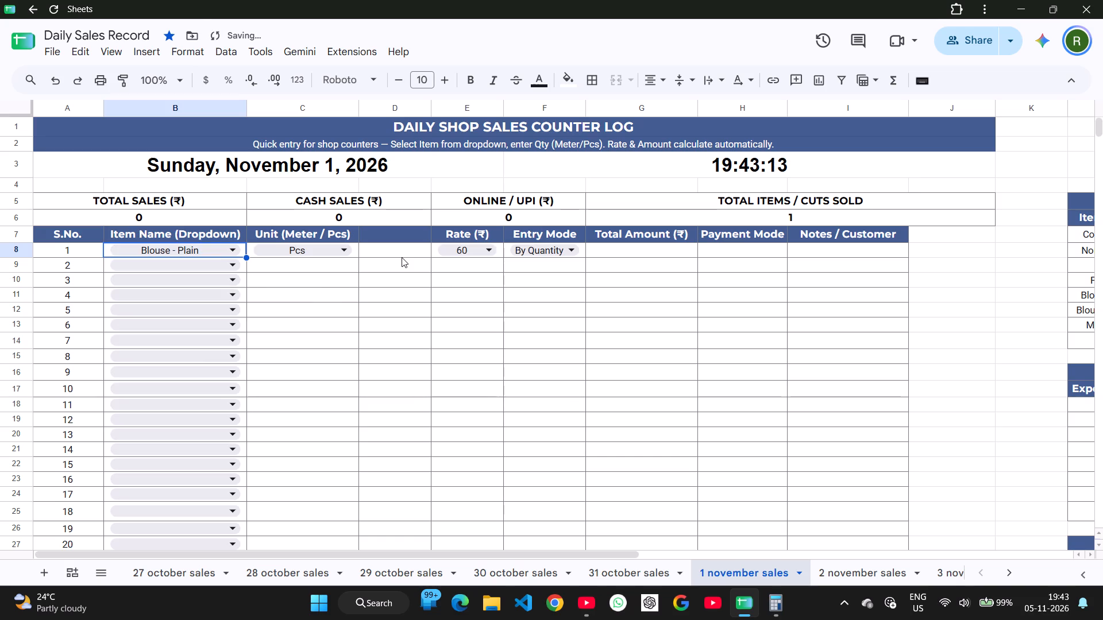
pyautogui.click(562, 254)
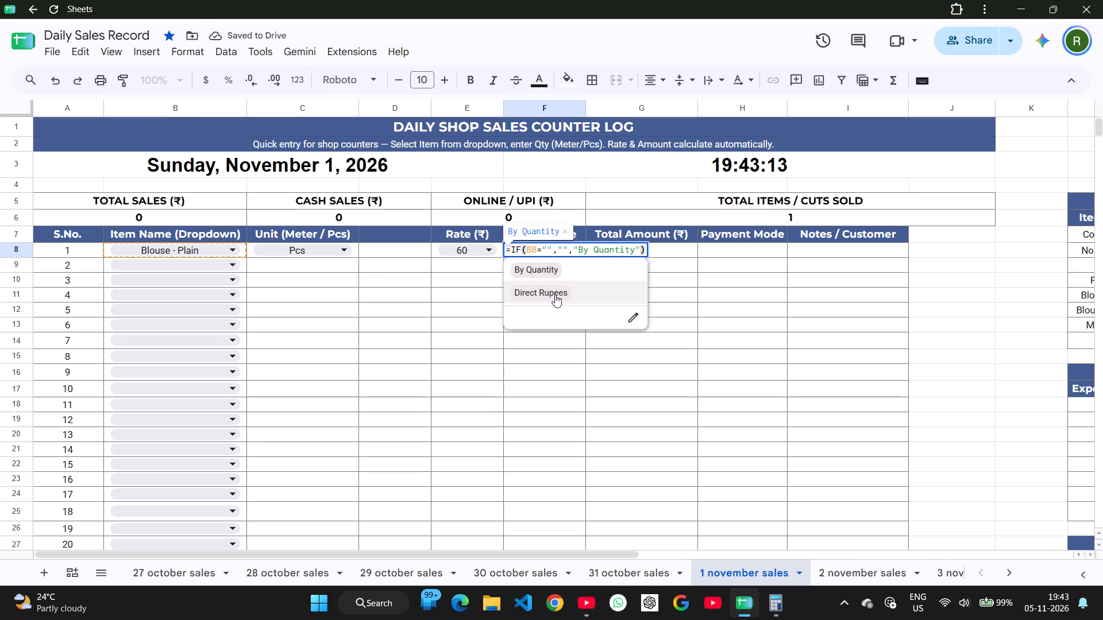
pyautogui.click(555, 294)
pyautogui.click(395, 255)
pyautogui.press('2')
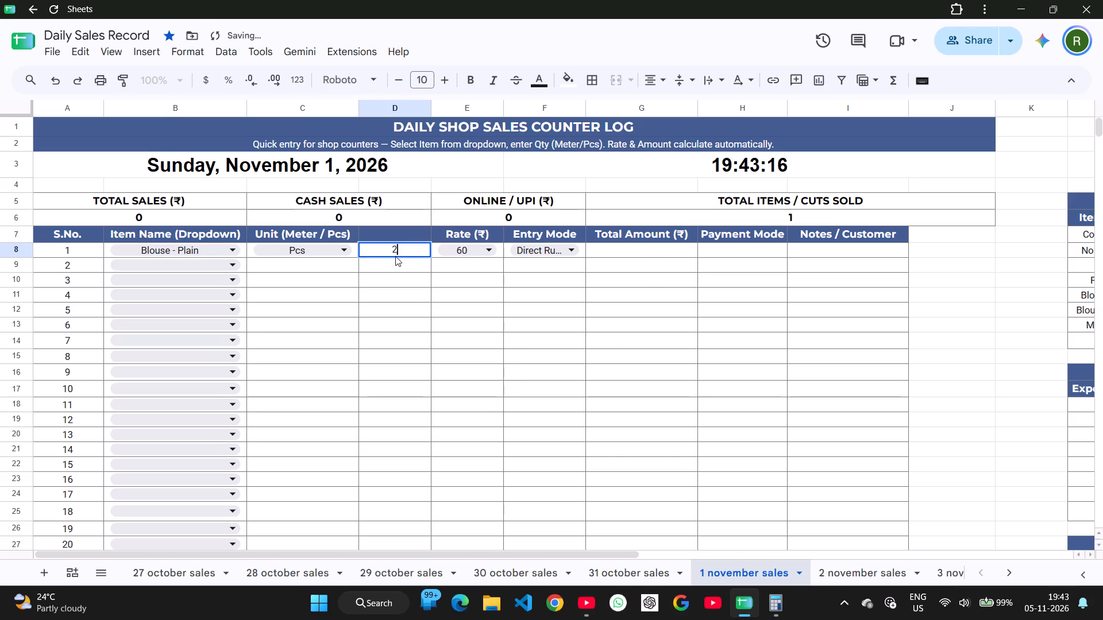
pyautogui.write('25')
# Record sale 2 as Blouse - Printed with quantity 1 and the rate set to 120.
pyautogui.click(183, 263)
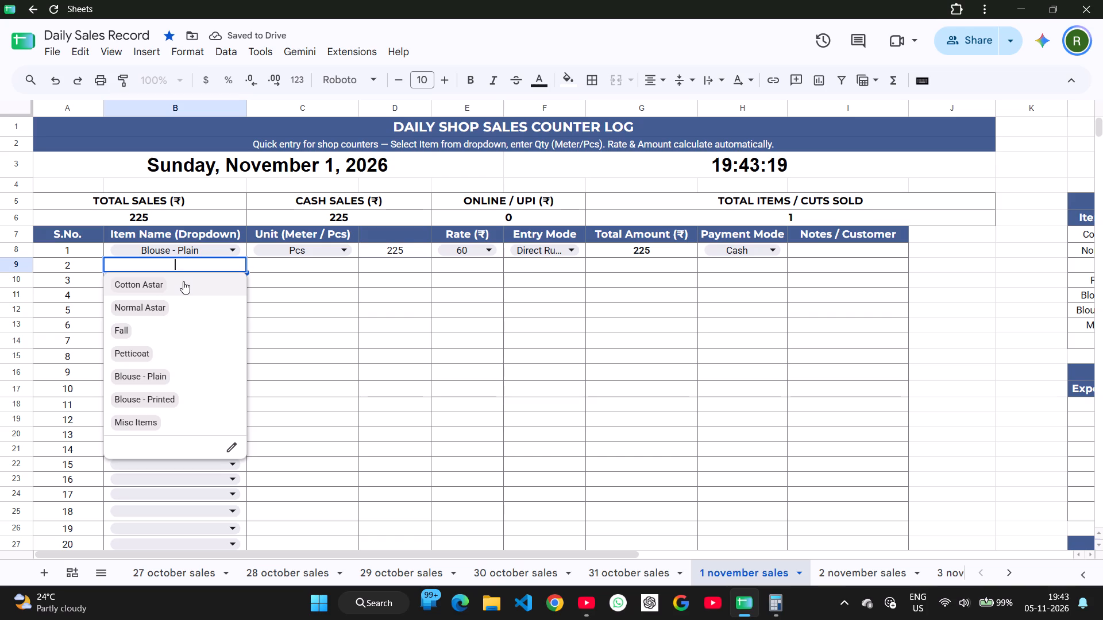
pyautogui.click(184, 394)
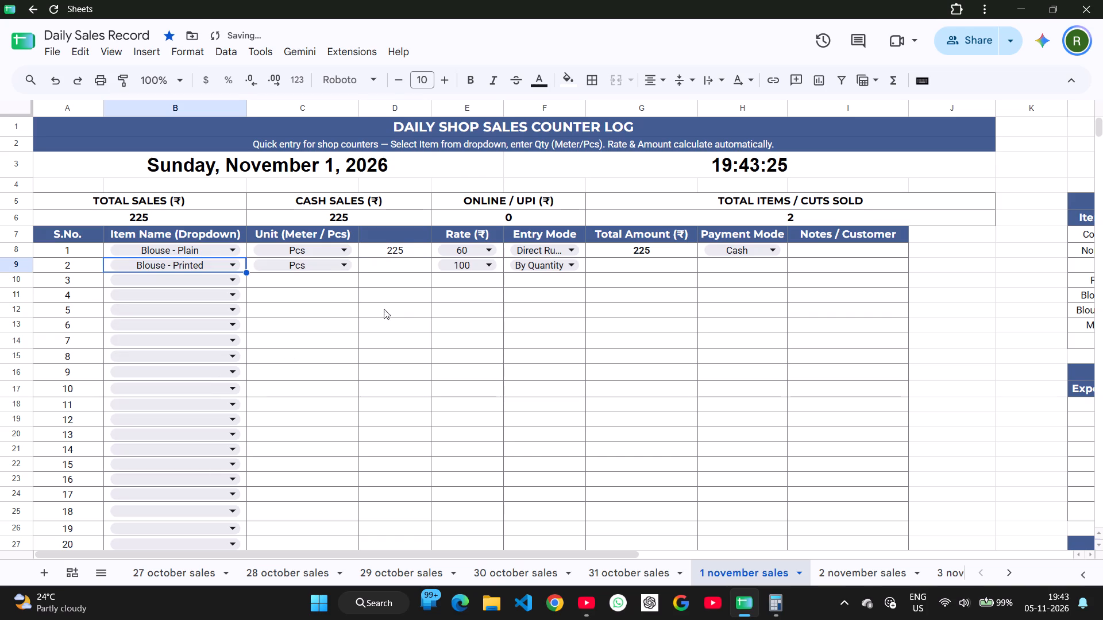
pyautogui.click(403, 268)
pyautogui.press('1')
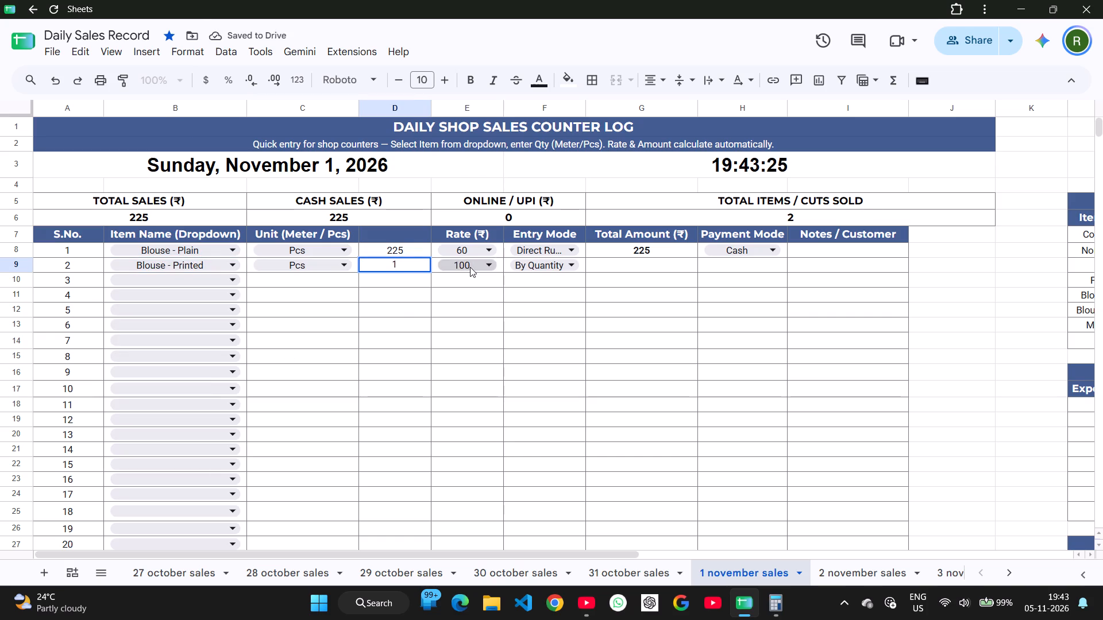
pyautogui.click(470, 267)
pyautogui.hotkey('ctrl', 'a')
pyautogui.write('12')
pyautogui.press('0')
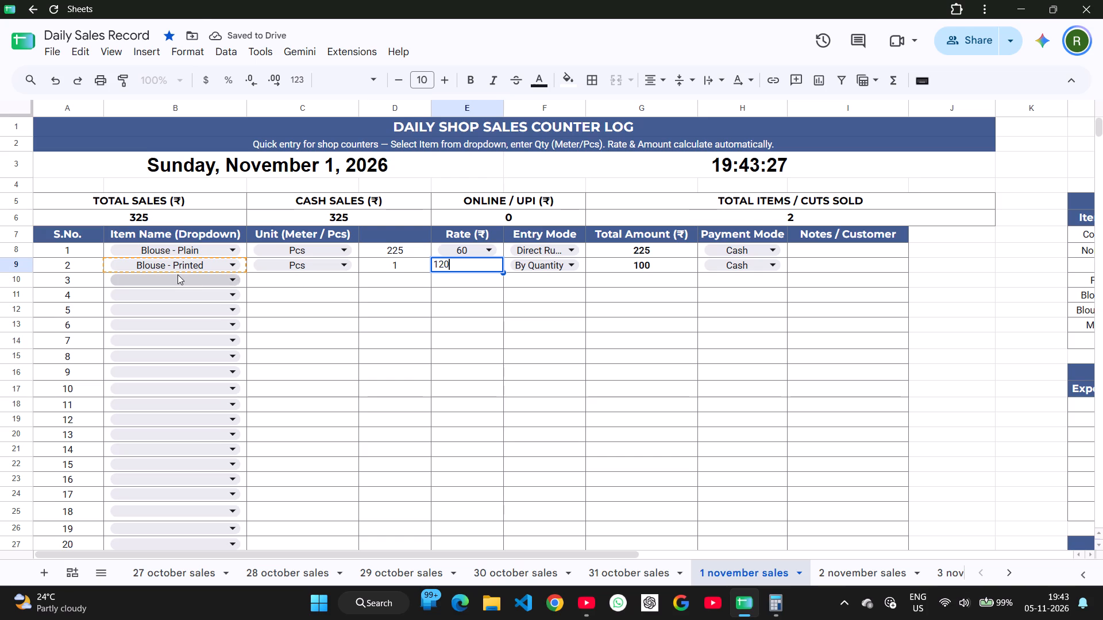
# Record sale 3 as Cotton Astar with a quantity of 2 metres.
pyautogui.click(178, 274)
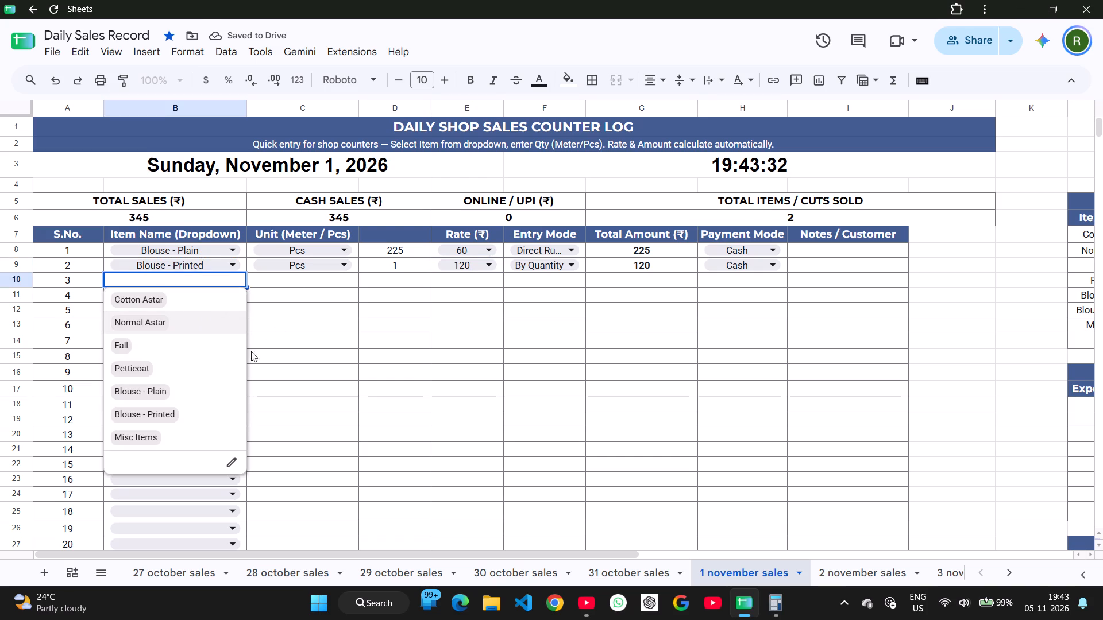
pyautogui.click(182, 305)
pyautogui.click(388, 278)
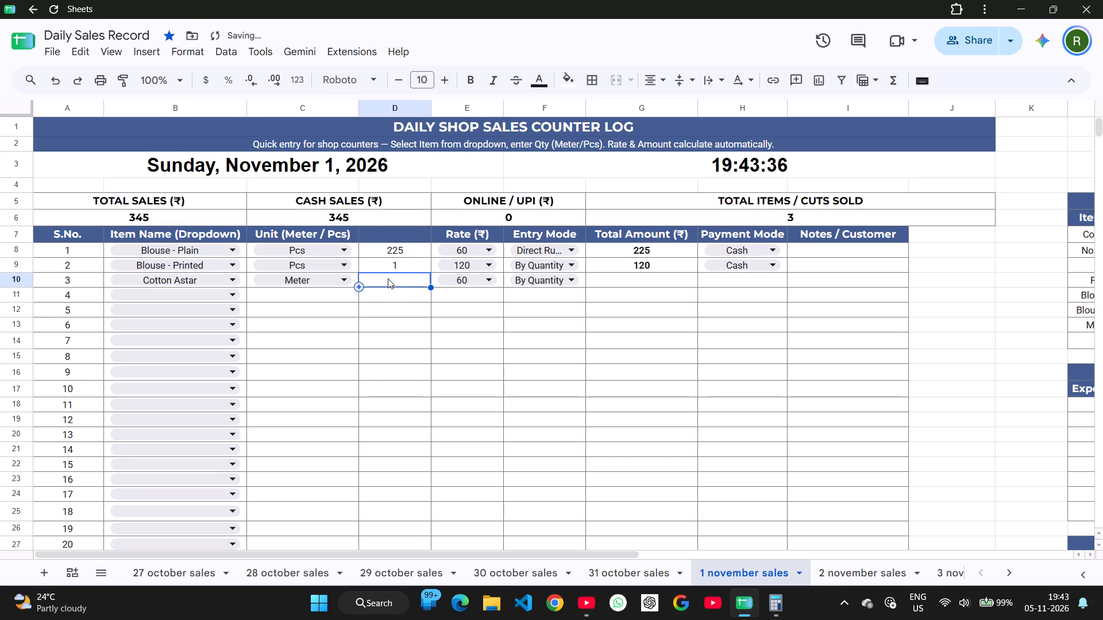
pyautogui.press('2')
# Record sale 4 as Normal Astar with a quantity of 2 metres.
pyautogui.click(205, 294)
pyautogui.click(183, 327)
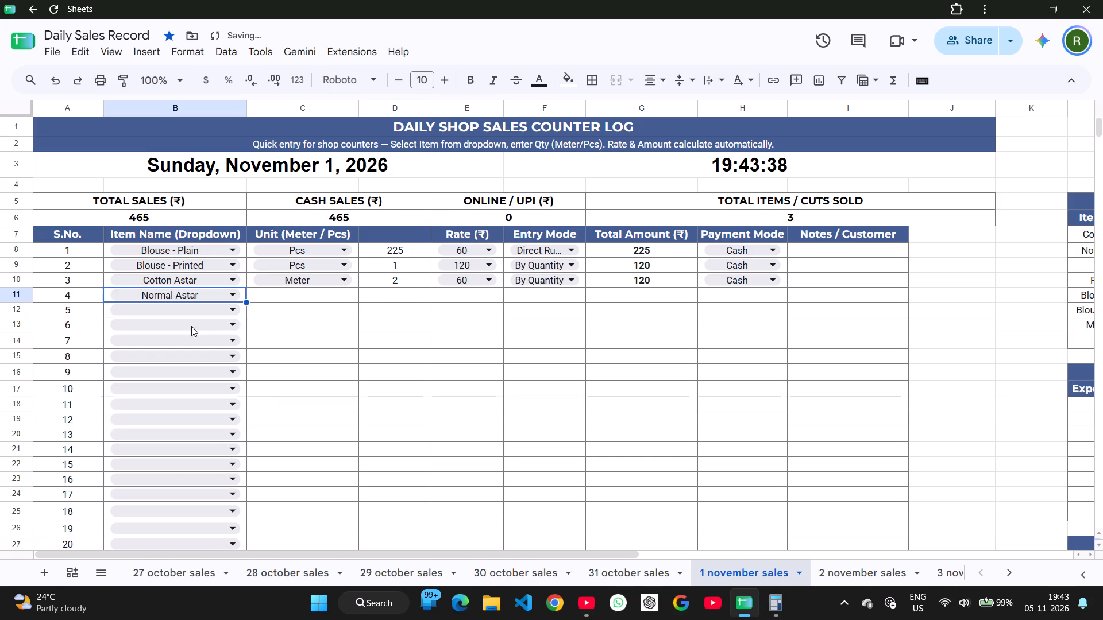
pyautogui.click(397, 293)
pyautogui.press('2')
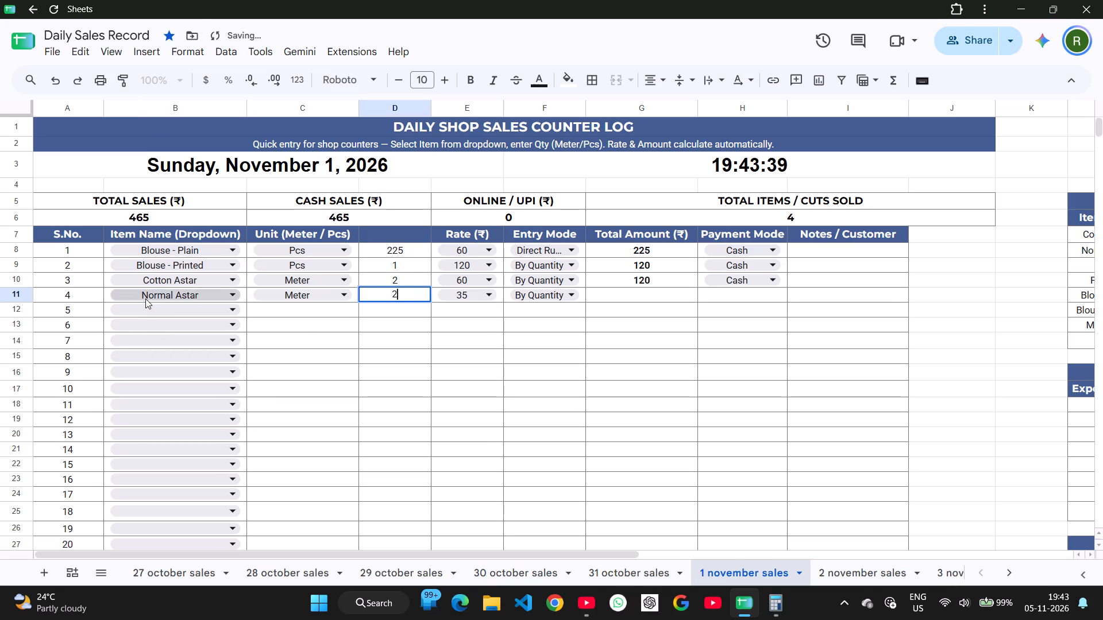
# Choose Normal Astar as the item for sale 5 and select its quantity cell.
pyautogui.click(140, 309)
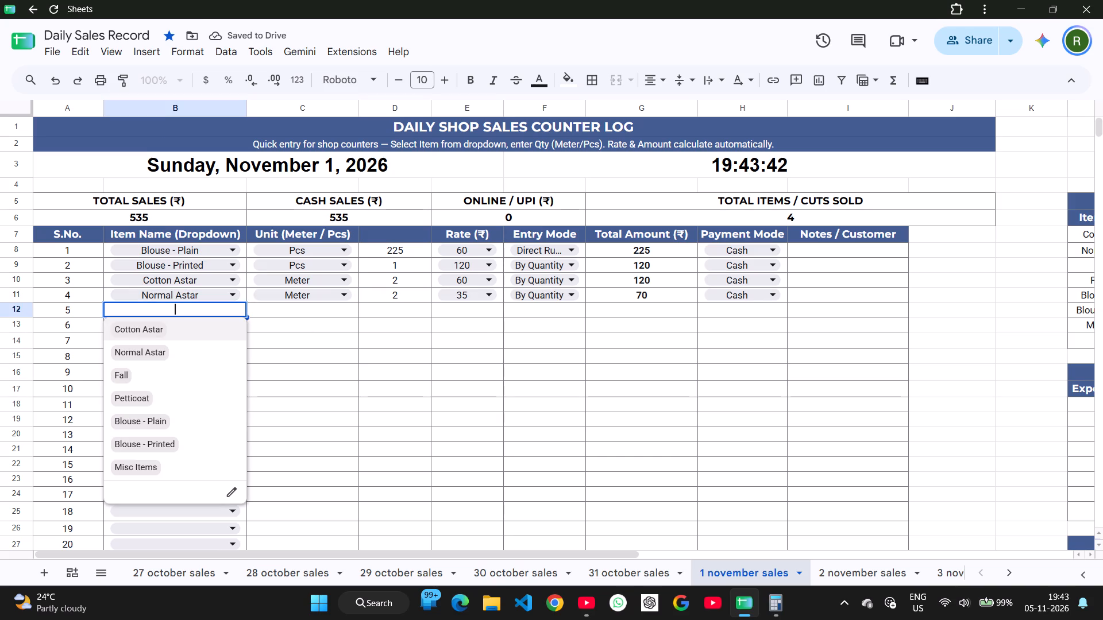
pyautogui.click(141, 347)
pyautogui.click(407, 313)
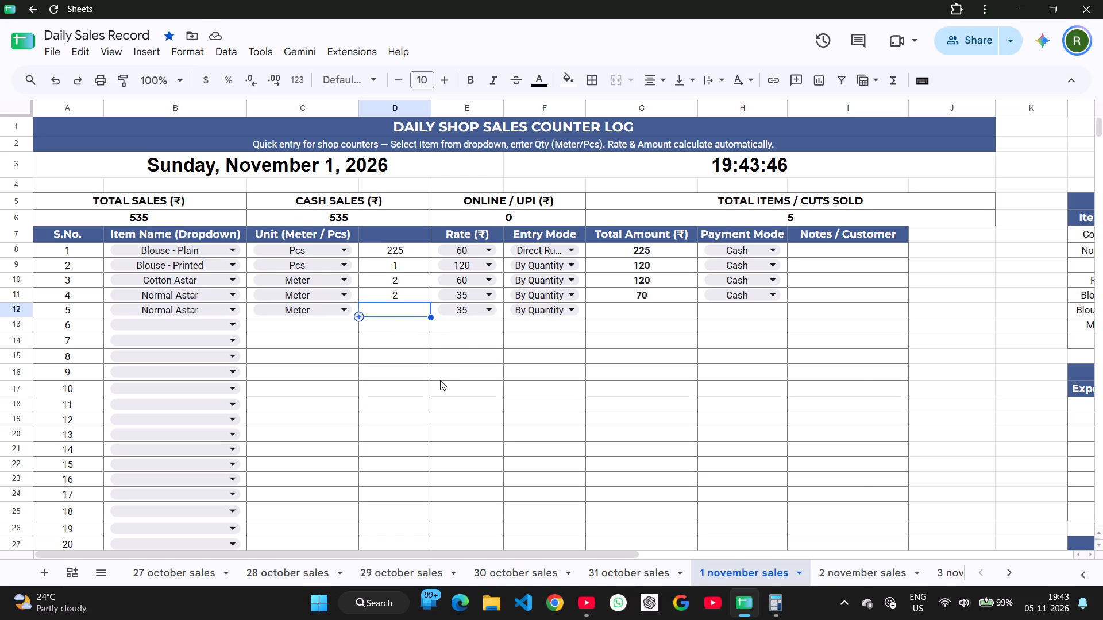
# Open Calculator, compute 75 ÷ 35, and close it to return to the sales sheet.
pyautogui.write('cal')
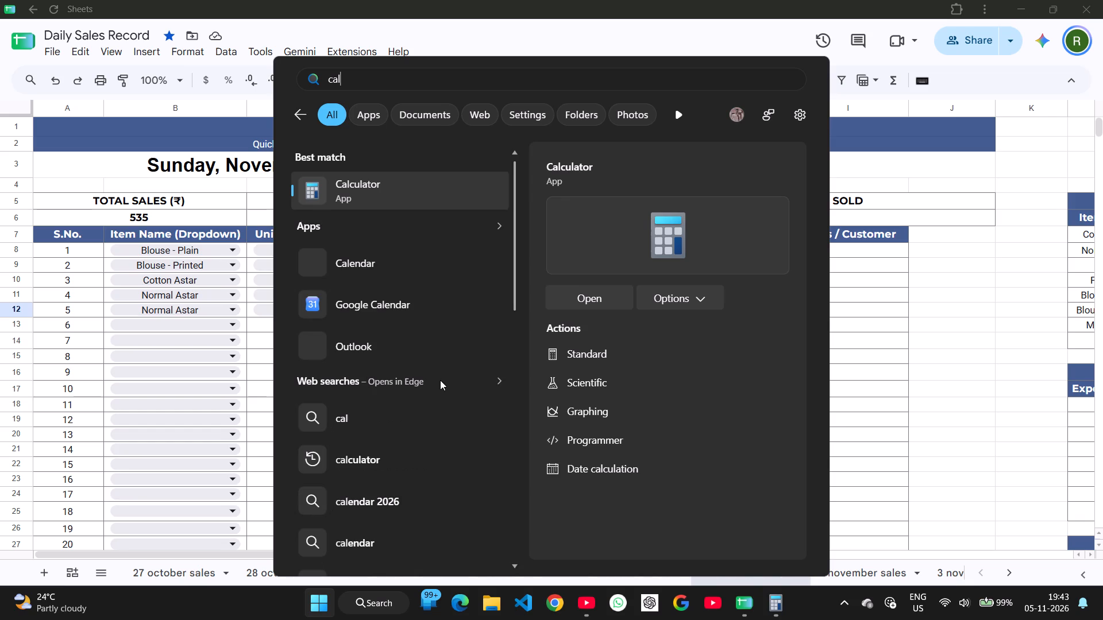
pyautogui.press('Return')
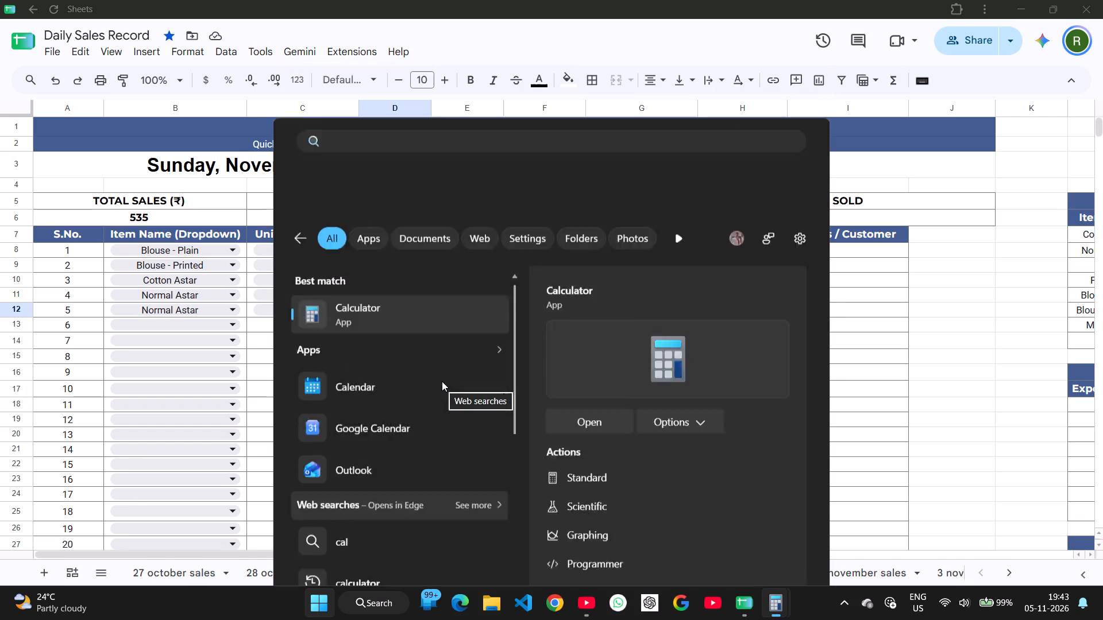
pyautogui.write('75/')
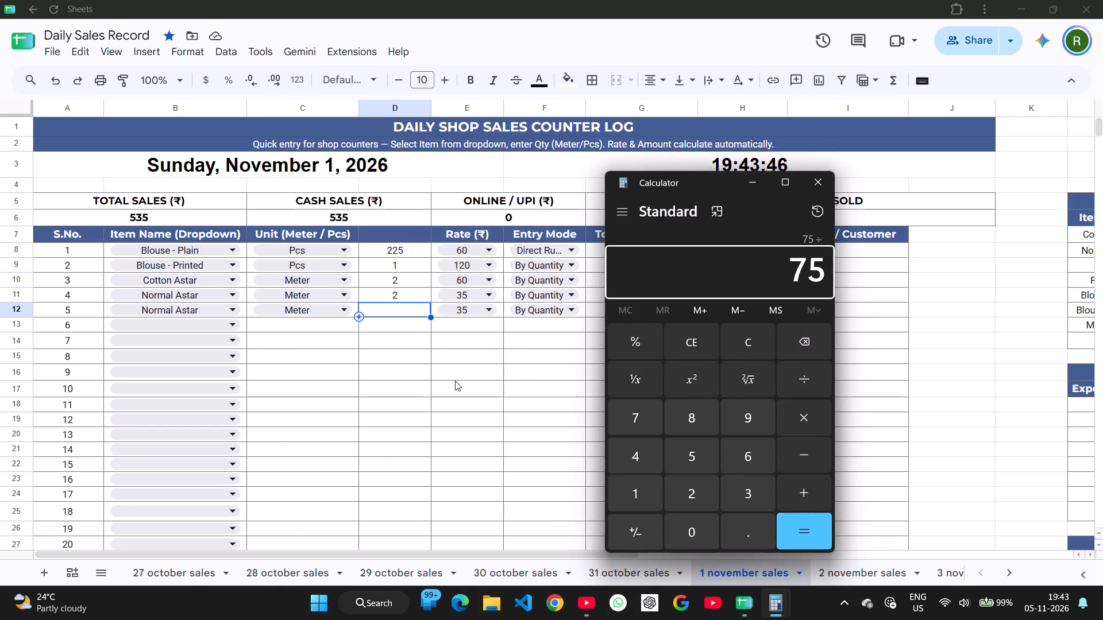
pyautogui.write('35')
pyautogui.press('Return')
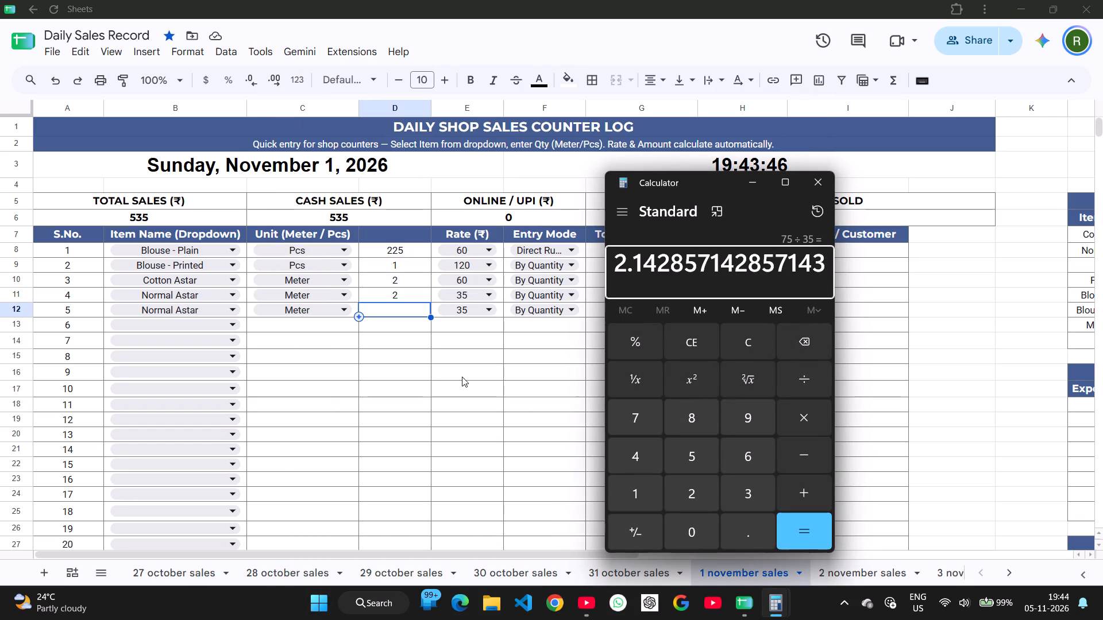
pyautogui.click(822, 187)
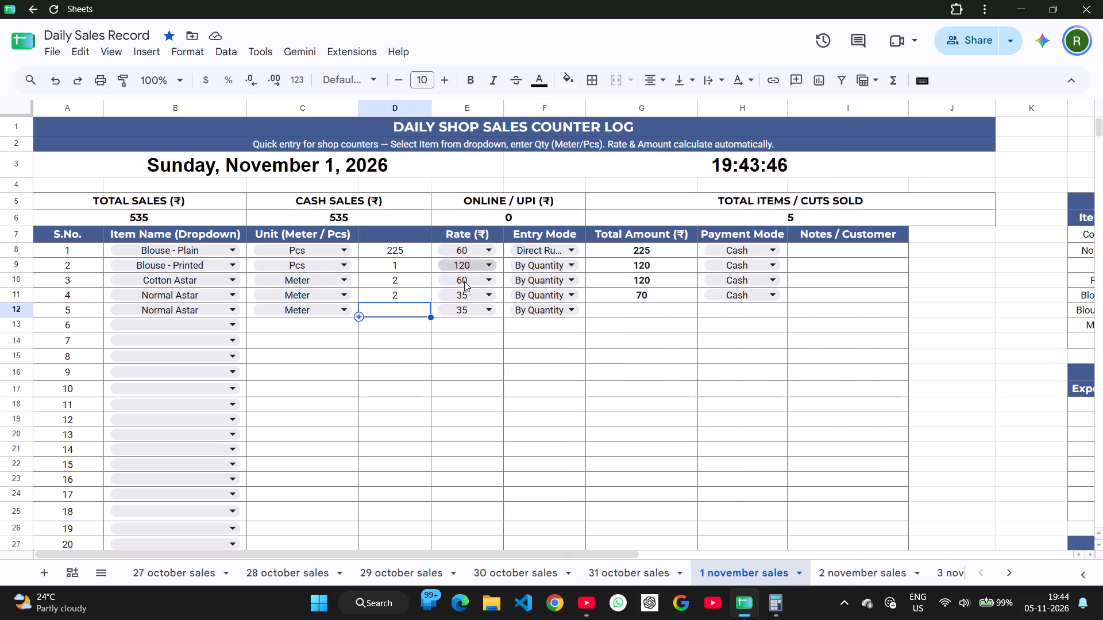
# Enter 2.14 metres as the quantity for sale 5 and overwrite its total amount with 75.
pyautogui.write('2.14')
pyautogui.press('Return')
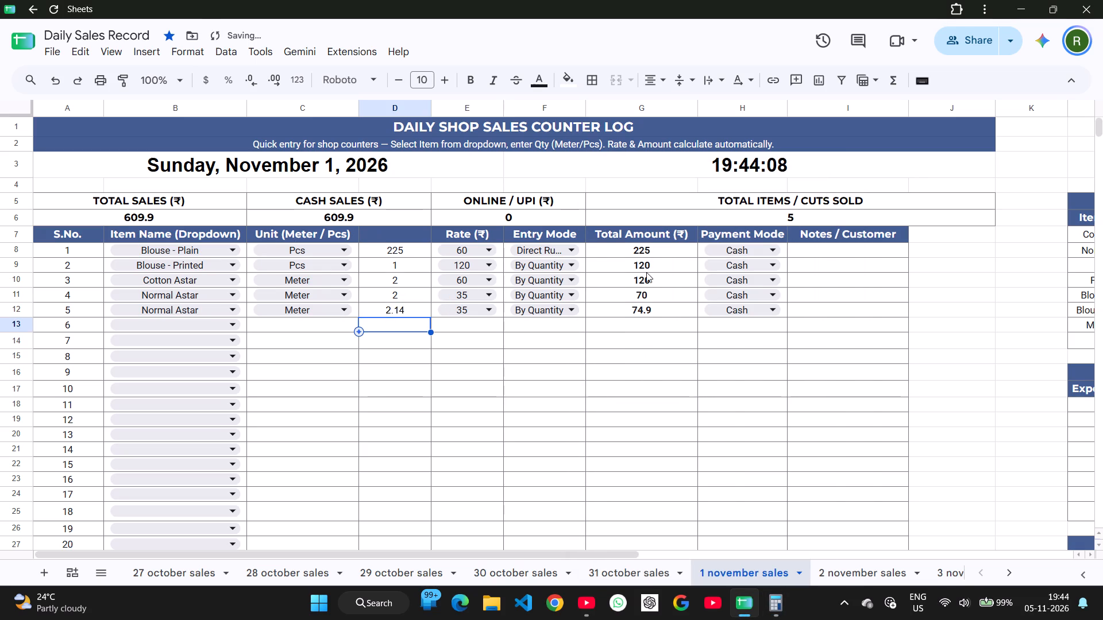
pyautogui.click(650, 315)
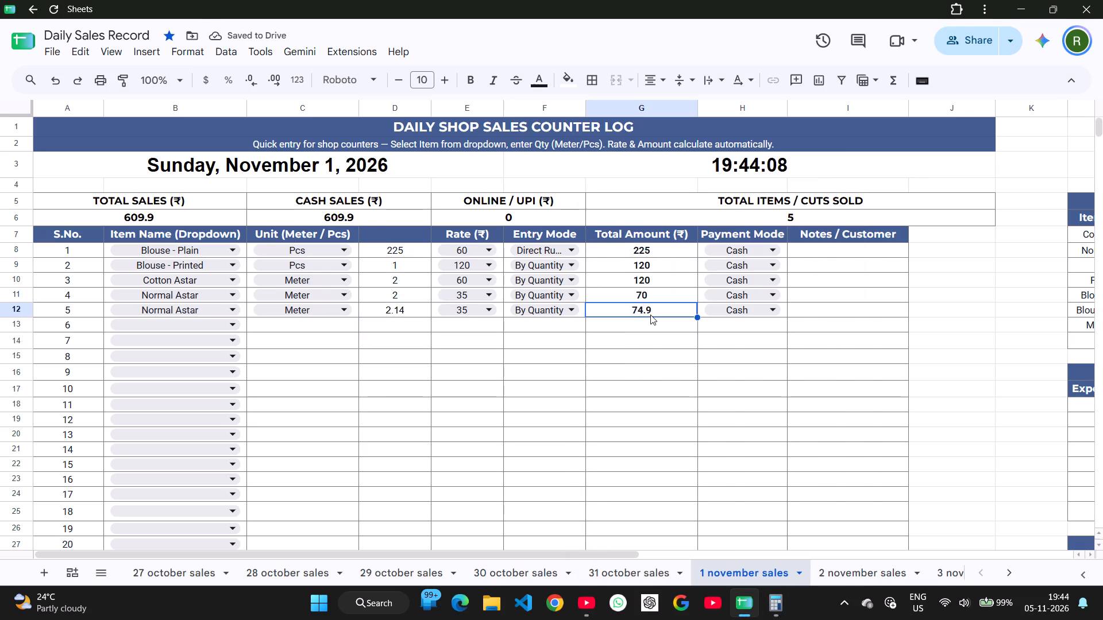
pyautogui.write('75')
pyautogui.press('Return')
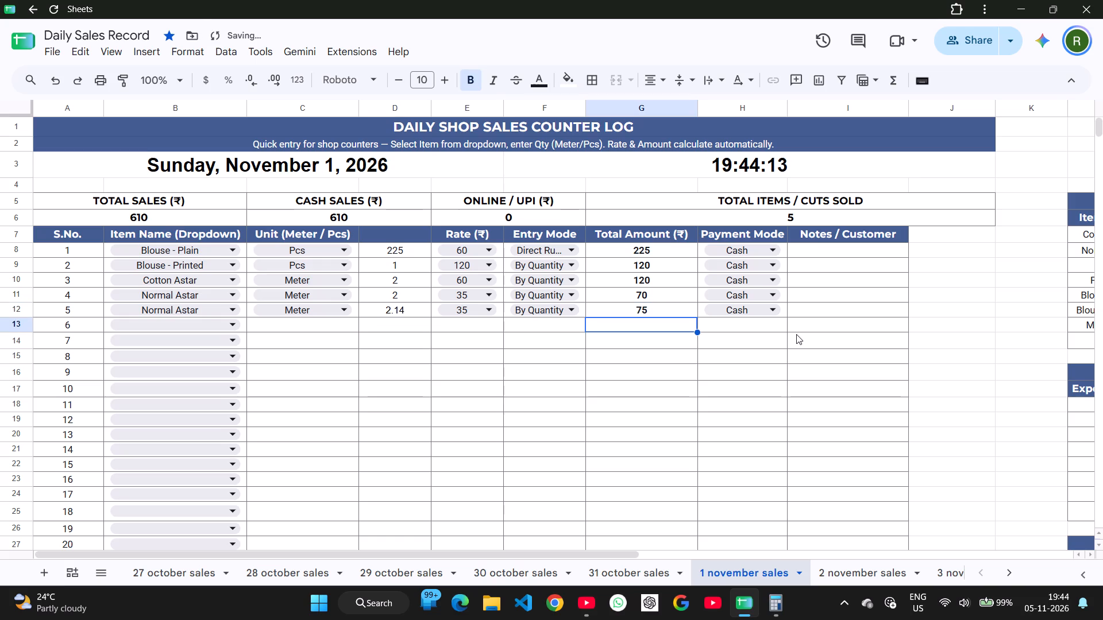
# Record sale 6 as Normal Astar with a quantity of 2.14 metres.
pyautogui.click(146, 327)
pyautogui.click(155, 362)
pyautogui.click(406, 326)
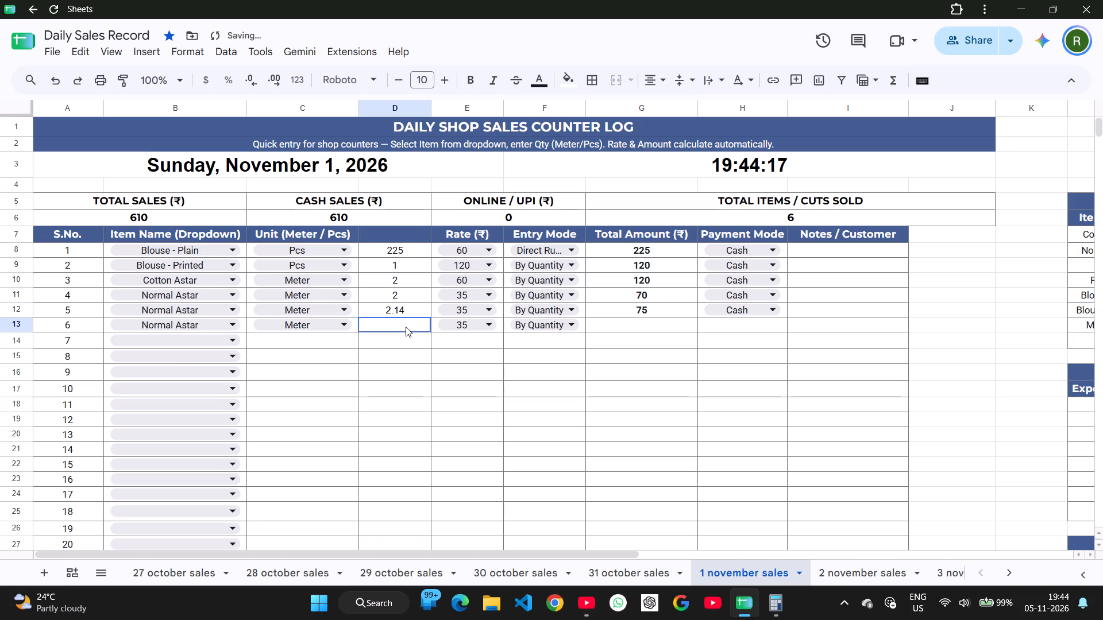
pyautogui.write('2.14')
pyautogui.press('Return')
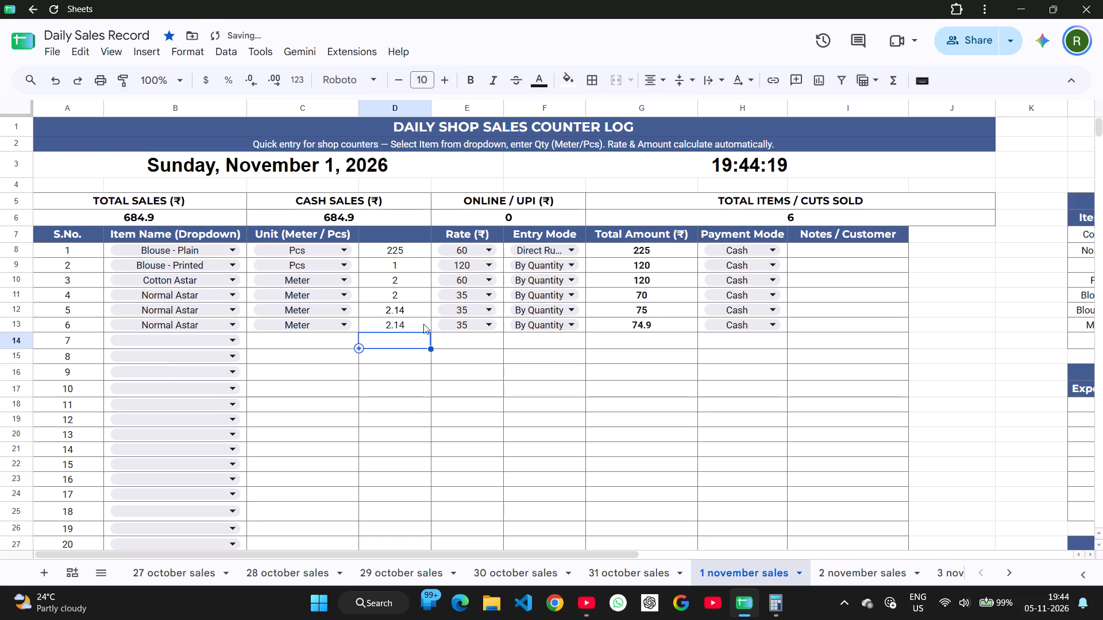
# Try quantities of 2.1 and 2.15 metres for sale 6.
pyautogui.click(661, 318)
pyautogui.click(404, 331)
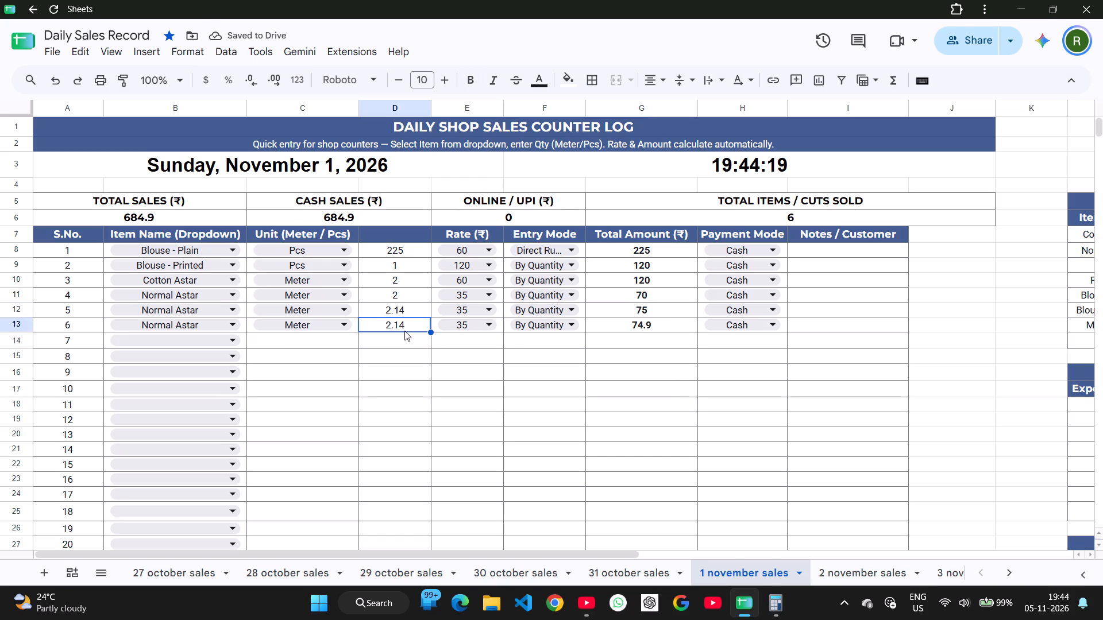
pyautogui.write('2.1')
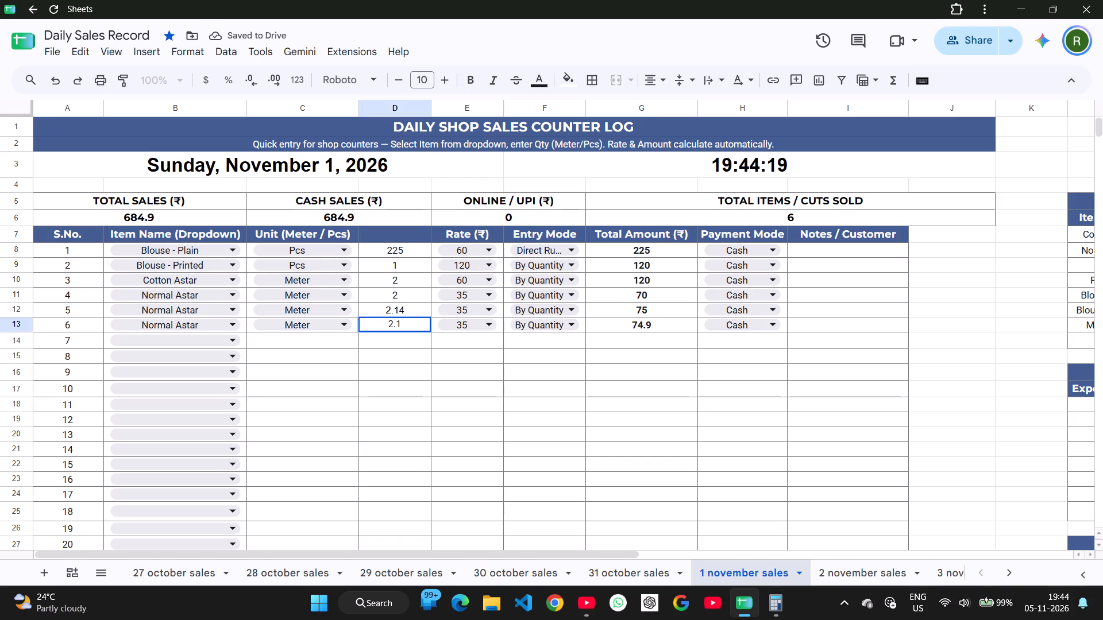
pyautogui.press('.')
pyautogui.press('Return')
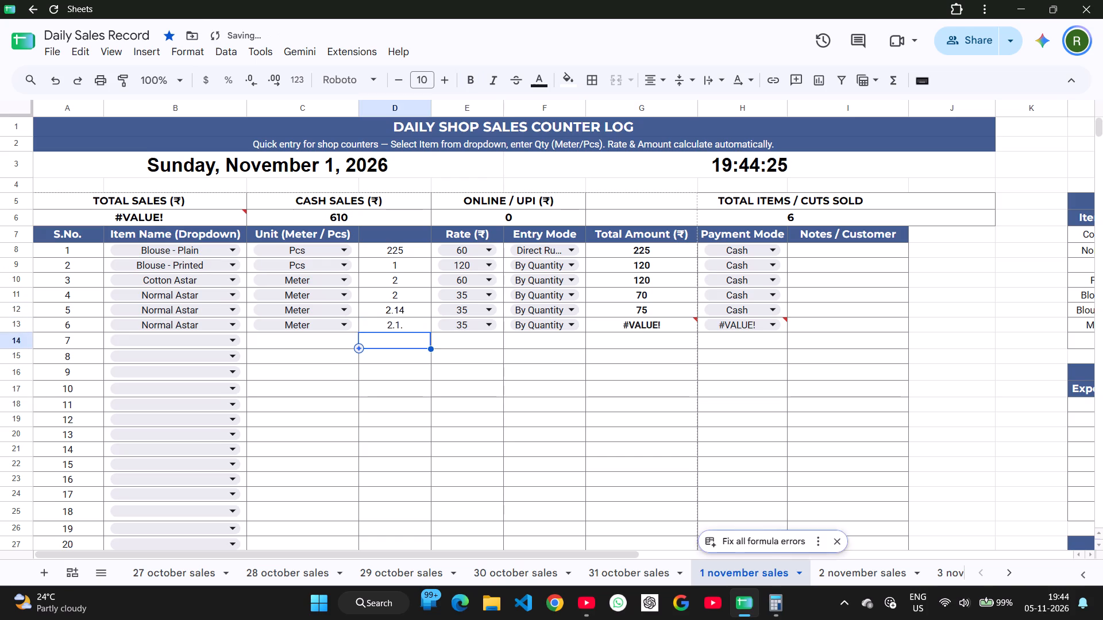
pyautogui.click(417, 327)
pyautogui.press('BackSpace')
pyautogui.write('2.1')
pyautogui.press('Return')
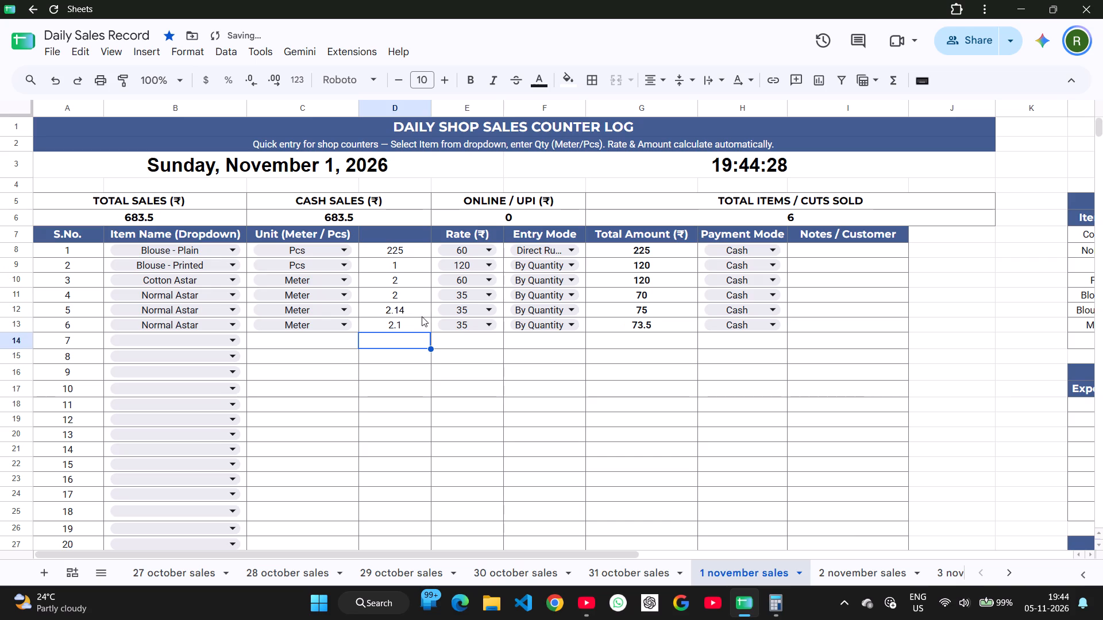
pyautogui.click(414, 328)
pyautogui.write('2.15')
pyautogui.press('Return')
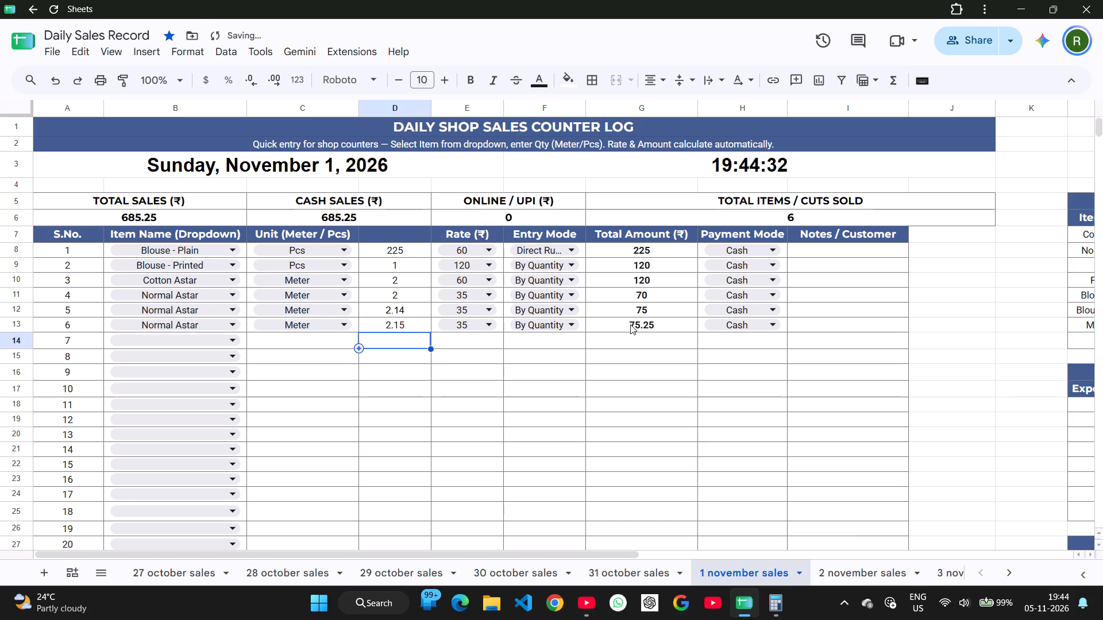
# Set the quantity for sale 6 to 2.1 metres and overwrite its total amount with 74.
pyautogui.click(420, 322)
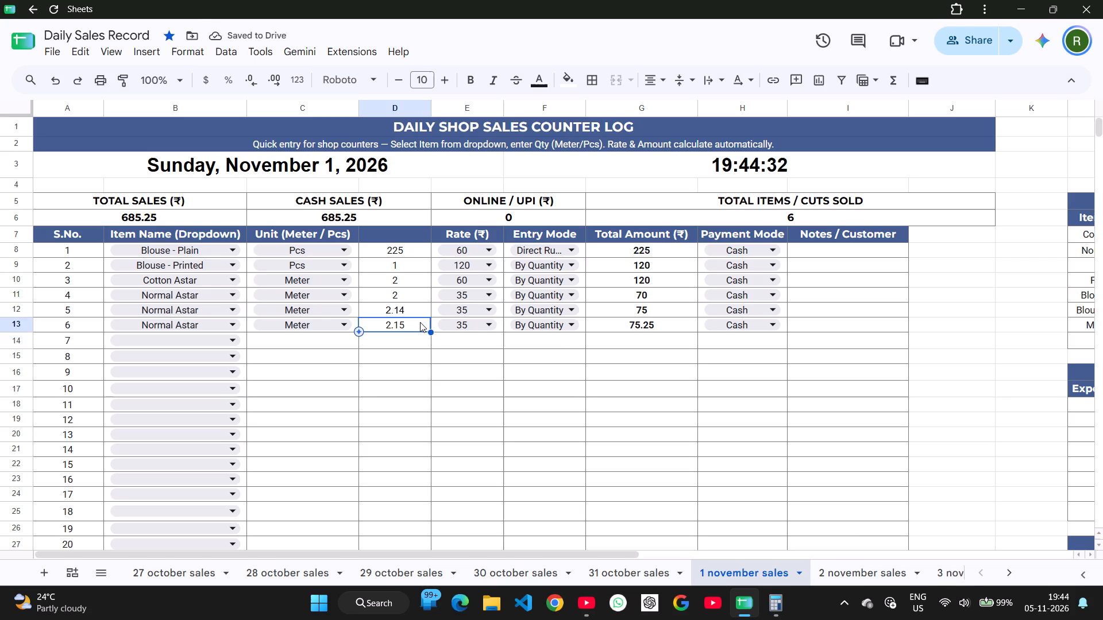
pyautogui.write('2.1')
pyautogui.press('Return')
pyautogui.click(647, 323)
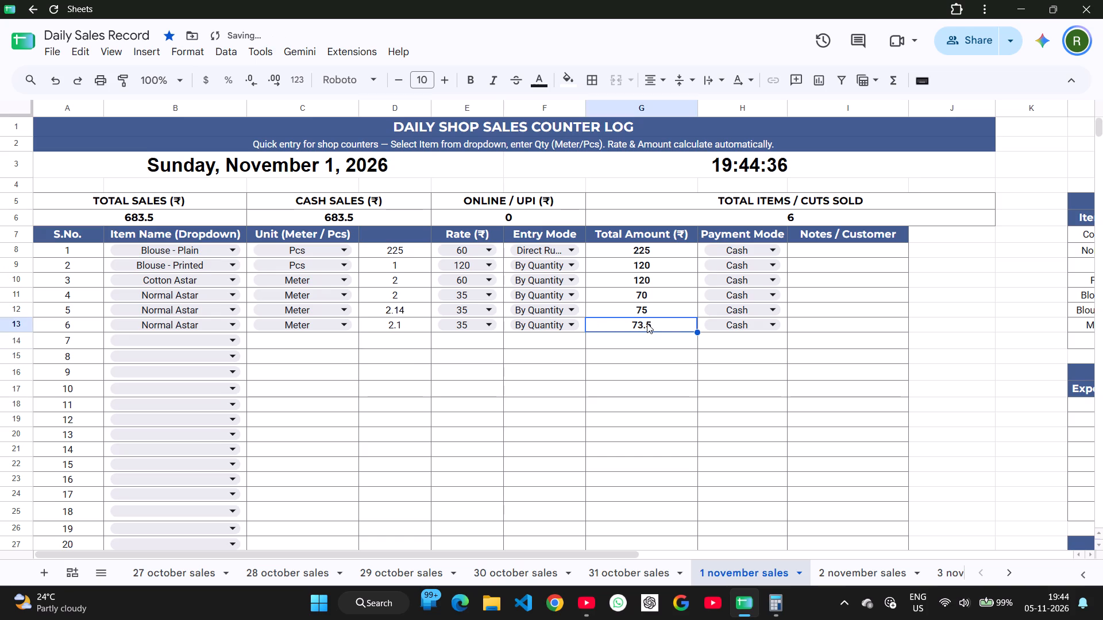
pyautogui.write('74')
pyautogui.press('Return')
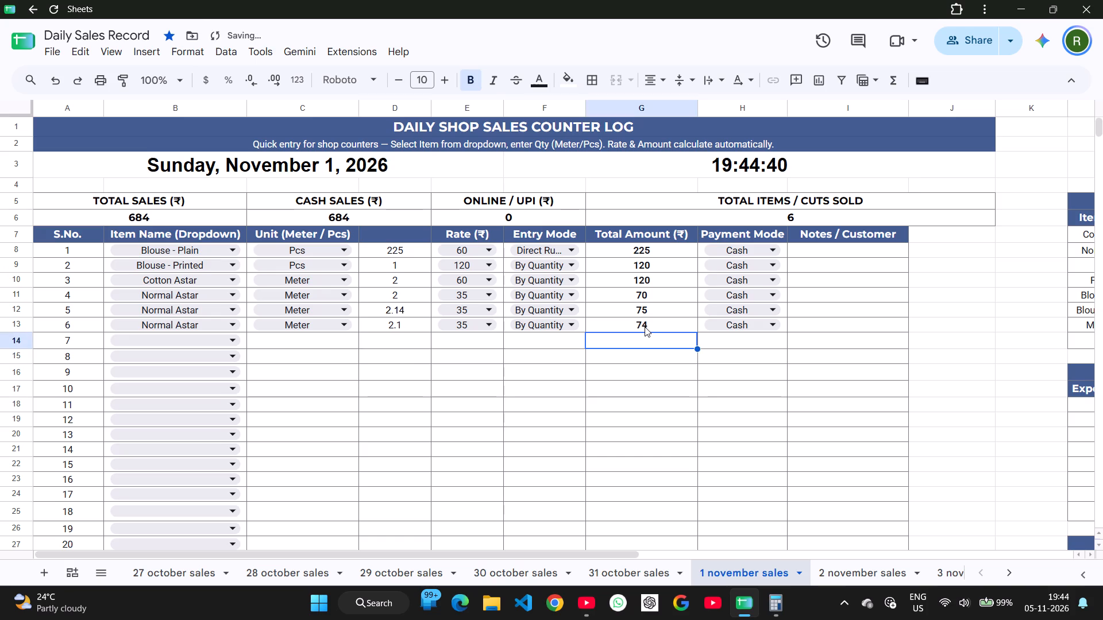
# Record sale 7 as Misc Items, using the Direct Ru... entry mode and entering 228 as the quantity.
pyautogui.click(215, 343)
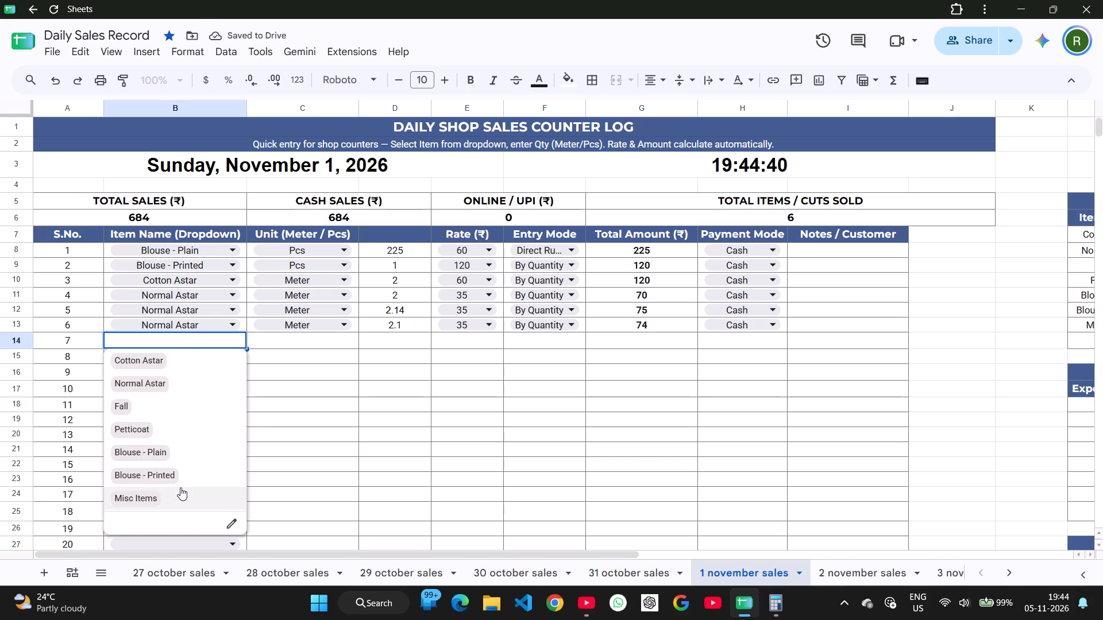
pyautogui.click(179, 492)
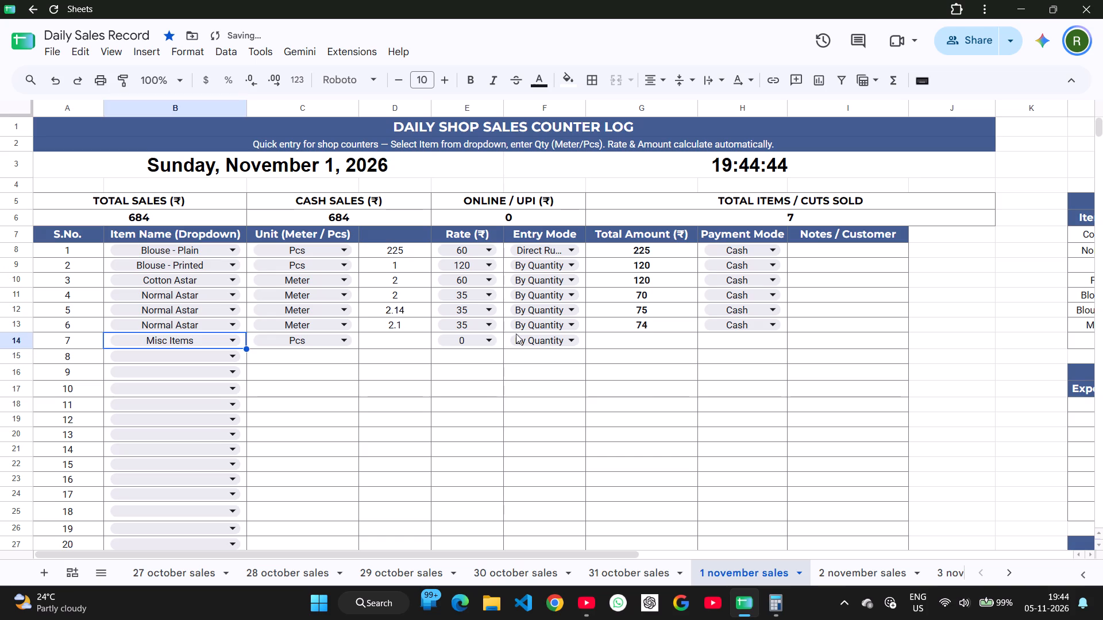
pyautogui.click(516, 334)
pyautogui.click(521, 337)
pyautogui.click(543, 372)
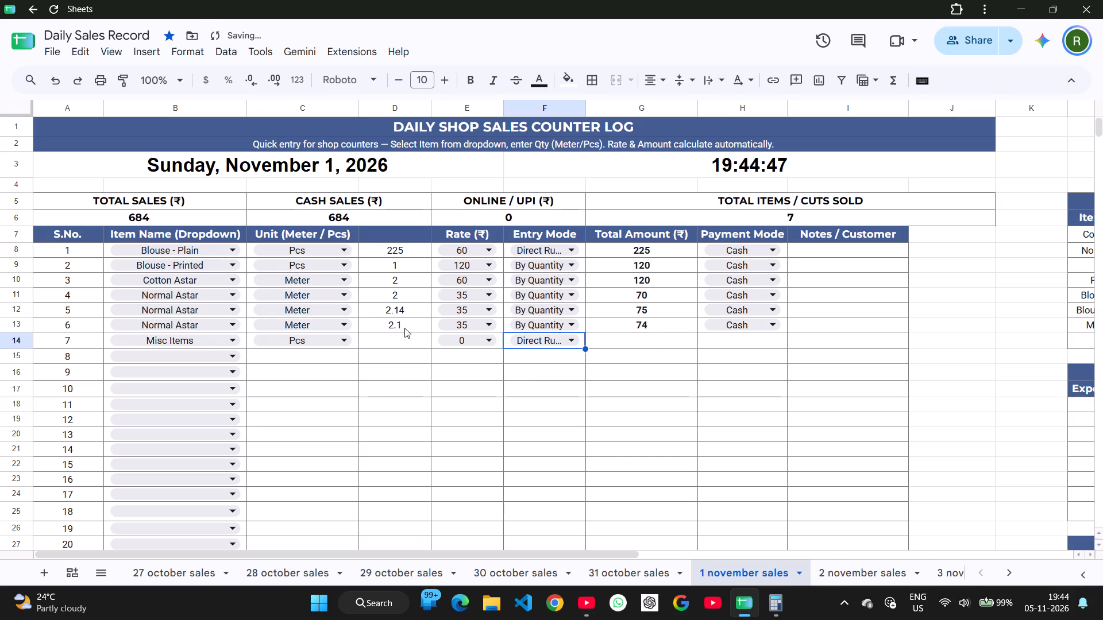
pyautogui.click(404, 328)
pyautogui.click(398, 340)
pyautogui.write('228')
pyautogui.press('Return')
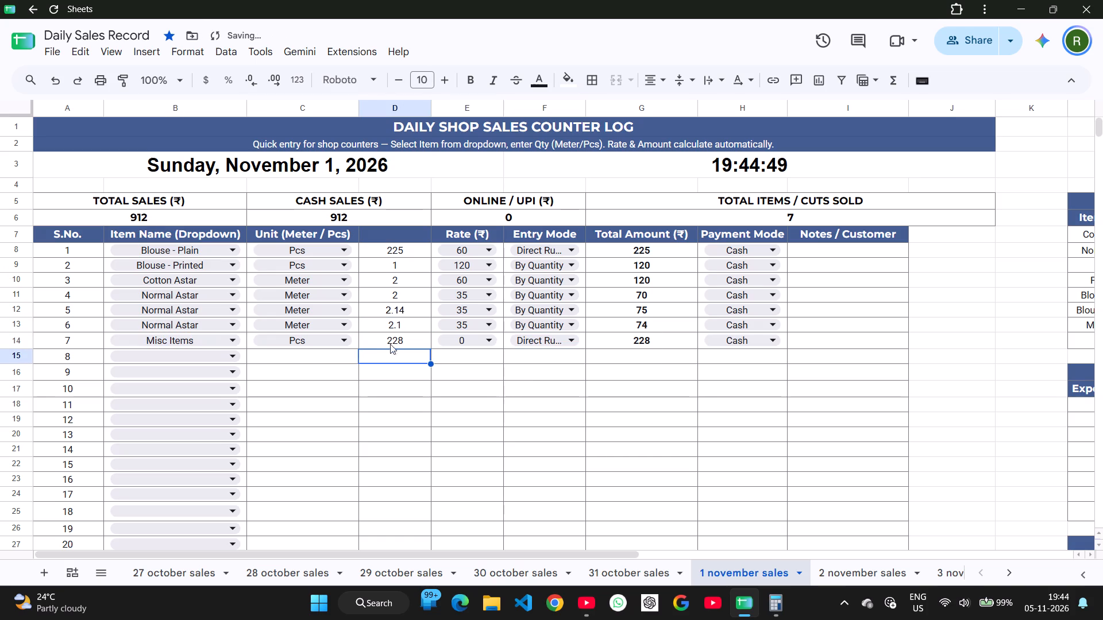
# Record sale 8 as Cotton Astar with a quantity of 4.5 metres.
pyautogui.click(202, 358)
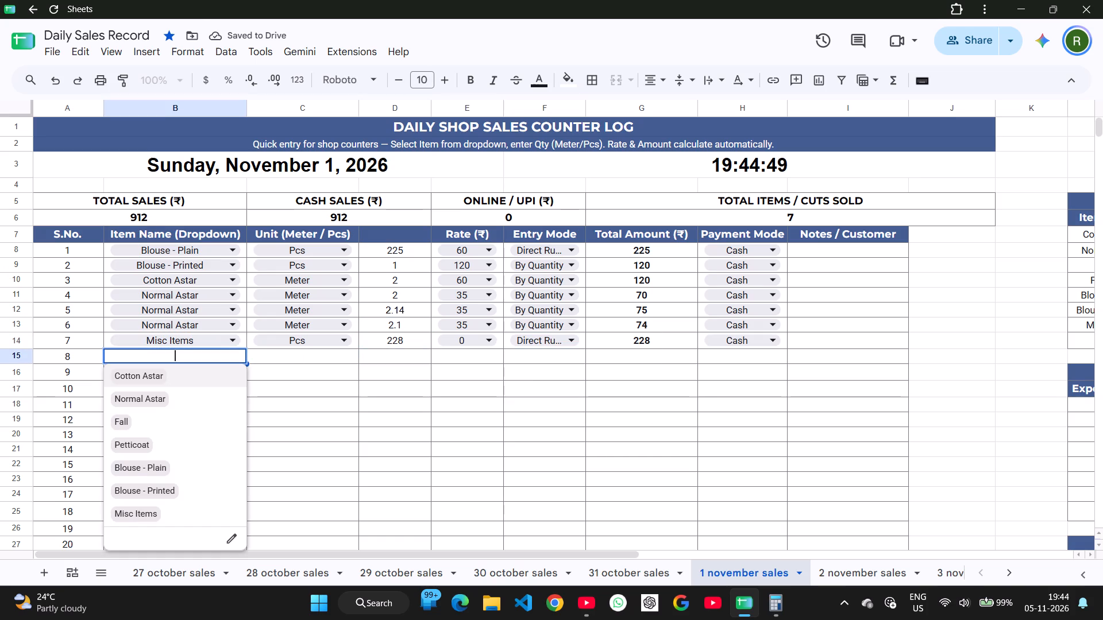
pyautogui.click(197, 378)
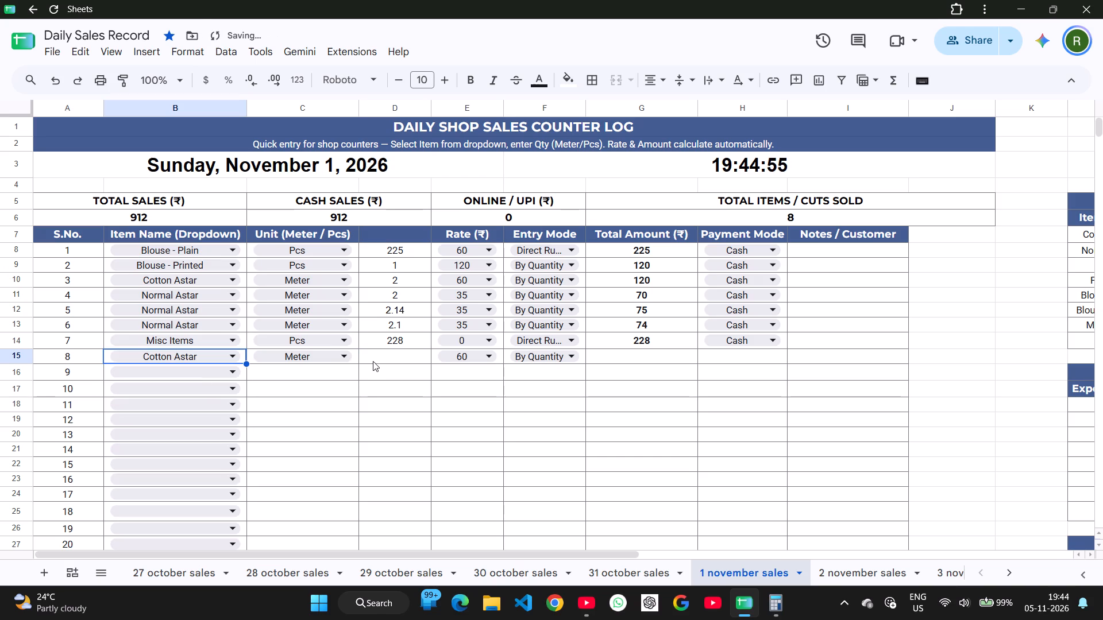
pyautogui.click(377, 359)
pyautogui.write('4.5')
pyautogui.press('Return')
# Record sale 9 as Normal Astar with a quantity of 1.5 metres.
pyautogui.click(217, 375)
pyautogui.click(190, 406)
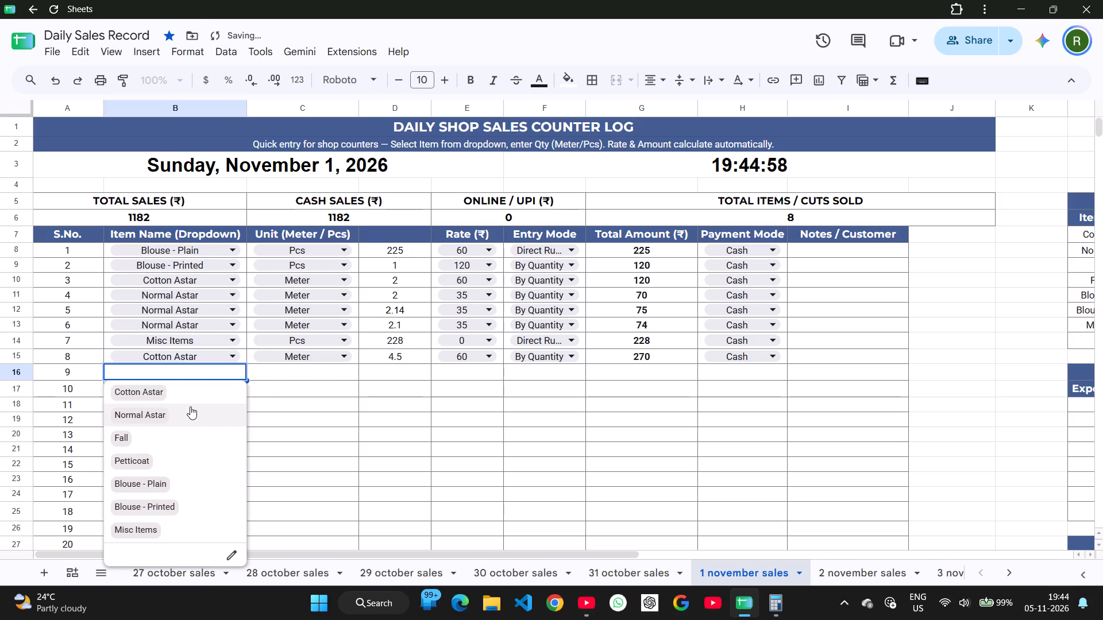
pyautogui.click(414, 374)
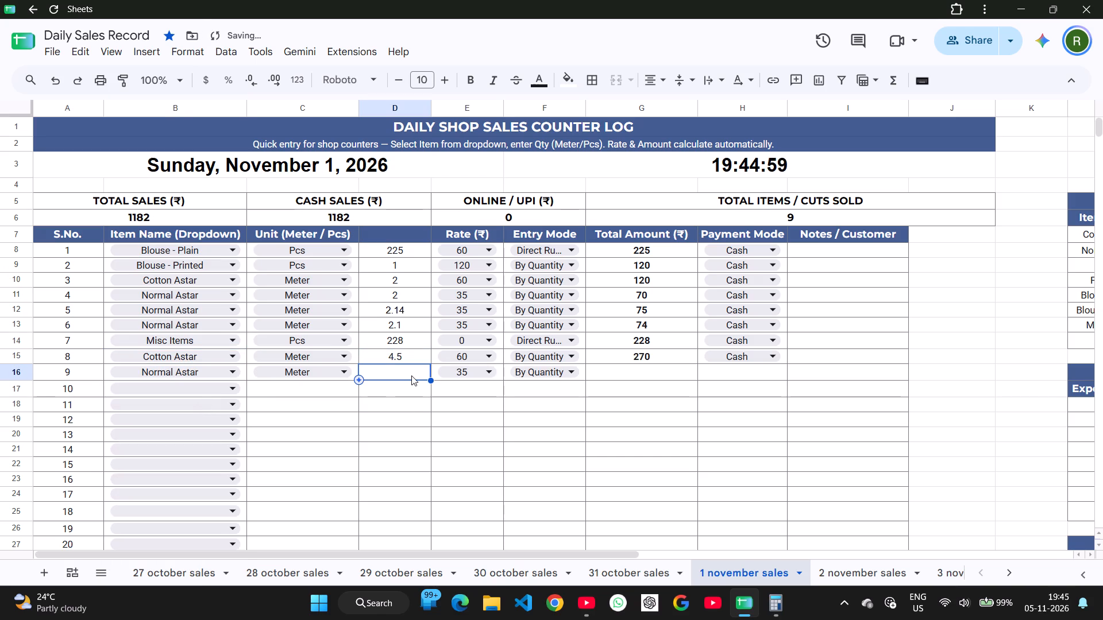
pyautogui.write('1.5')
pyautogui.press('Return')
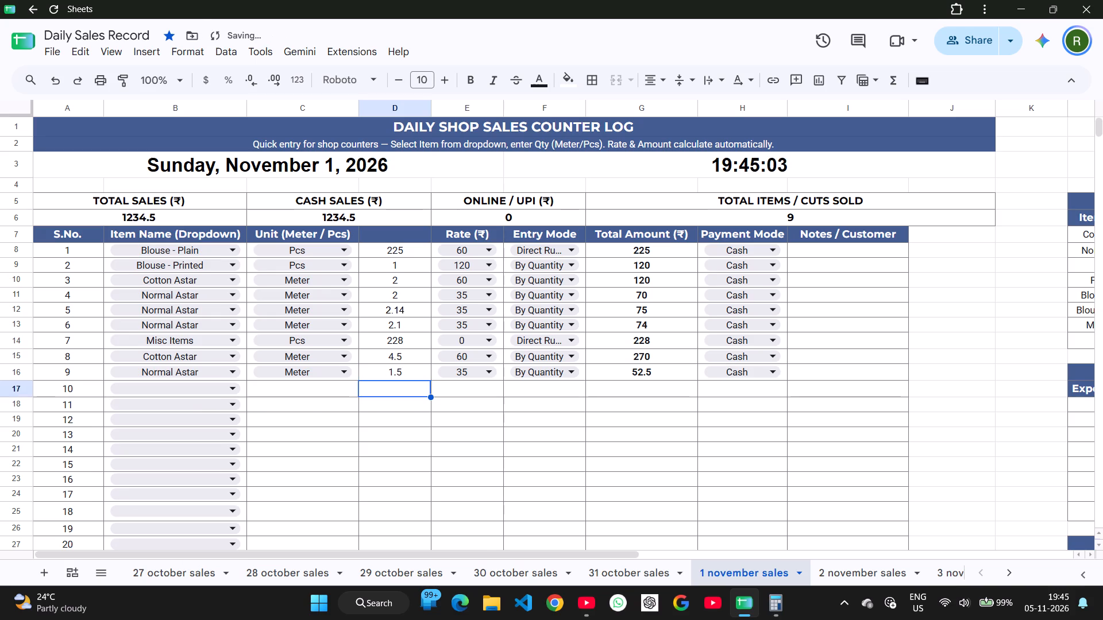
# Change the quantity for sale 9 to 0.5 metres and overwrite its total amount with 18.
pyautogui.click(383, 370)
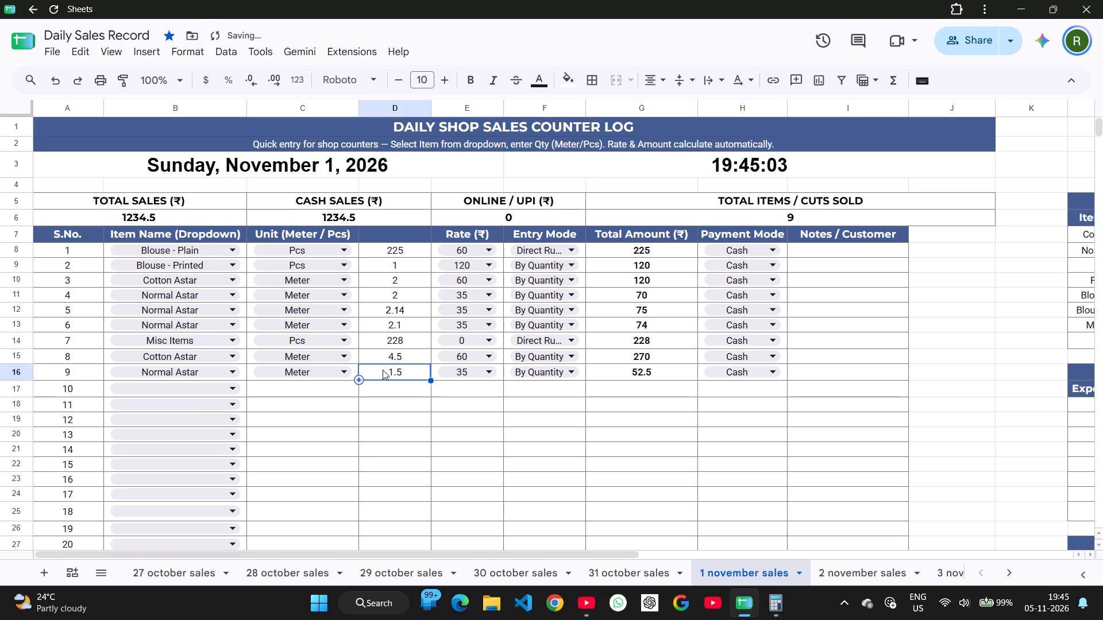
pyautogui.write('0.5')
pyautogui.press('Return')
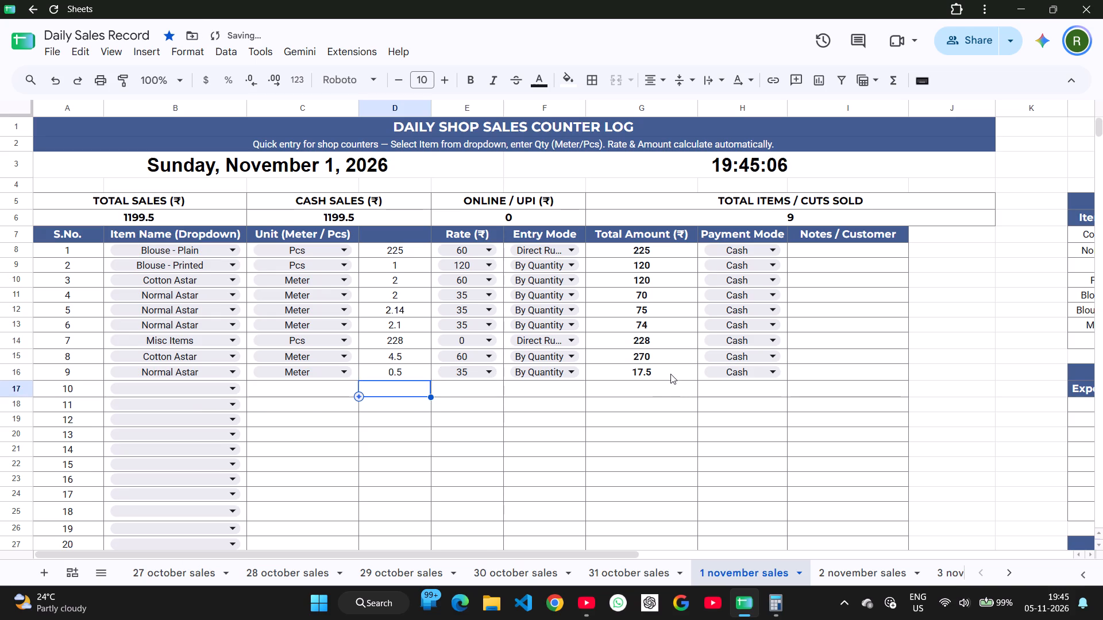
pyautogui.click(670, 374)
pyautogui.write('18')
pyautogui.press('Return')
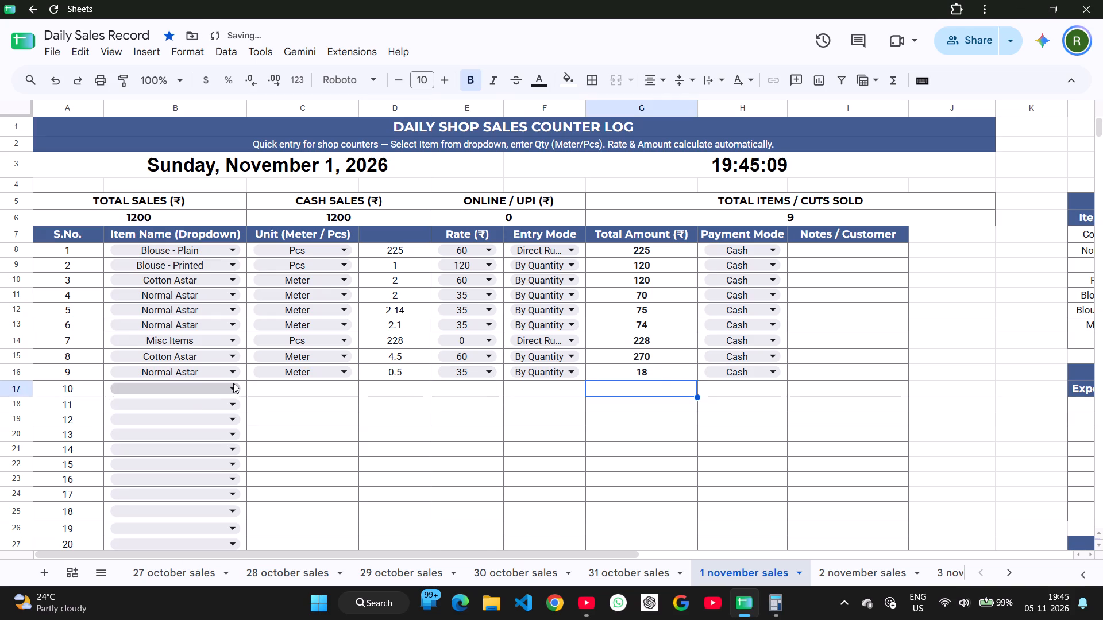
# Set the quantity for sale 9 to 1 metre and overwrite its total amount with 36.
pyautogui.click(413, 393)
pyautogui.click(416, 373)
pyautogui.press('1')
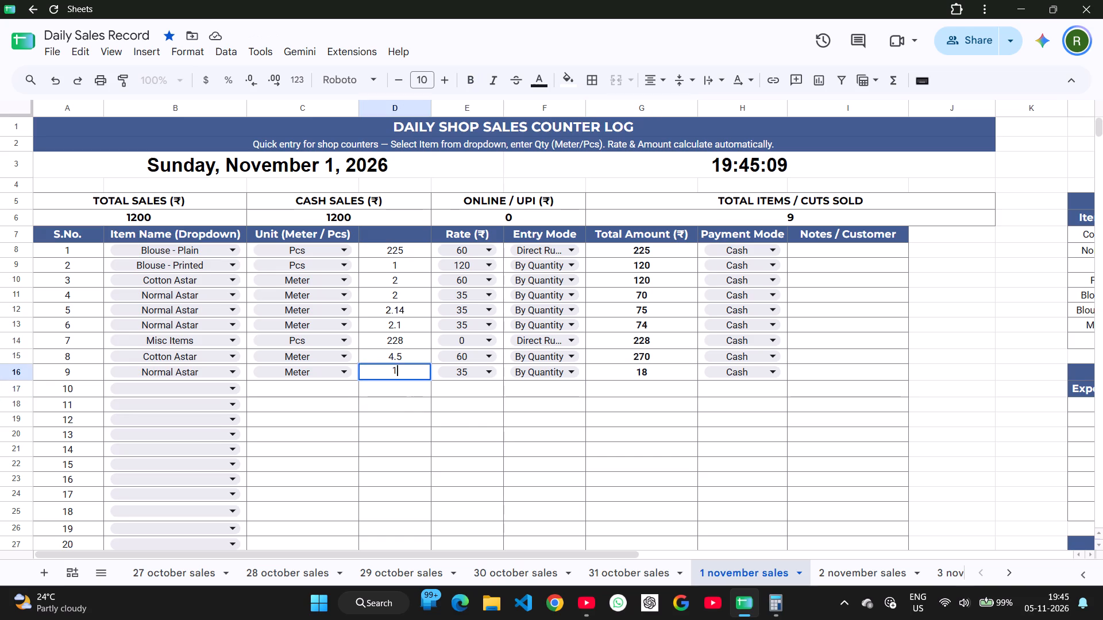
pyautogui.press('Return')
pyautogui.click(649, 372)
pyautogui.write('36')
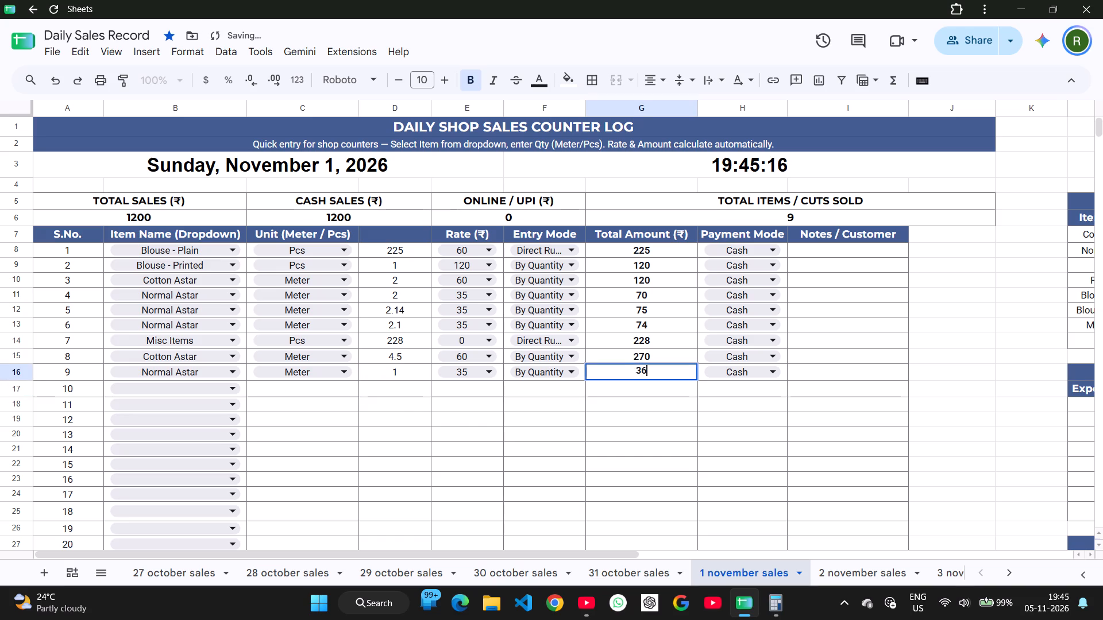
pyautogui.press('Return')
# Record sale 10 as Normal Astar with a quantity of 2 metres.
pyautogui.click(181, 385)
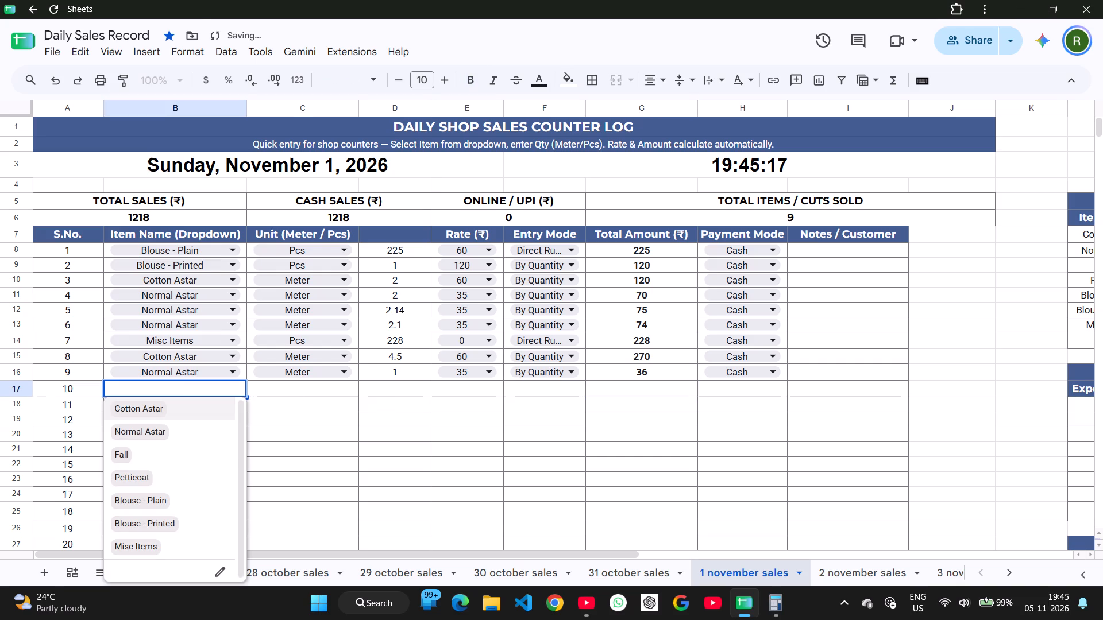
pyautogui.click(167, 435)
pyautogui.click(381, 383)
pyautogui.press('2')
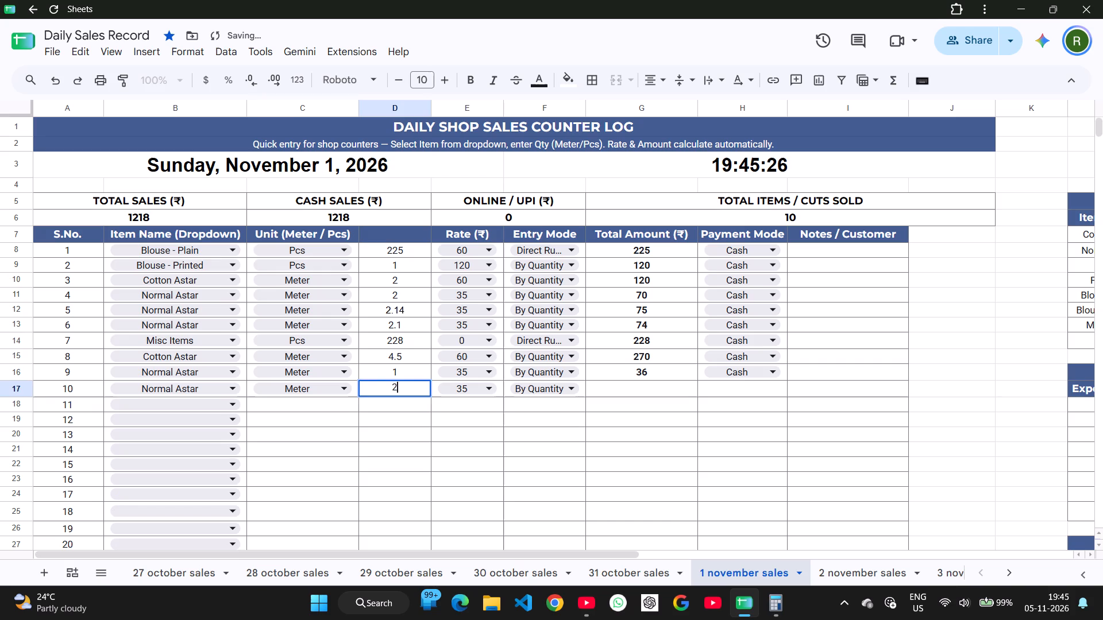
pyautogui.press('Return')
# Record sale 11 as Fall with a quantity of 2 pieces.
pyautogui.click(192, 406)
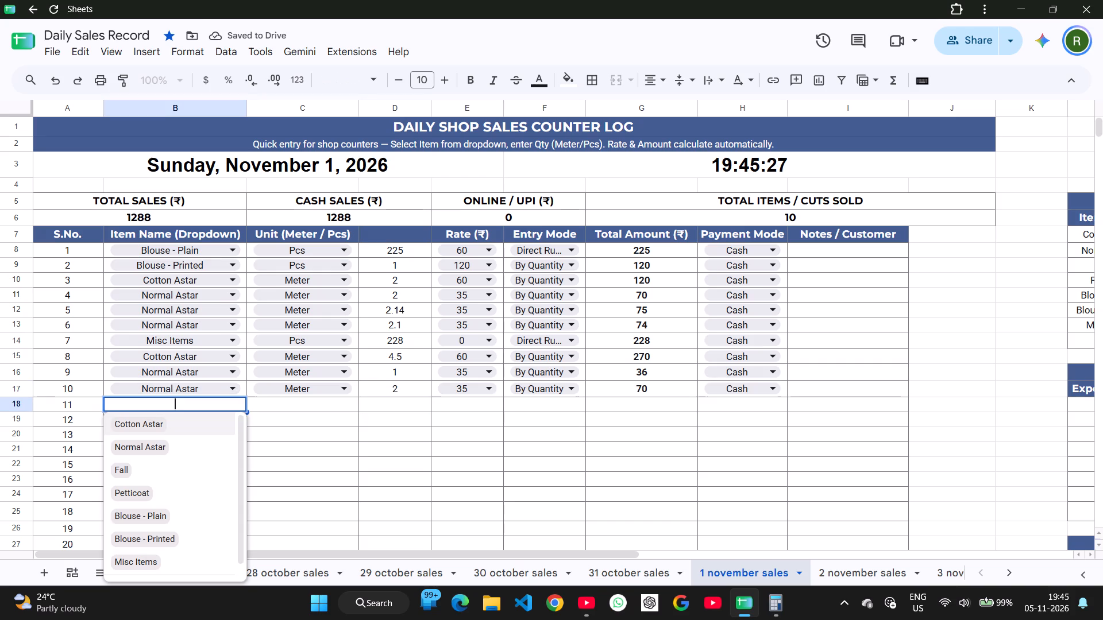
pyautogui.click(176, 468)
pyautogui.click(394, 402)
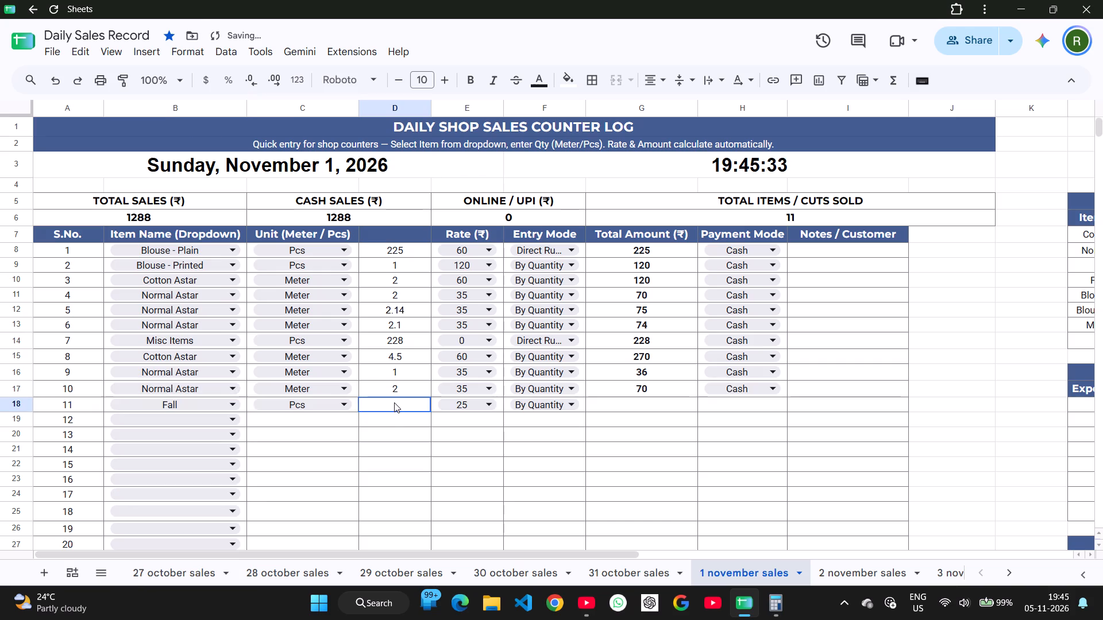
pyautogui.press('2')
pyautogui.press('Return')
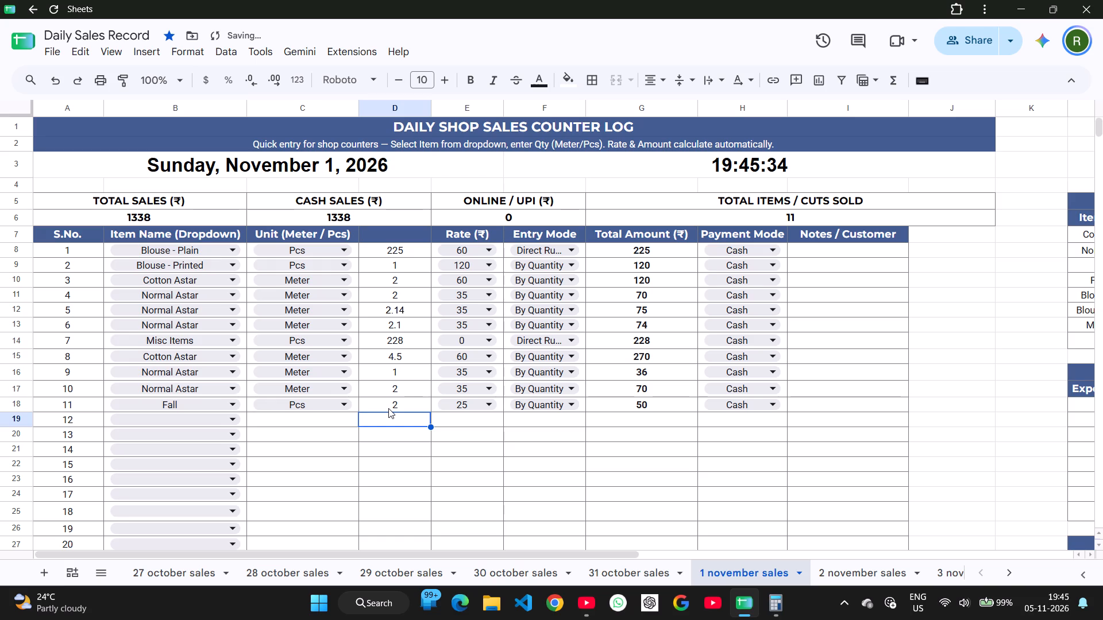
# Record sale 12 as Misc Items, entering 15 as the quantity and choosing the Direct Ru... entry mode.
pyautogui.click(146, 423)
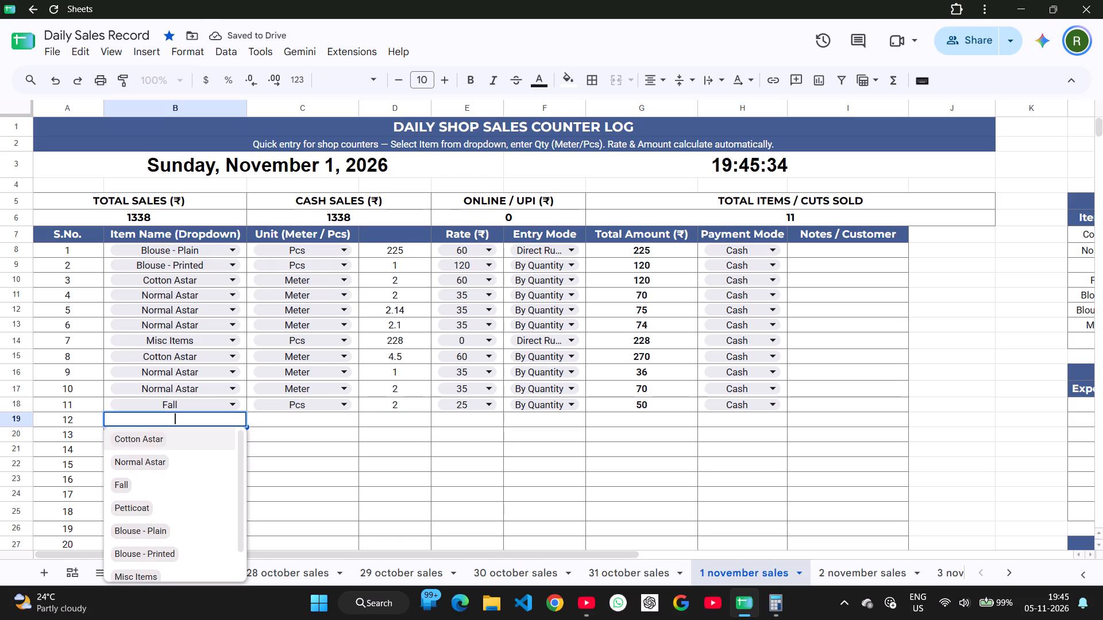
pyautogui.click(140, 573)
pyautogui.click(416, 417)
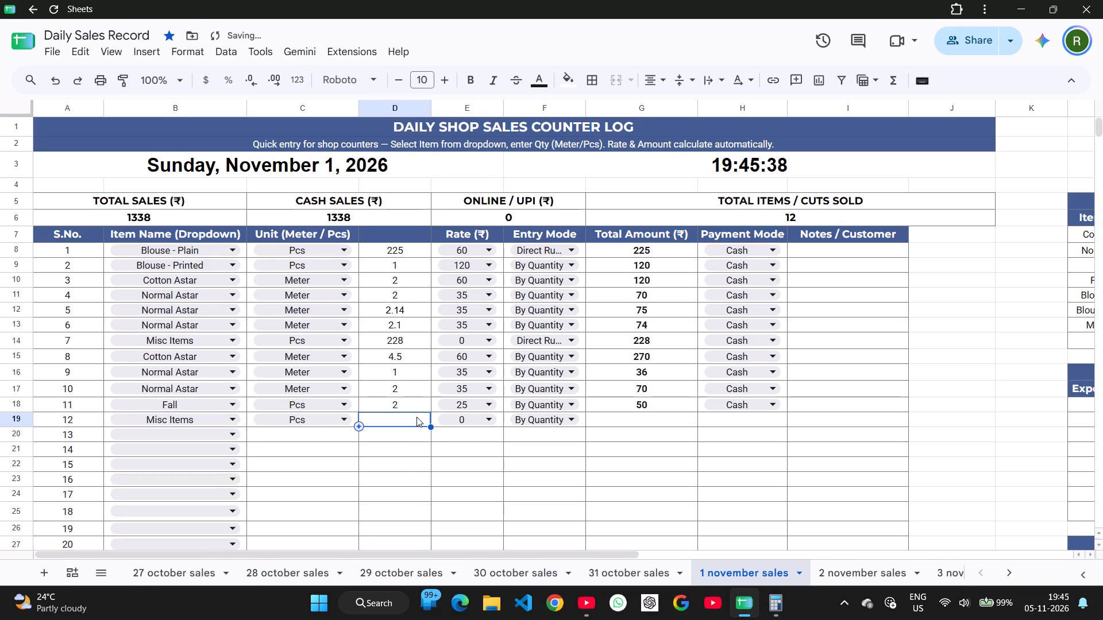
pyautogui.press('1')
pyautogui.press('5')
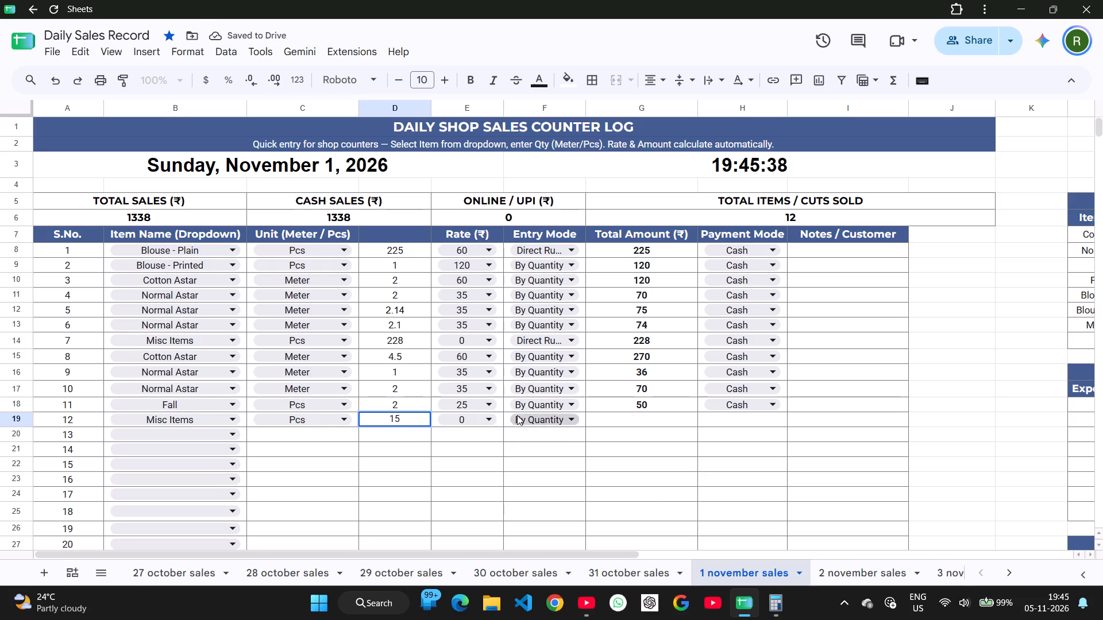
pyautogui.click(517, 415)
pyautogui.click(543, 453)
# Record sale 13 as Petticoat at a rate of 120 with a quantity of 1 piece.
pyautogui.click(230, 439)
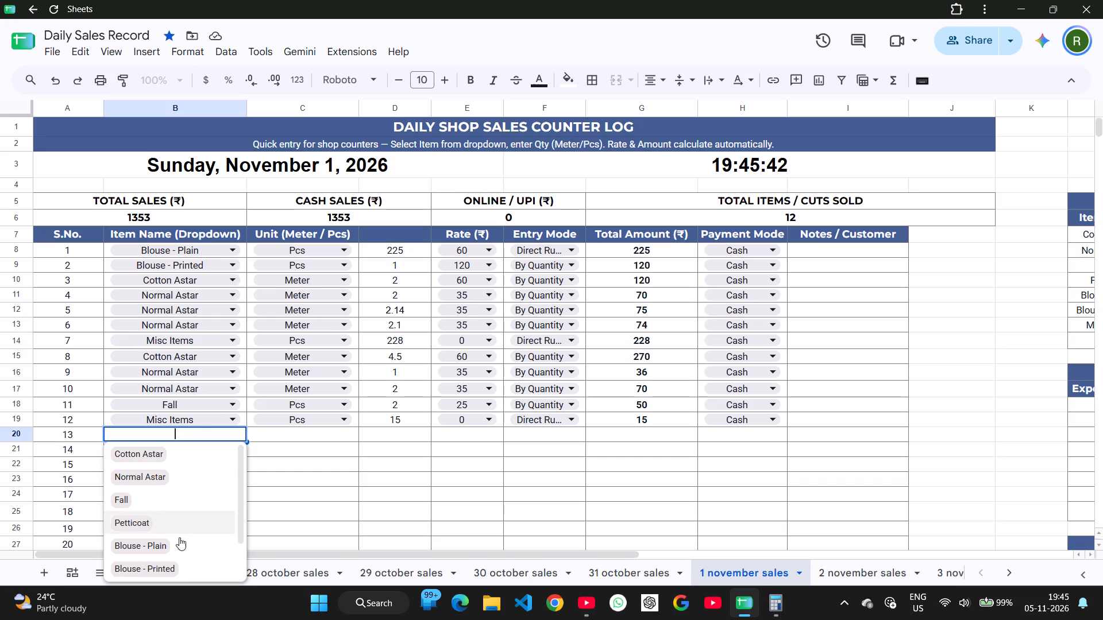
pyautogui.scroll(-2, 172, 559)
pyautogui.click(184, 475)
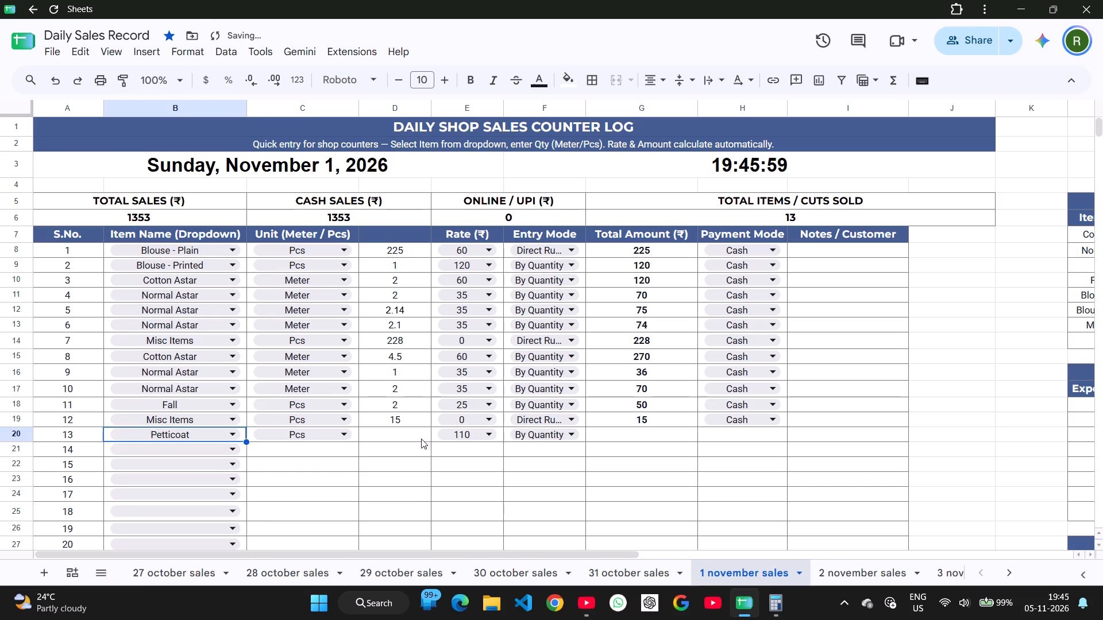
pyautogui.click(454, 429)
pyautogui.click(480, 475)
pyautogui.click(409, 437)
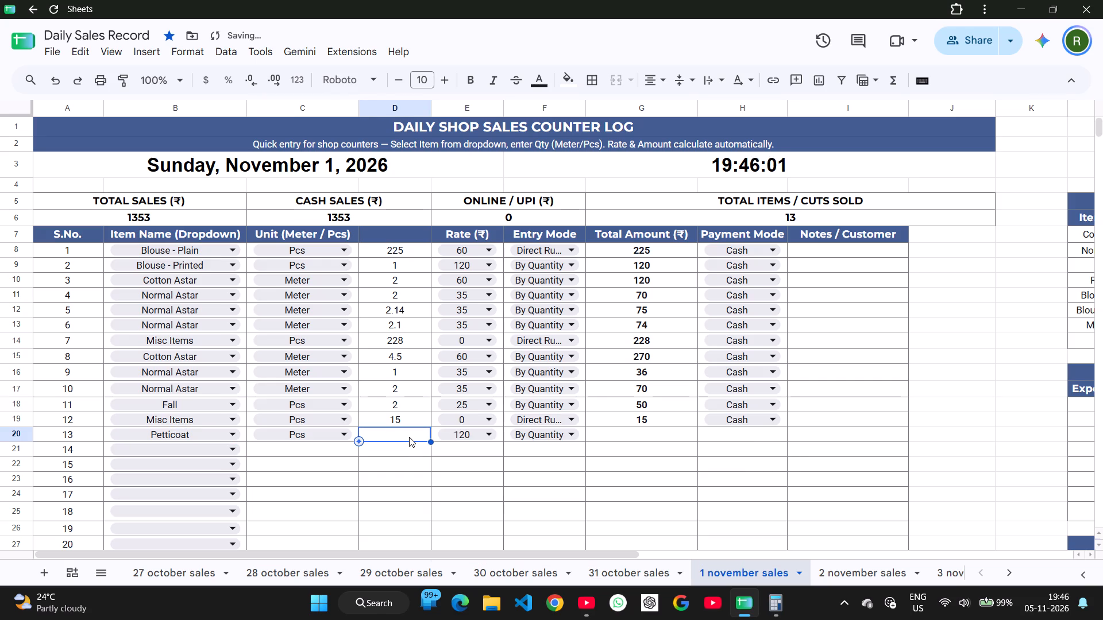
pyautogui.press('1')
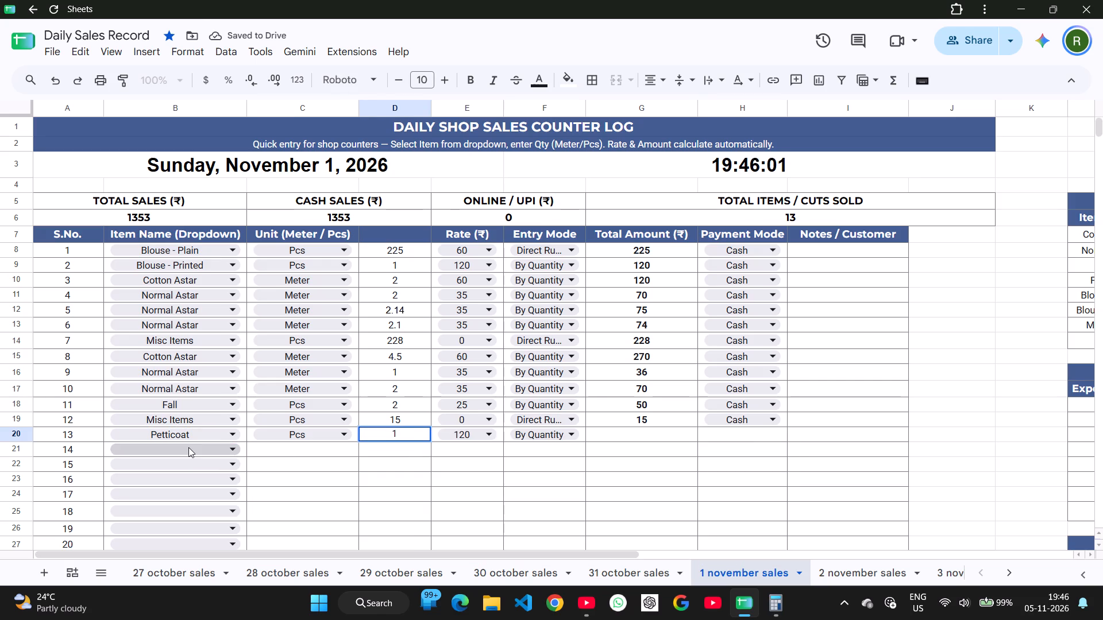
# Record sale 14 as Cotton Astar with a quantity of 2 metres.
pyautogui.click(188, 447)
pyautogui.click(189, 475)
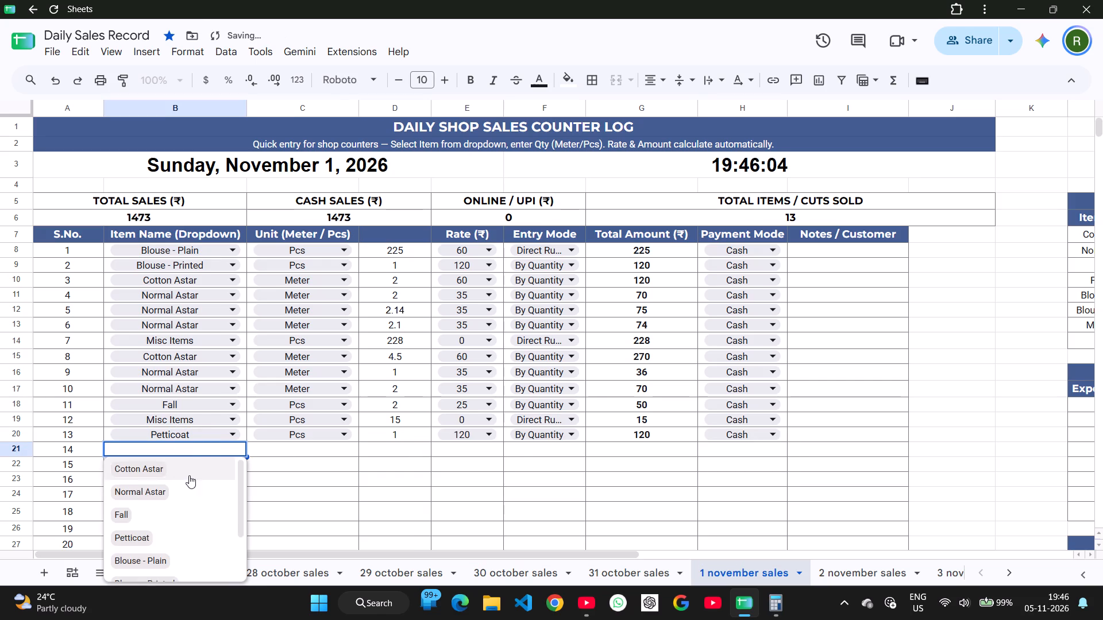
pyautogui.click(393, 454)
pyautogui.press('2')
pyautogui.press('Return')
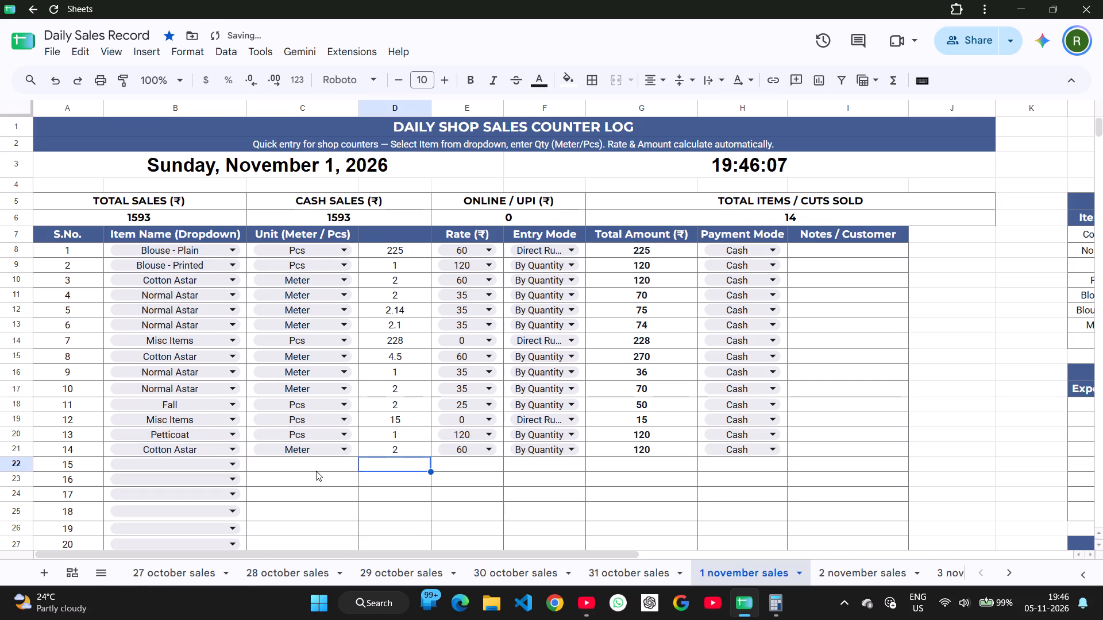
# Record sale 15 as Misc Items, entering 10 as the quantity and choosing the Direct Ru... entry mode.
pyautogui.click(217, 460)
pyautogui.click(190, 444)
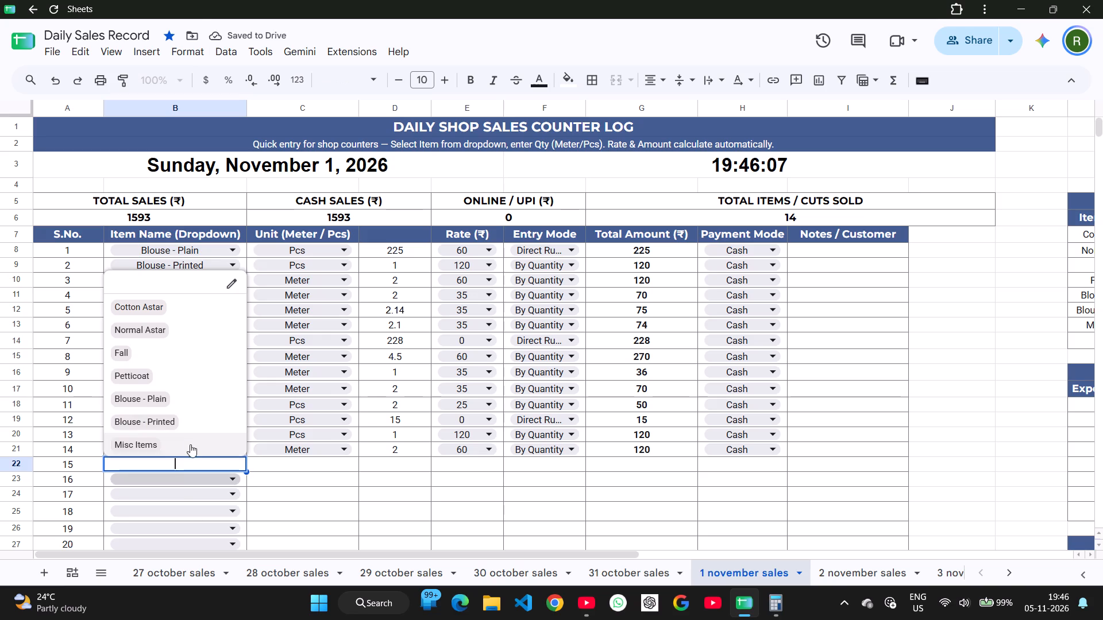
pyautogui.click(412, 466)
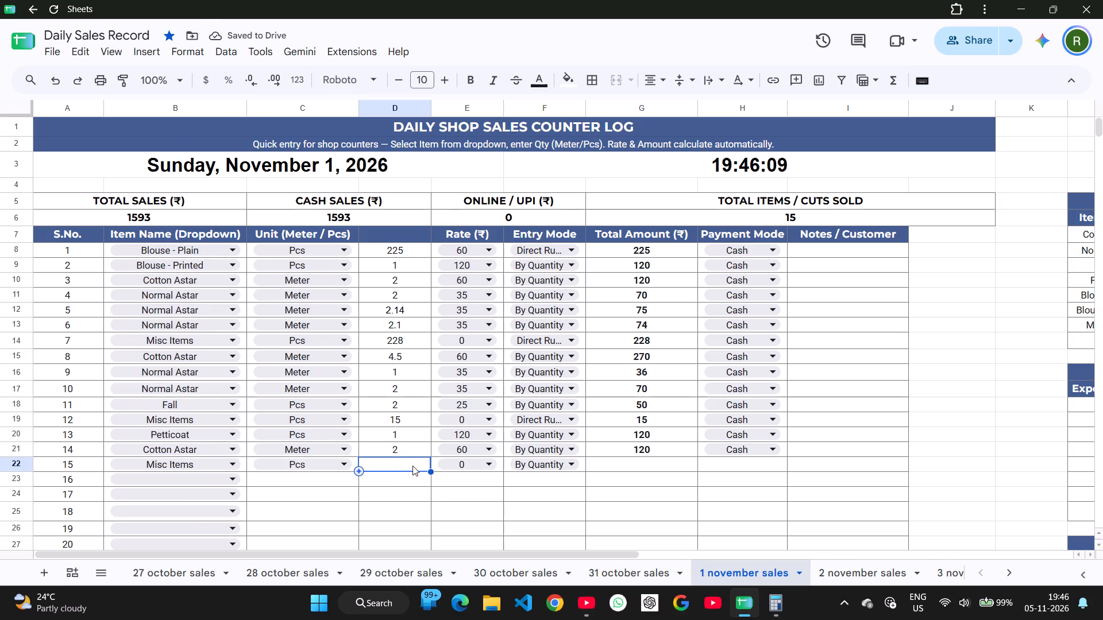
pyautogui.write('10')
pyautogui.press('Return')
pyautogui.click(503, 464)
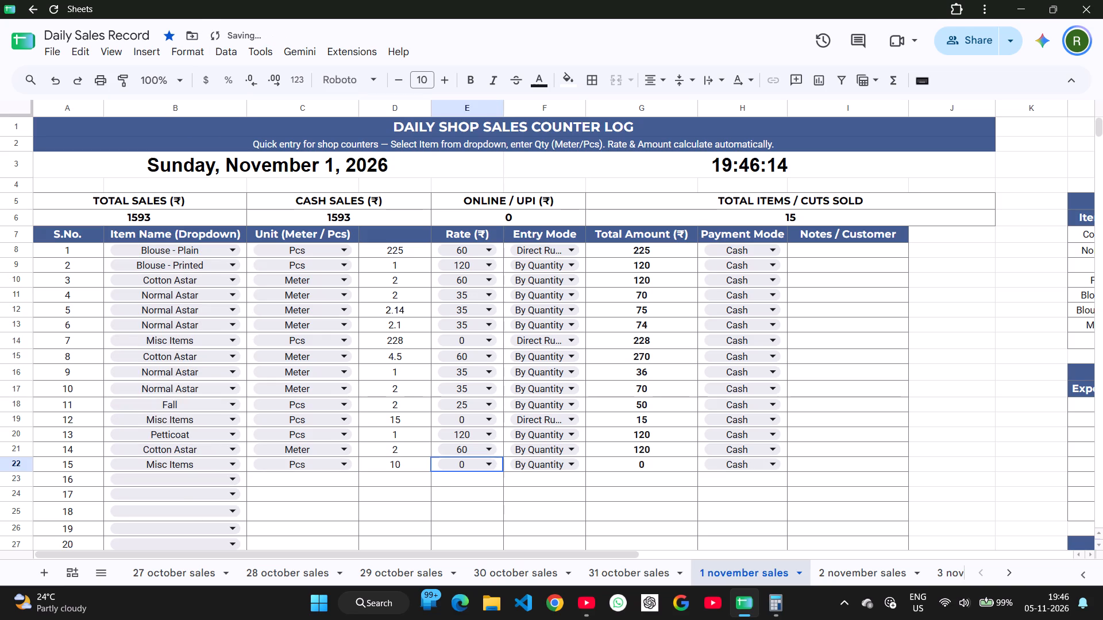
pyautogui.click(534, 461)
pyautogui.click(537, 449)
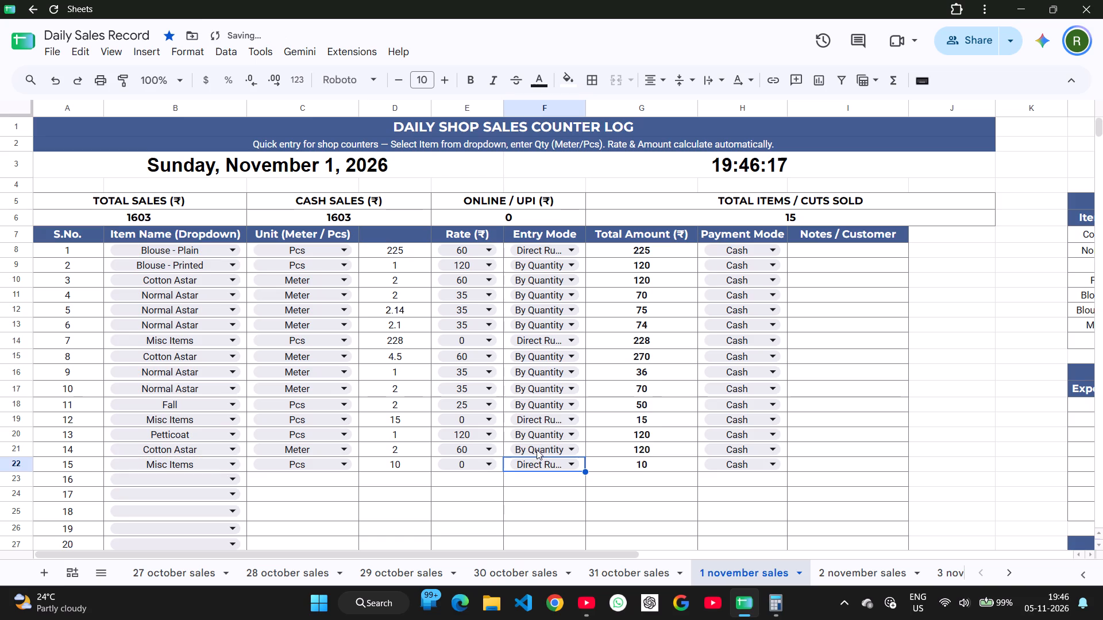
pyautogui.click(825, 435)
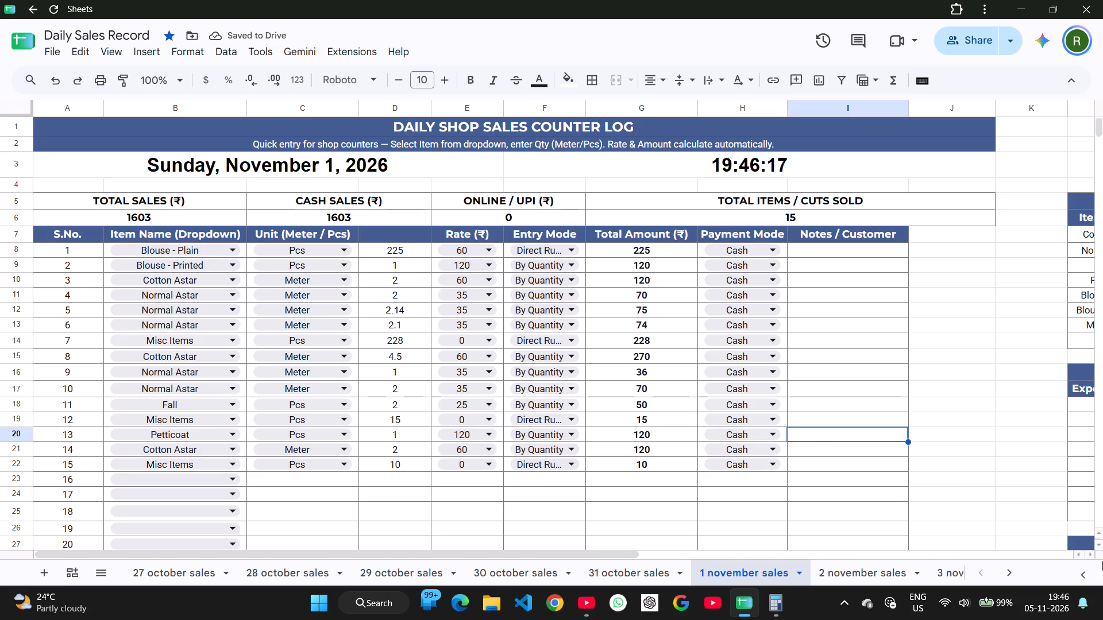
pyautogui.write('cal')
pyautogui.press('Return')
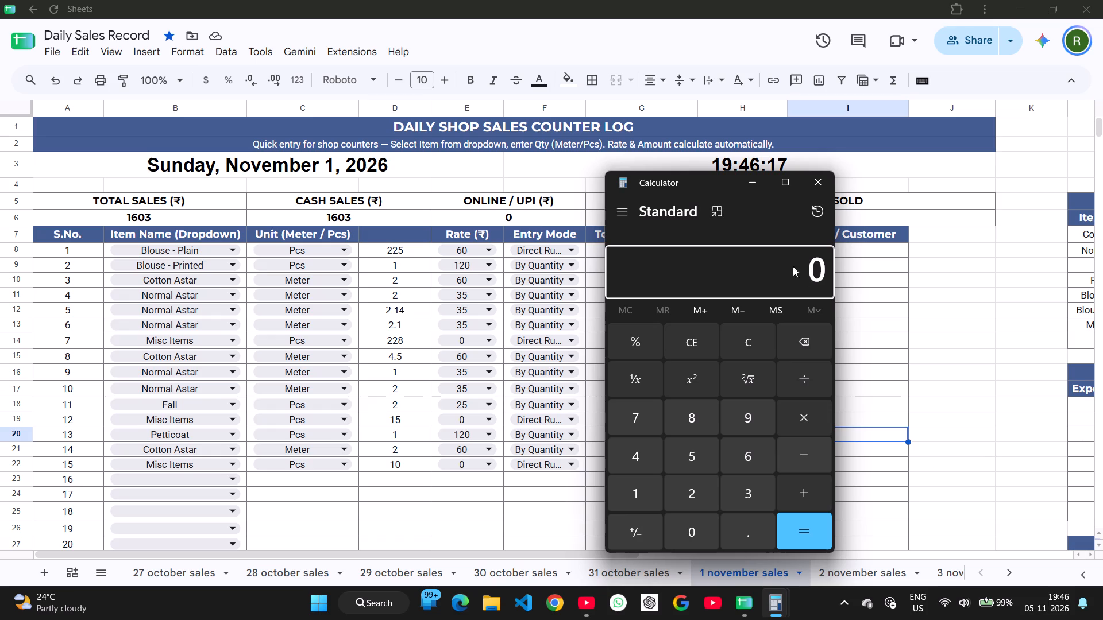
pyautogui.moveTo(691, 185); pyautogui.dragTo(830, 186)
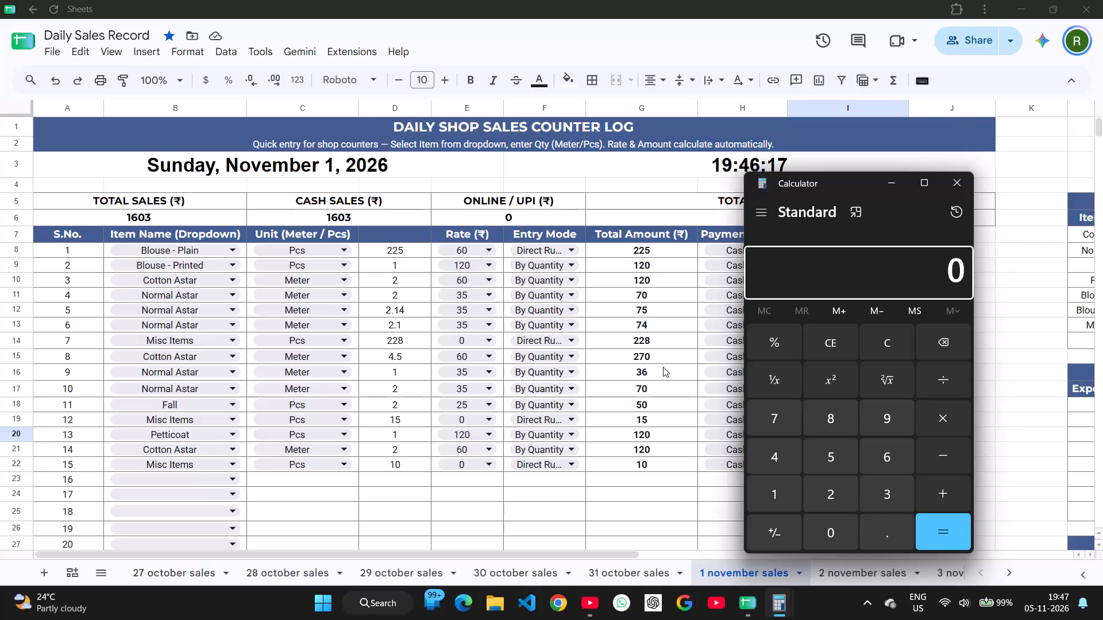
# Set the quantity of sale 15 to 50.
pyautogui.click(401, 471)
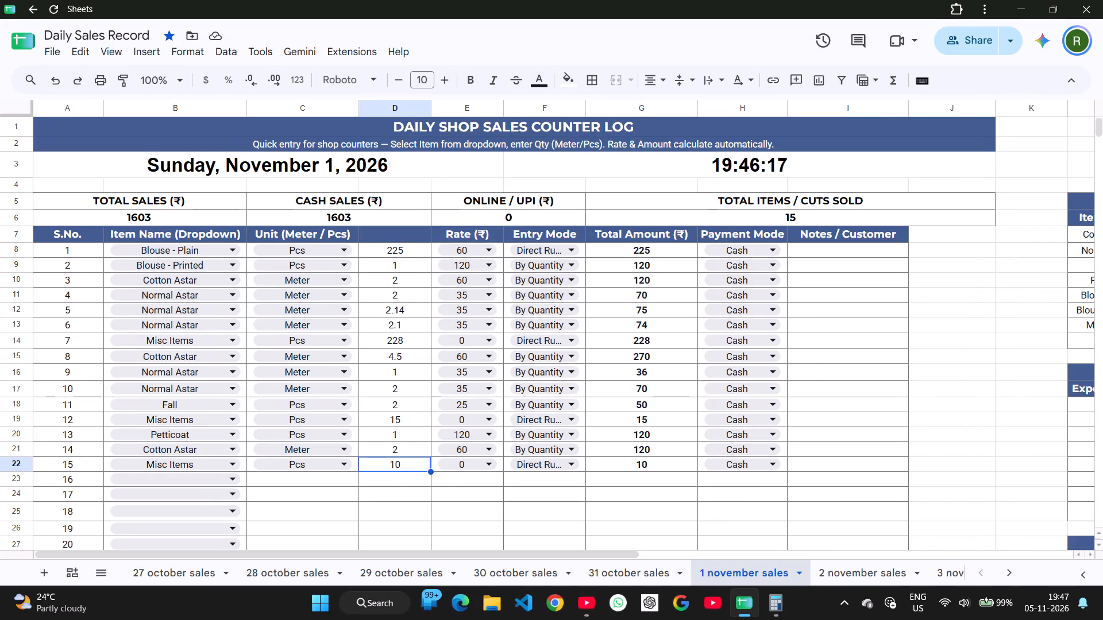
pyautogui.write('50')
pyautogui.press('Return')
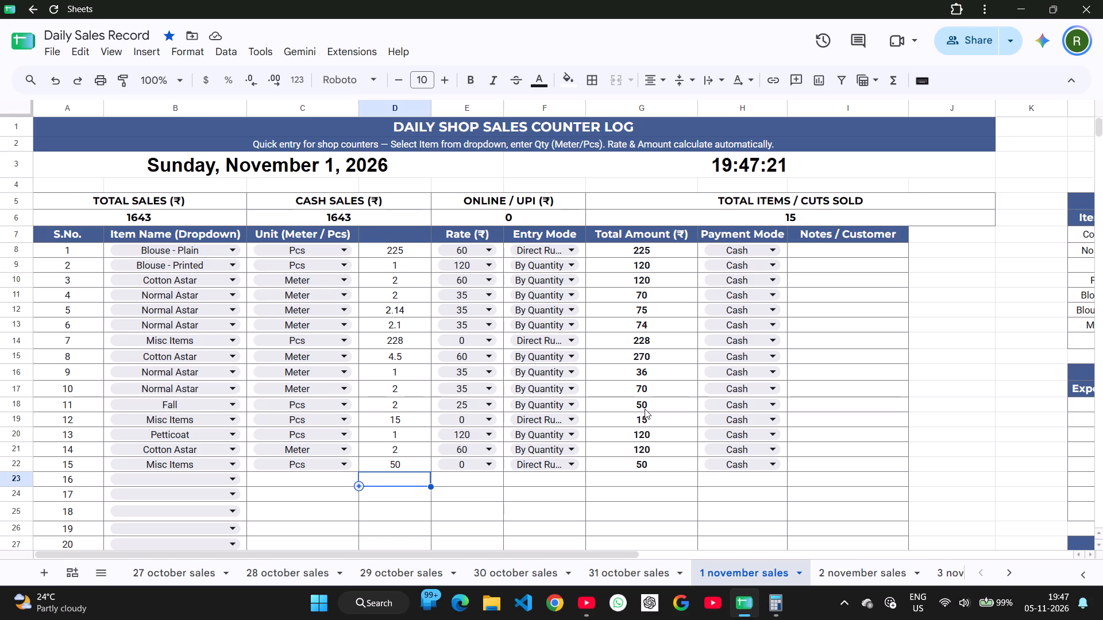
# In Calculator, add up 225, 120, 190, 75, 74, 228, 279, 70, 50, 15, 18, 120, 120 and 50.
pyautogui.write('cal')
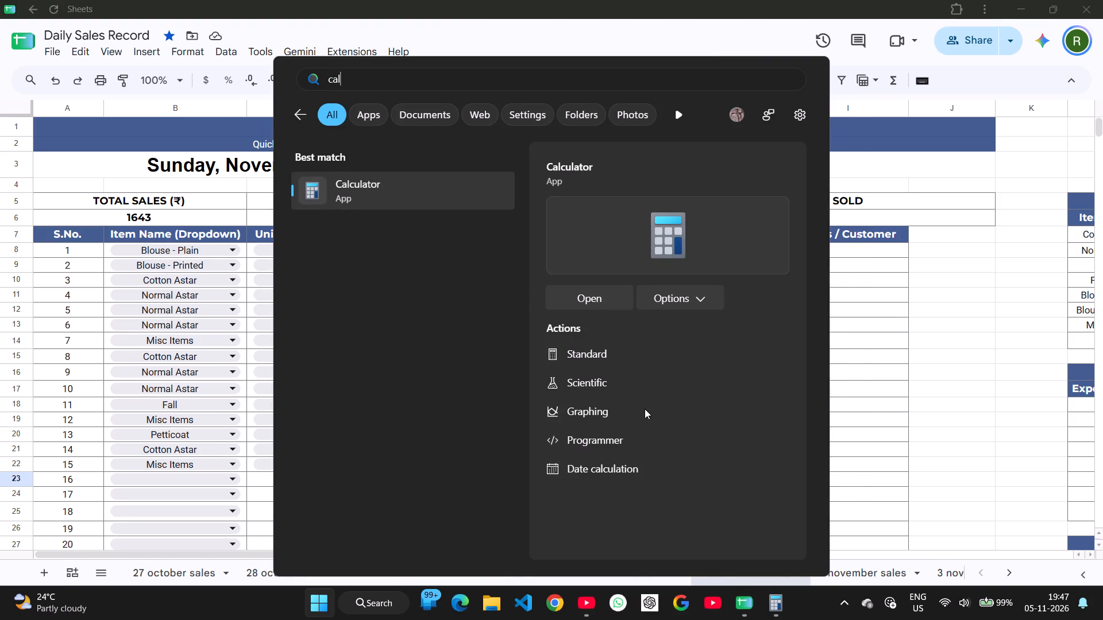
pyautogui.press('Return')
pyautogui.write('225+')
pyautogui.write('120+190+')
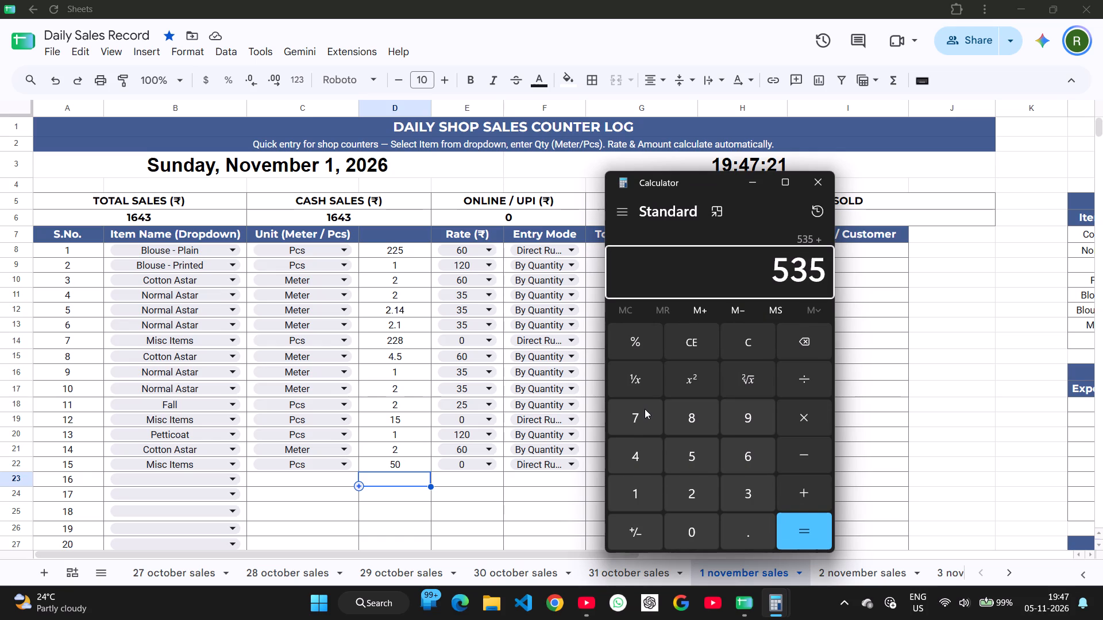
pyautogui.write('75+')
pyautogui.write('74+')
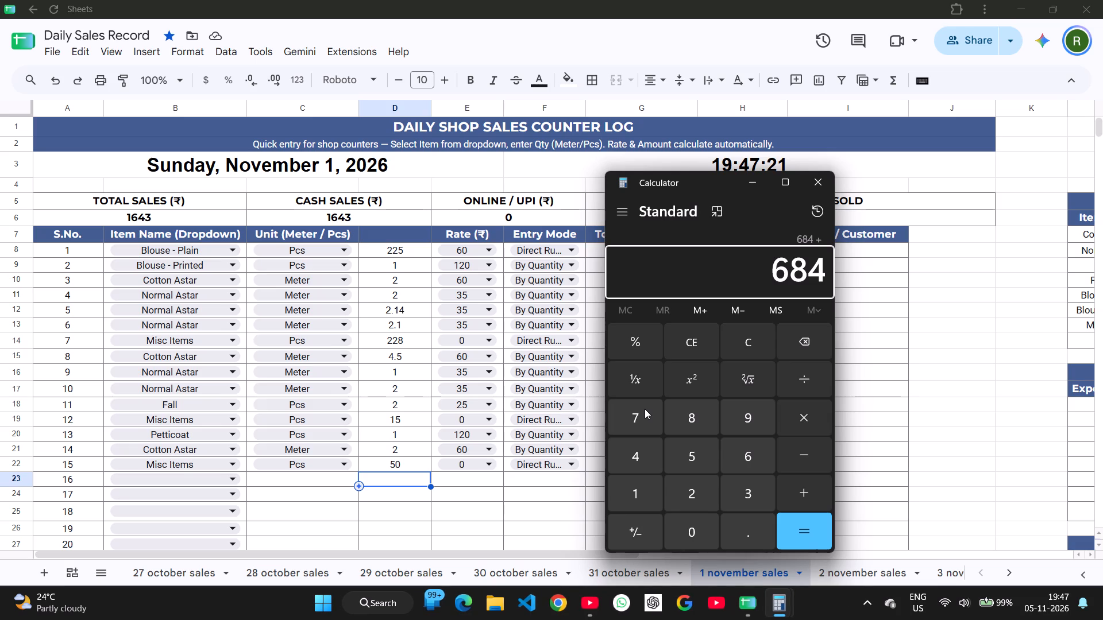
pyautogui.write('228+')
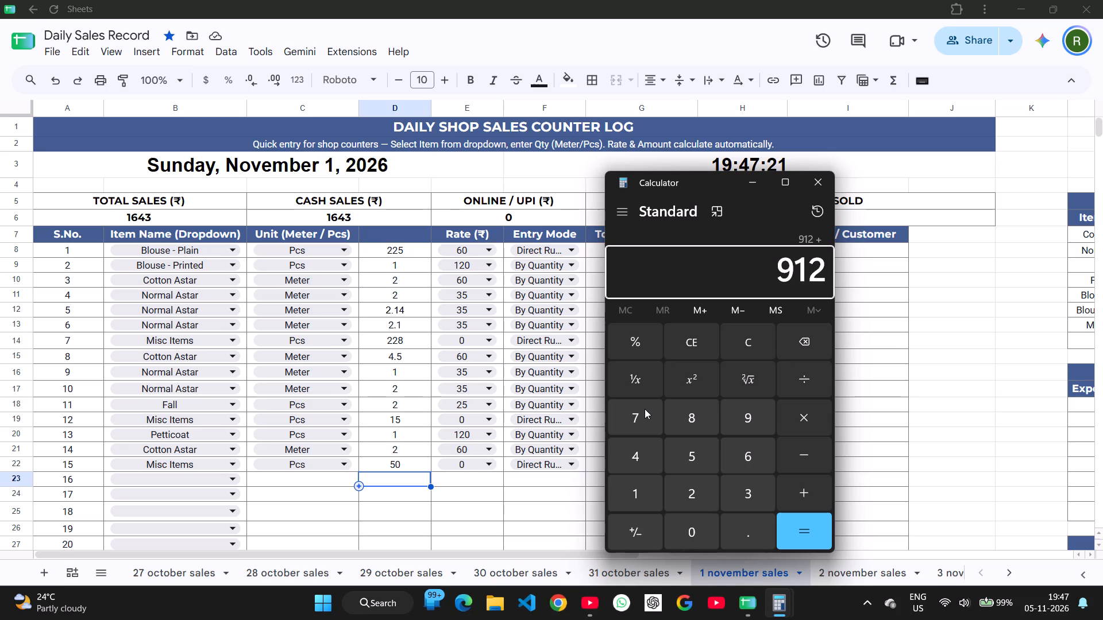
pyautogui.write('279')
pyautogui.press('+')
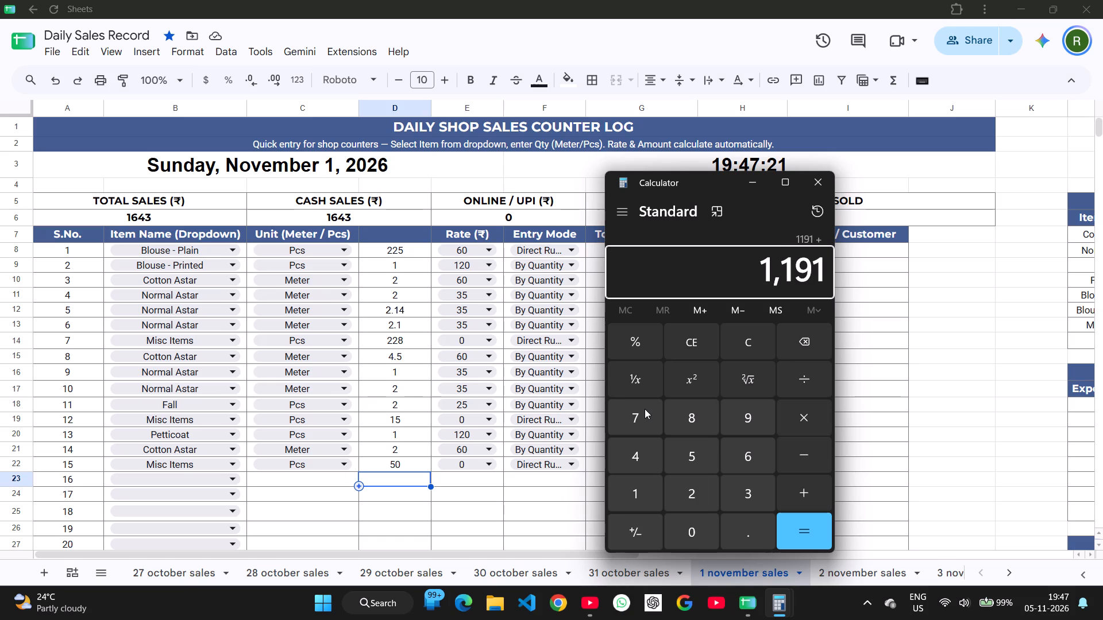
pyautogui.write('70+50+15+18+120+120+')
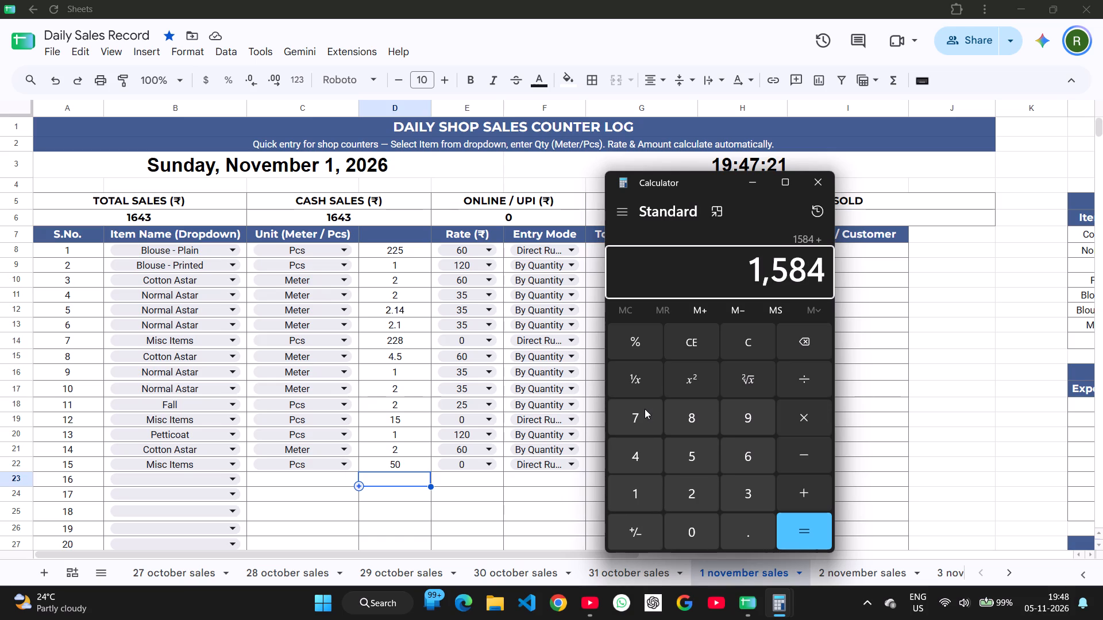
pyautogui.write('50')
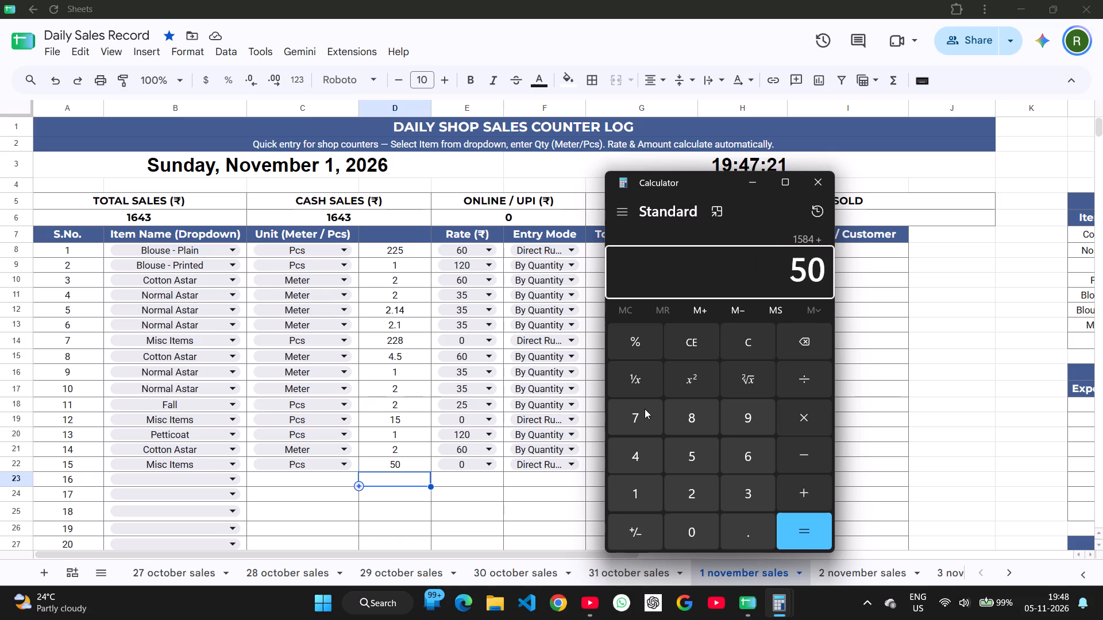
pyautogui.press('Return')
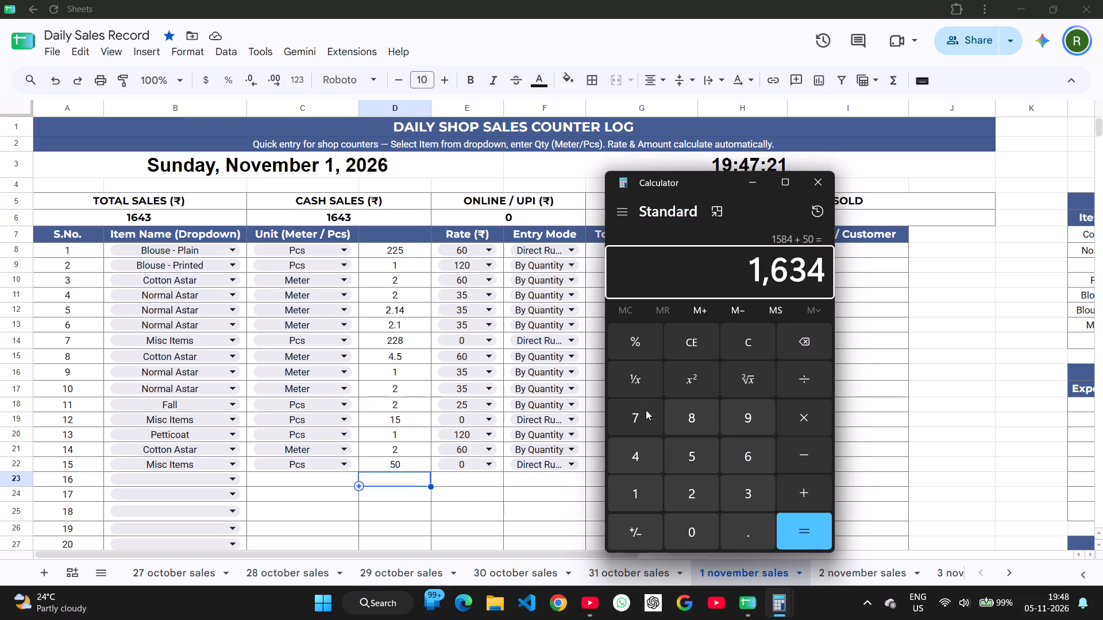
pyautogui.click(823, 176)
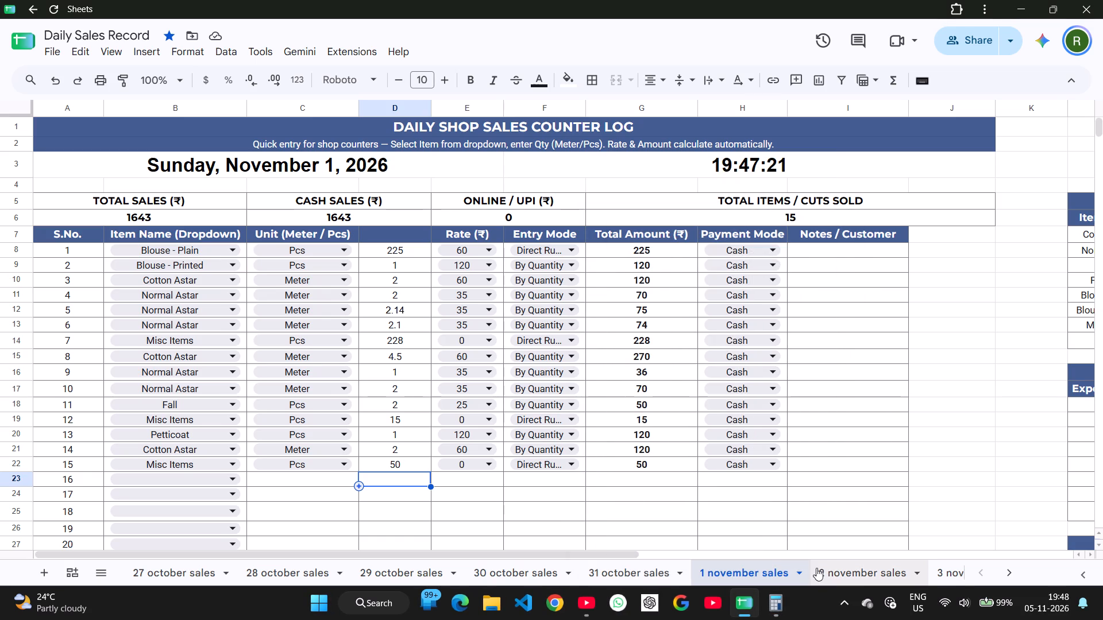
# On the 2 november sales sheet, record sale 1 as Fall with a quantity of 3 pieces.
pyautogui.click(885, 570)
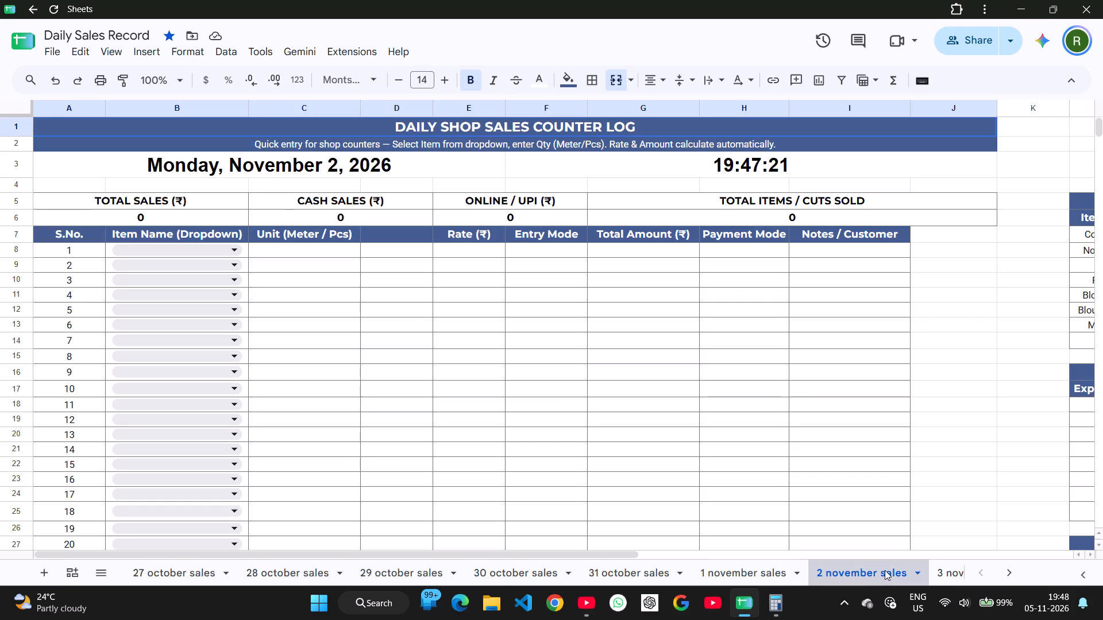
pyautogui.click(175, 251)
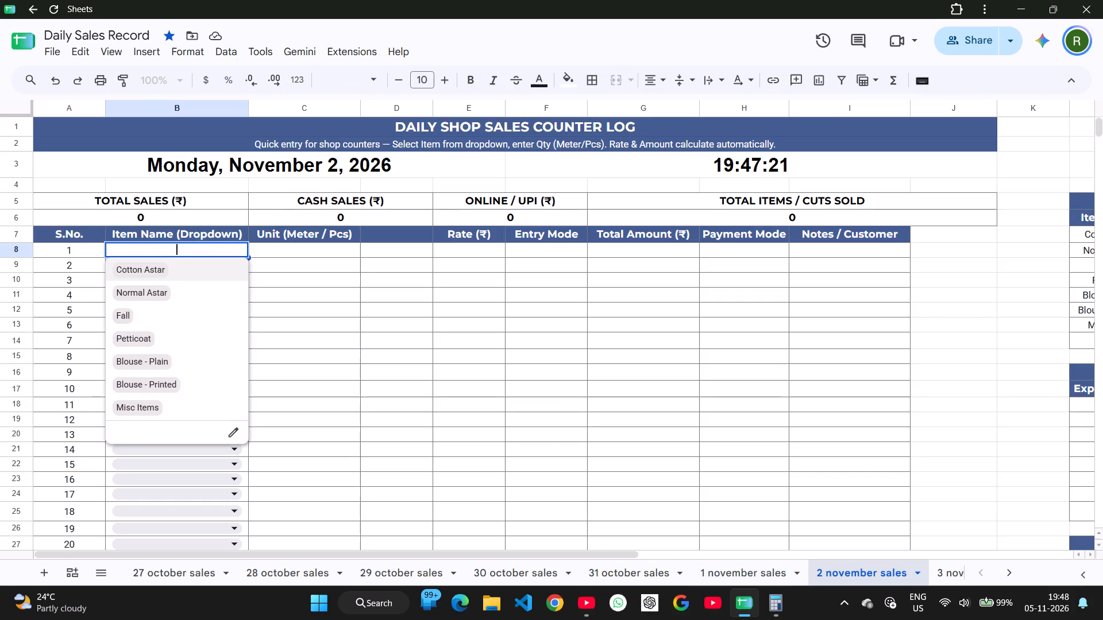
pyautogui.click(180, 312)
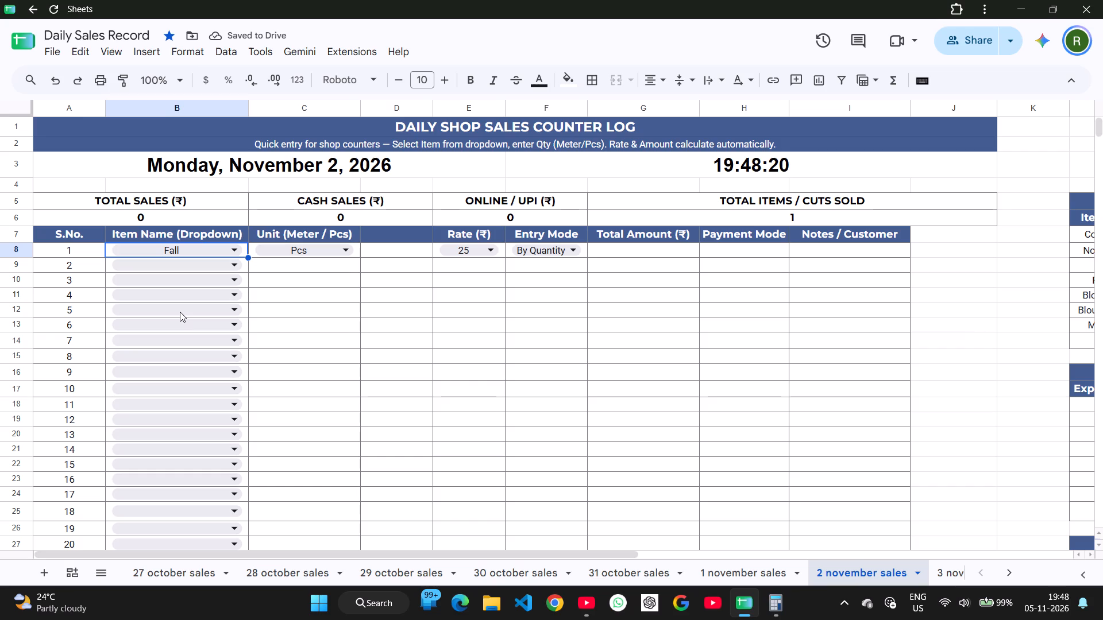
pyautogui.click(399, 248)
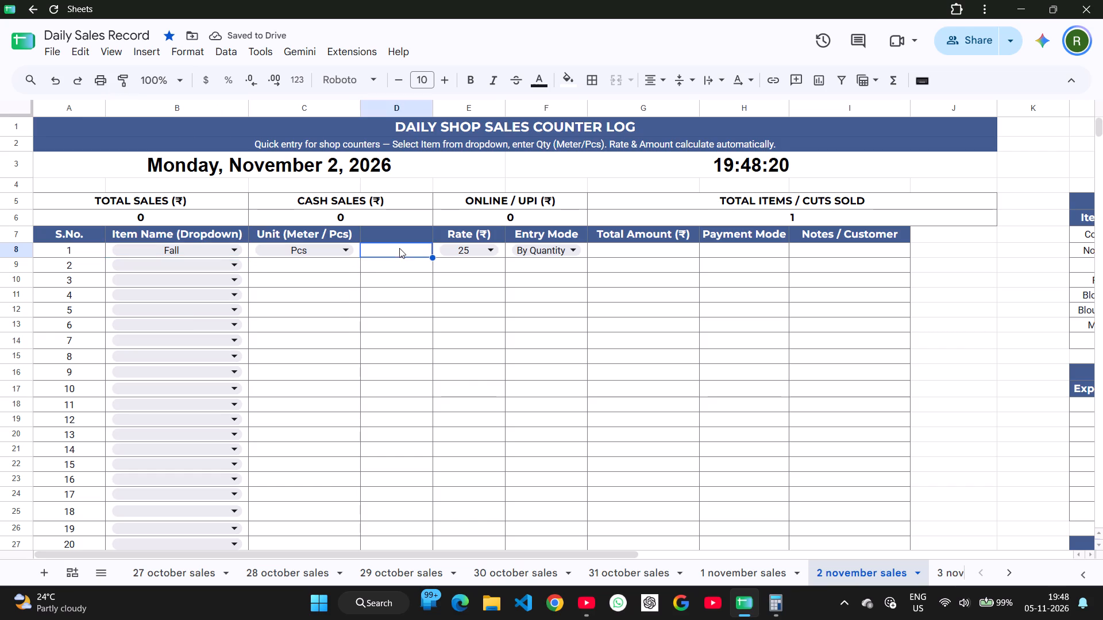
pyautogui.write('3.')
pyautogui.press('BackSpace')
pyautogui.press('Return')
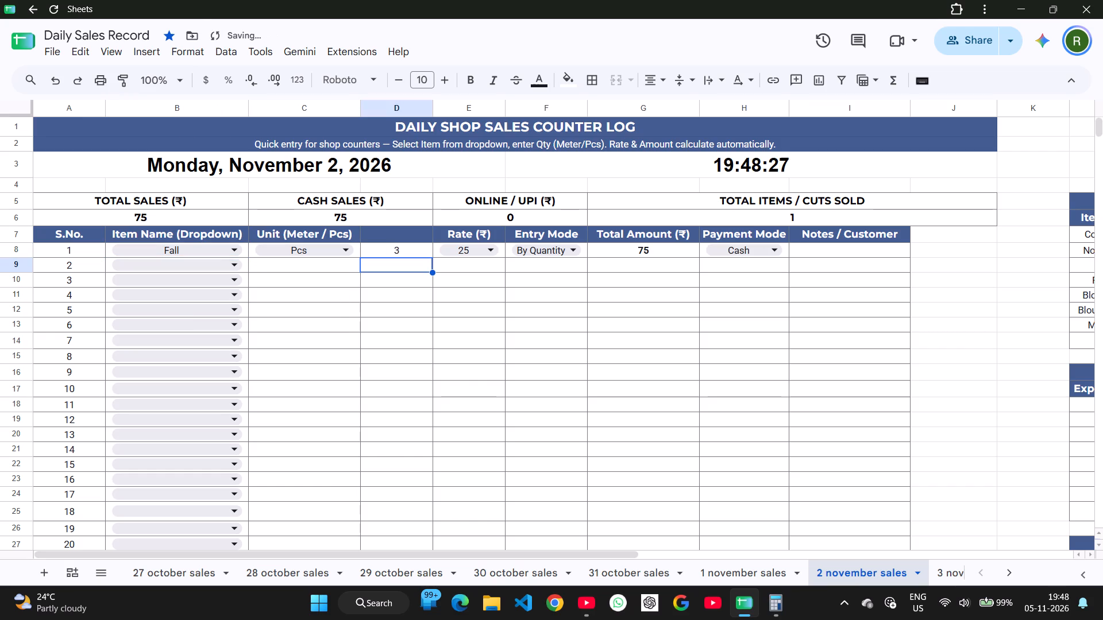
# Record sale 2 as Cotton Astar with a quantity of 0.7 metres.
pyautogui.click(175, 264)
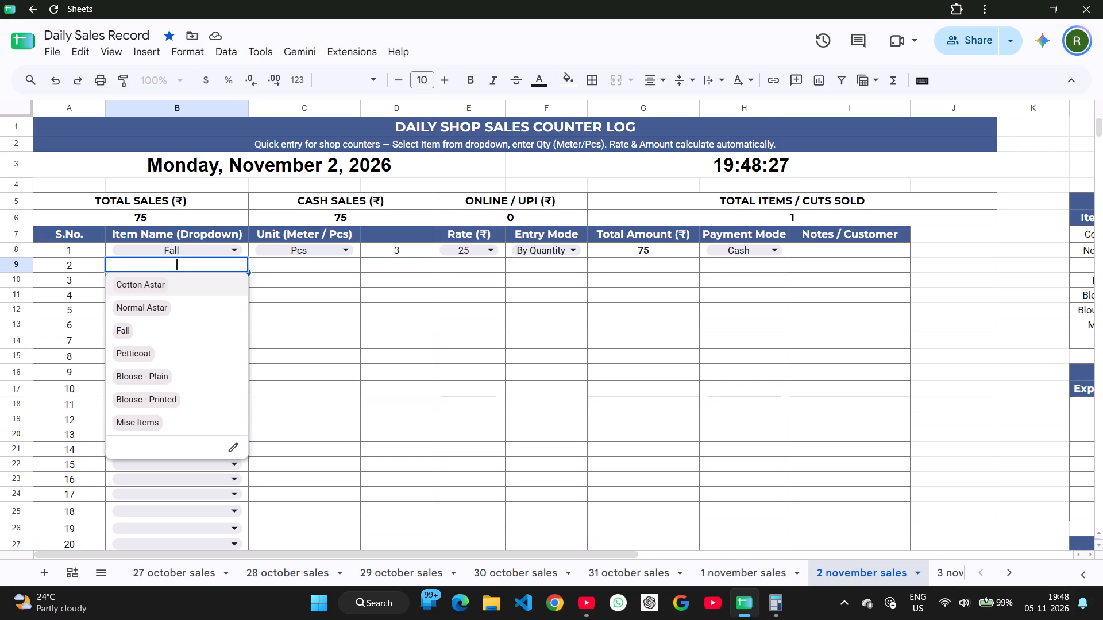
pyautogui.click(195, 292)
pyautogui.click(409, 265)
pyautogui.write('0.7')
pyautogui.press('Return')
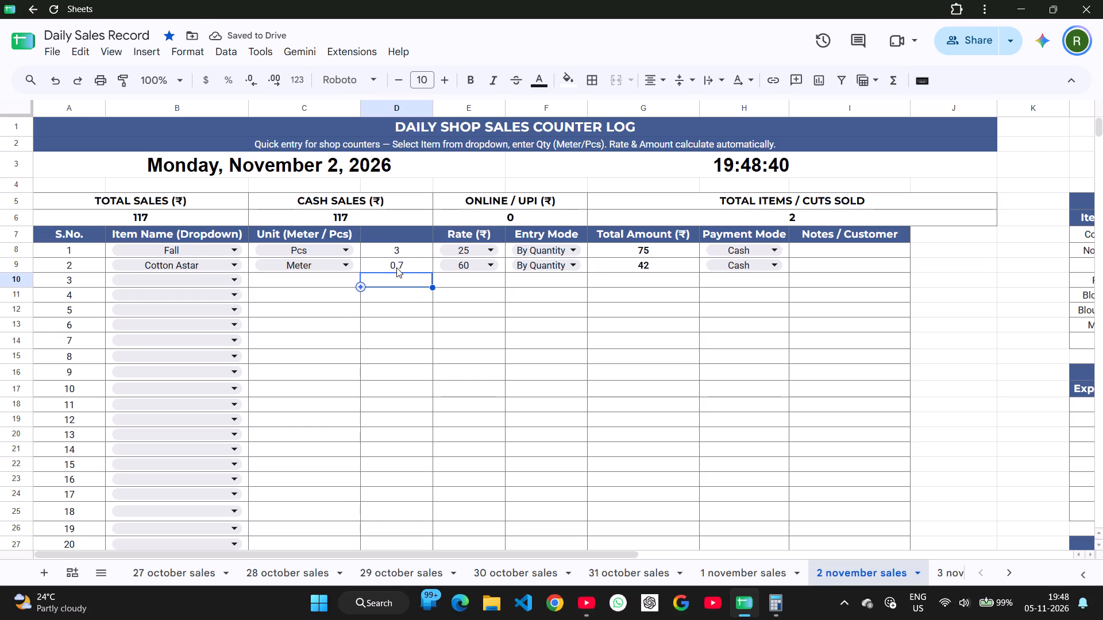
# Record sale 3 as Misc Items with the Direct Rupees entry mode, entering 10 as the quantity.
pyautogui.click(188, 284)
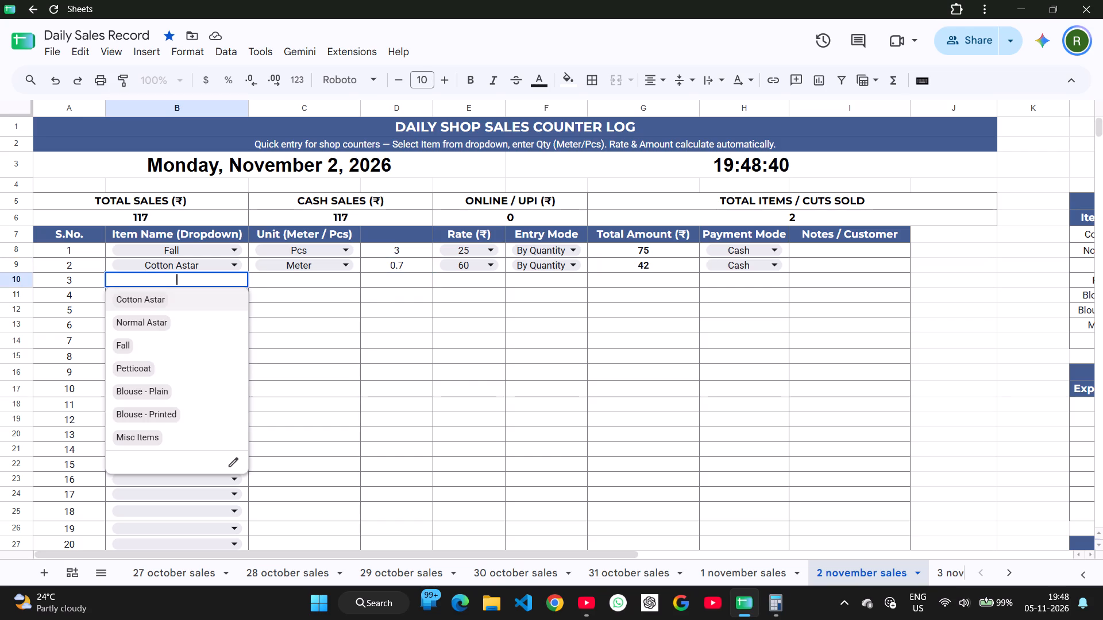
pyautogui.click(198, 434)
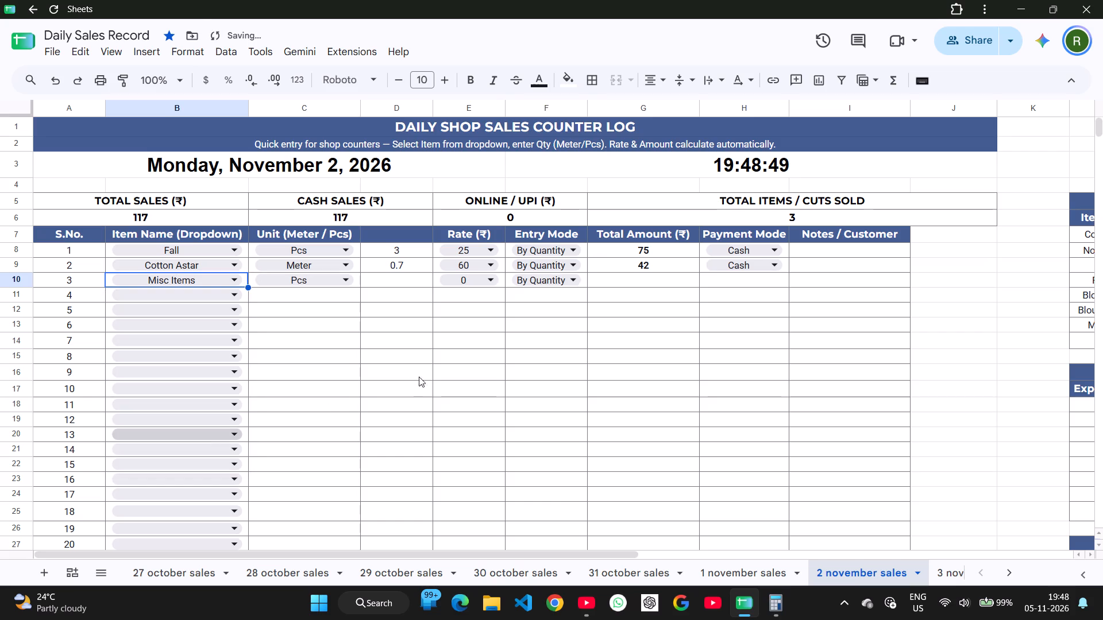
pyautogui.click(519, 284)
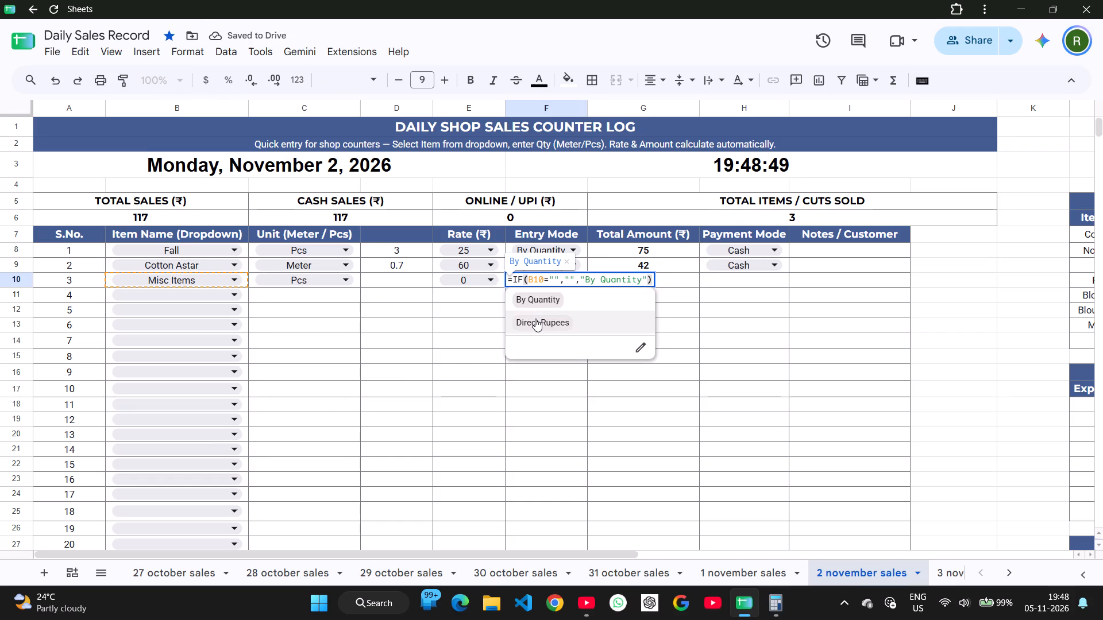
pyautogui.click(535, 319)
pyautogui.click(409, 280)
pyautogui.write('10')
pyautogui.press('Return')
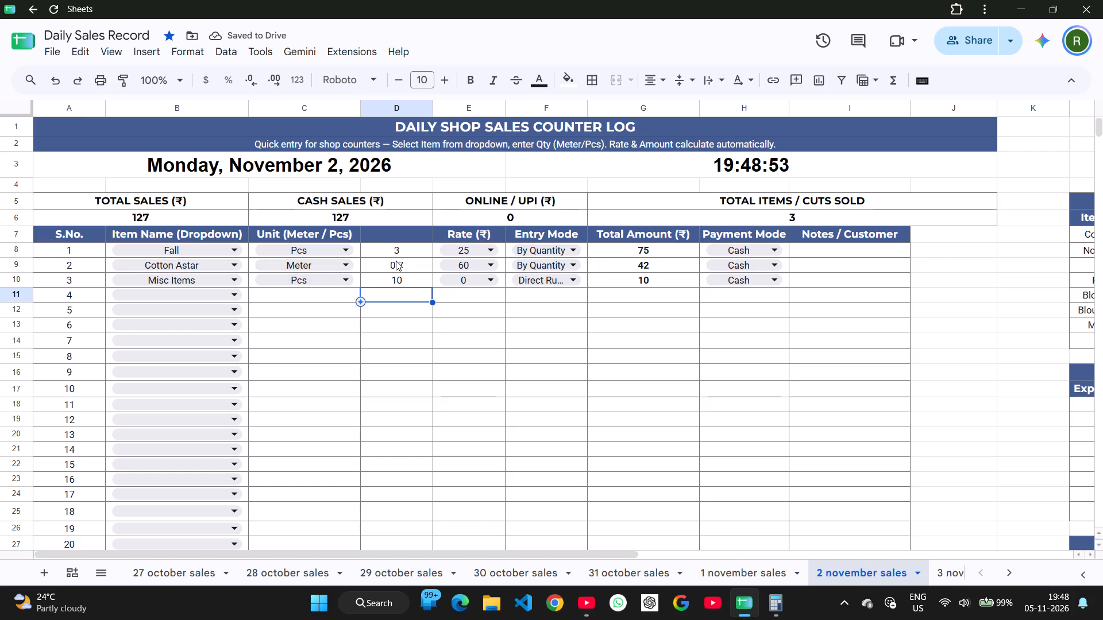
# Set the Cotton Astar quantity of sale 2 to 1.7 metres.
pyautogui.click(398, 261)
pyautogui.write('1.7')
pyautogui.press('Return')
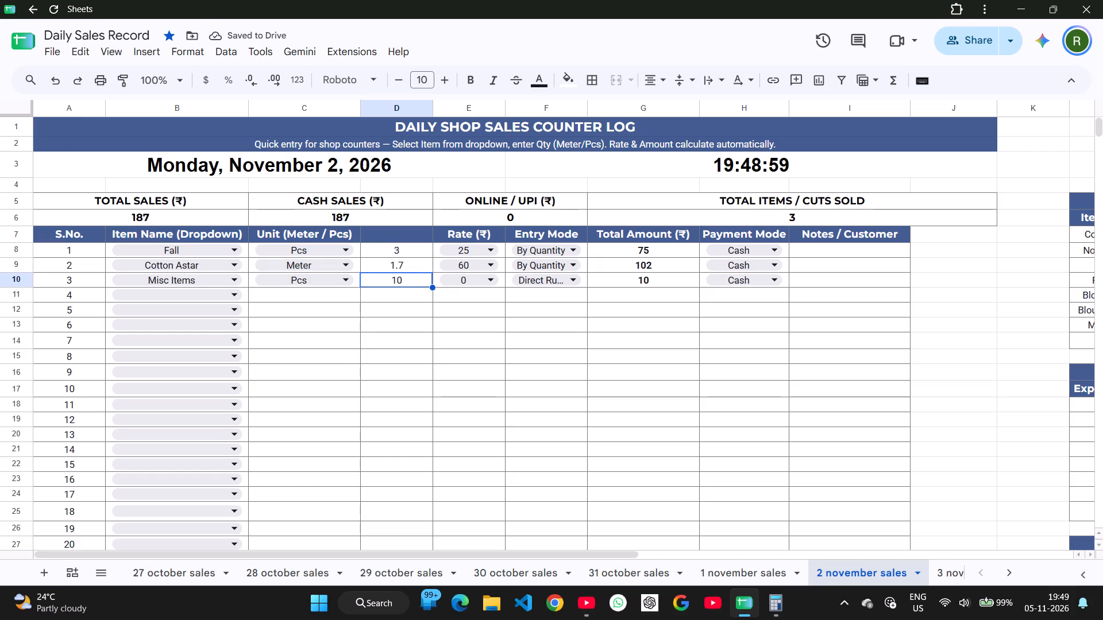
# Choose Cotton Astar as the item for sale 4 and Petticoat for sale 5.
pyautogui.click(195, 297)
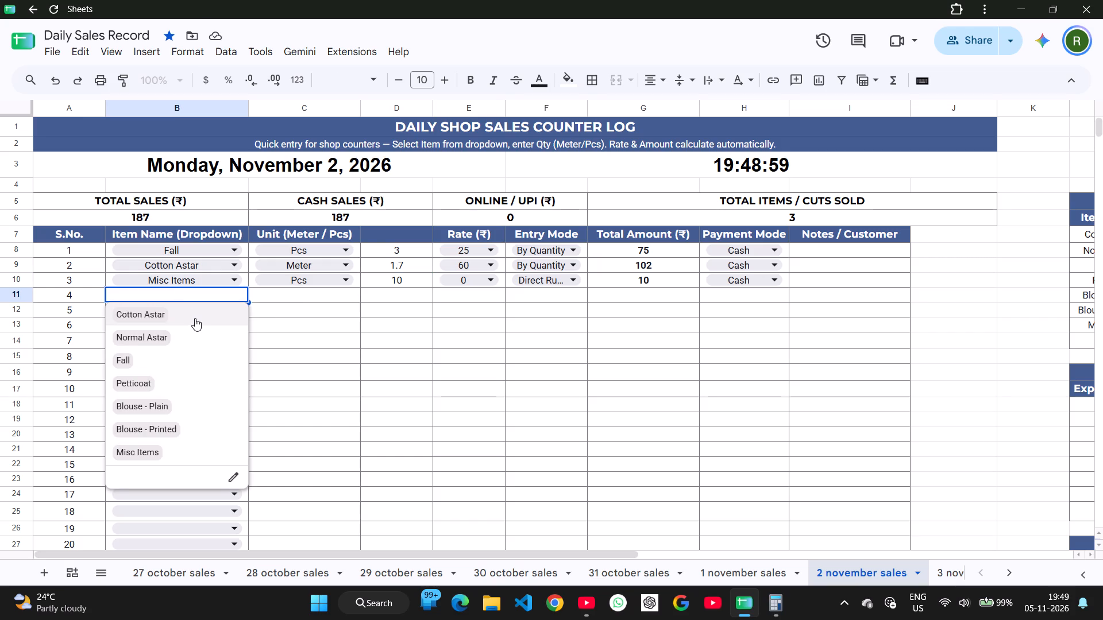
pyautogui.click(195, 318)
pyautogui.click(183, 314)
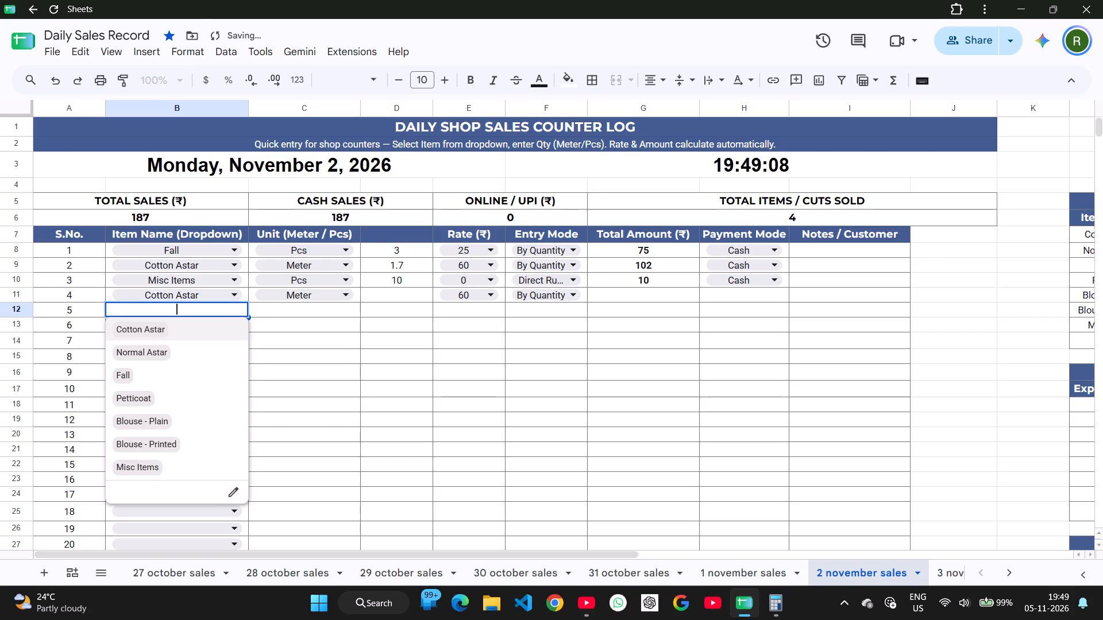
pyautogui.click(191, 397)
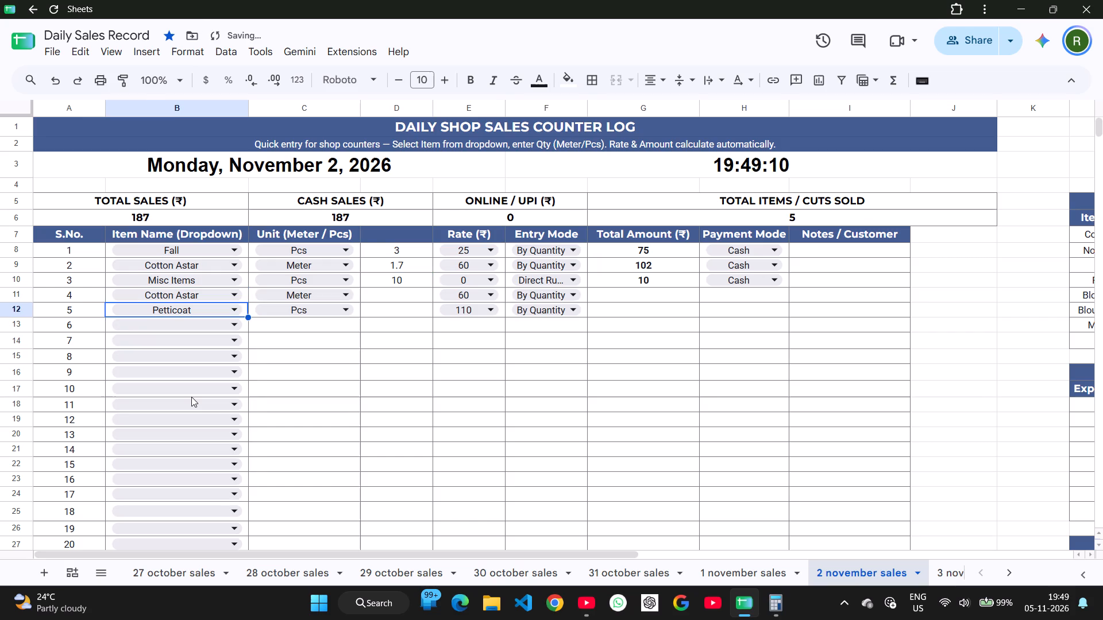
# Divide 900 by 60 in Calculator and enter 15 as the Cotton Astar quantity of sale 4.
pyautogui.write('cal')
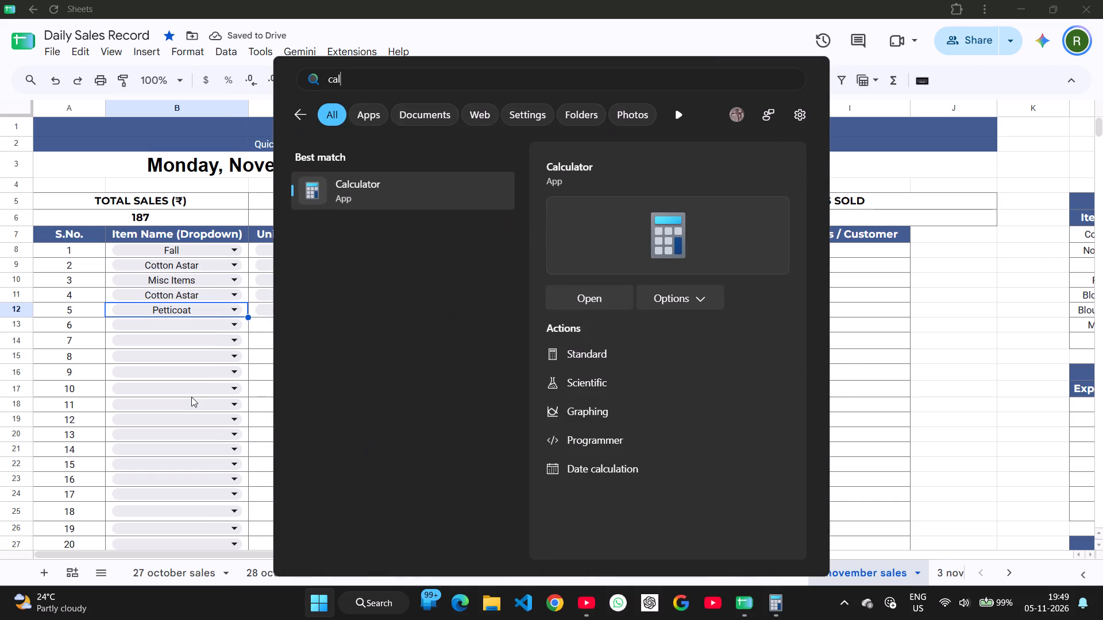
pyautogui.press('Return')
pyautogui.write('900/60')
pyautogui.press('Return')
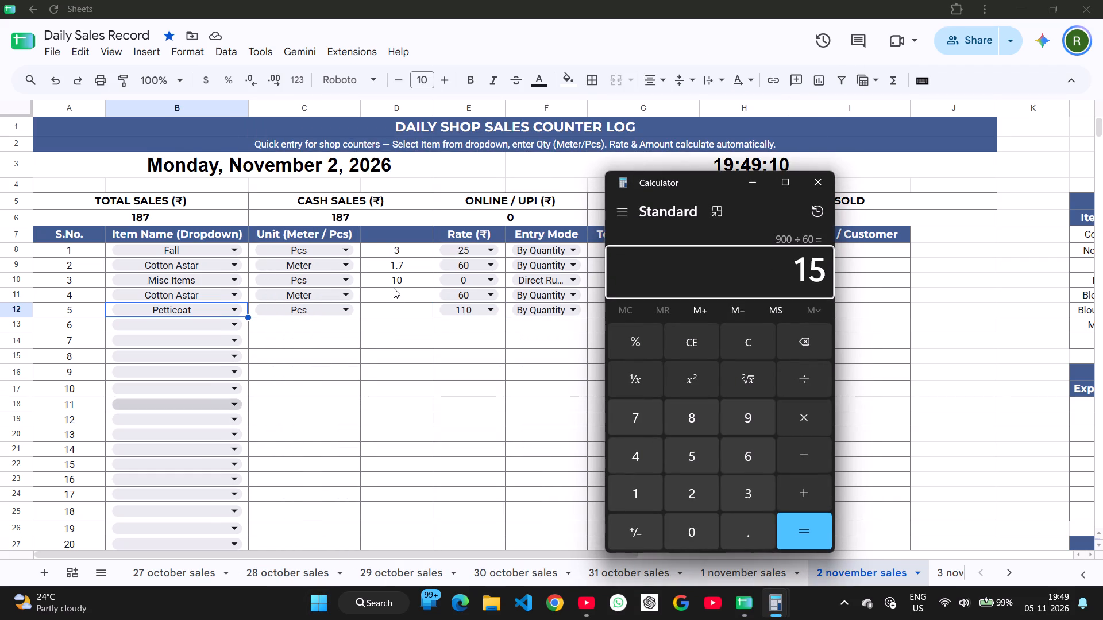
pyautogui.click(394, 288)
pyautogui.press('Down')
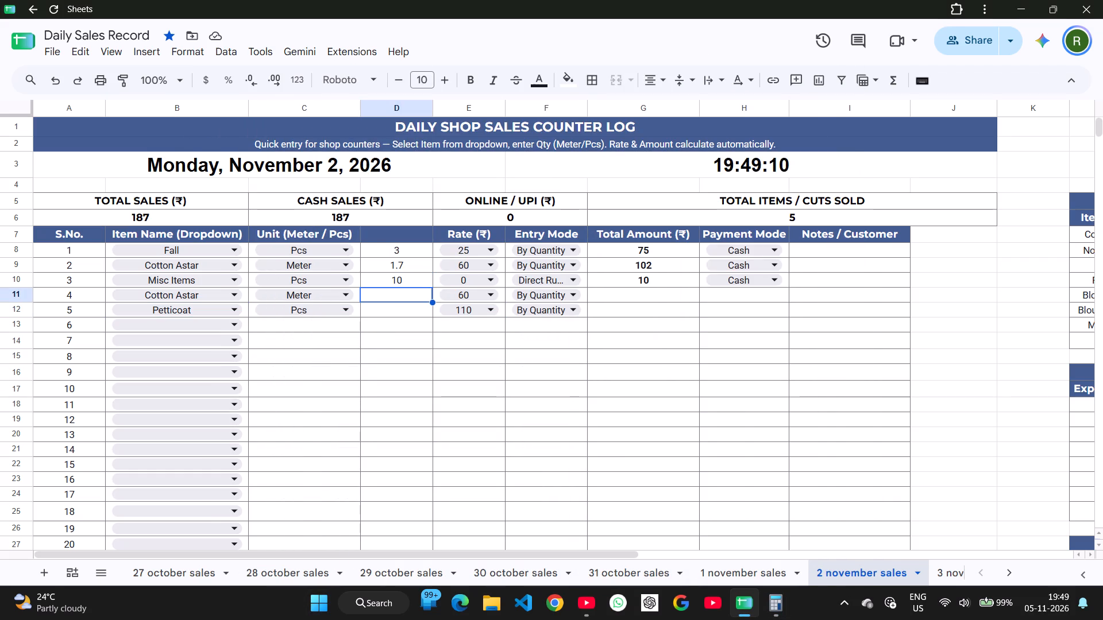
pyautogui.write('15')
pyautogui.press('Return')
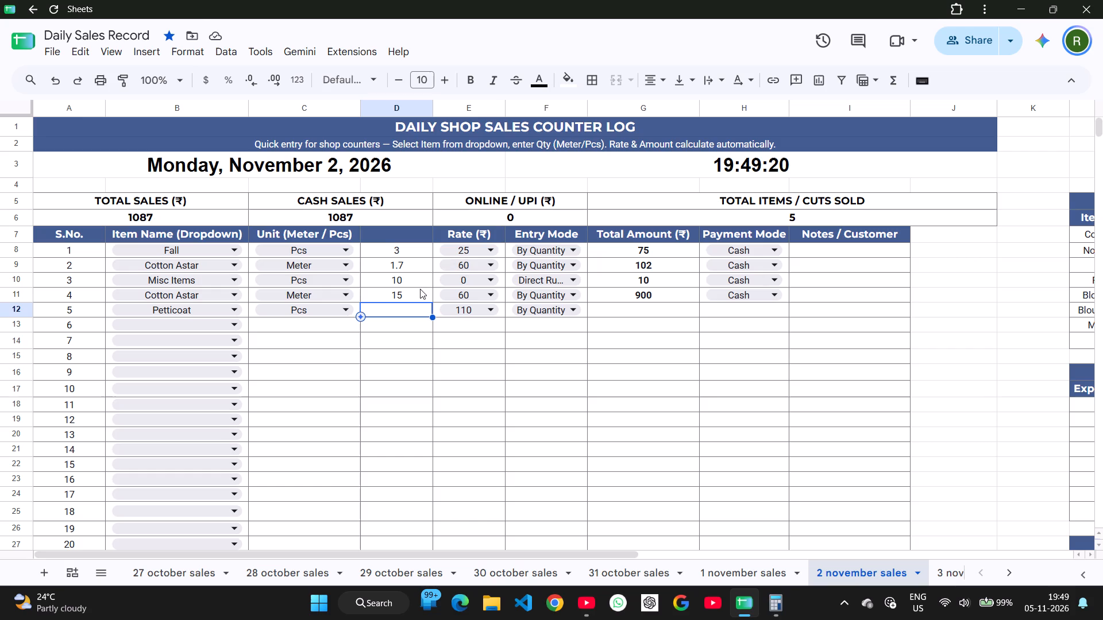
# In Calculator, work out the metres for amounts of 800, 750 and 780 at a rate of 60.
pyautogui.hotkey('alt', 'Tab')
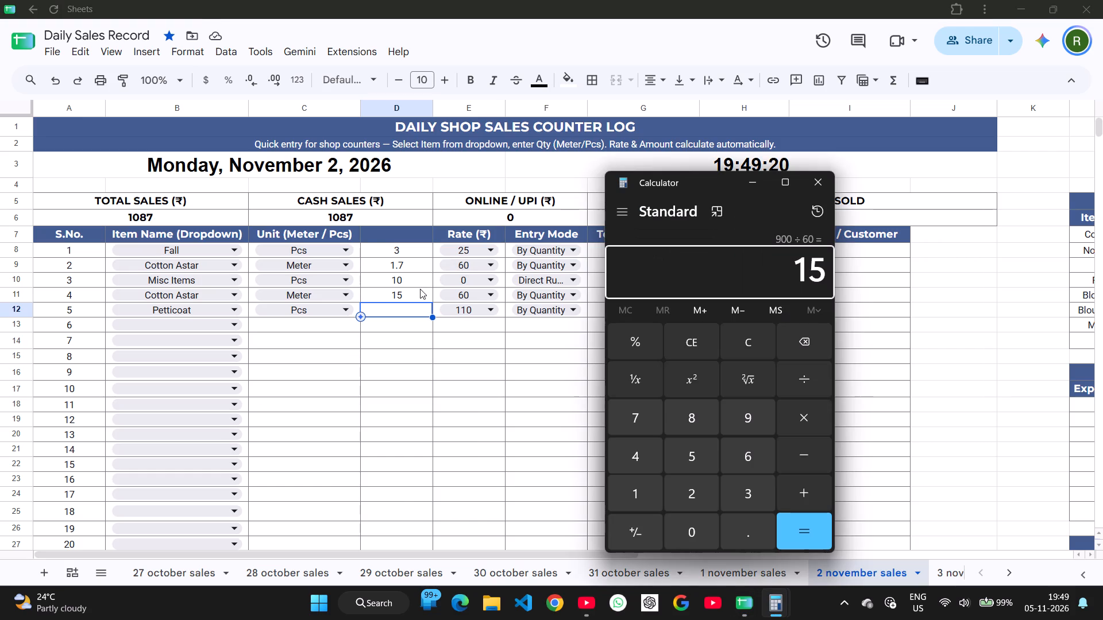
pyautogui.click(754, 338)
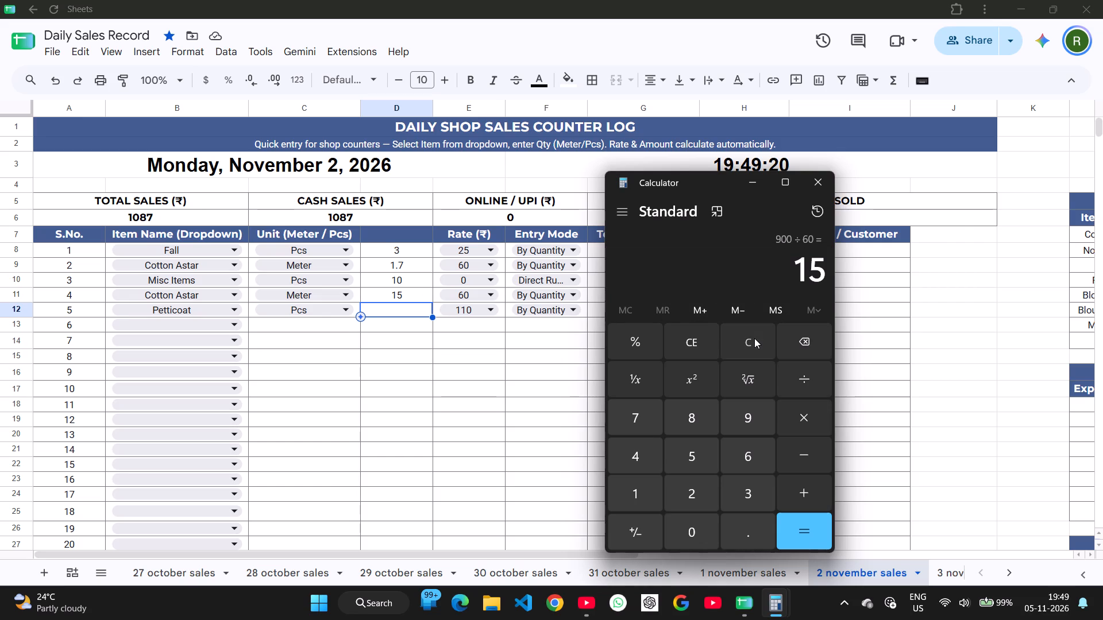
pyautogui.write('800/60')
pyautogui.press('Return')
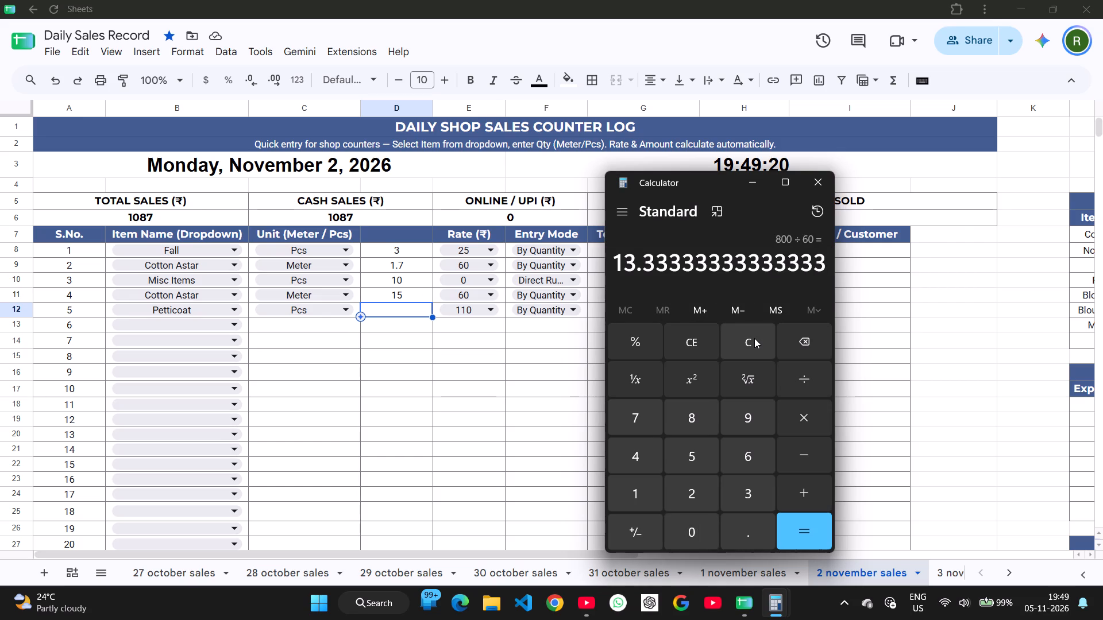
pyautogui.click(754, 338)
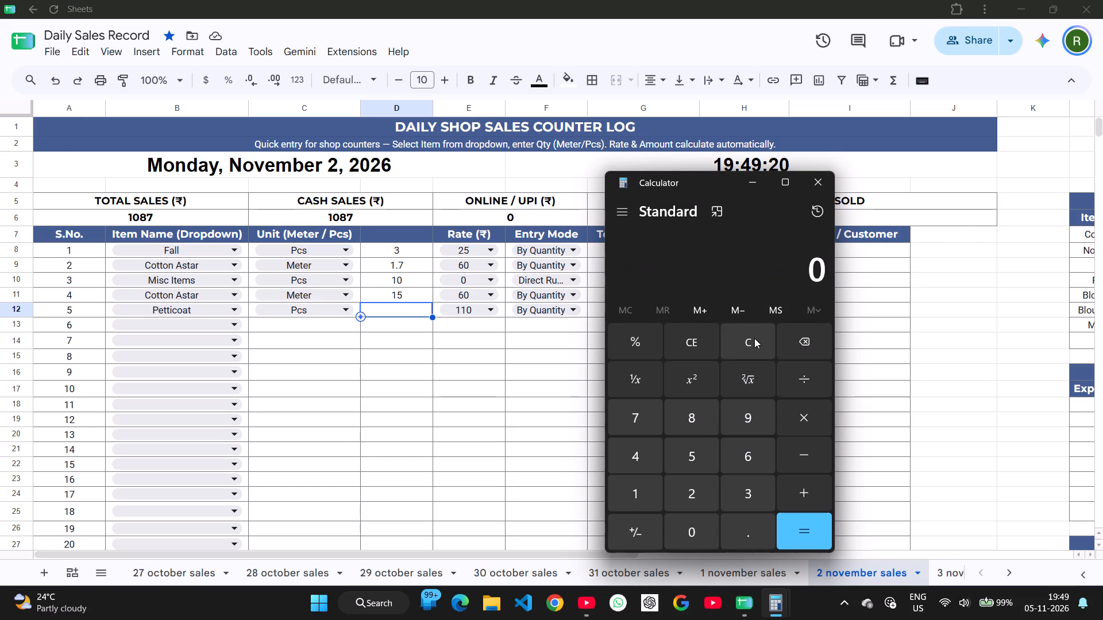
pyautogui.write('750/')
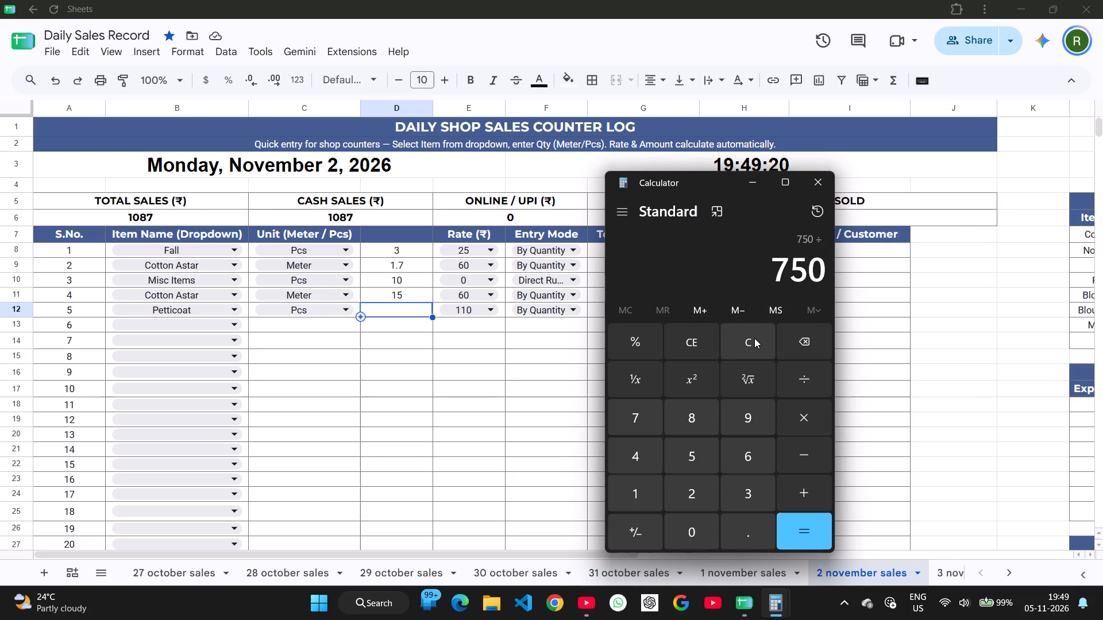
pyautogui.write('60')
pyautogui.press('Return')
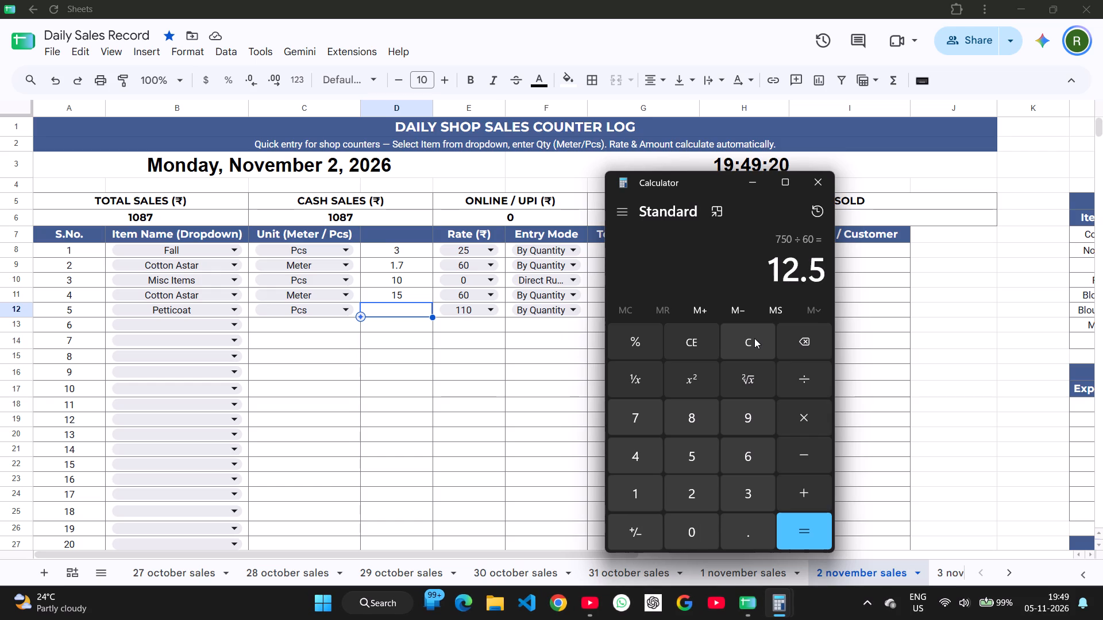
pyautogui.click(754, 338)
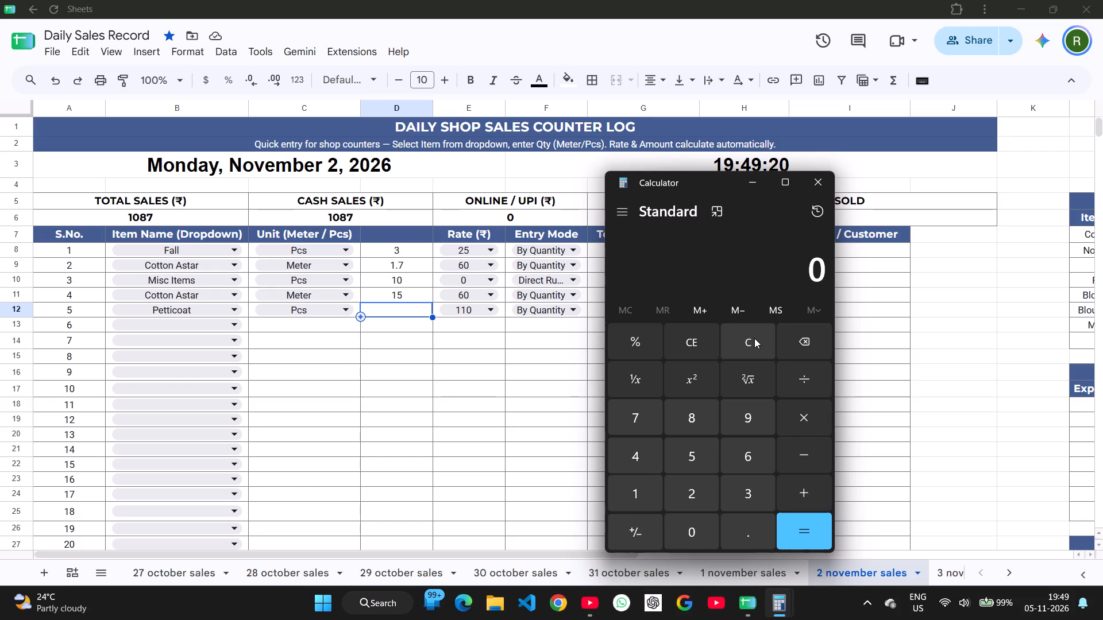
pyautogui.write('780')
pyautogui.write('/60')
pyautogui.press('Return')
# Divide 720 by 60 in Calculator and set the Cotton Astar quantity of sale 4 to 12 metres.
pyautogui.click(754, 338)
pyautogui.write('720/1')
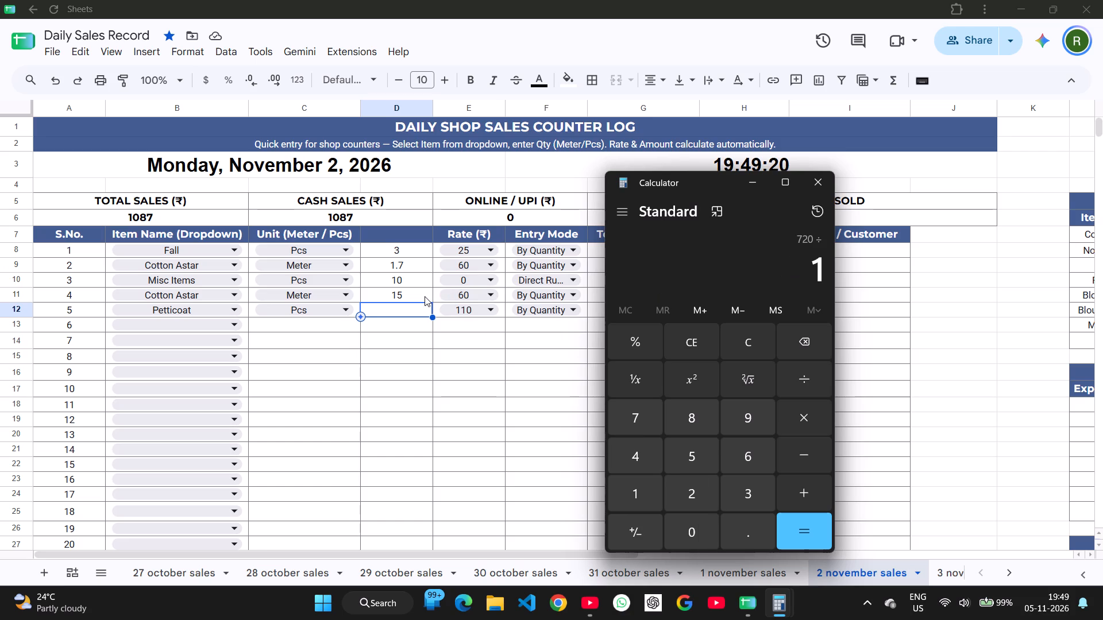
pyautogui.press('BackSpace')
pyautogui.write('60')
pyautogui.press('Return')
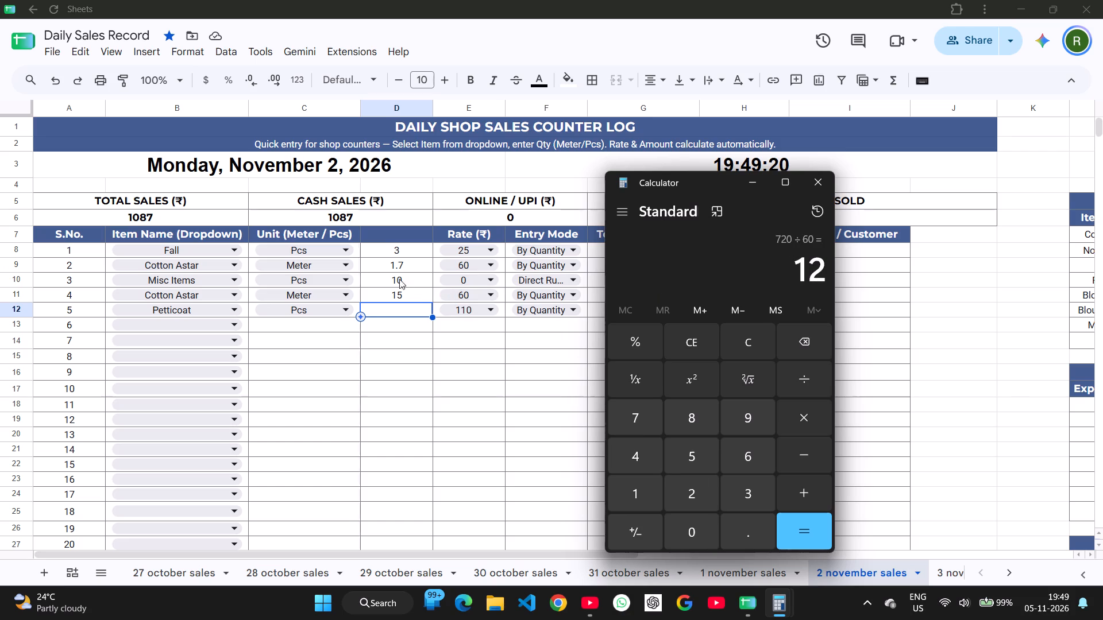
pyautogui.click(390, 287)
pyautogui.click(391, 300)
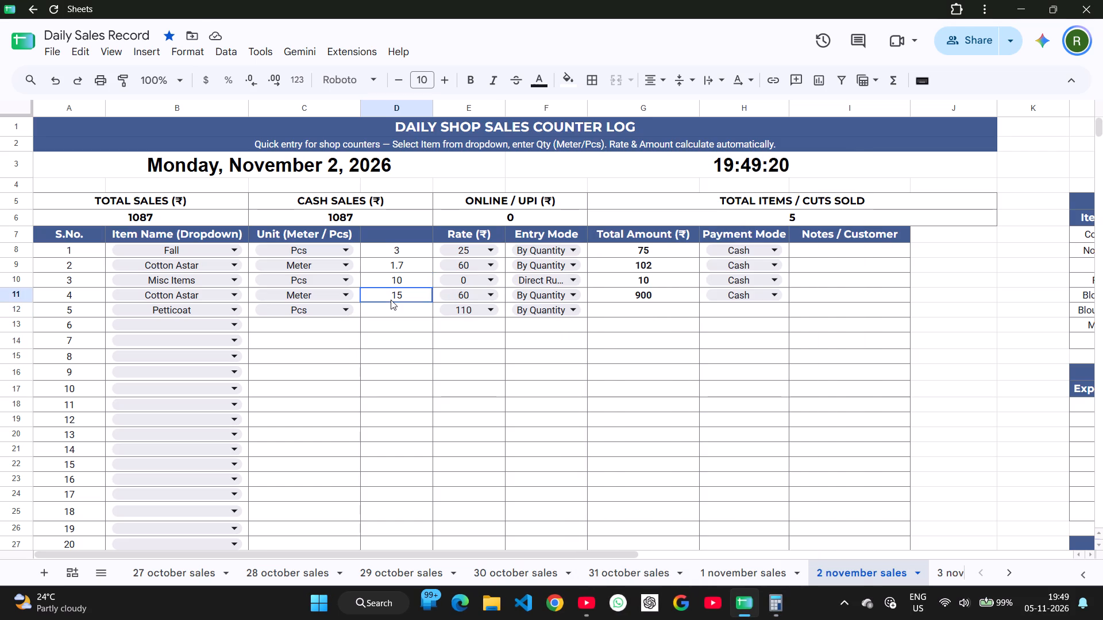
pyautogui.write('12')
pyautogui.press('Return')
# In Calculator, work out the difference between 720 and 950.
pyautogui.hotkey('alt', 'Tab')
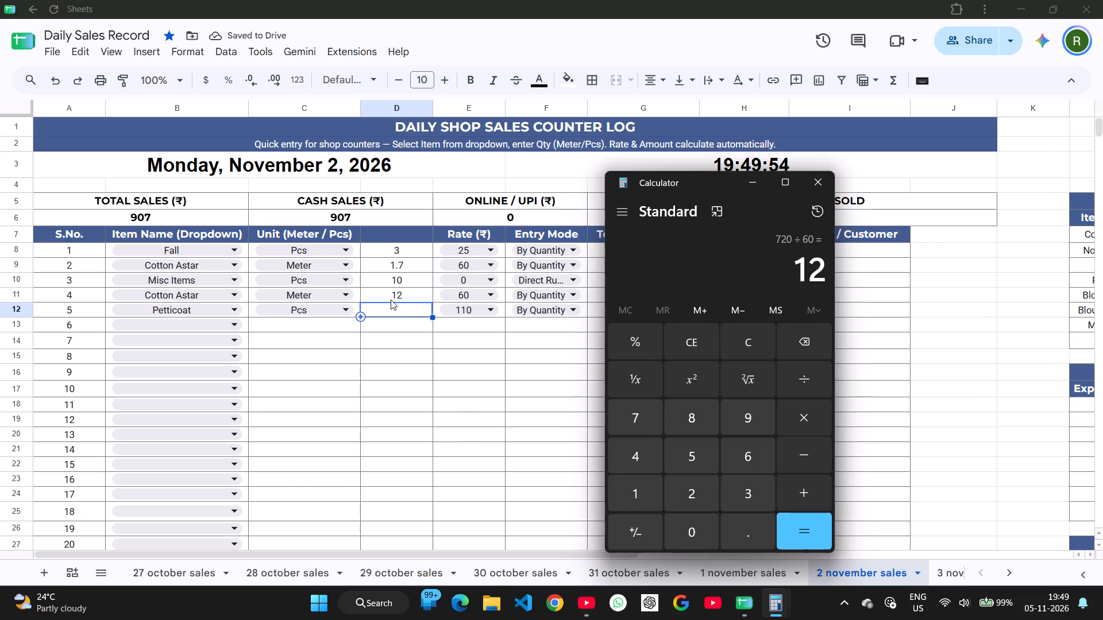
pyautogui.press('space')
pyautogui.write('720-')
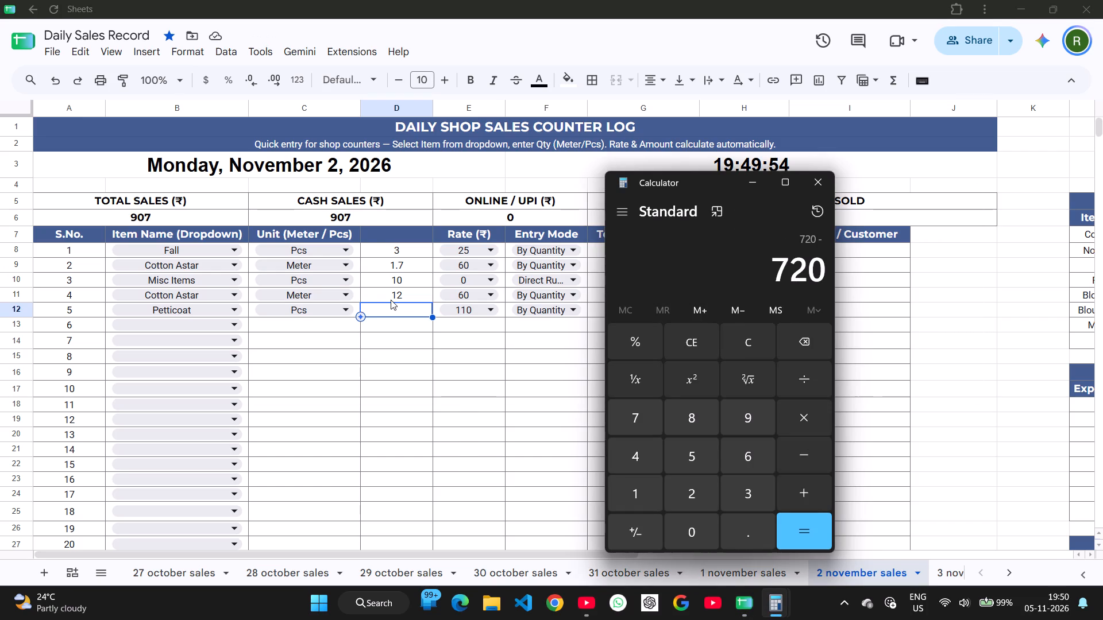
pyautogui.write('950')
pyautogui.press('Return')
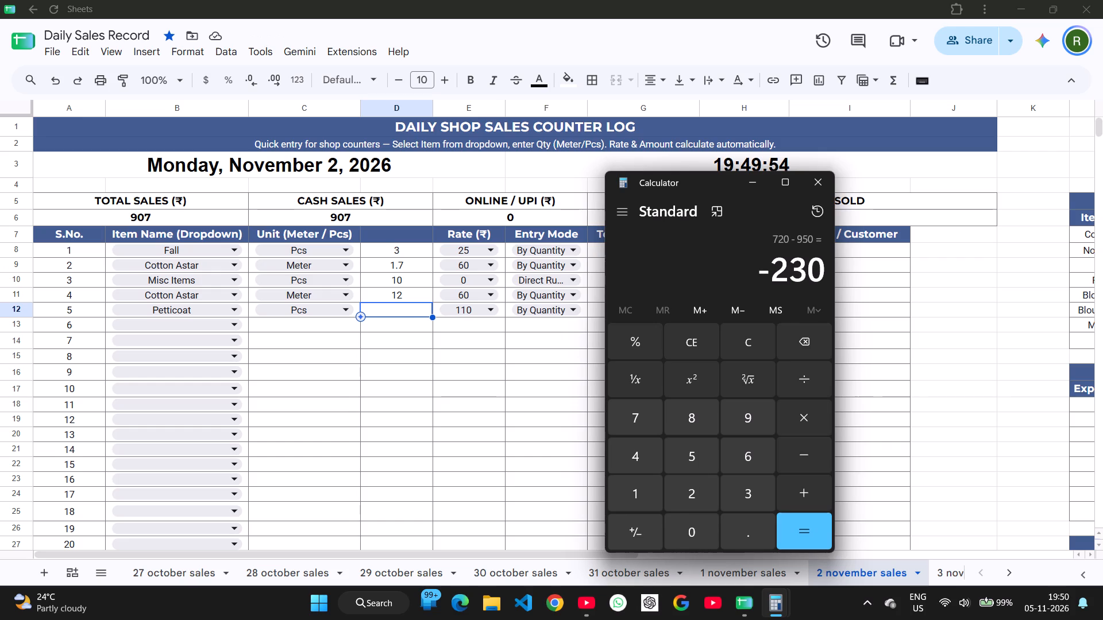
# Set the Petticoat quantity of sale 5 to 2 pieces in the sales sheet.
pyautogui.press('2')
pyautogui.press('Return')
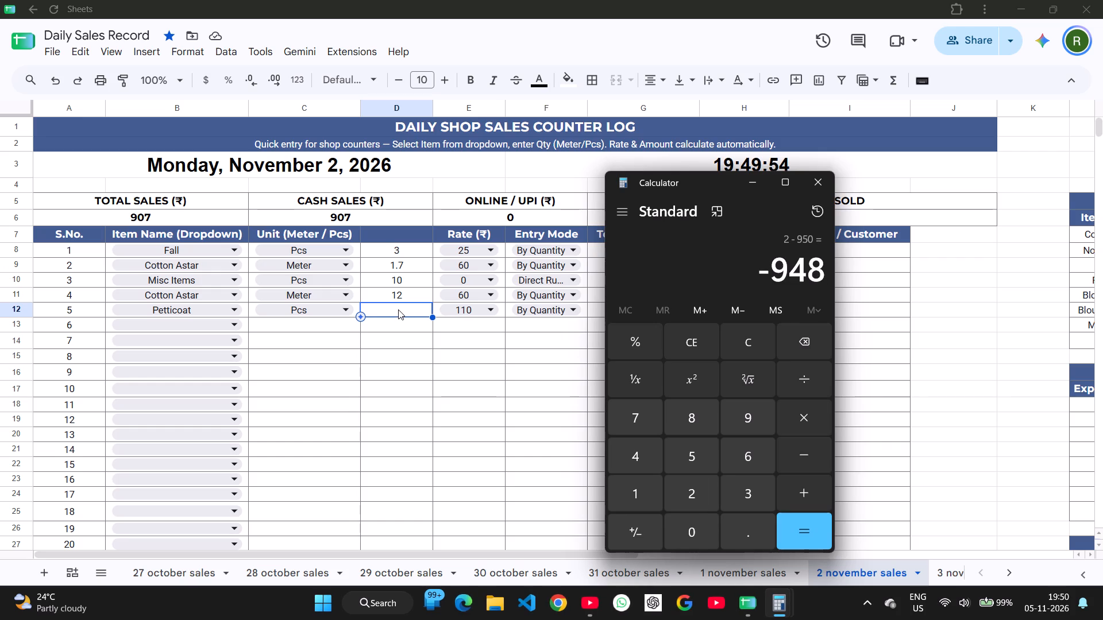
pyautogui.click(402, 308)
pyautogui.press('2')
pyautogui.press('Return')
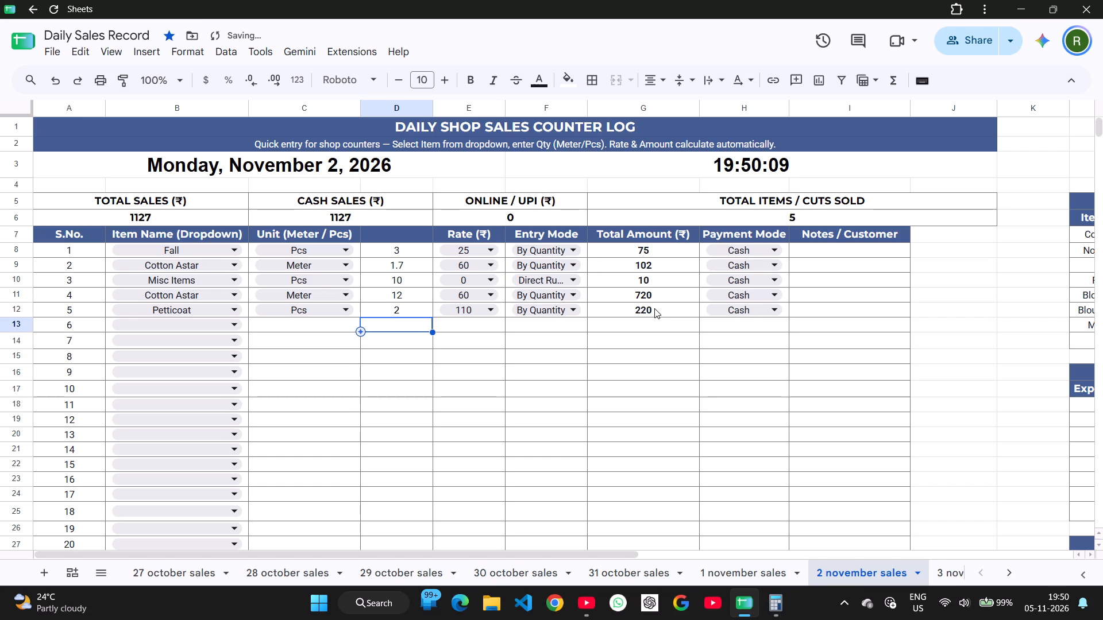
# Overwrite the total amount of sale 5 with 230.
pyautogui.click(668, 316)
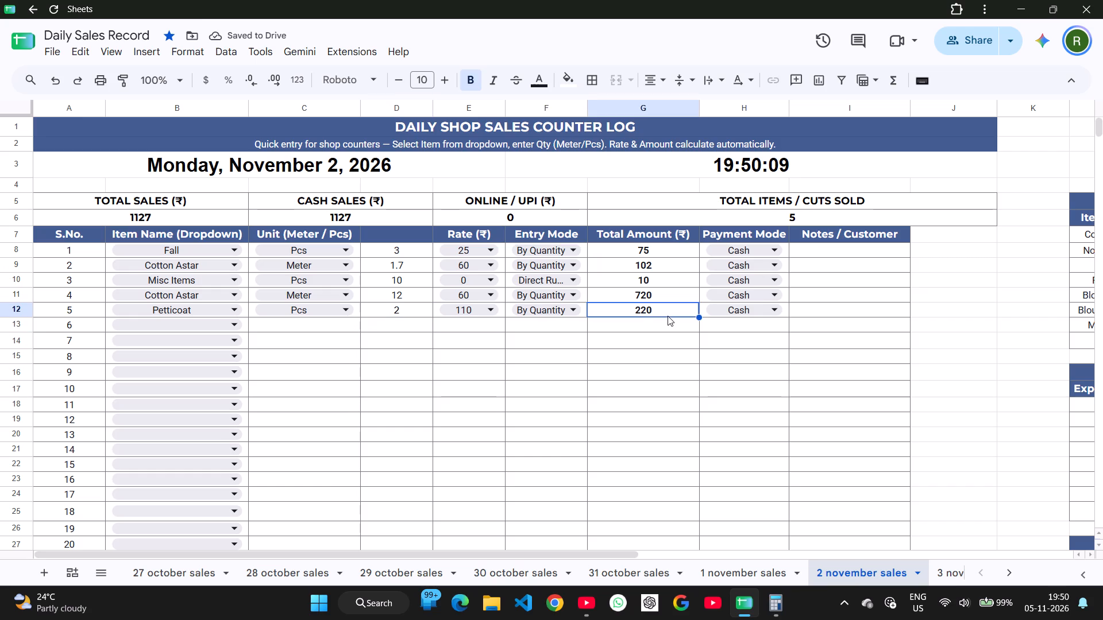
pyautogui.write('230')
pyautogui.press('Return')
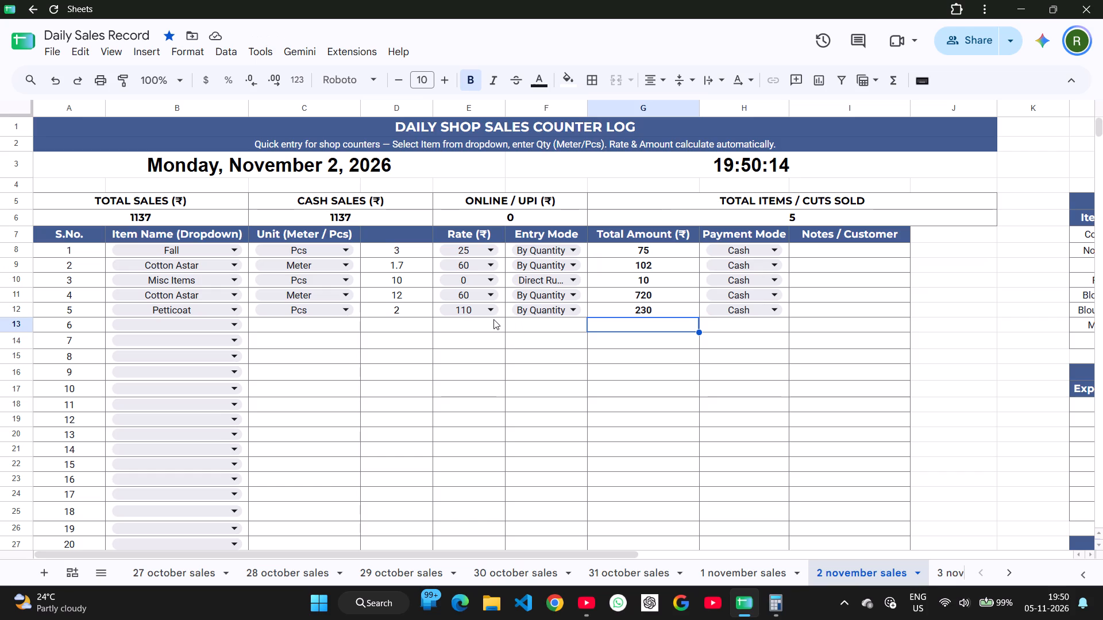
# Record sale 6 as Petticoat with a rate of 150 and a quantity of 1 piece.
pyautogui.click(190, 326)
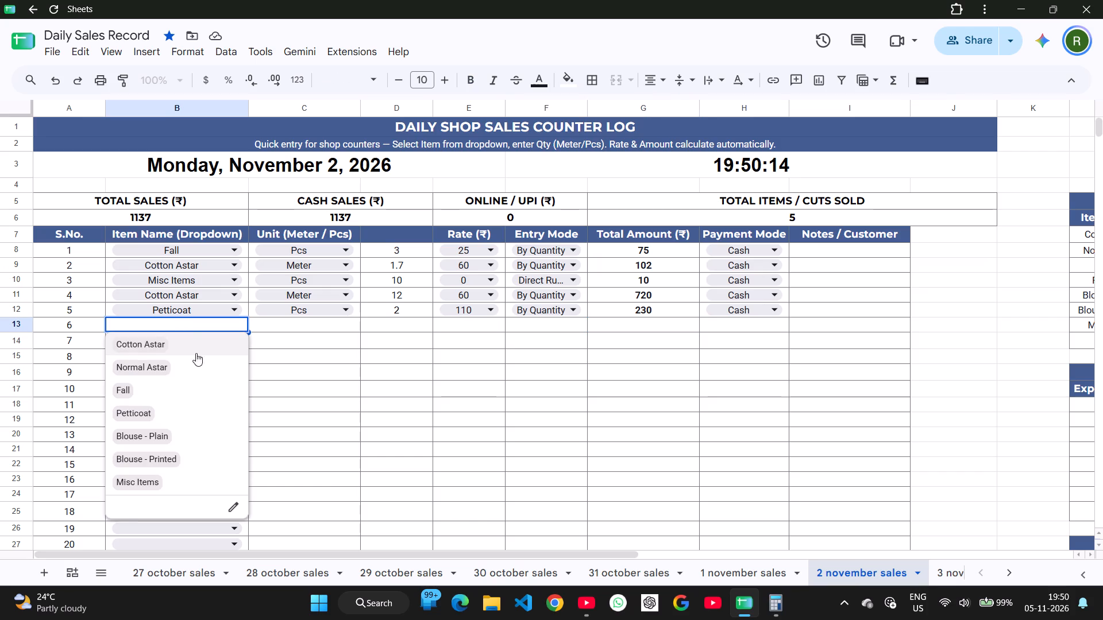
pyautogui.click(186, 413)
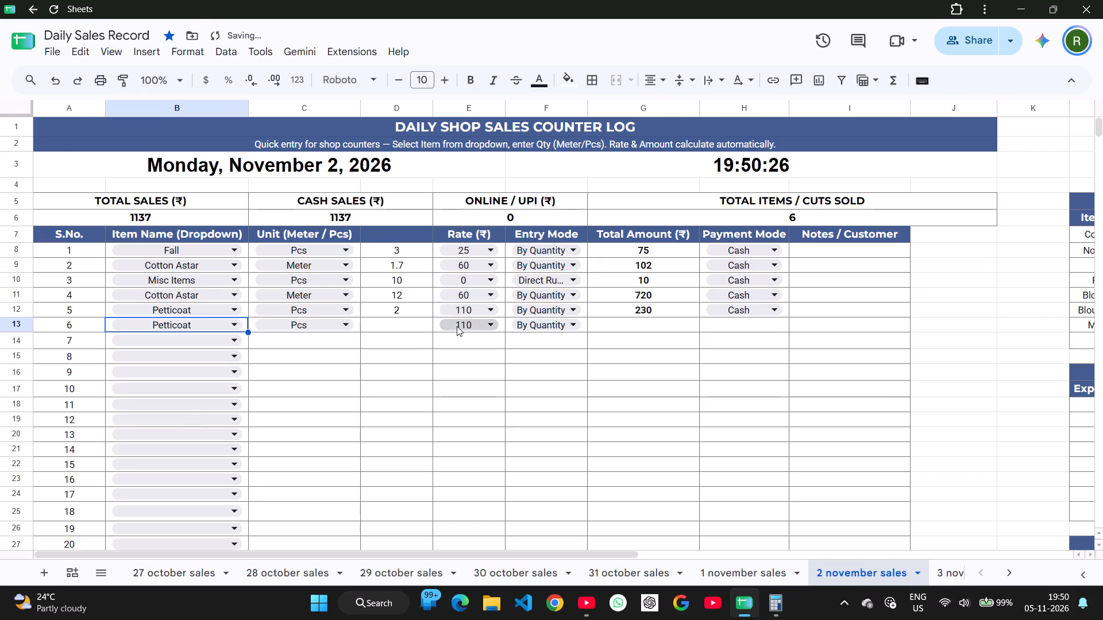
pyautogui.click(457, 326)
pyautogui.hotkey('ctrl', 'a')
pyautogui.write('150')
pyautogui.press('Return')
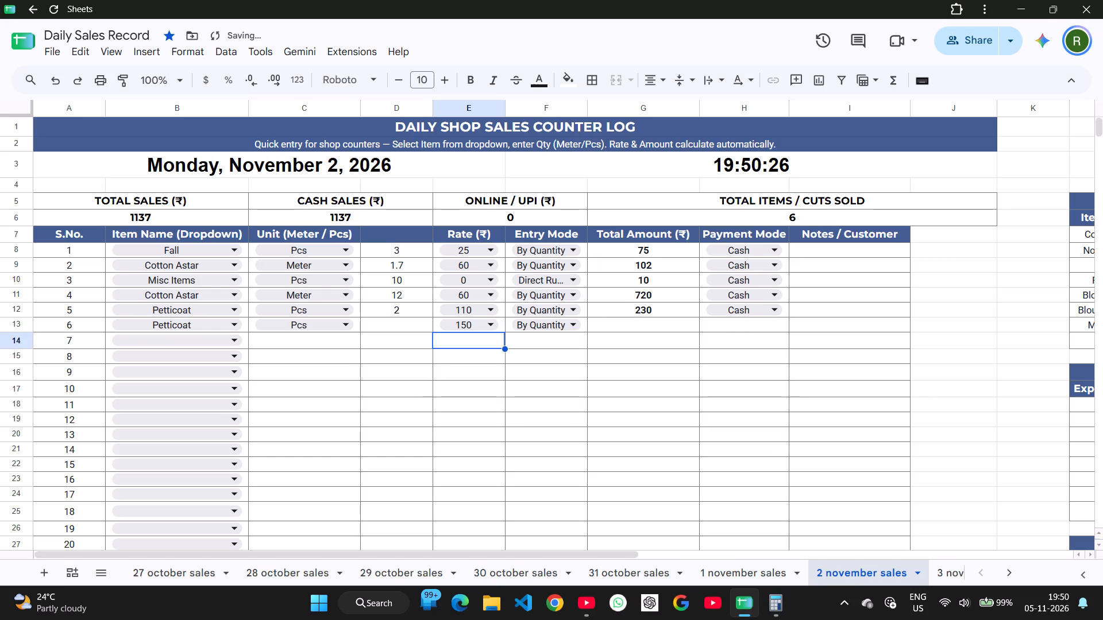
pyautogui.click(387, 321)
pyautogui.press('1')
pyautogui.press('Return')
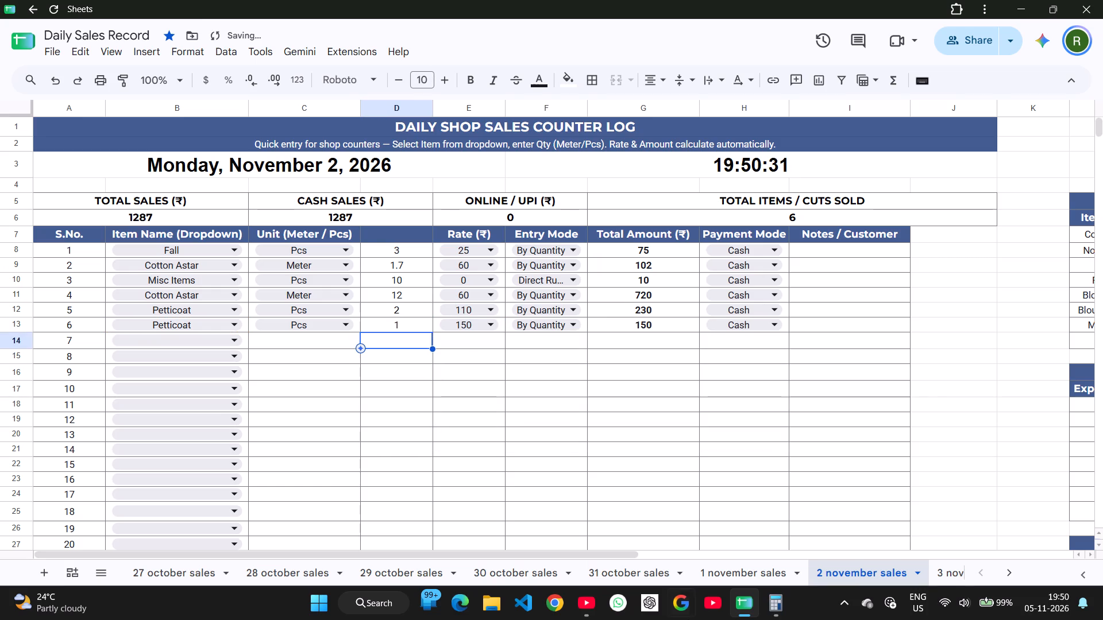
# On the 3 november sales sheet, record sale 1 as Cotton Astar with a quantity of 5 metres.
pyautogui.click(954, 576)
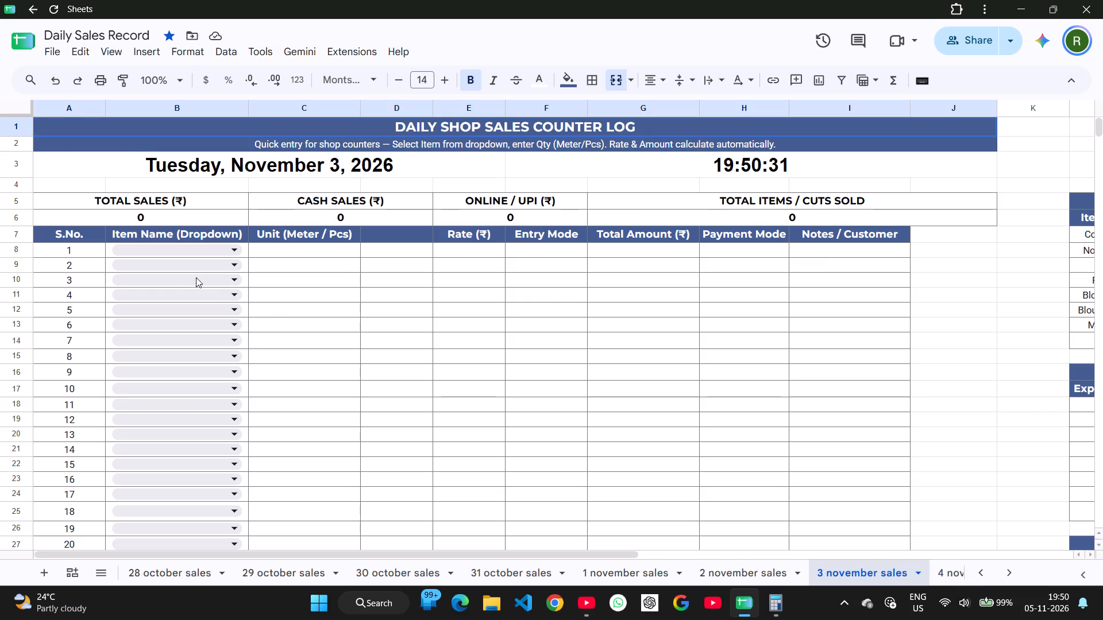
pyautogui.click(174, 246)
pyautogui.click(182, 274)
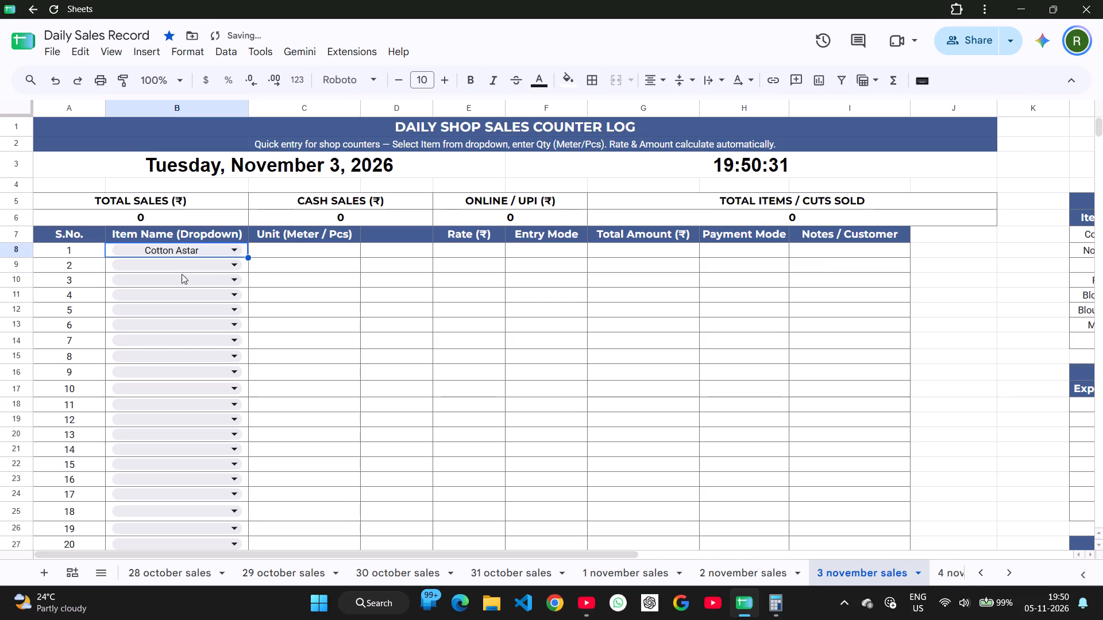
pyautogui.click(397, 253)
pyautogui.press('5')
pyautogui.press('Return')
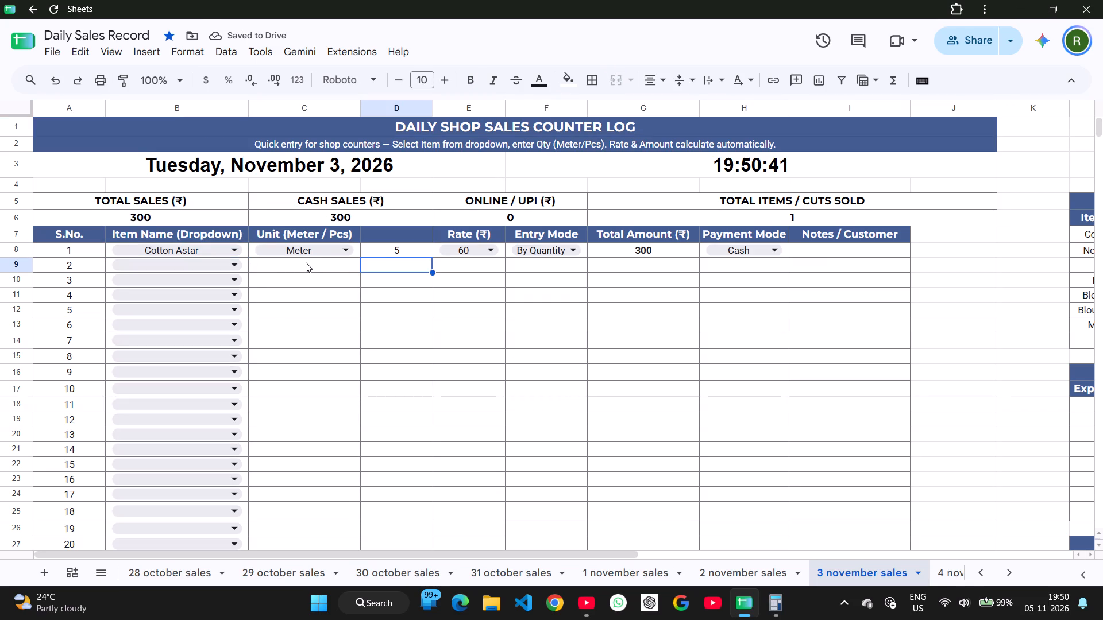
# Record sale 2 as Cotton Astar with a quantity of 1.2 metres.
pyautogui.click(195, 267)
pyautogui.click(192, 288)
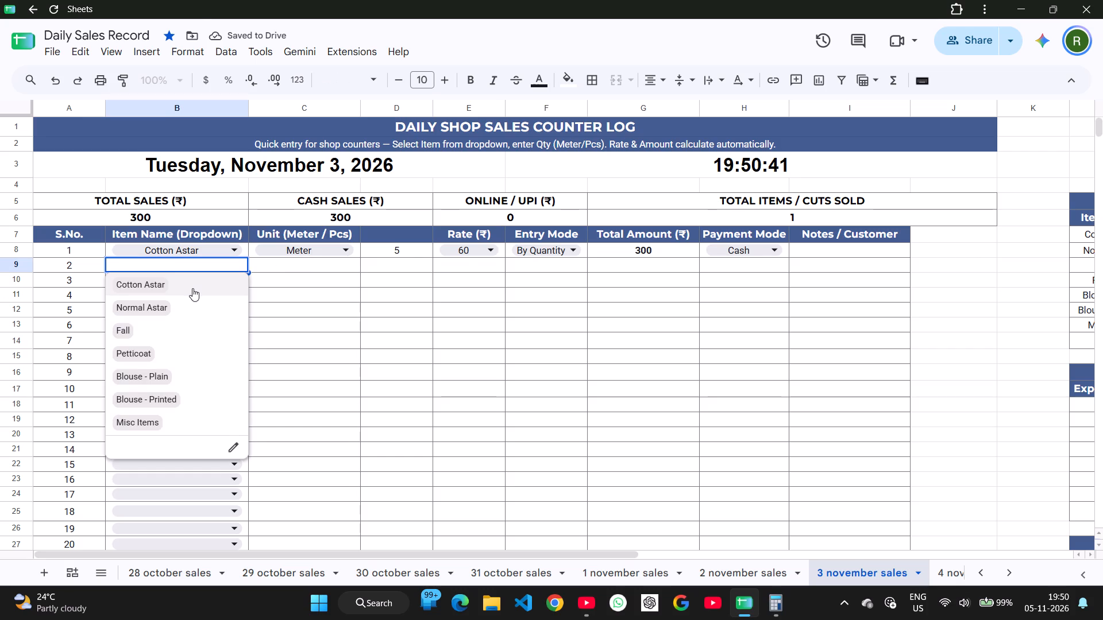
pyautogui.click(412, 262)
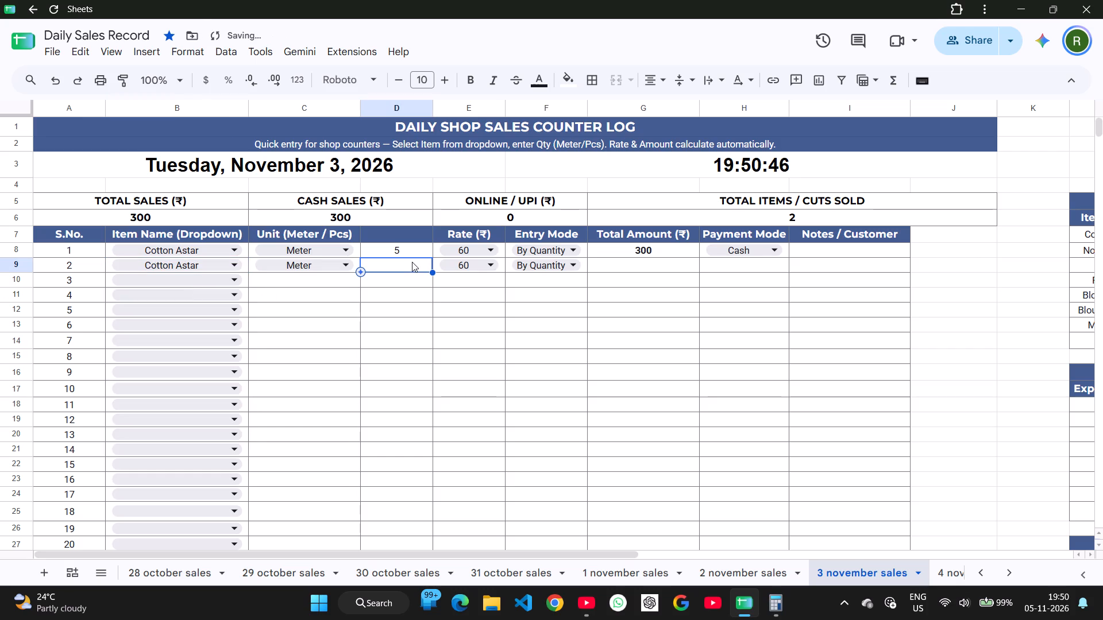
pyautogui.write('1.2')
pyautogui.press('Return')
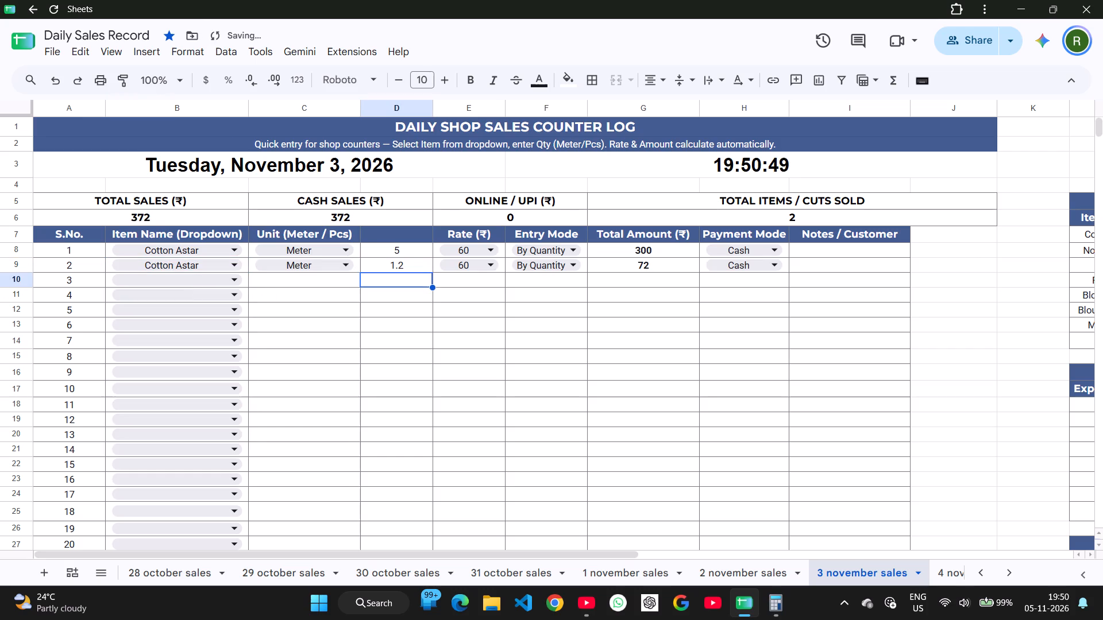
# Overwrite the total amount of sale 2 with 70.
pyautogui.write('70')
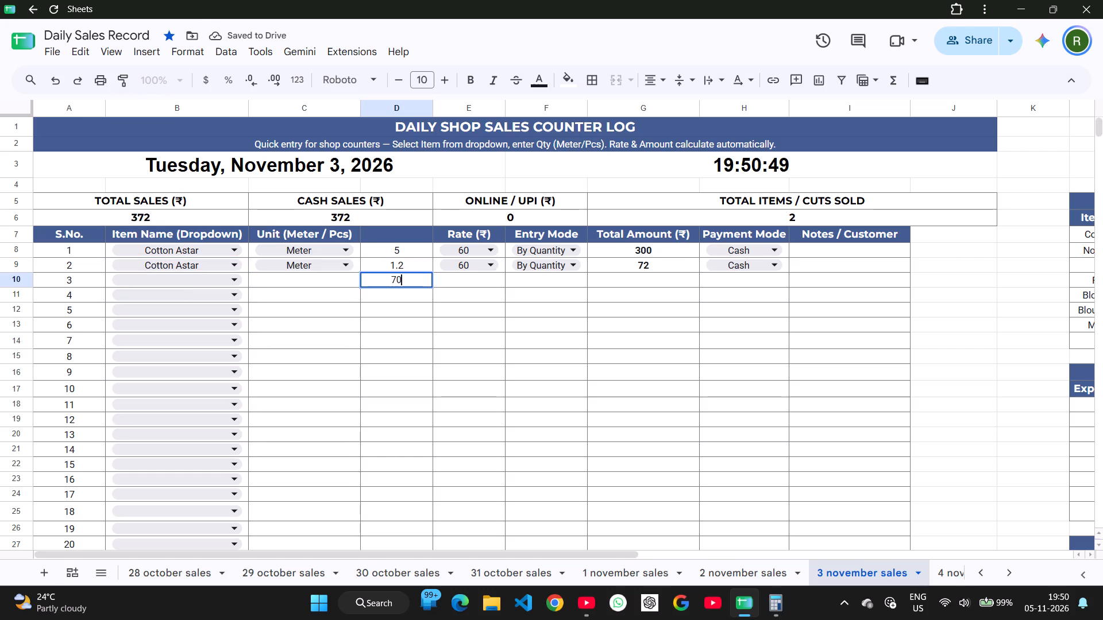
pyautogui.hotkey('ctrl', 'z')
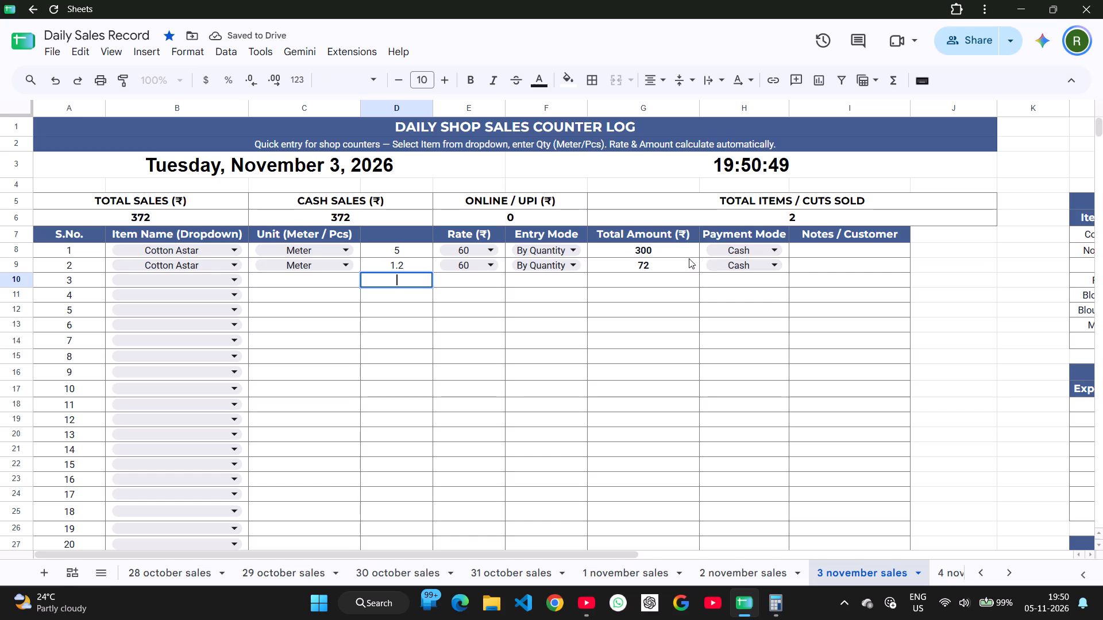
pyautogui.click(689, 258)
pyautogui.write('70')
pyautogui.press('Return')
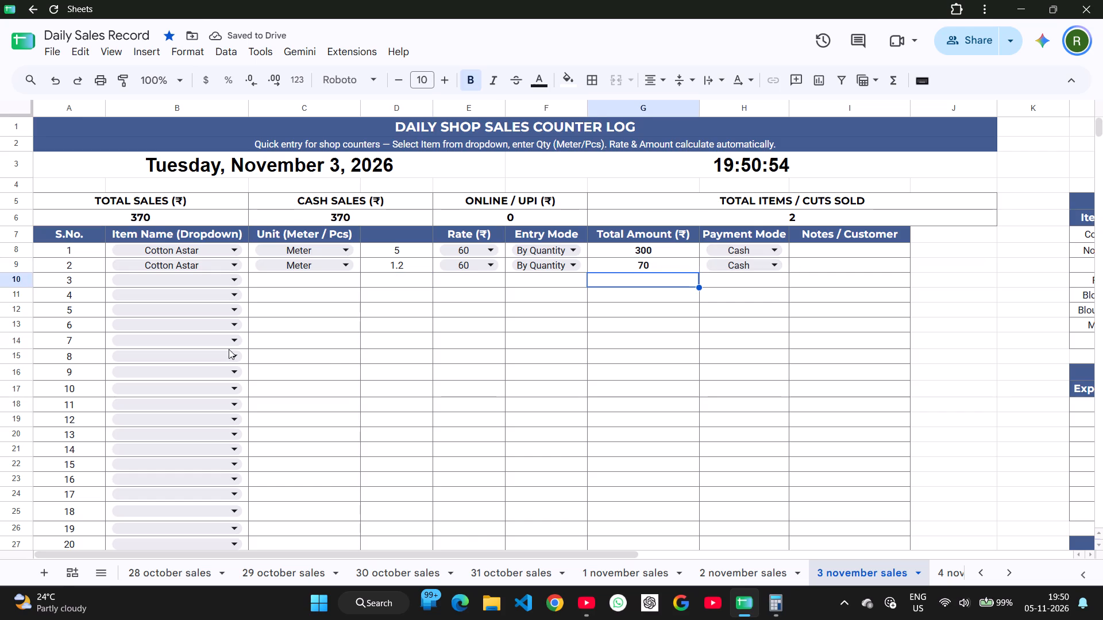
# Record sale 3 as Fall with a quantity of 9 pieces.
pyautogui.click(145, 279)
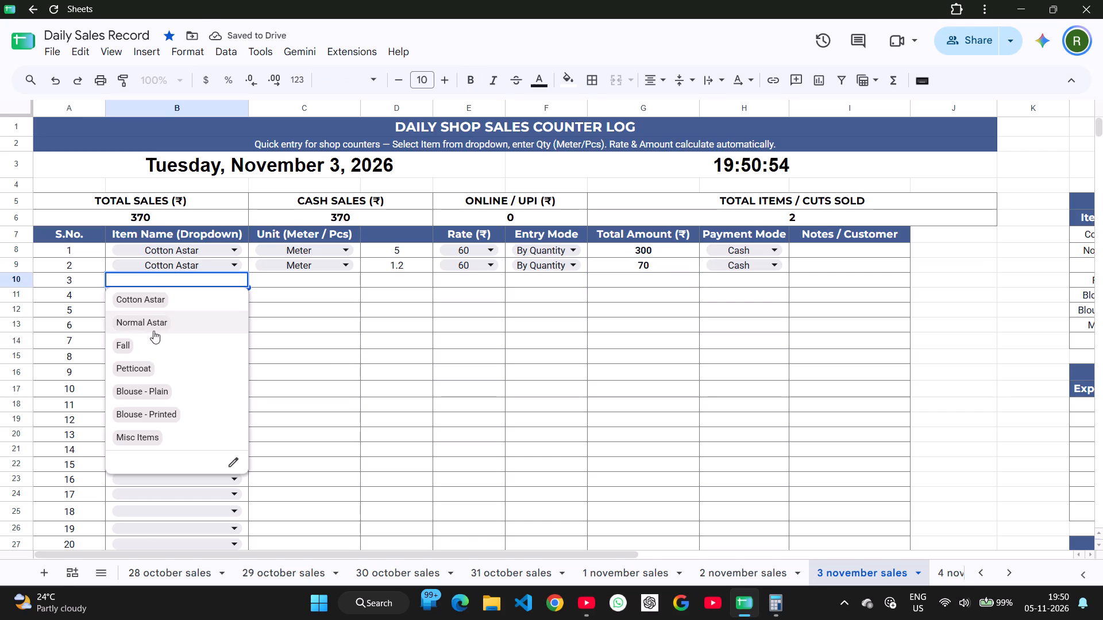
pyautogui.click(153, 335)
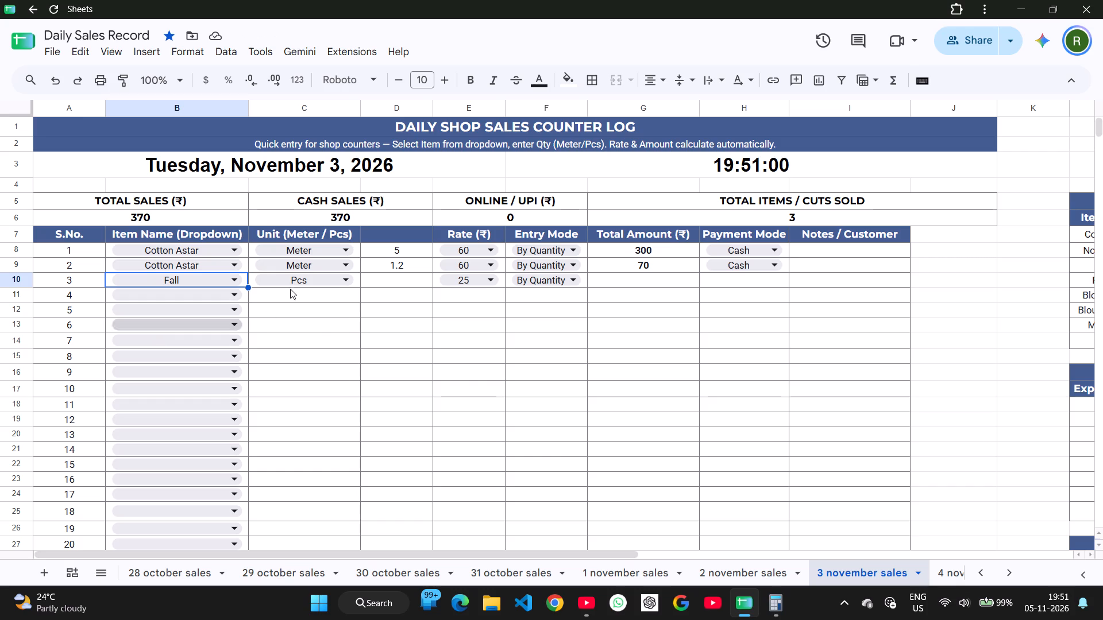
pyautogui.click(396, 278)
pyautogui.press('9')
pyautogui.press('Return')
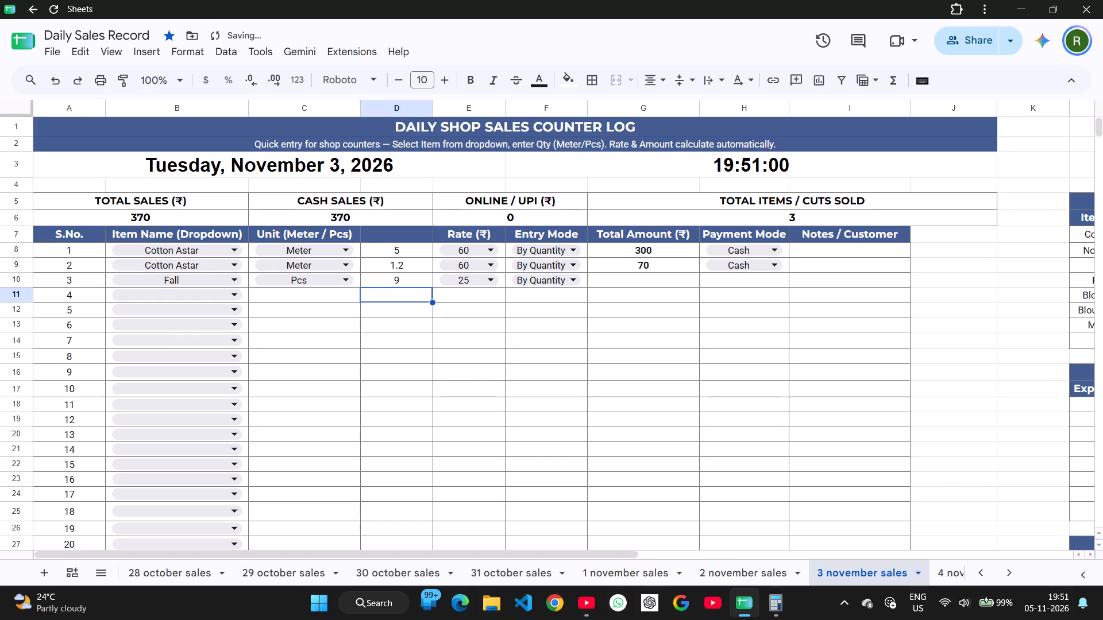
# Record sale 4 as Cotton Astar with a quantity of 8.5 metres and a total amount of 493.
pyautogui.click(176, 292)
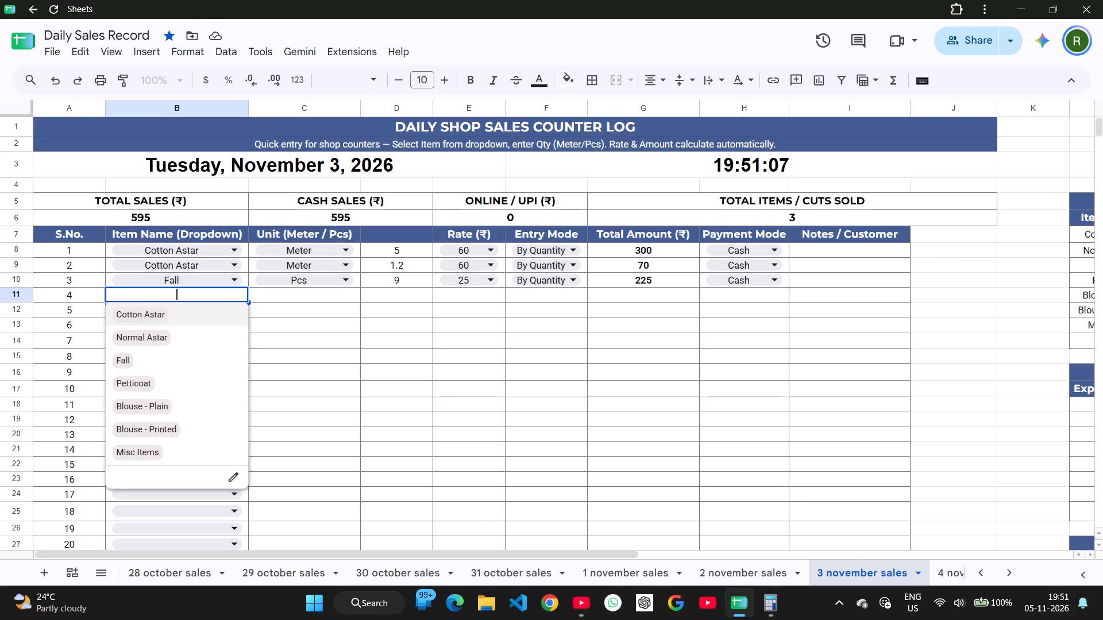
pyautogui.click(182, 315)
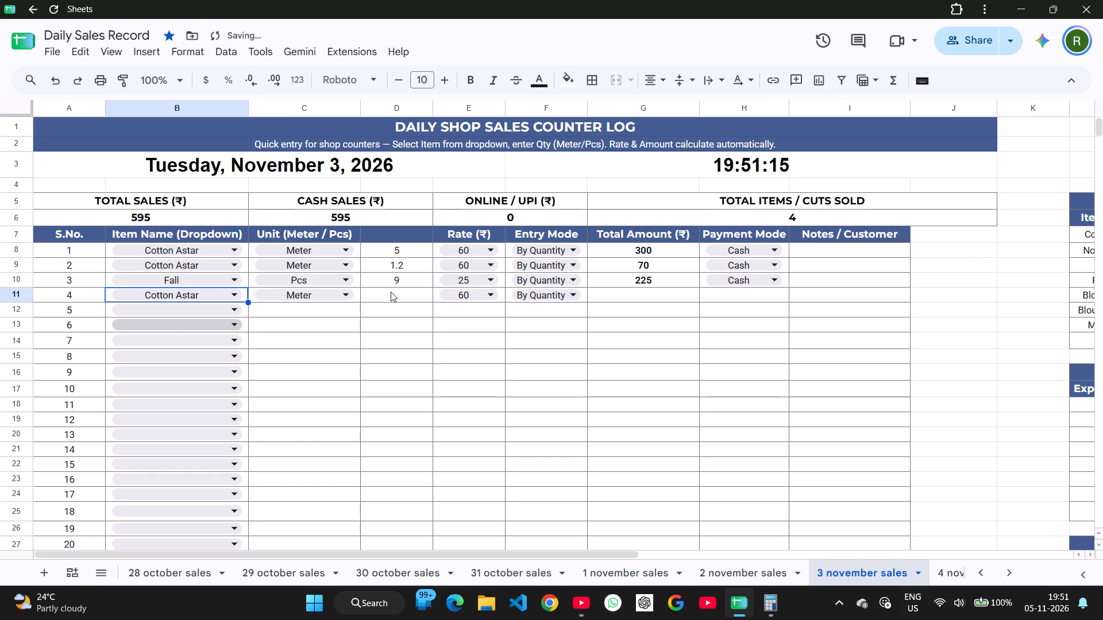
pyautogui.click(391, 292)
pyautogui.write('8.5')
pyautogui.press('Return')
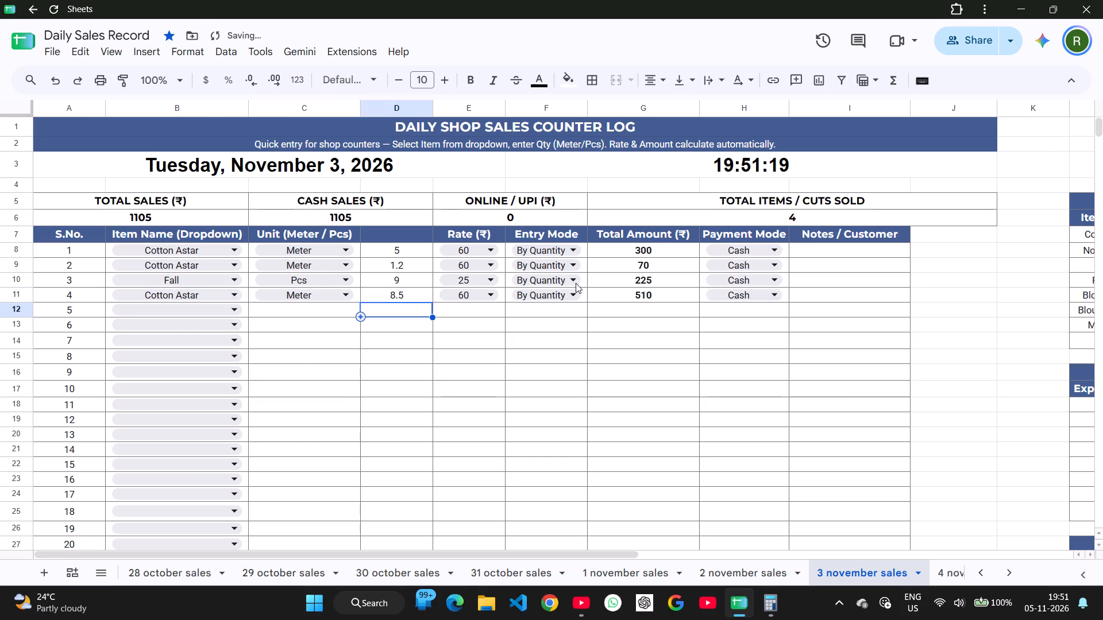
pyautogui.click(642, 300)
pyautogui.write('493')
pyautogui.press('Return')
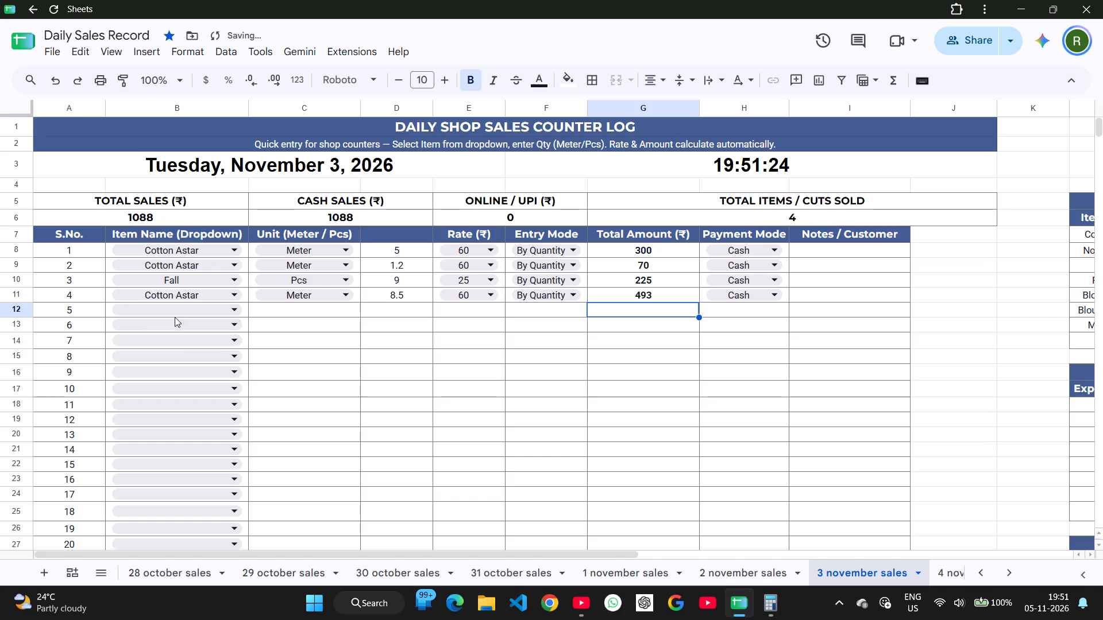
# Record sale 5 as Normal Astar with a quantity of 1 metre and a total amount of 25.
pyautogui.click(175, 312)
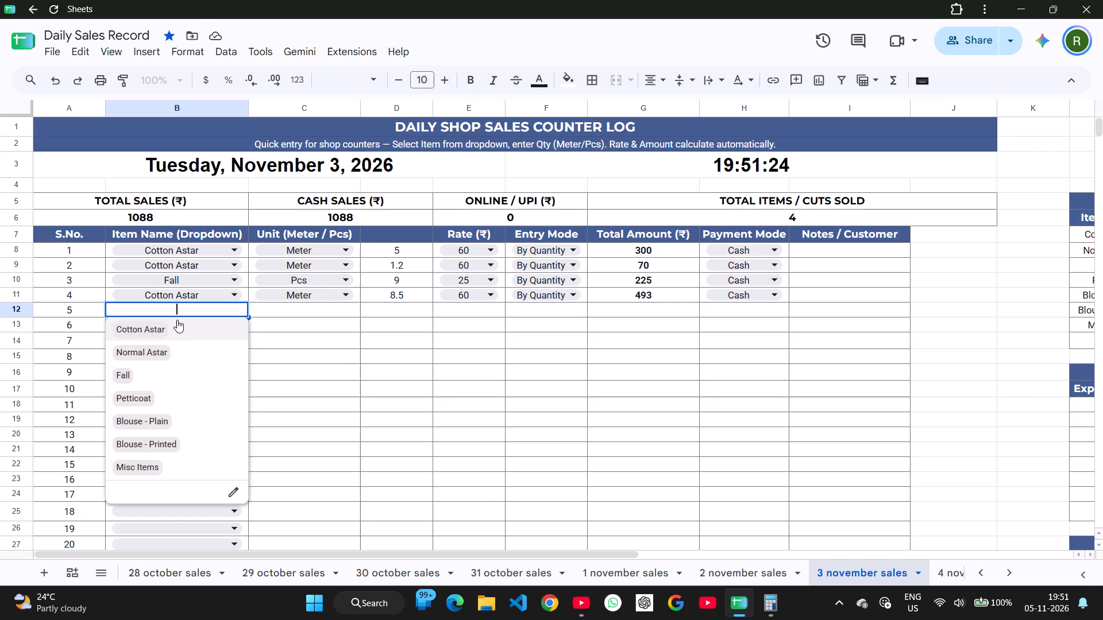
pyautogui.click(168, 344)
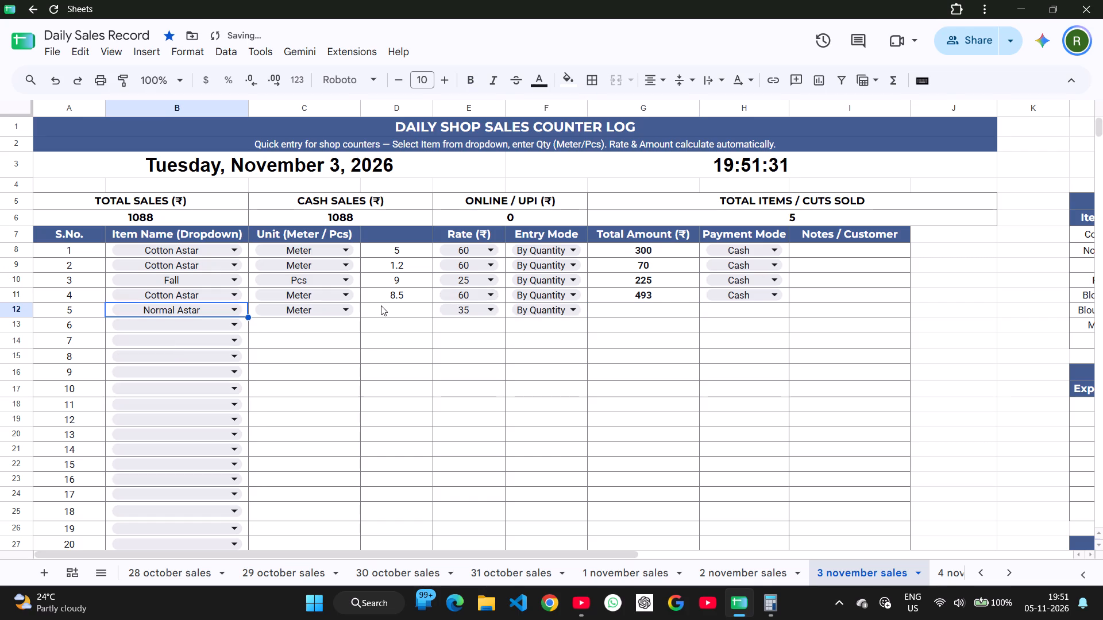
pyautogui.click(381, 305)
pyautogui.press('1')
pyautogui.press('Tab')
pyautogui.press('Tab')
pyautogui.press('Tab')
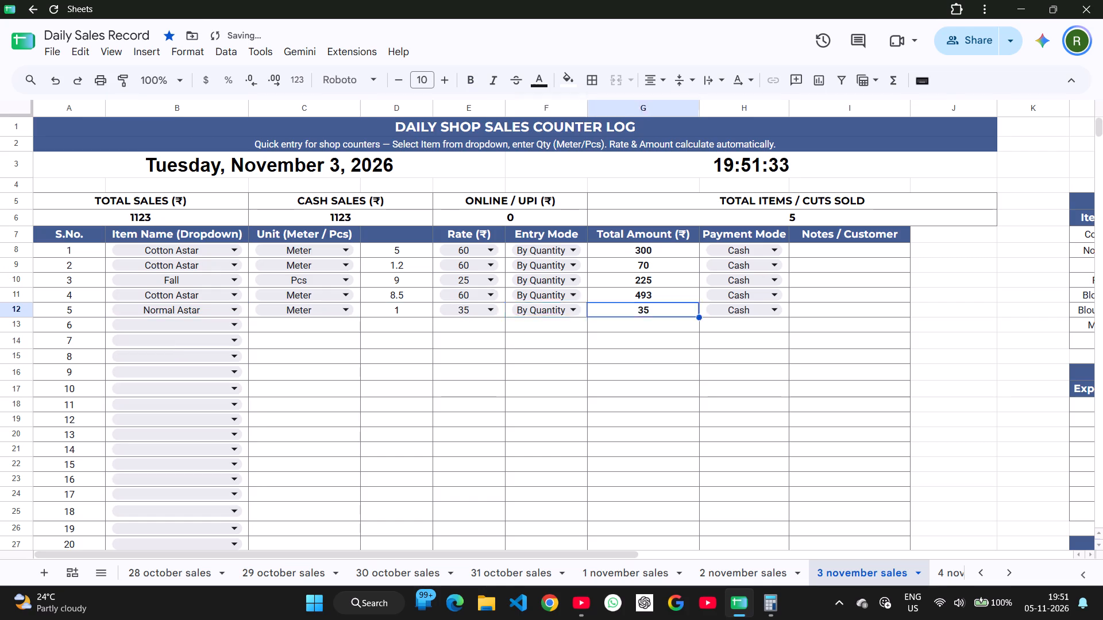
pyautogui.write('25')
pyautogui.press('Return')
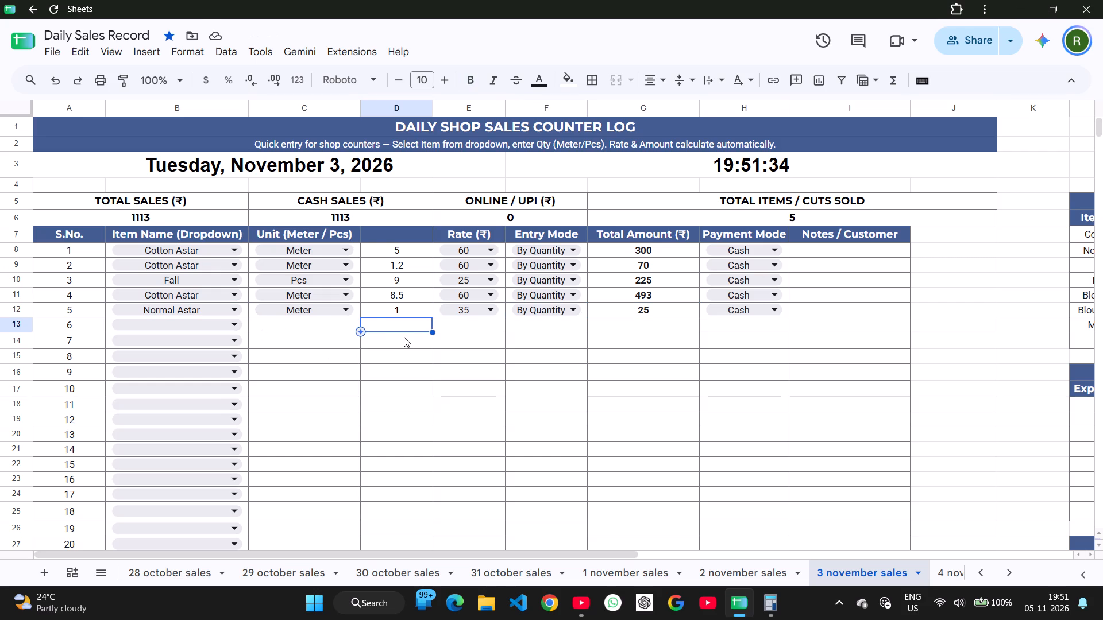
# Record sale 6 as Cotton Astar with a quantity of 8.7 metres.
pyautogui.click(187, 324)
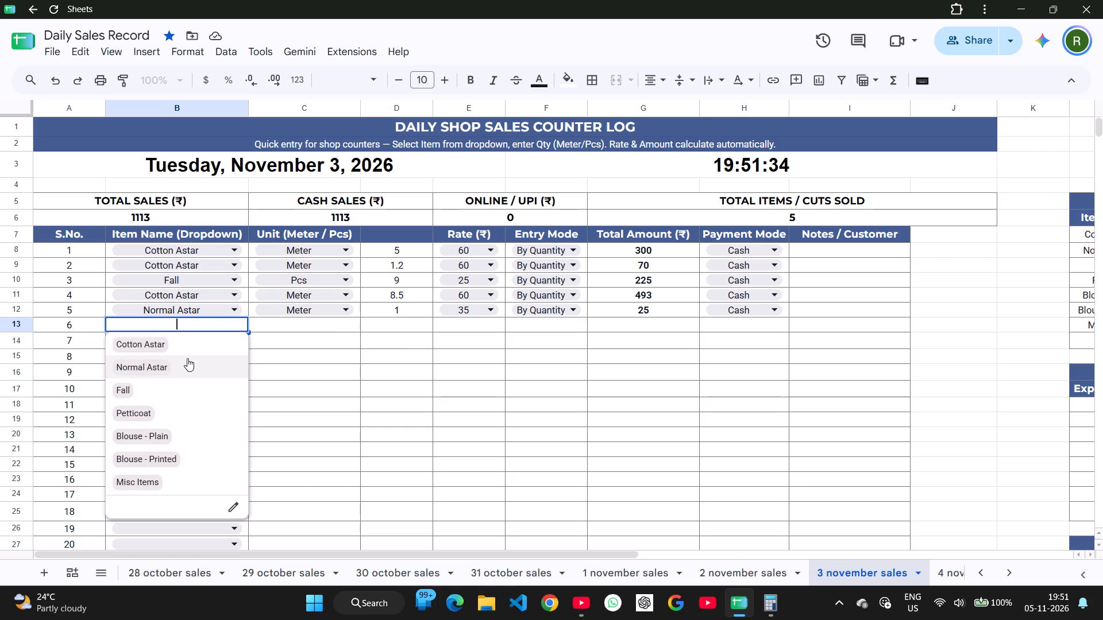
pyautogui.click(180, 344)
pyautogui.click(406, 328)
pyautogui.write('8.7')
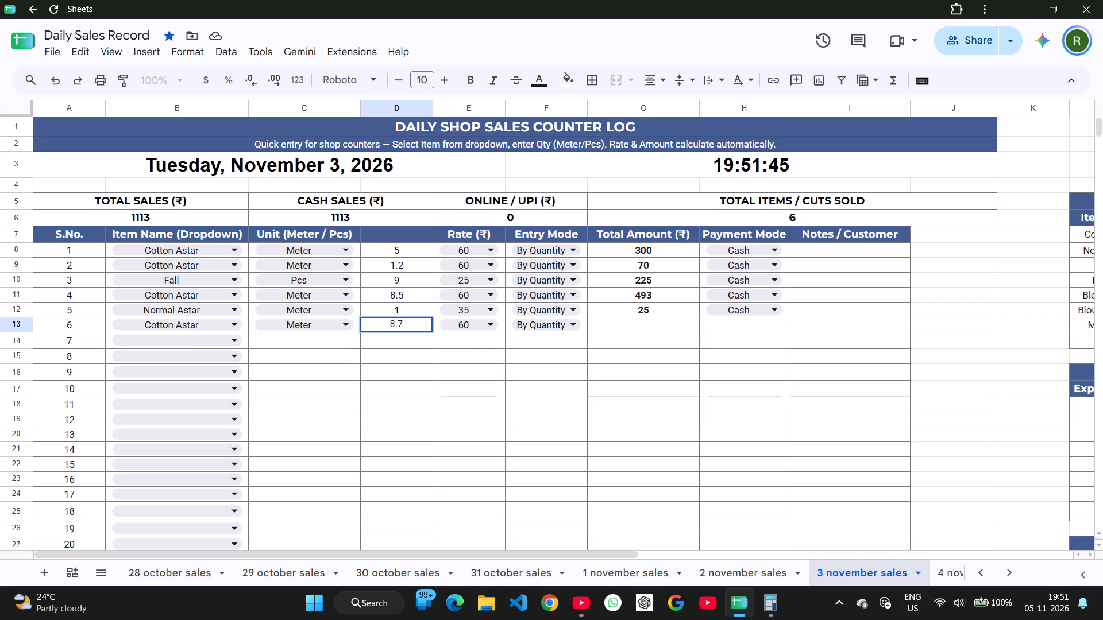
pyautogui.press('Return')
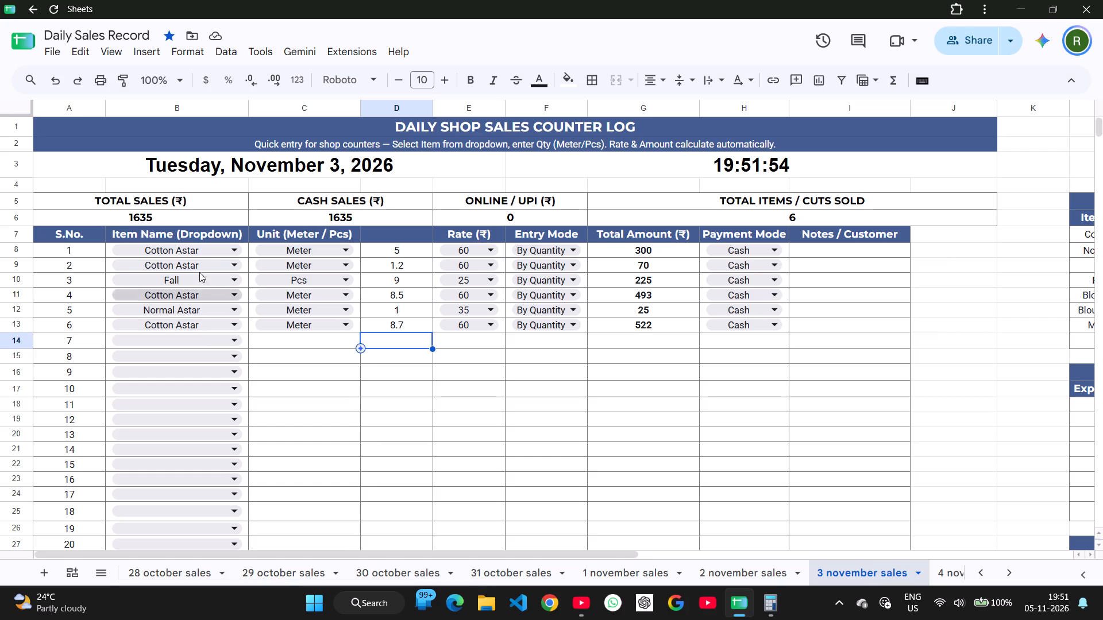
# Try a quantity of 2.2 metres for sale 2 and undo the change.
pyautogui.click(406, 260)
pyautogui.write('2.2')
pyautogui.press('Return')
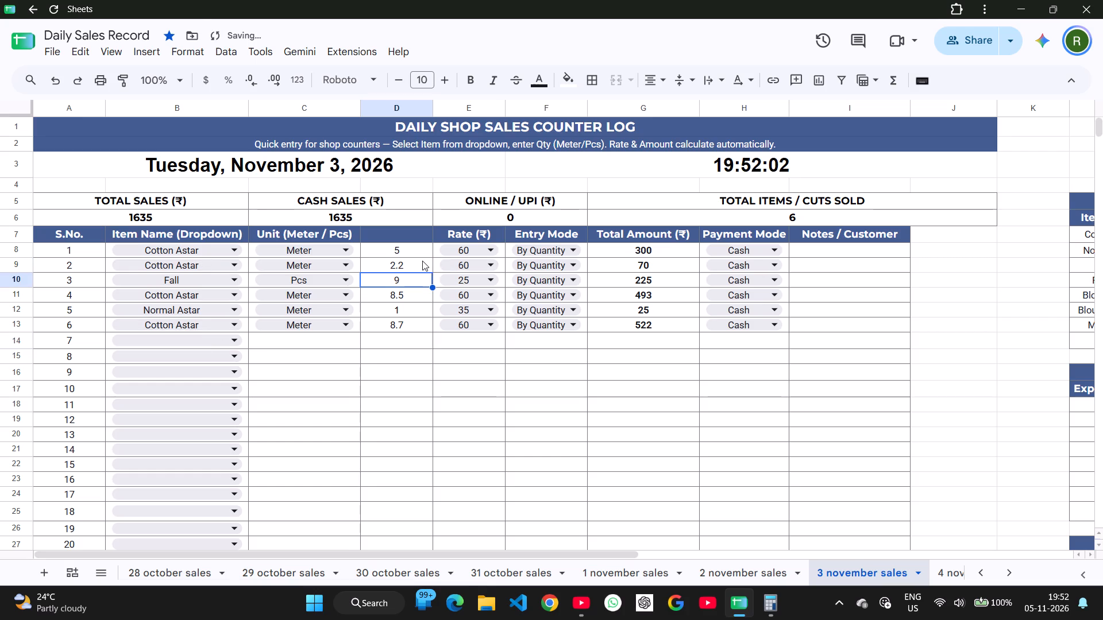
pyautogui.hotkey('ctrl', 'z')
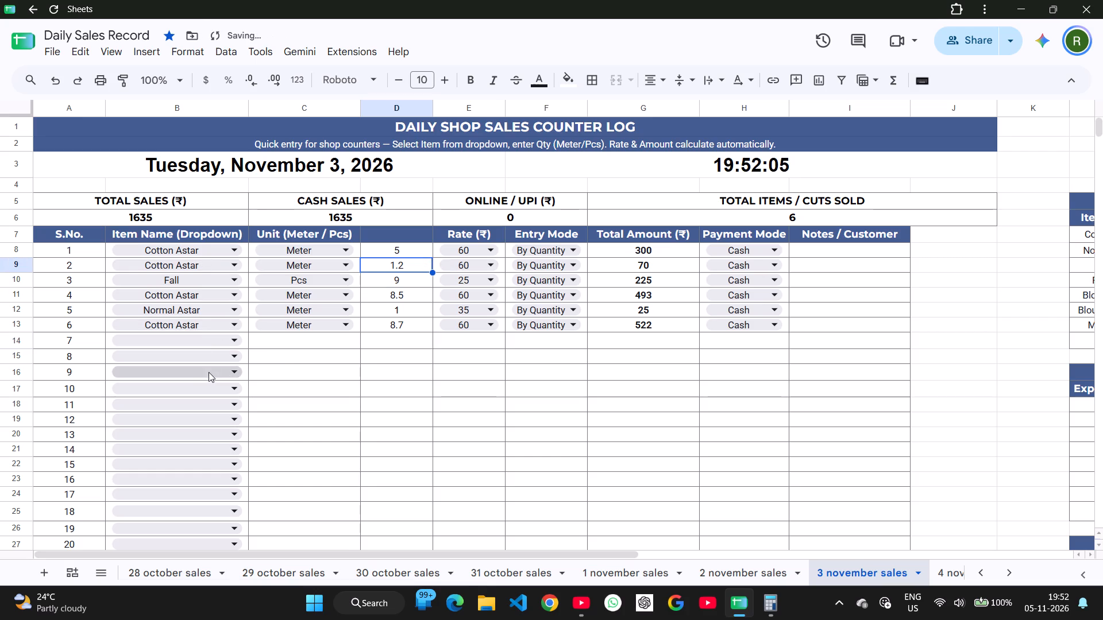
# Record sale 7 as Cotton Astar with a quantity of 1 metre.
pyautogui.click(188, 338)
pyautogui.moveTo(188, 362); pyautogui.dragTo(381, 340)
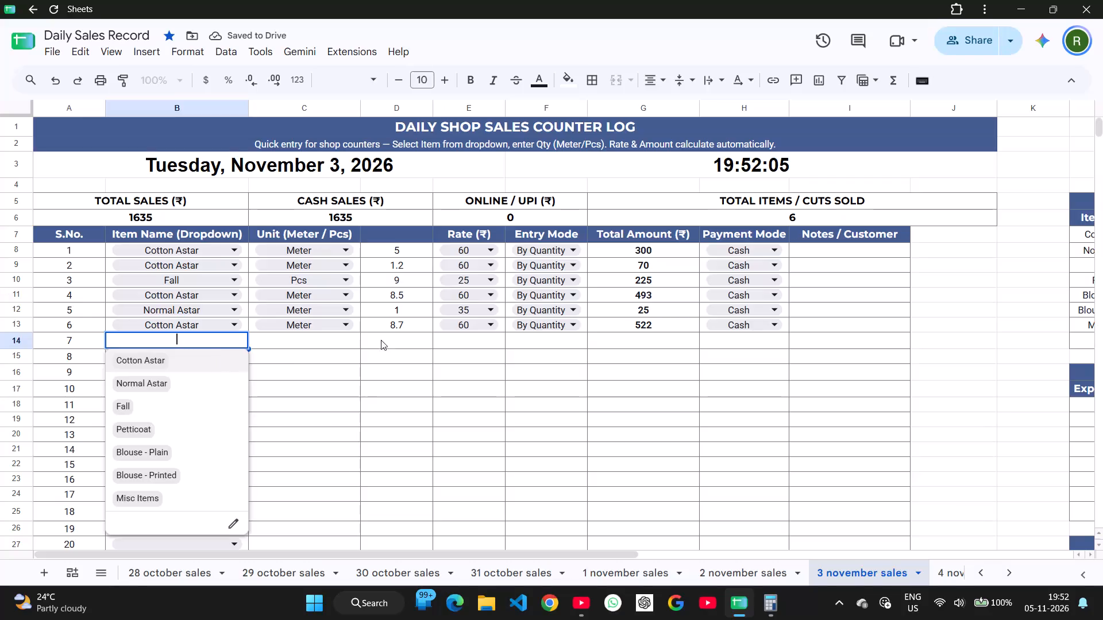
pyautogui.moveTo(381, 340); pyautogui.dragTo(202, 364)
pyautogui.click(202, 364)
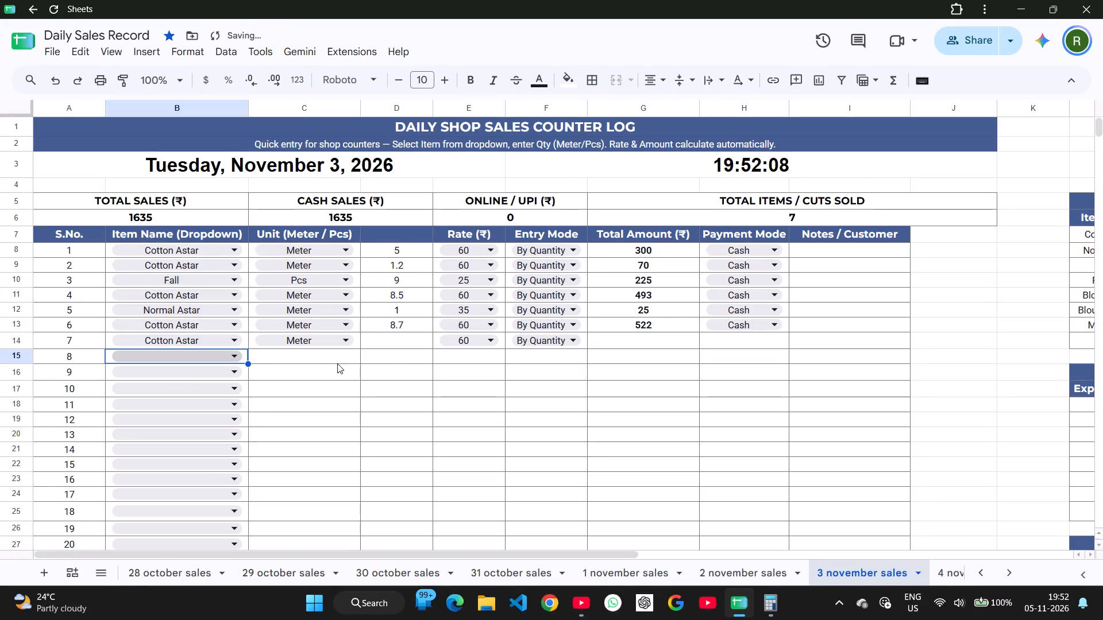
pyautogui.click(411, 347)
pyautogui.press('1')
pyautogui.press('Return')
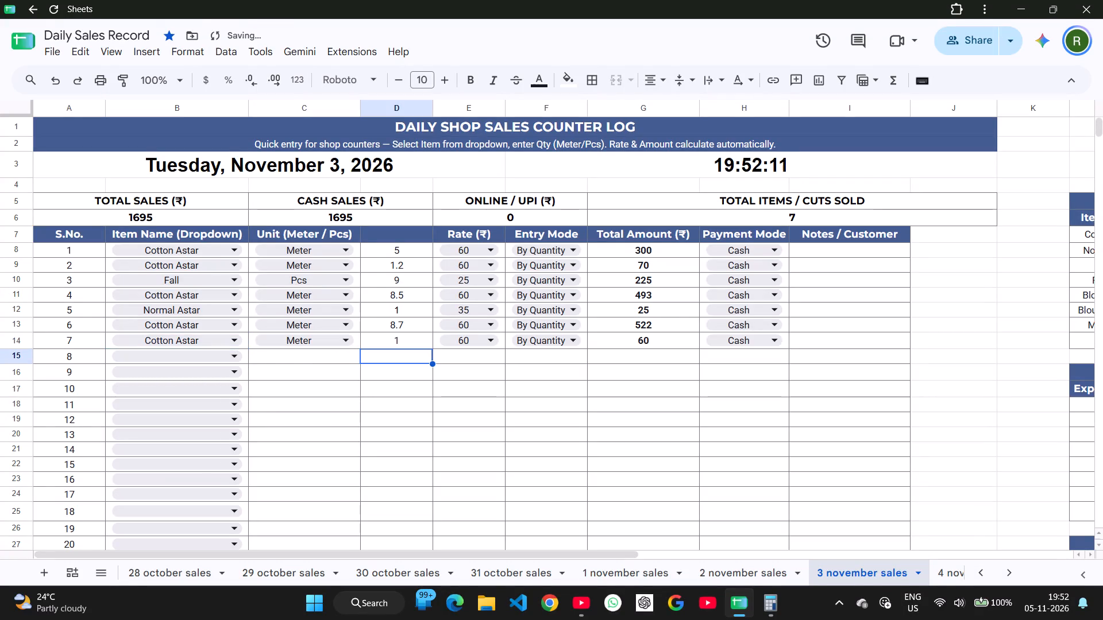
# On the 4 november sales sheet, record sale 1 as Cotton Astar with a quantity of 6.7 metres.
pyautogui.hscroll(-1, 693, 560)
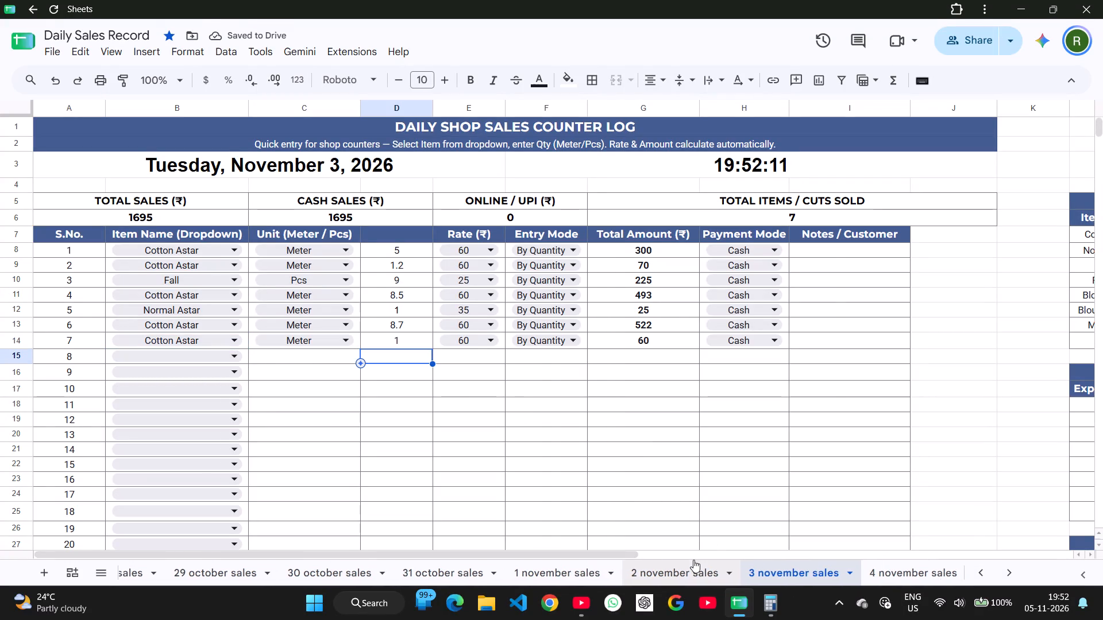
pyautogui.hscroll(-1, 693, 560)
pyautogui.click(878, 579)
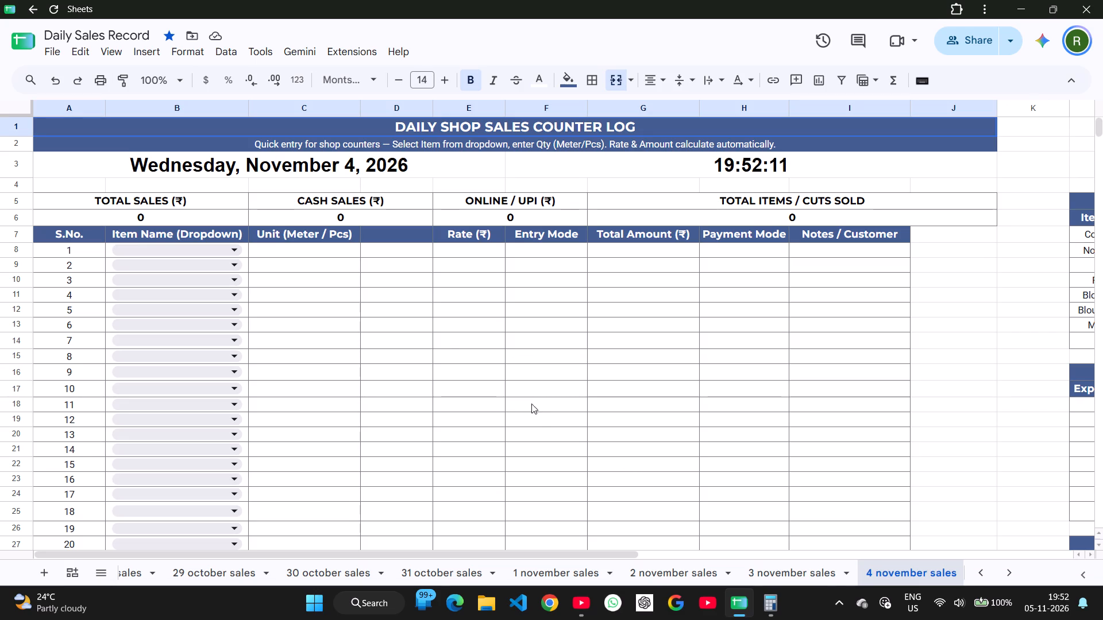
pyautogui.click(232, 255)
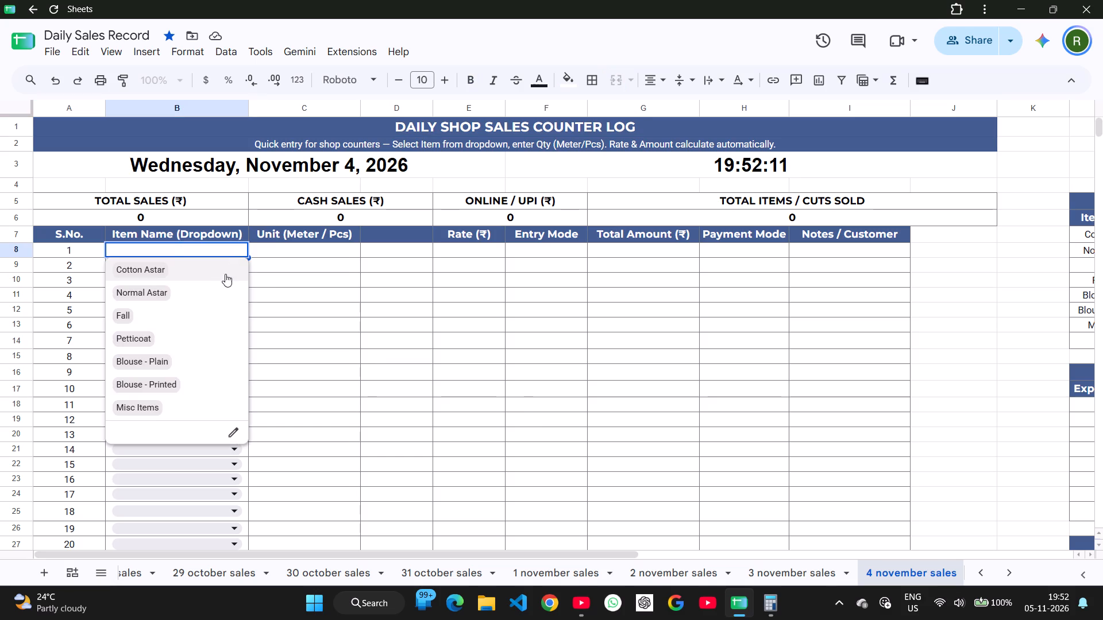
pyautogui.click(223, 276)
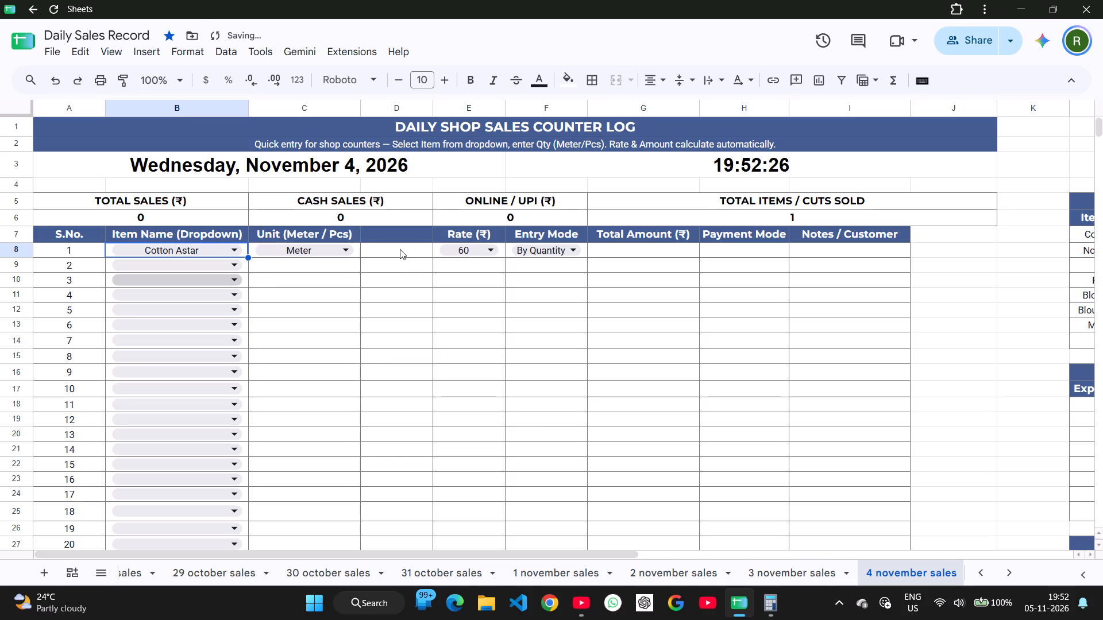
pyautogui.click(400, 249)
pyautogui.write('6.7')
pyautogui.press('Tab')
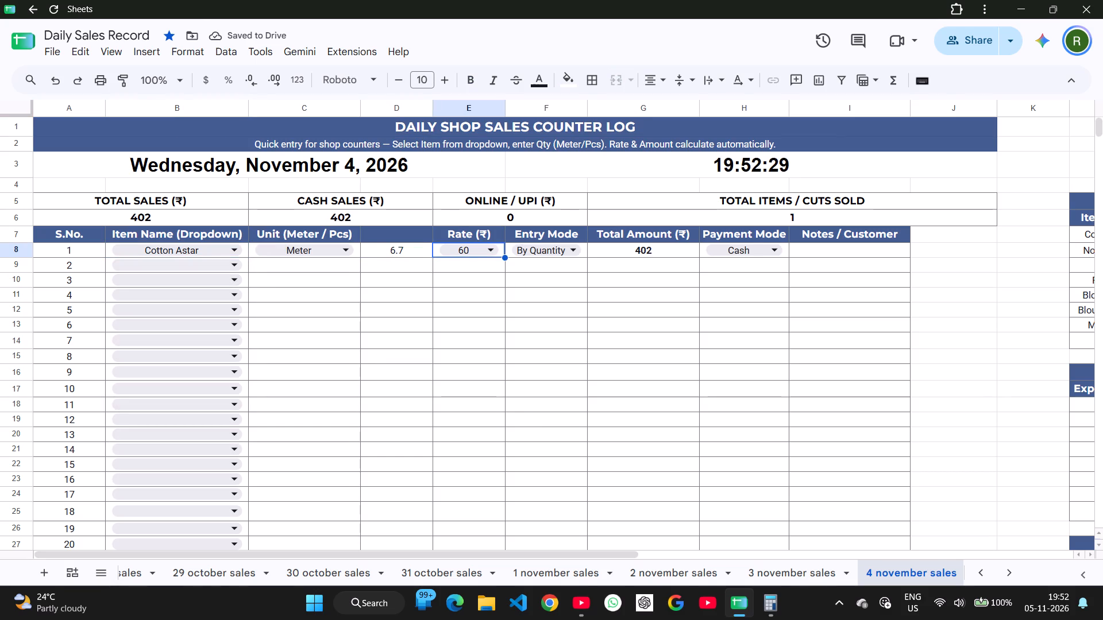
# Set sale 1's rate to 58 and overwrite its total amount with 390.
pyautogui.press('Return')
pyautogui.hotkey('shift', 'a')
pyautogui.hotkey('ctrl', 'a')
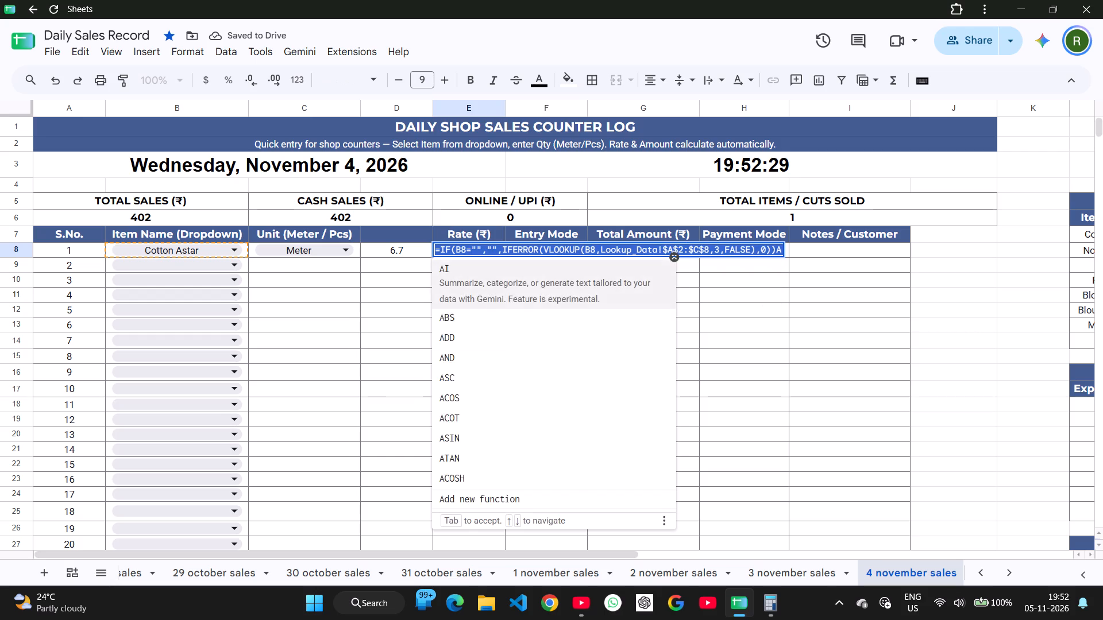
pyautogui.write('58')
pyautogui.press('Return')
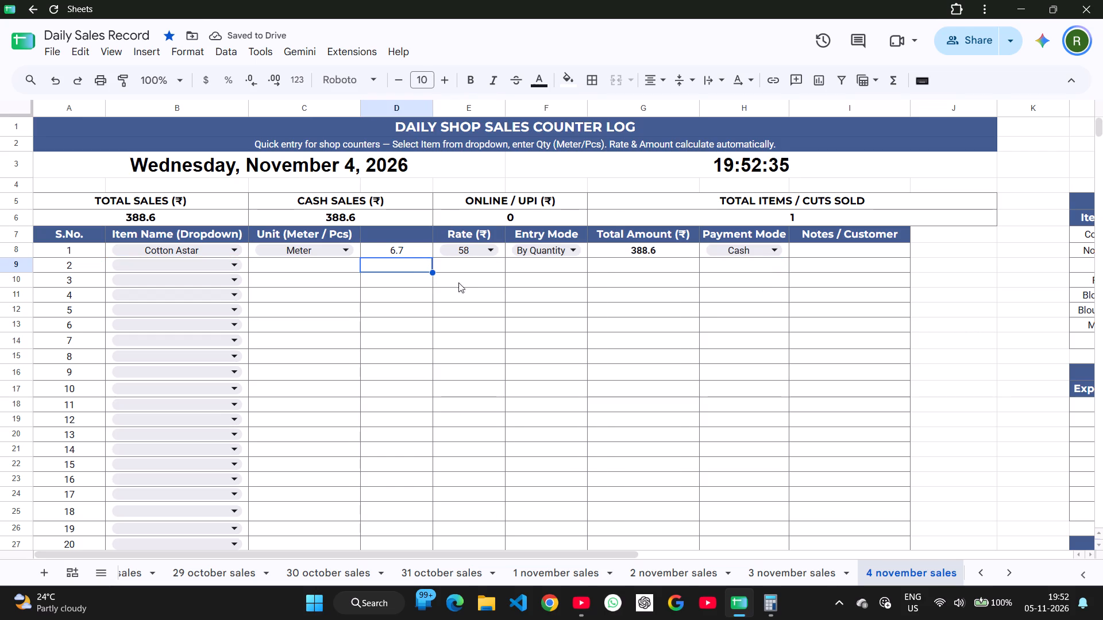
pyautogui.click(628, 255)
pyautogui.write('390')
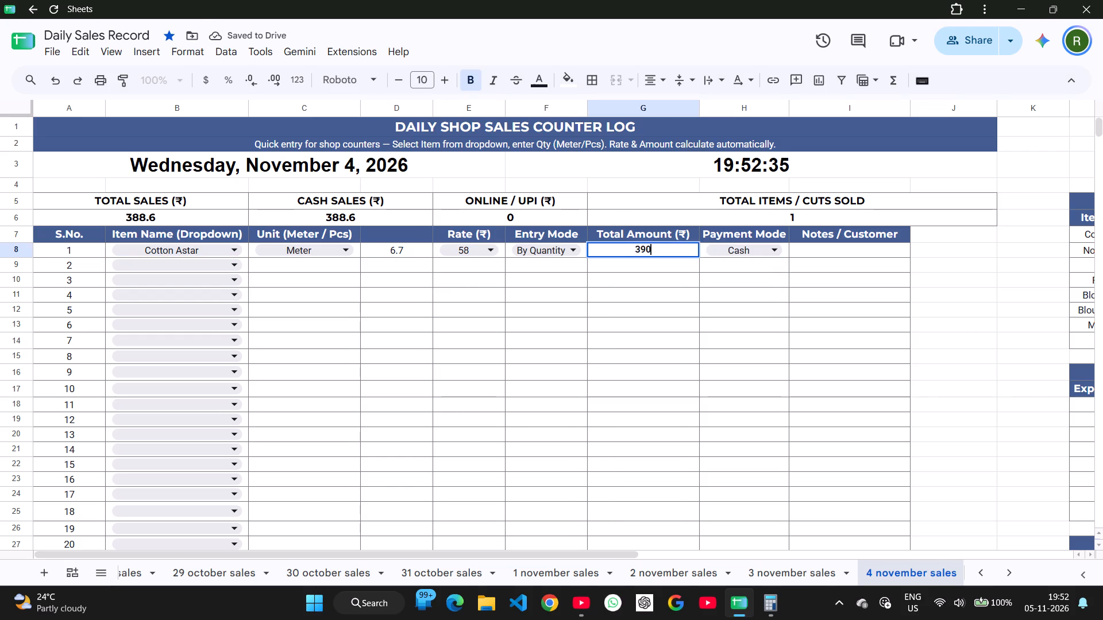
pyautogui.press('Return')
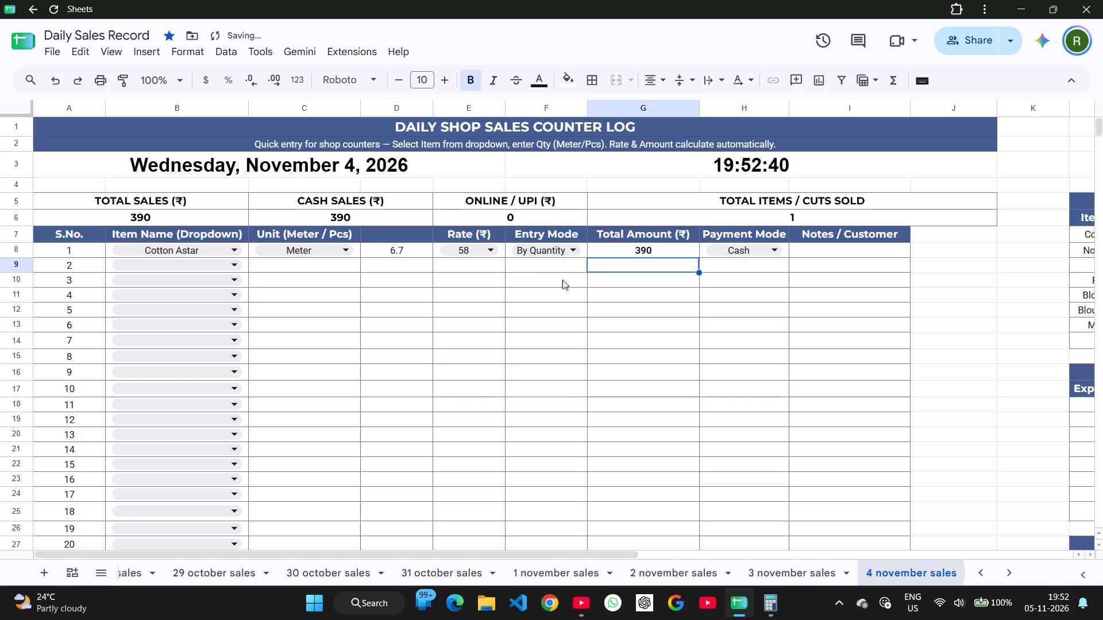
# Record sale 2 as Normal Astar with a quantity of 0.35 metres and a total amount of 12.
pyautogui.click(187, 263)
pyautogui.click(190, 296)
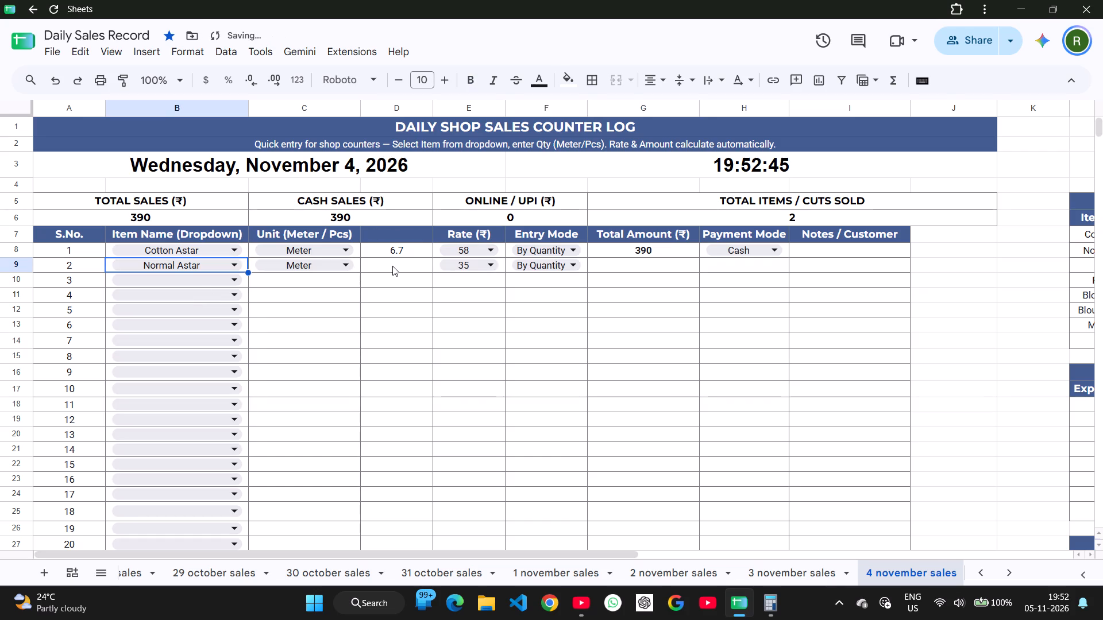
pyautogui.click(396, 266)
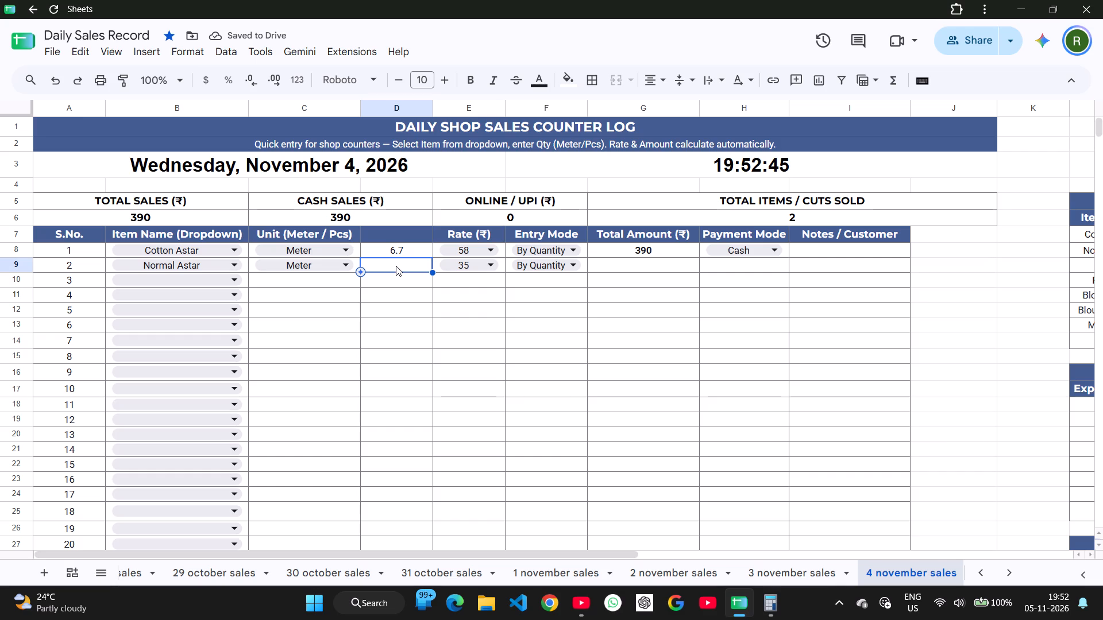
pyautogui.write('0.35')
pyautogui.press('Tab')
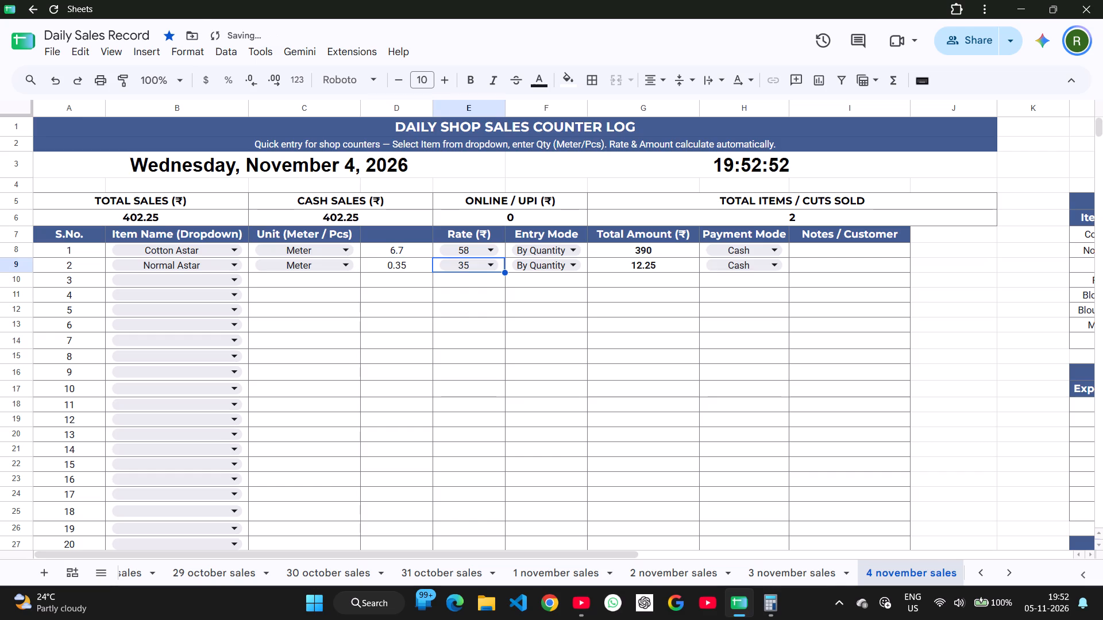
pyautogui.press('Tab')
pyautogui.press('Tab')
pyautogui.write('23')
pyautogui.press('Return')
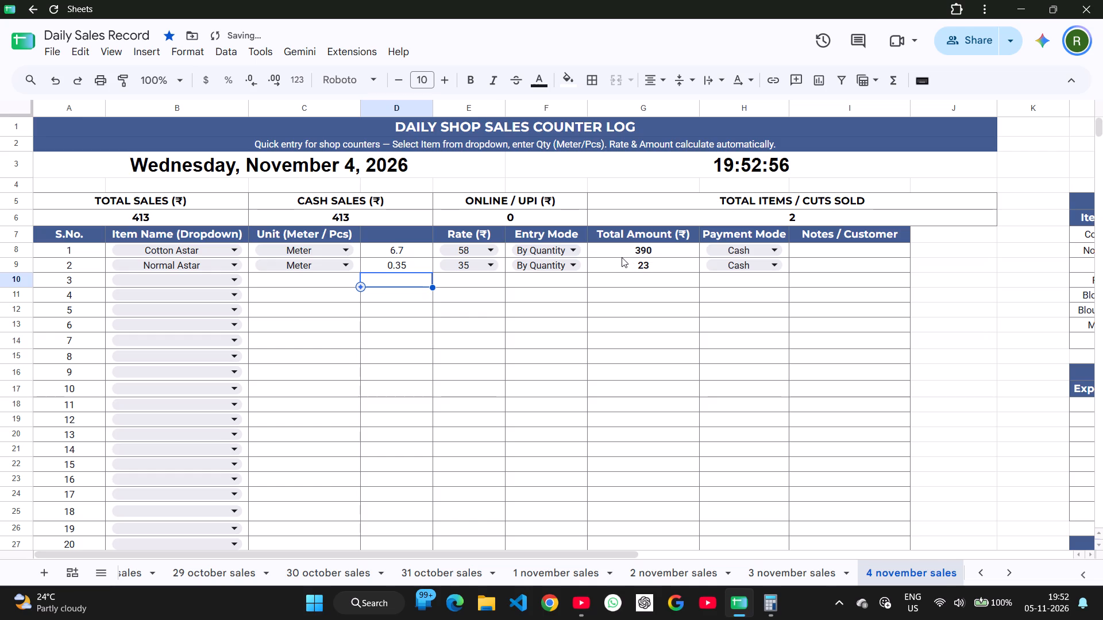
pyautogui.click(631, 263)
pyautogui.write('12')
pyautogui.press('Return')
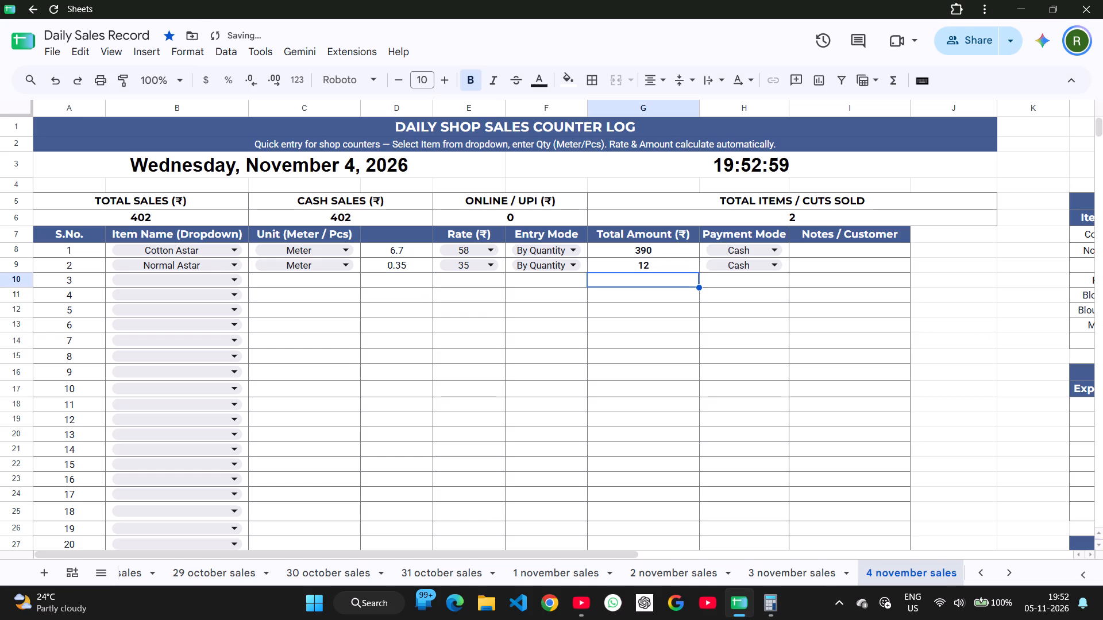
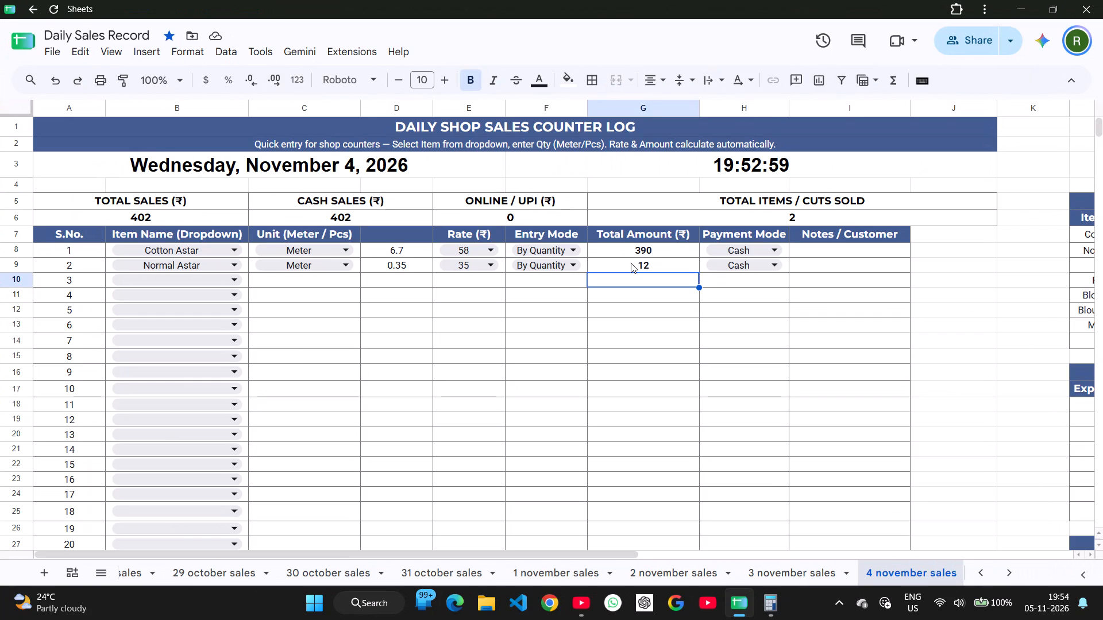
# Record sale 3 as Misc Items with a quantity of 5 and the Direct Rupees entry mode.
pyautogui.click(195, 281)
pyautogui.click(186, 431)
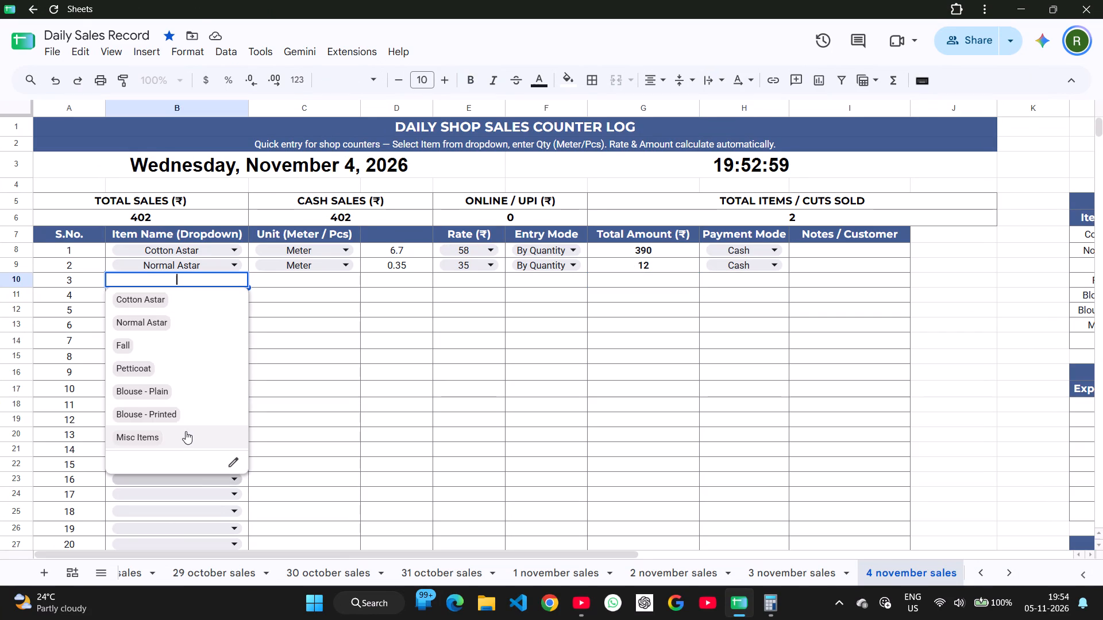
pyautogui.click(394, 282)
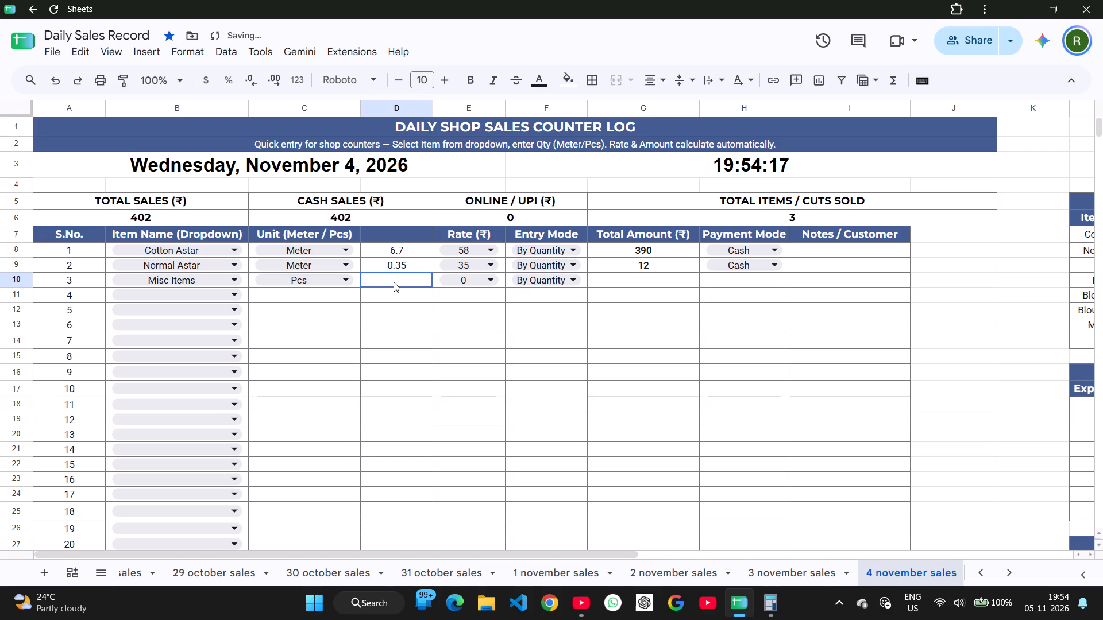
pyautogui.press('5')
pyautogui.press('Tab')
pyautogui.press('Tab')
pyautogui.press('Return')
pyautogui.press('Down')
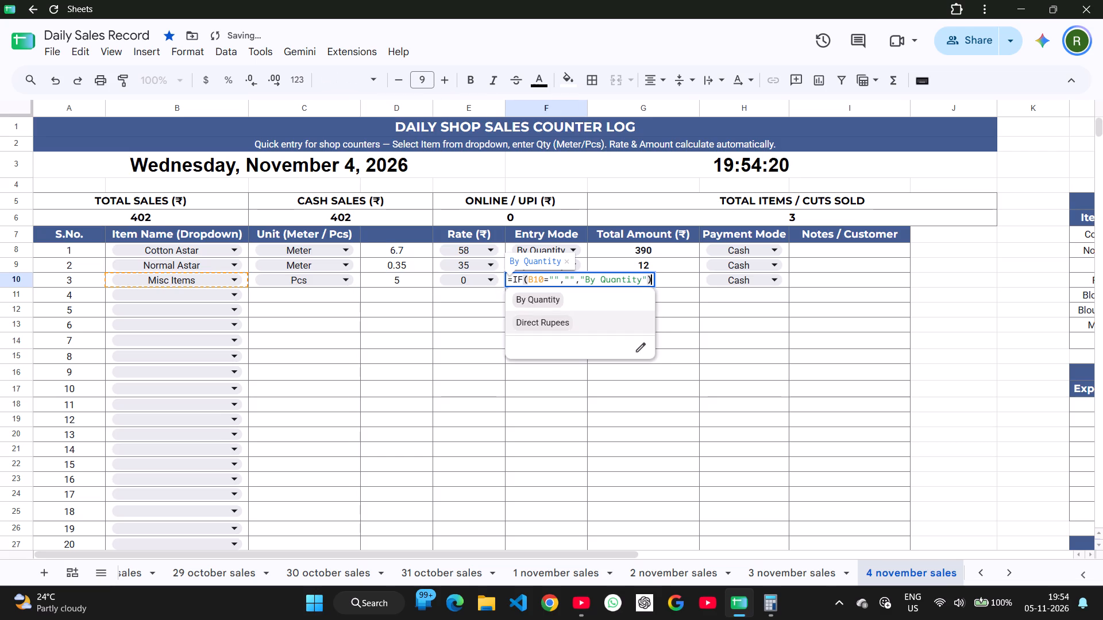
pyautogui.press('Return')
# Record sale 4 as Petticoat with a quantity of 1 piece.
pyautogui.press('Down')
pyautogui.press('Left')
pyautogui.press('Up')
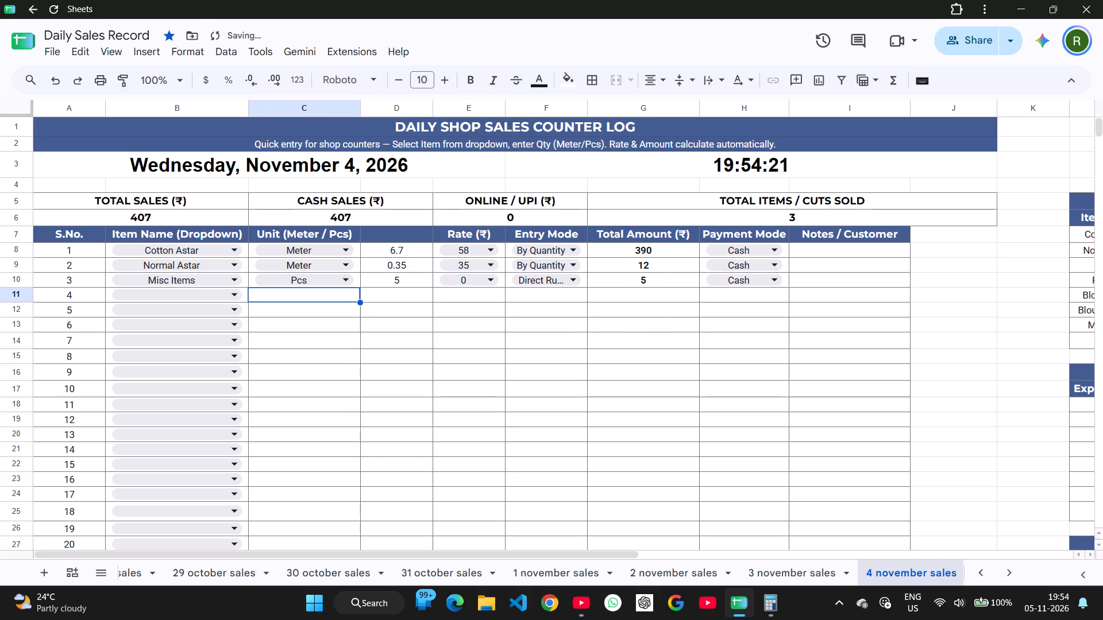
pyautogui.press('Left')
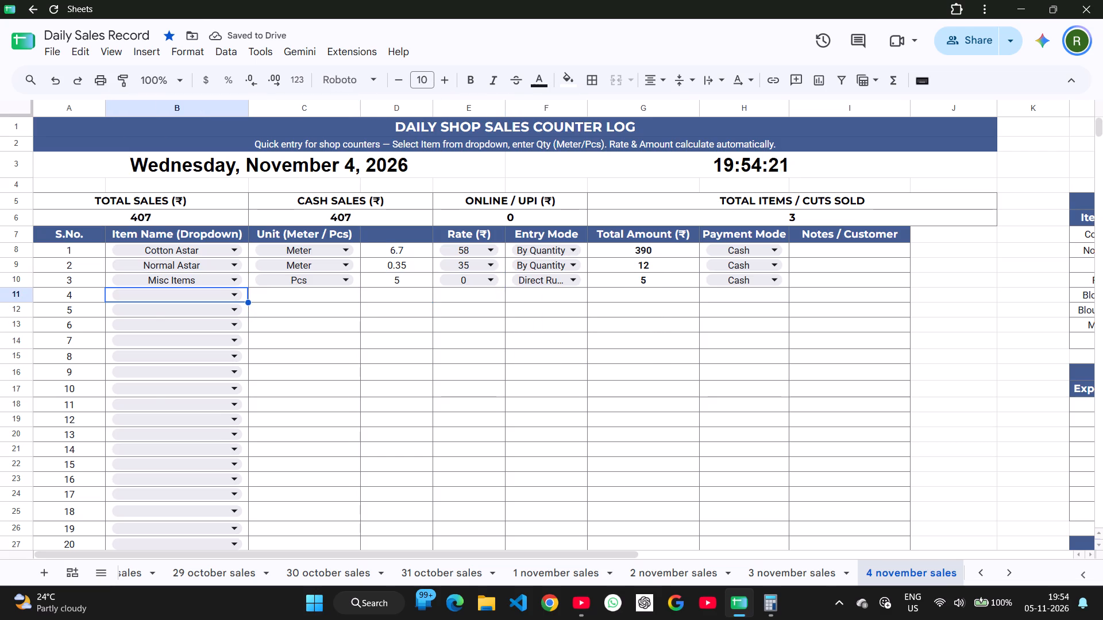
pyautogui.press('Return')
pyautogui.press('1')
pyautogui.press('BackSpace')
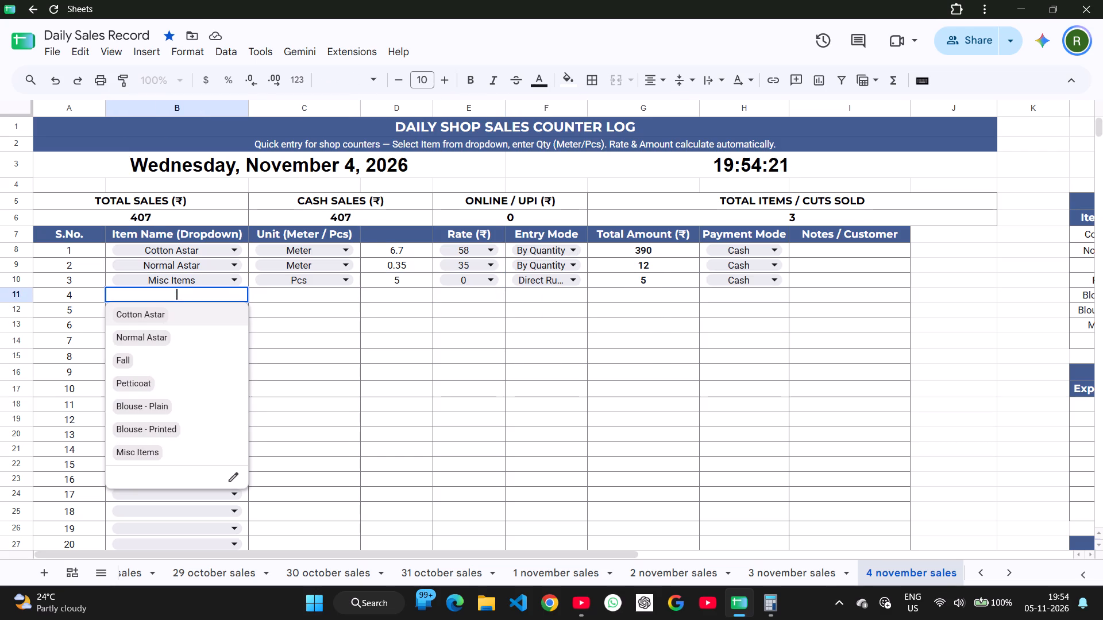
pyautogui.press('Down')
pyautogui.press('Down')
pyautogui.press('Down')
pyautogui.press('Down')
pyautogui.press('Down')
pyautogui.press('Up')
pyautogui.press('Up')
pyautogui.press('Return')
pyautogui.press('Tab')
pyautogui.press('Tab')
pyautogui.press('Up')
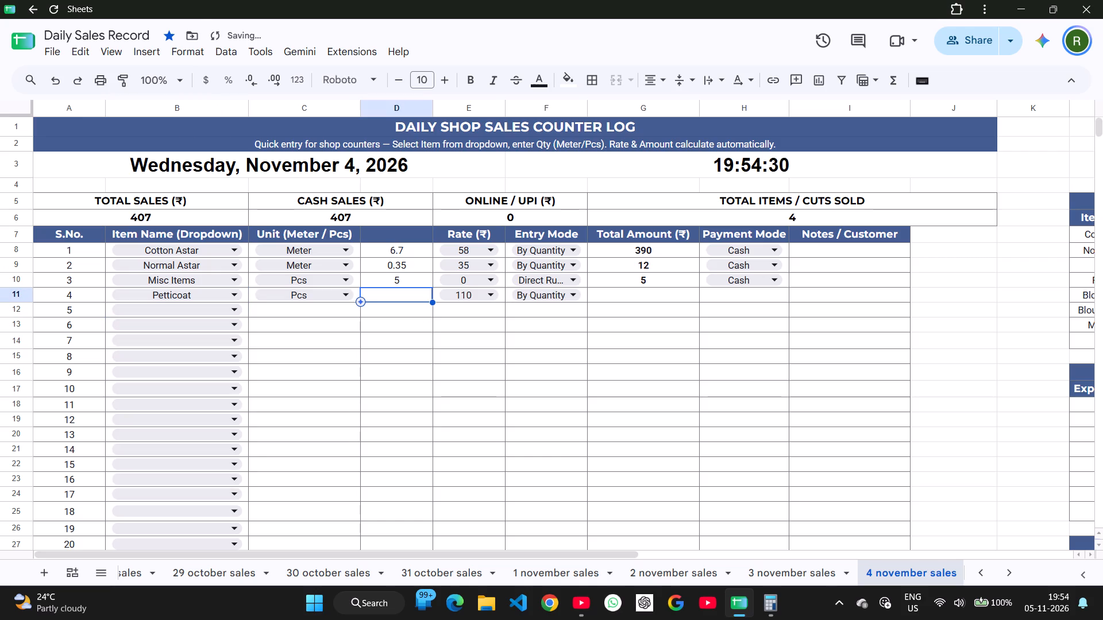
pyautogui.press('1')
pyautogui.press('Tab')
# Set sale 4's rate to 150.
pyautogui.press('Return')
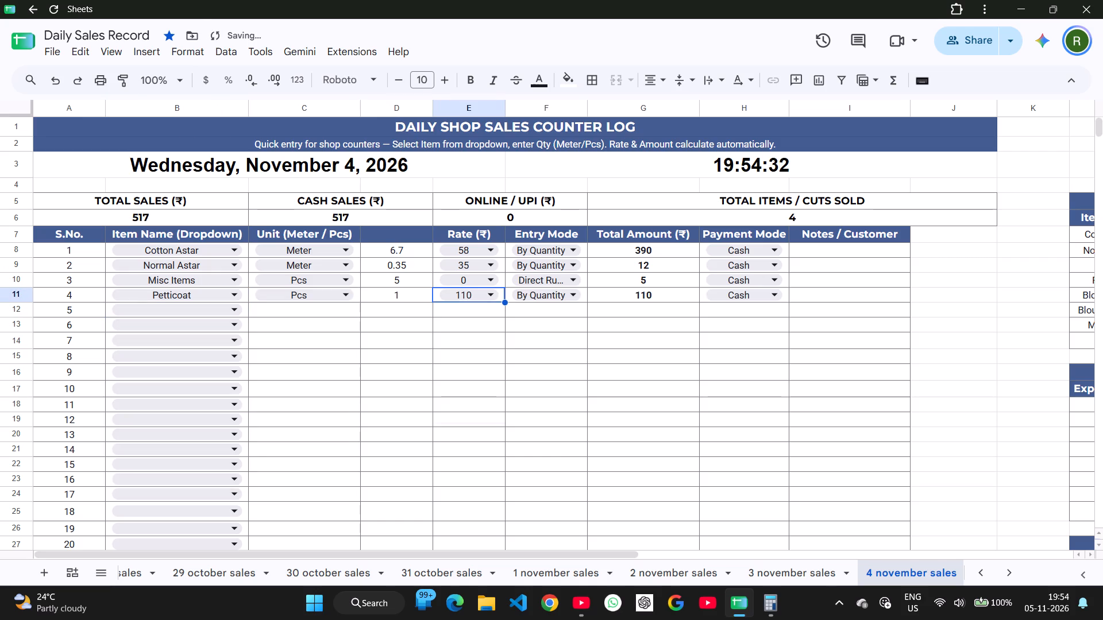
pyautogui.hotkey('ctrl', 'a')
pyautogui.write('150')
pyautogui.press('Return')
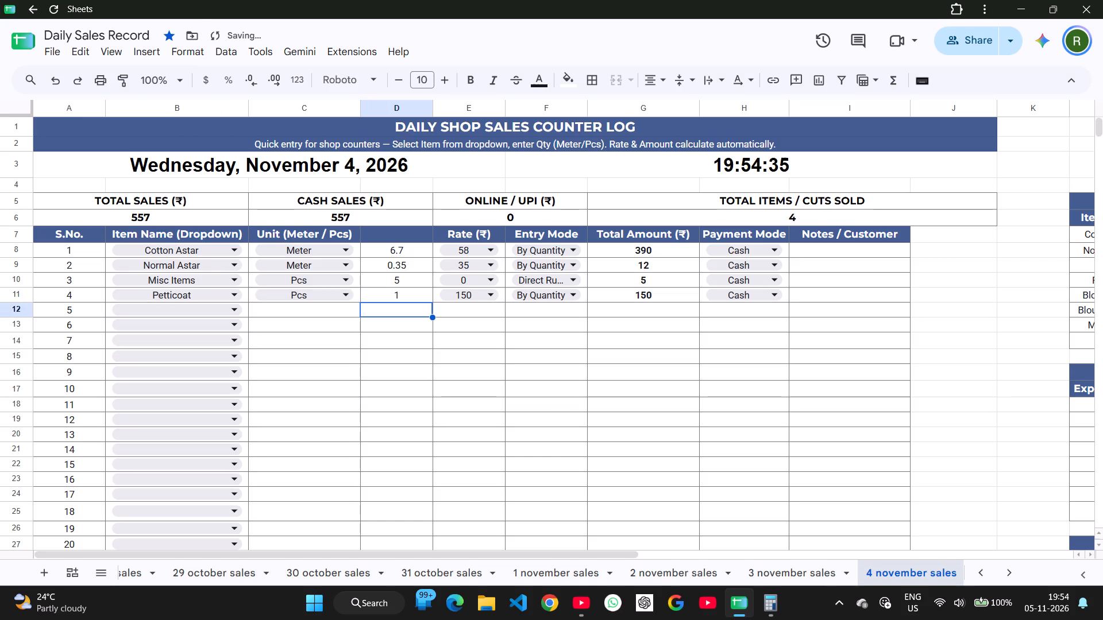
# Record sale 5 as Fall with a quantity of 2 pieces.
pyautogui.press('Left')
pyautogui.press('Left')
pyautogui.press('Left')
pyautogui.press('Right')
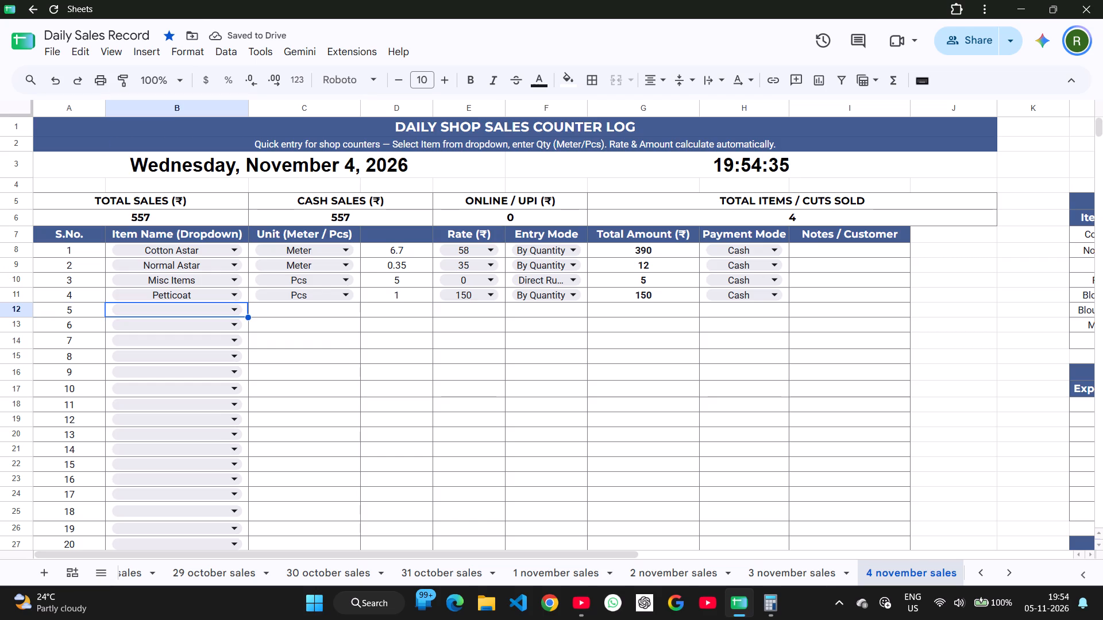
pyautogui.press('Return')
pyautogui.press('Down')
pyautogui.press('Down')
pyautogui.press('Return')
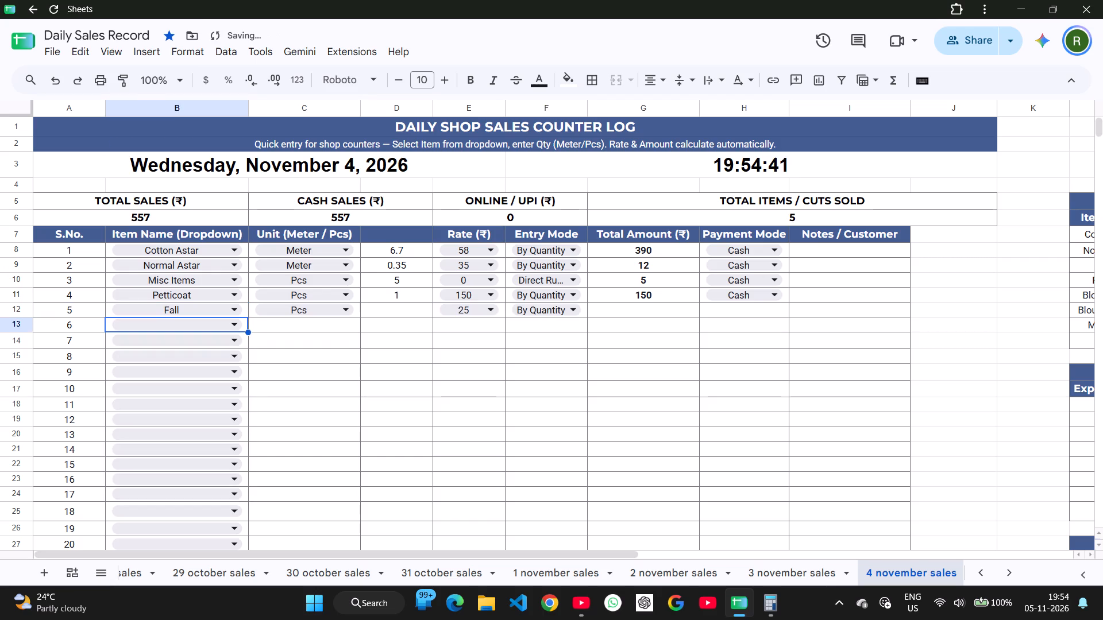
pyautogui.press('Right')
pyautogui.press('Right')
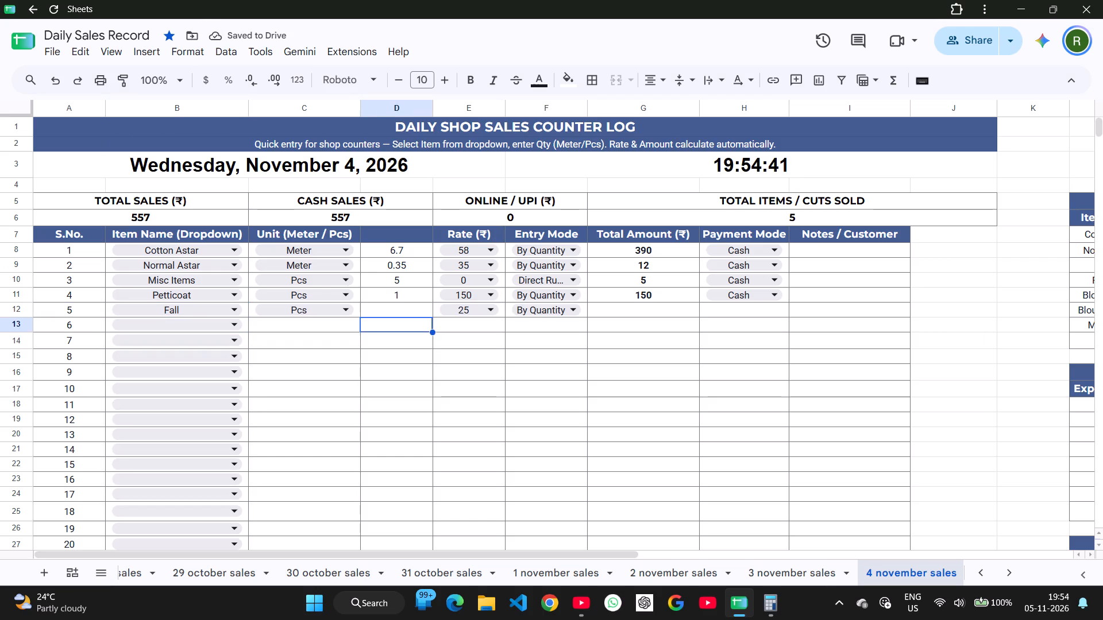
pyautogui.press('Up')
pyautogui.press('2')
pyautogui.press('Return')
# Record sale 6 as Misc Items with a quantity of 90 and the Direct Rupees entry mode.
pyautogui.press('Left')
pyautogui.press('Left')
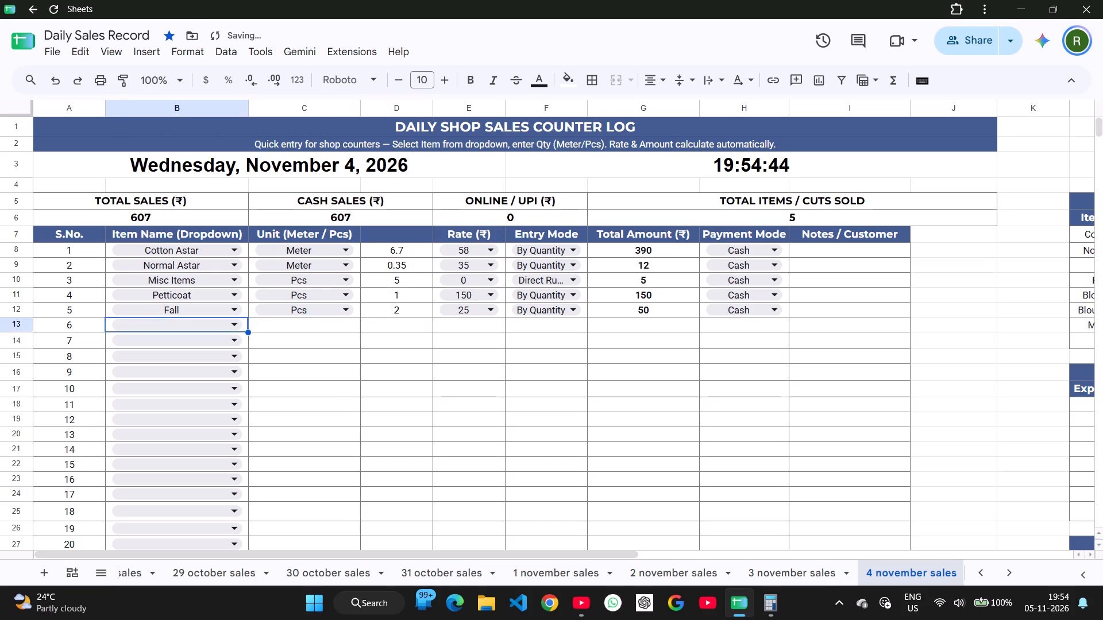
pyautogui.press('Left')
pyautogui.press('Right')
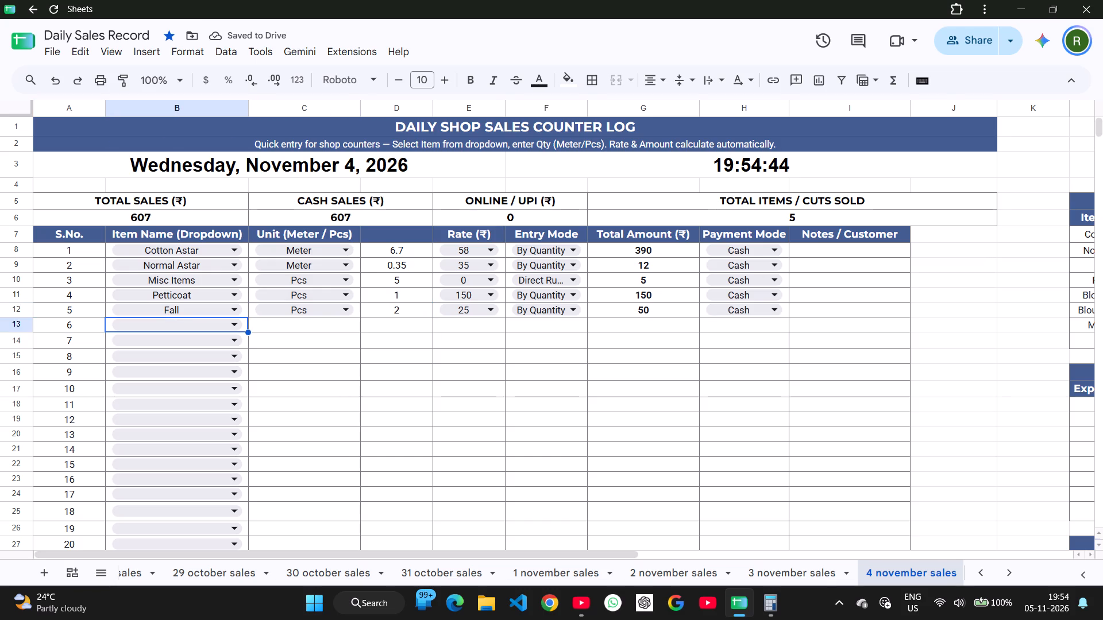
pyautogui.press('Return')
pyautogui.press('Down')
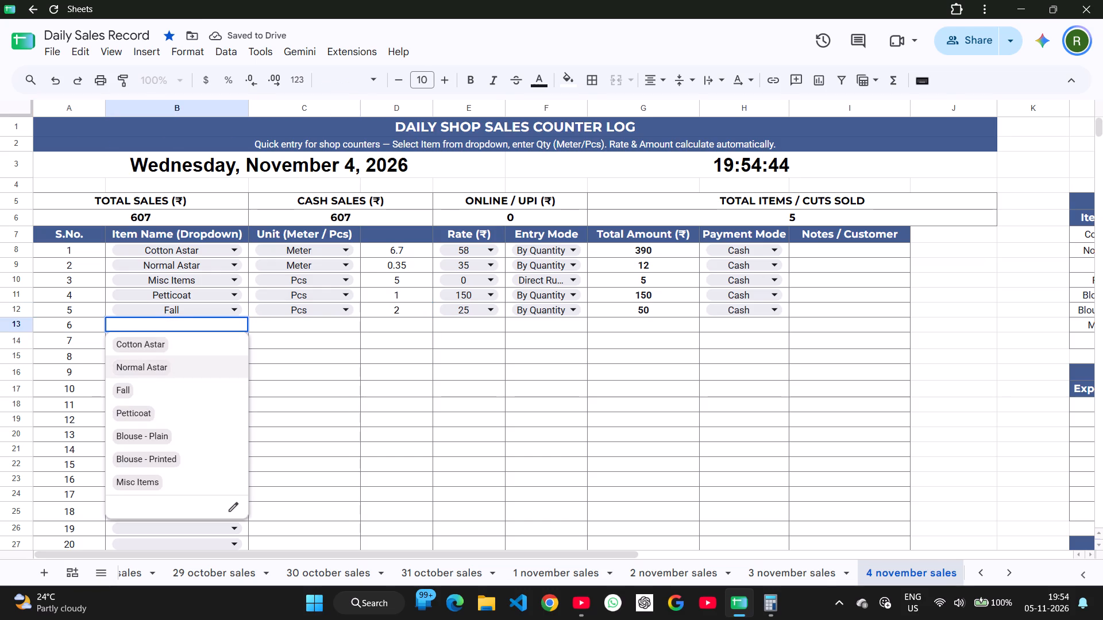
pyautogui.press('Down')
pyautogui.press('Down')
pyautogui.press('Down')
pyautogui.press('Down')
pyautogui.press('Down')
pyautogui.press('Return')
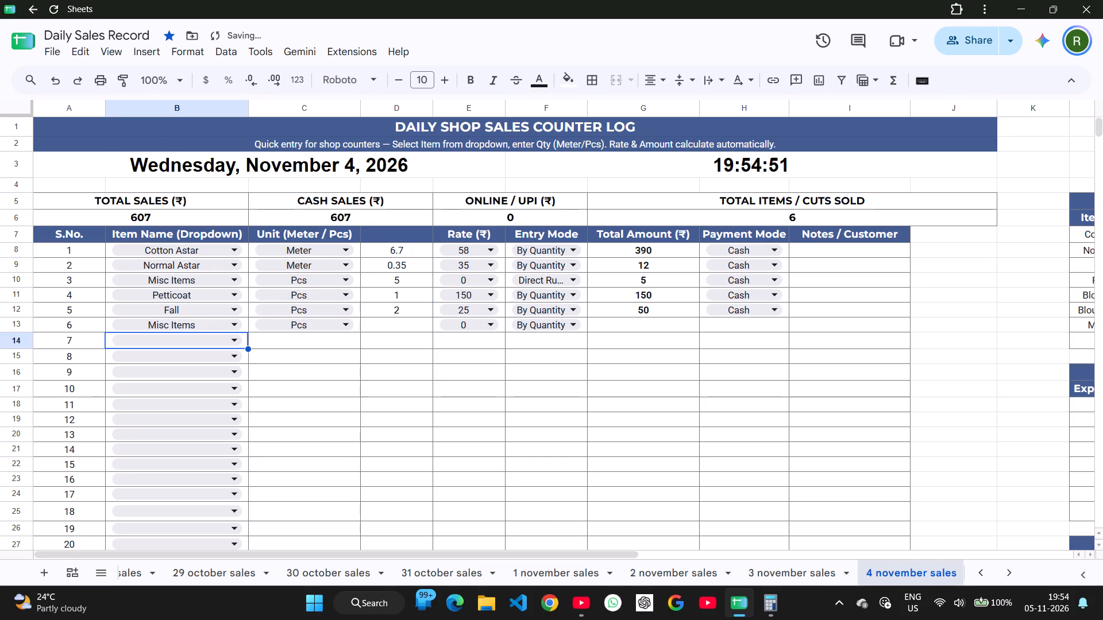
pyautogui.press('Up')
pyautogui.press('Right')
pyautogui.press('Right')
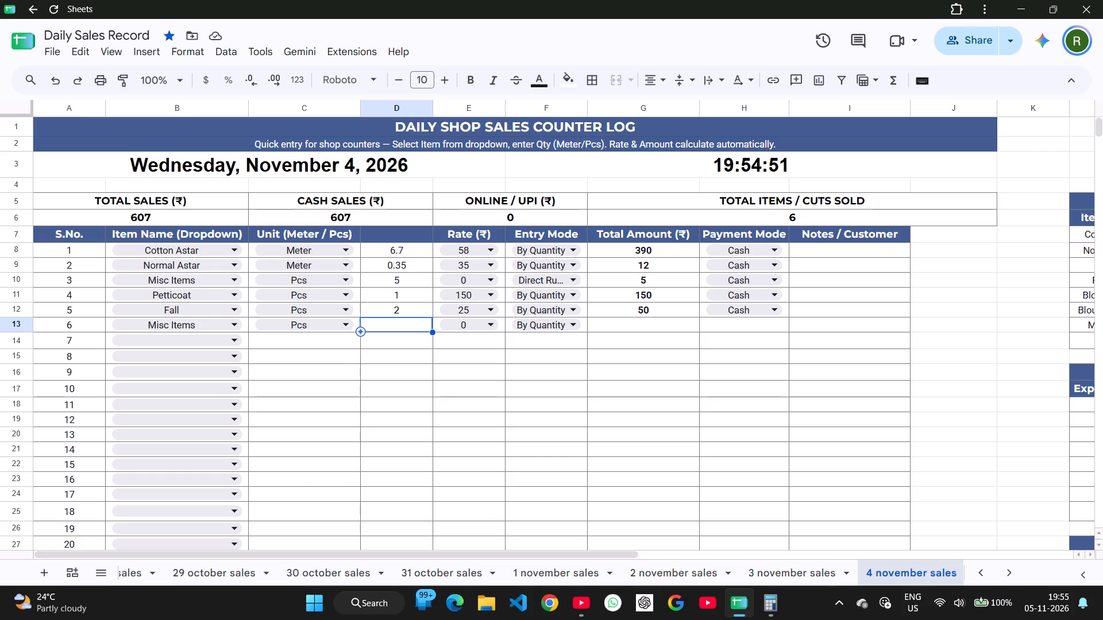
pyautogui.press('Return')
pyautogui.write('90')
pyautogui.press('Tab')
pyautogui.press('Tab')
pyautogui.press('Return')
pyautogui.press('Down')
pyautogui.press('Return')
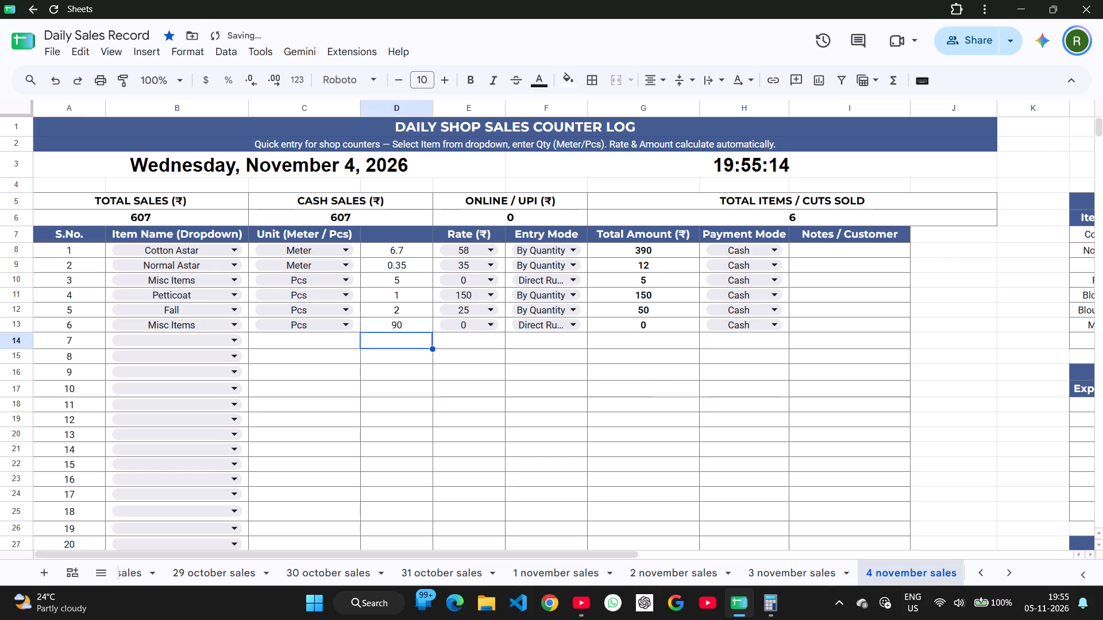
# Change sale 6's quantity to 100.
pyautogui.press('Tab')
pyautogui.press('Left')
pyautogui.press('Left')
pyautogui.press('Left')
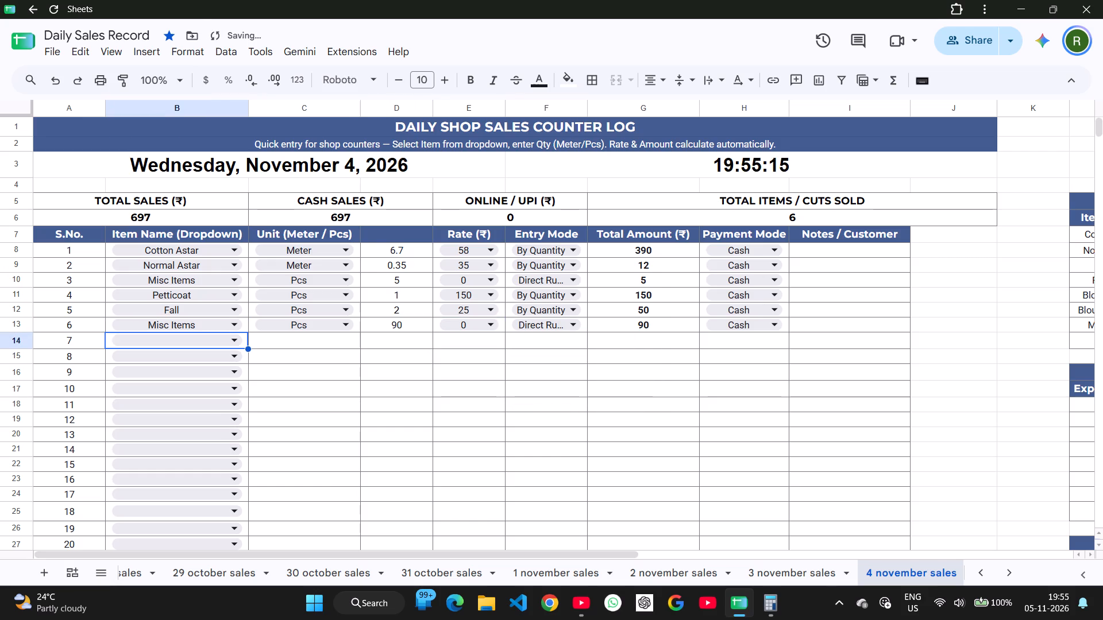
pyautogui.press('Up')
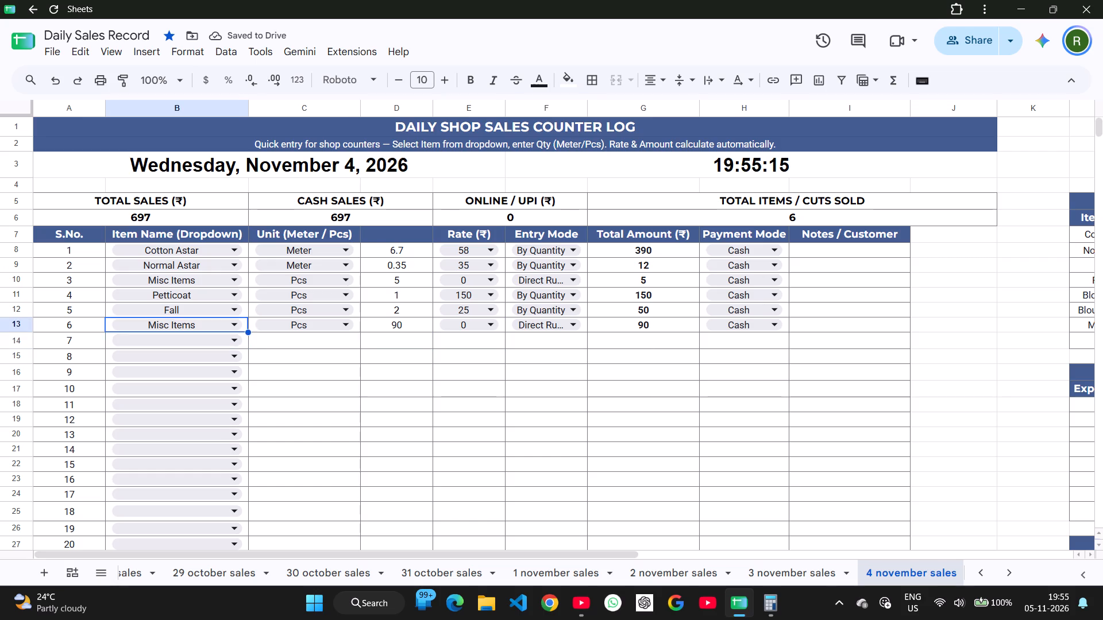
pyautogui.press('Right')
pyautogui.press('Right')
pyautogui.write('100')
pyautogui.press('Return')
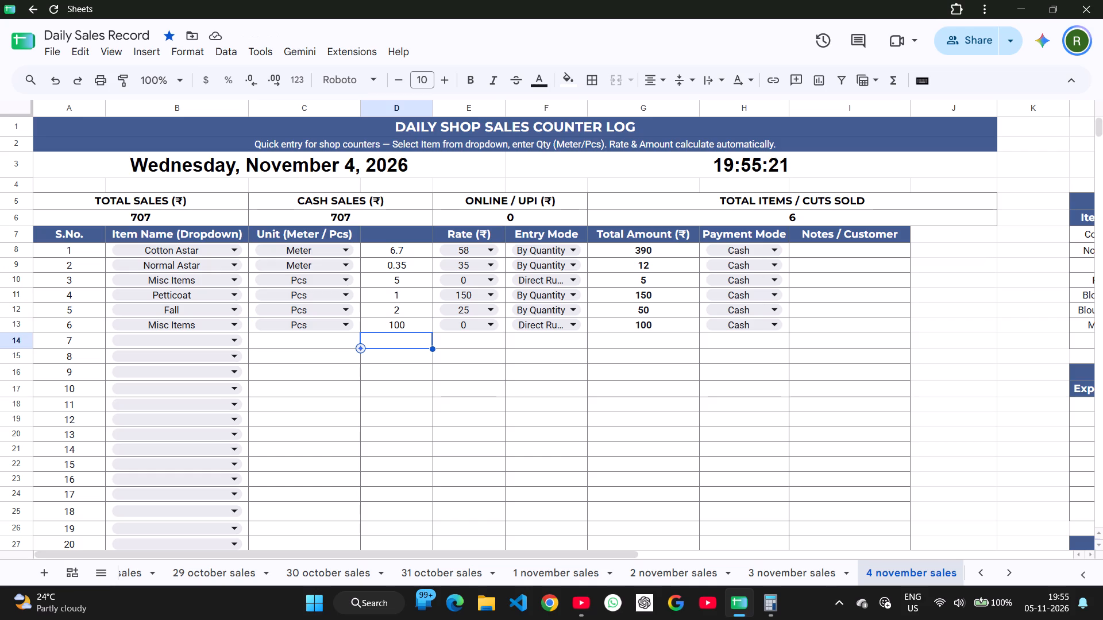
# Change sale 4's item to Misc Items.
pyautogui.press('Up')
pyautogui.press('Up')
pyautogui.press('Up')
pyautogui.press('Up')
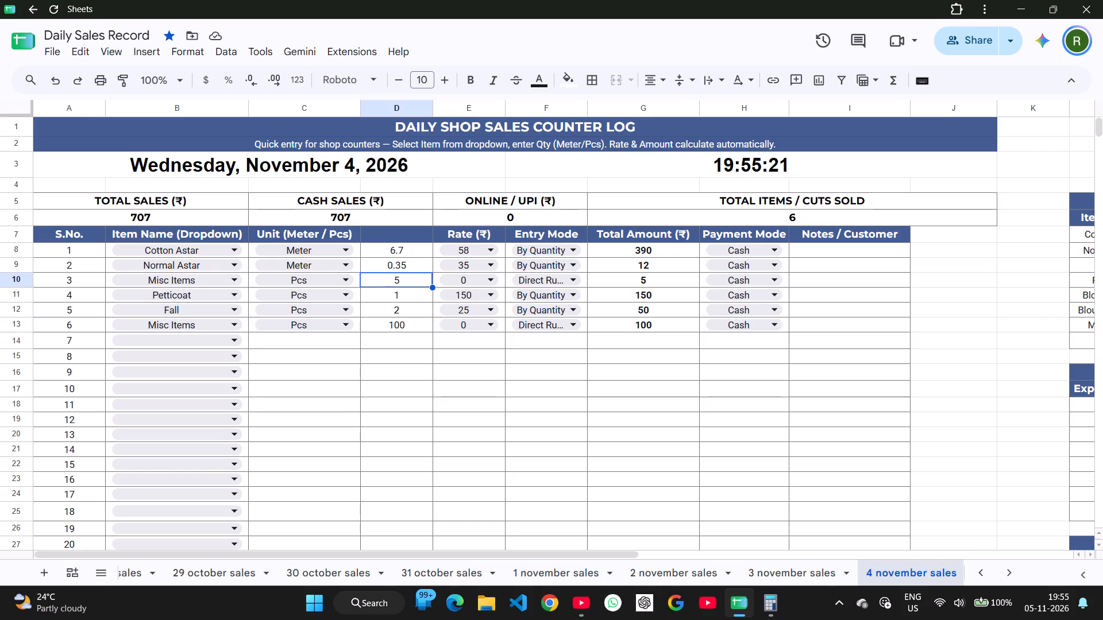
pyautogui.press('Down')
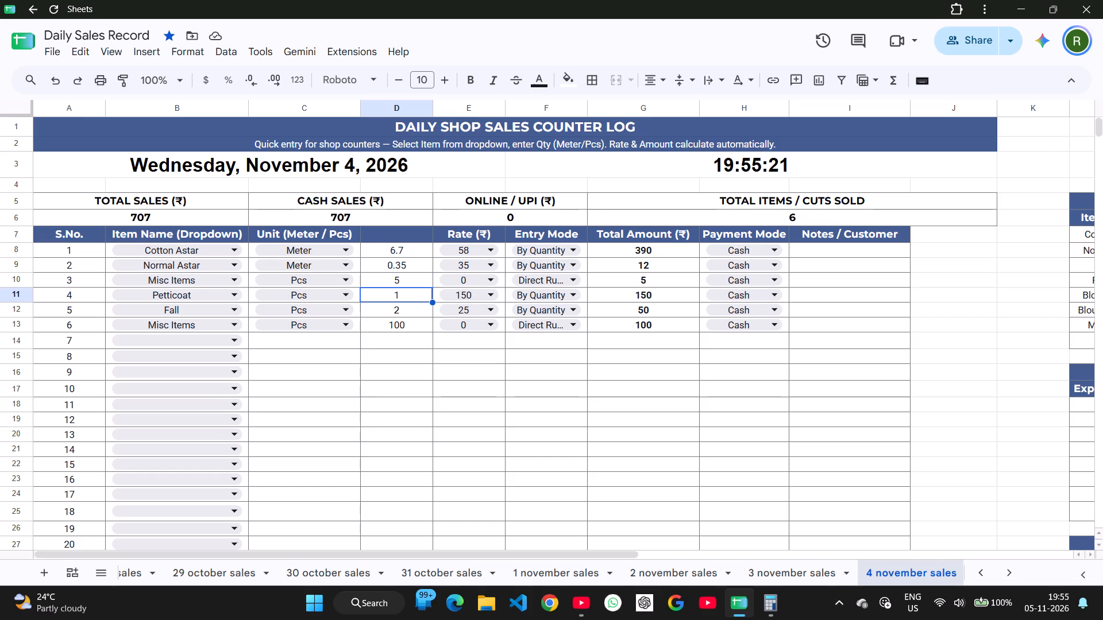
pyautogui.click(207, 296)
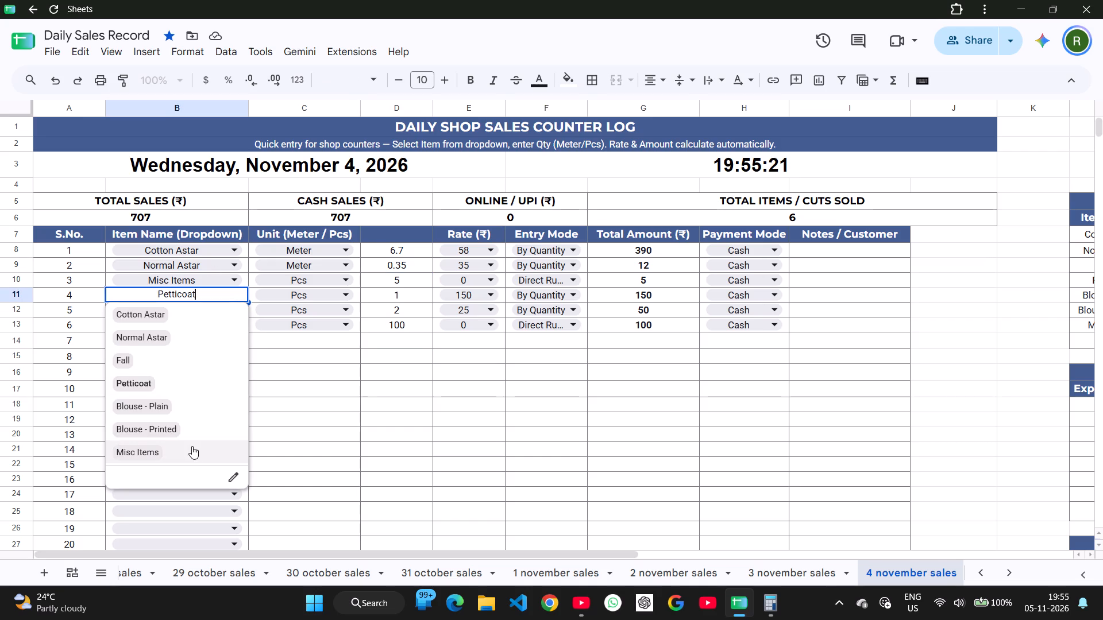
pyautogui.click(191, 443)
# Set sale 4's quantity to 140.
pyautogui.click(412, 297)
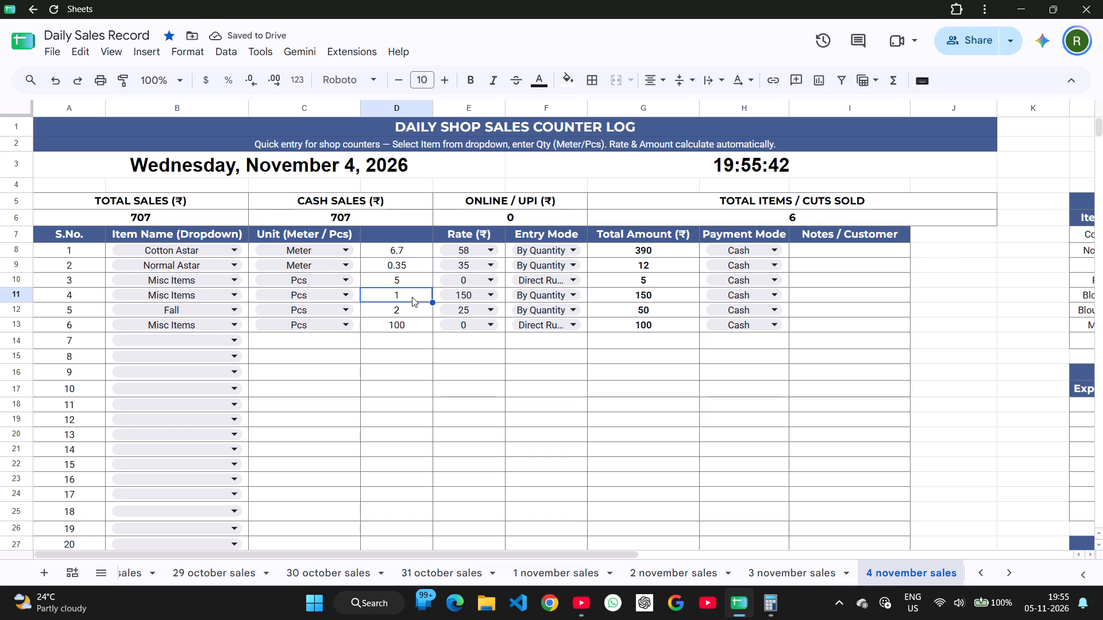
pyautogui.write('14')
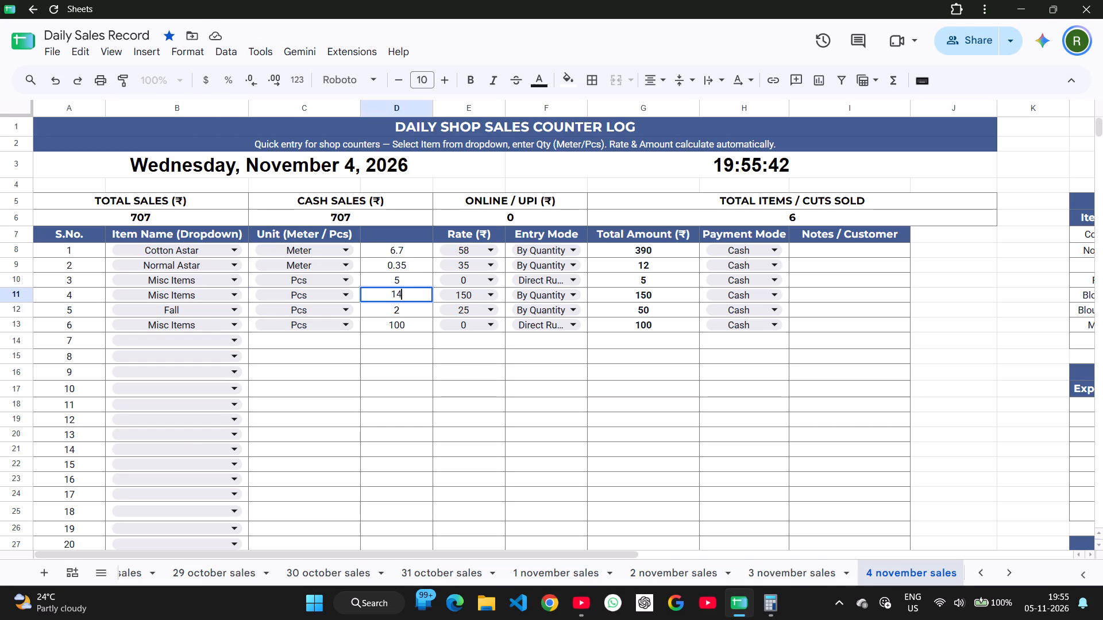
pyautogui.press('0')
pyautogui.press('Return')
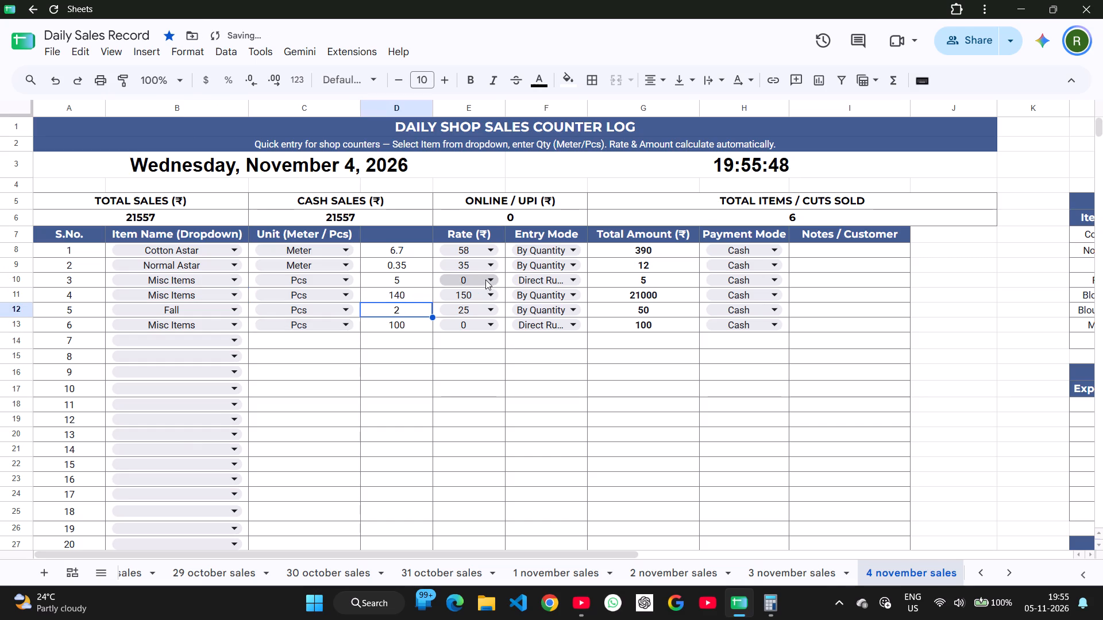
# Set sale 4's quantity to 2.
pyautogui.click(404, 295)
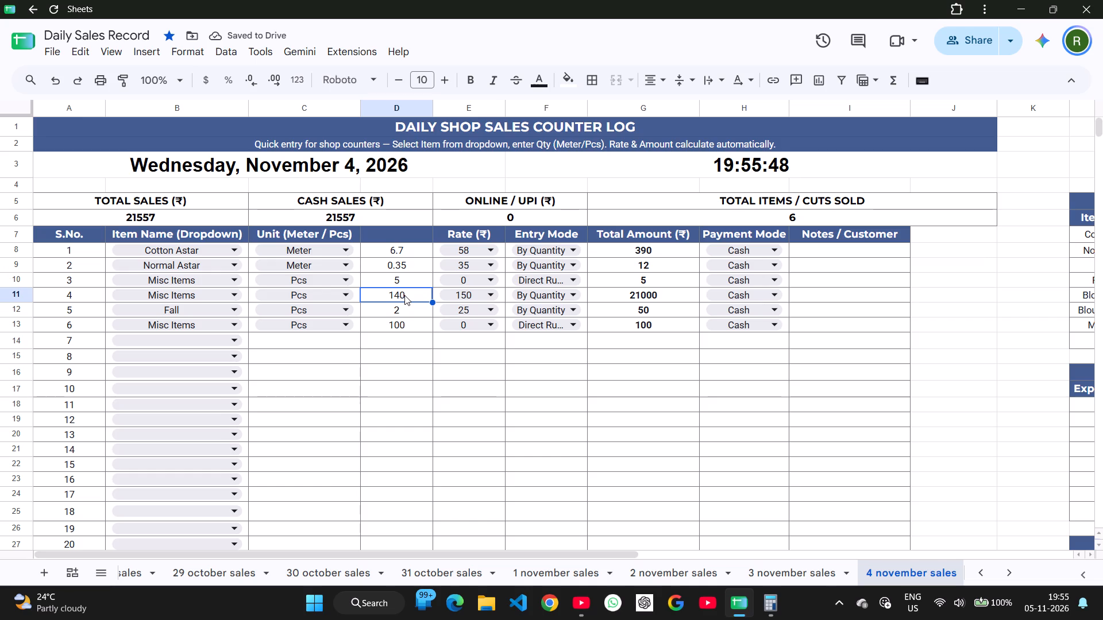
pyautogui.press('2')
pyautogui.press('Return')
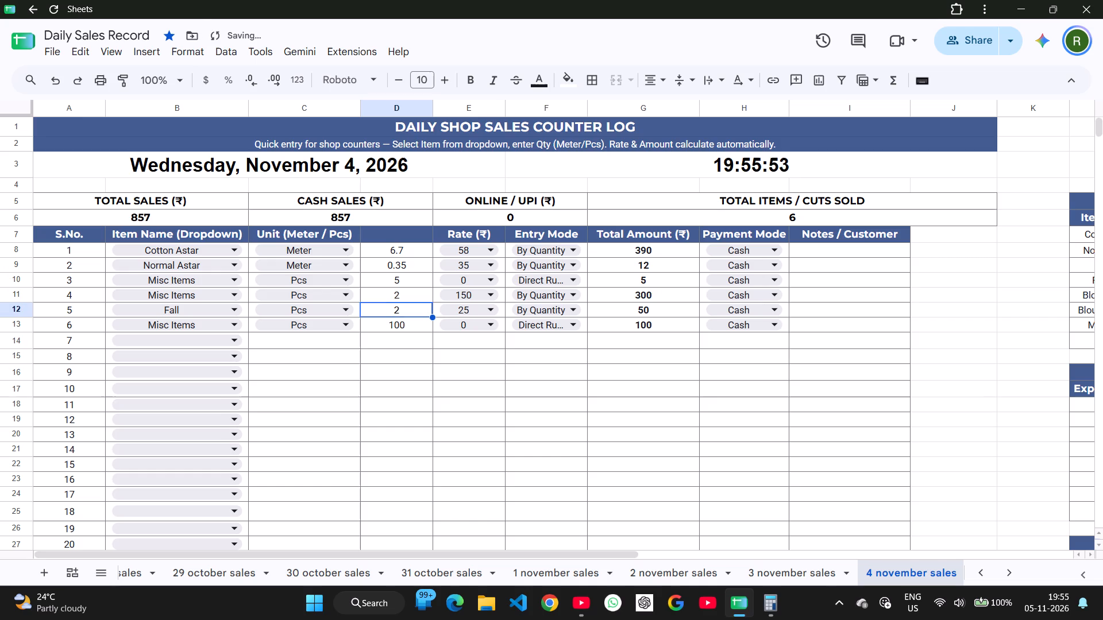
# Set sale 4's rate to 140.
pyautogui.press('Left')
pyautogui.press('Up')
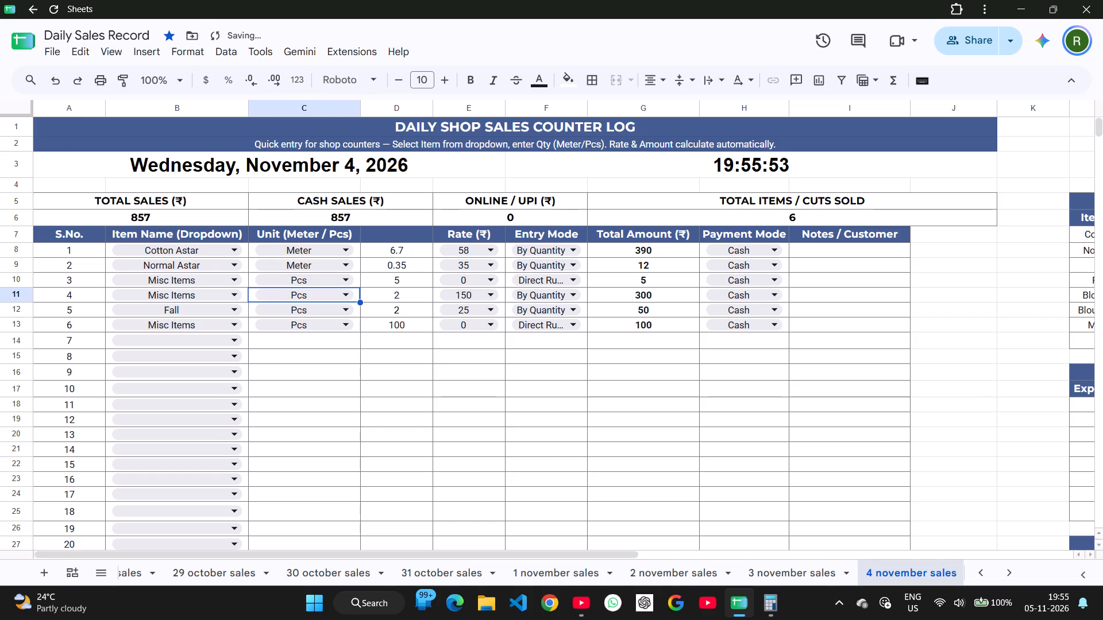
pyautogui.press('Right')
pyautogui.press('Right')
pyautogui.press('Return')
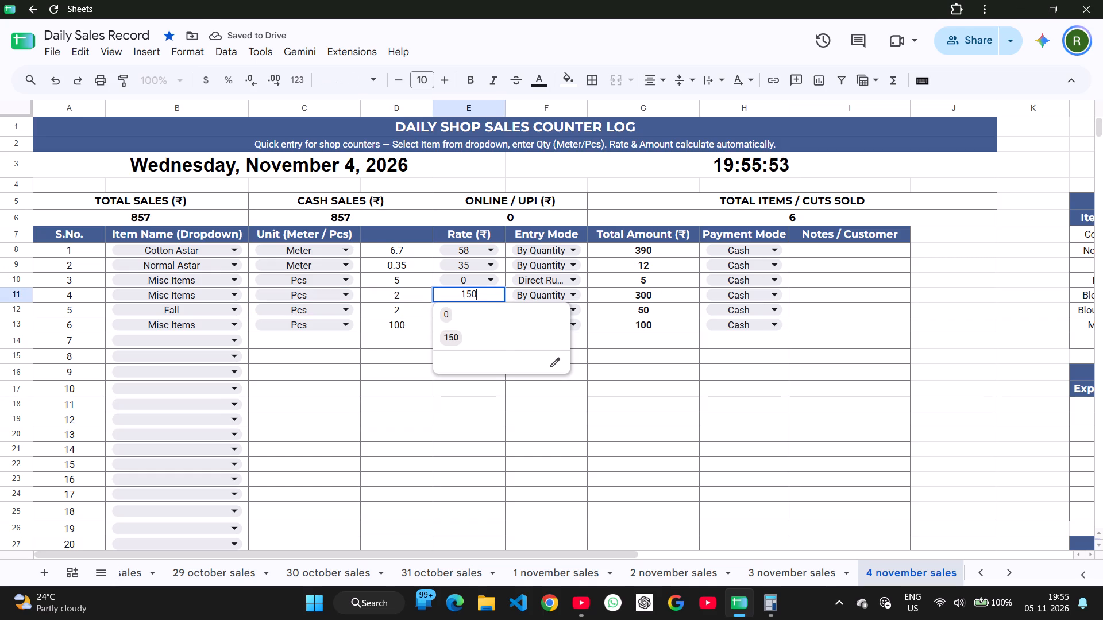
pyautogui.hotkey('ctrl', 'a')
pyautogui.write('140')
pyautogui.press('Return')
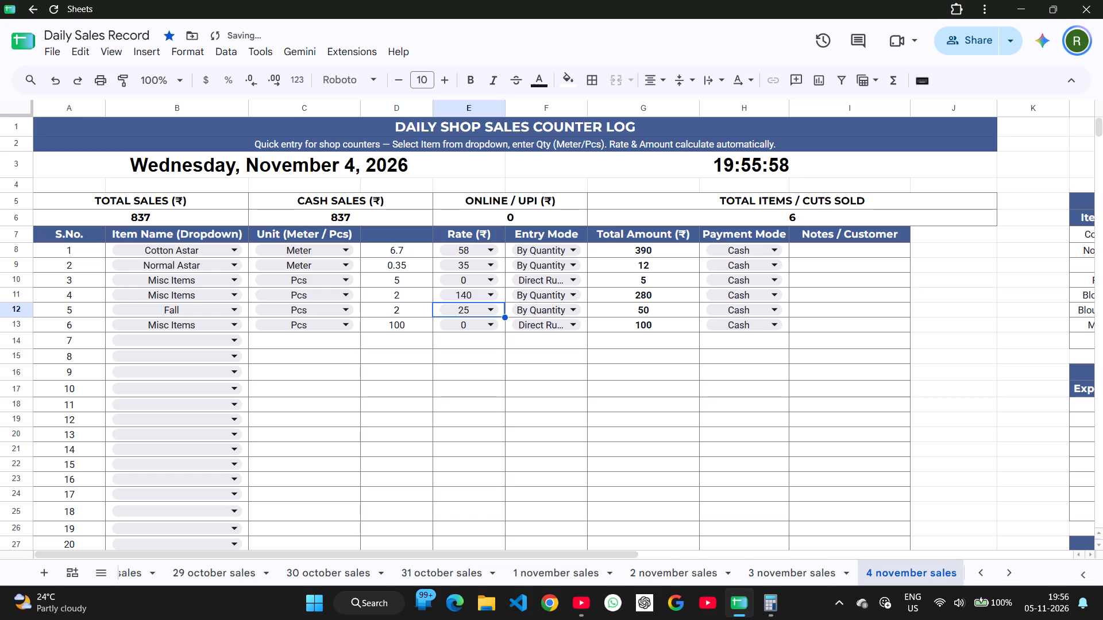
# Set sale 4's rate to 70.
pyautogui.press('Up')
pyautogui.press('Return')
pyautogui.hotkey('ctrl', 'a')
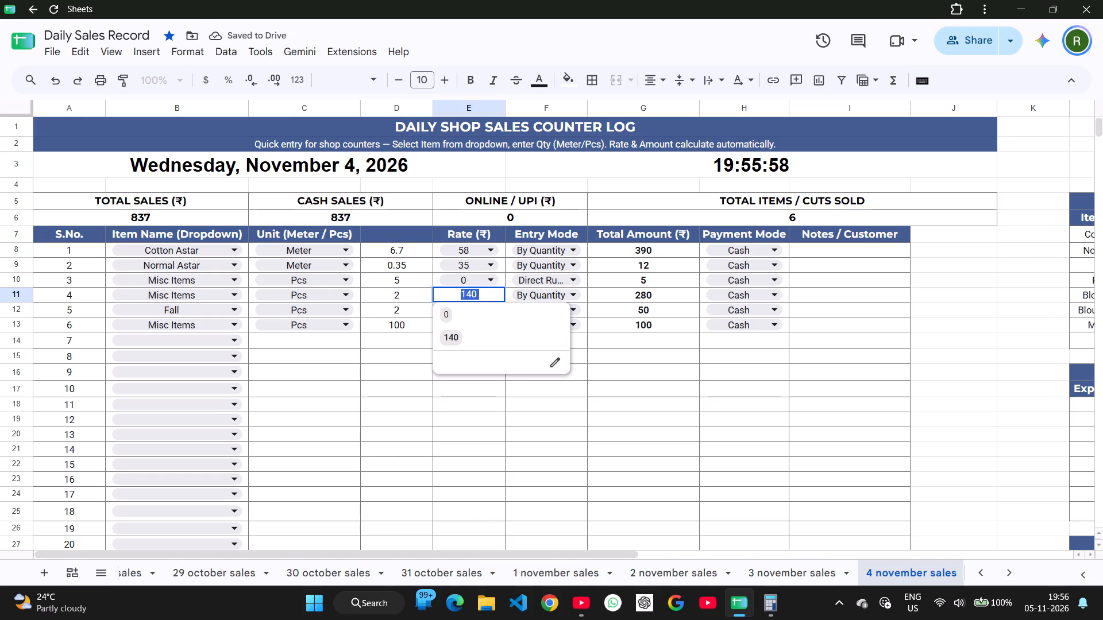
pyautogui.write('70')
pyautogui.press('Return')
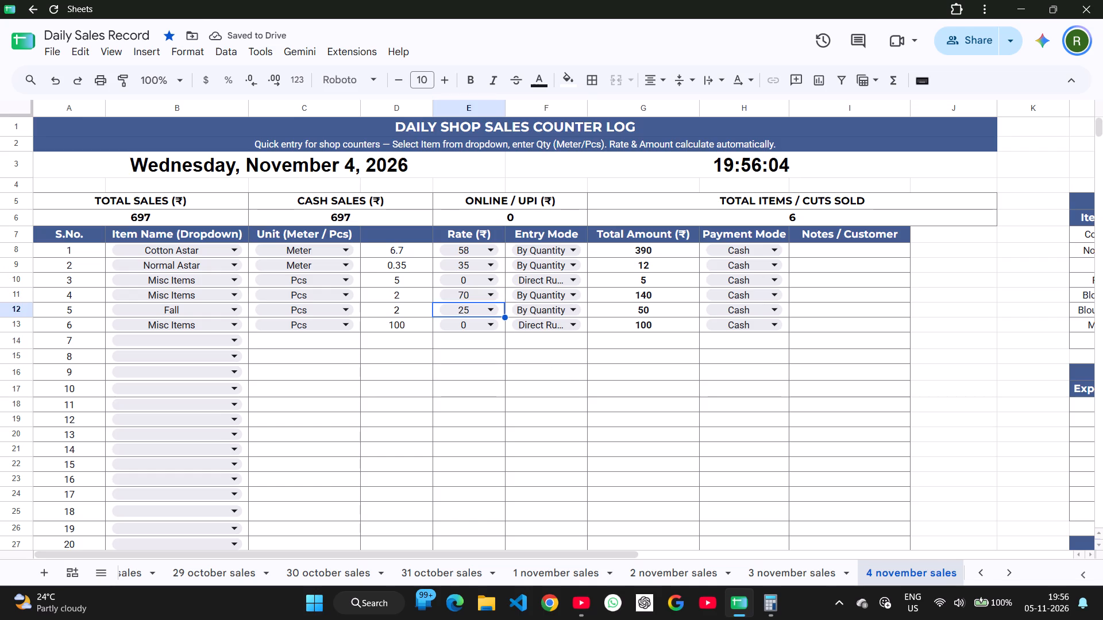
# Set the quantity of sale 5, the Fall item, to 1 on the 4 november sales sheet.
pyautogui.press('Down')
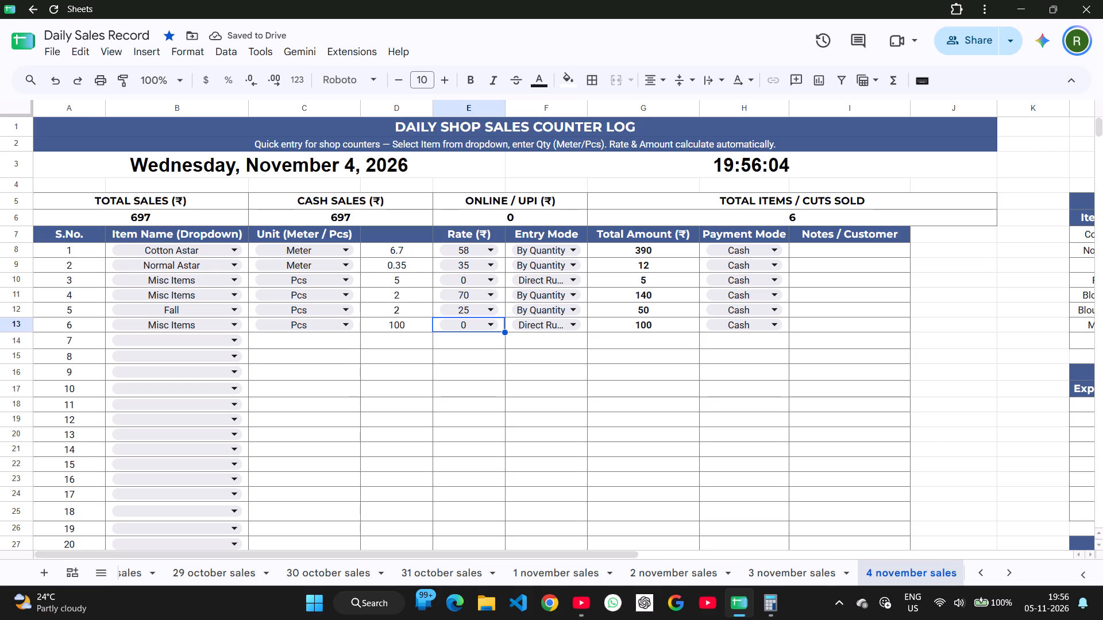
pyautogui.press('Left')
pyautogui.press('Left')
pyautogui.press('Left')
pyautogui.press('Up')
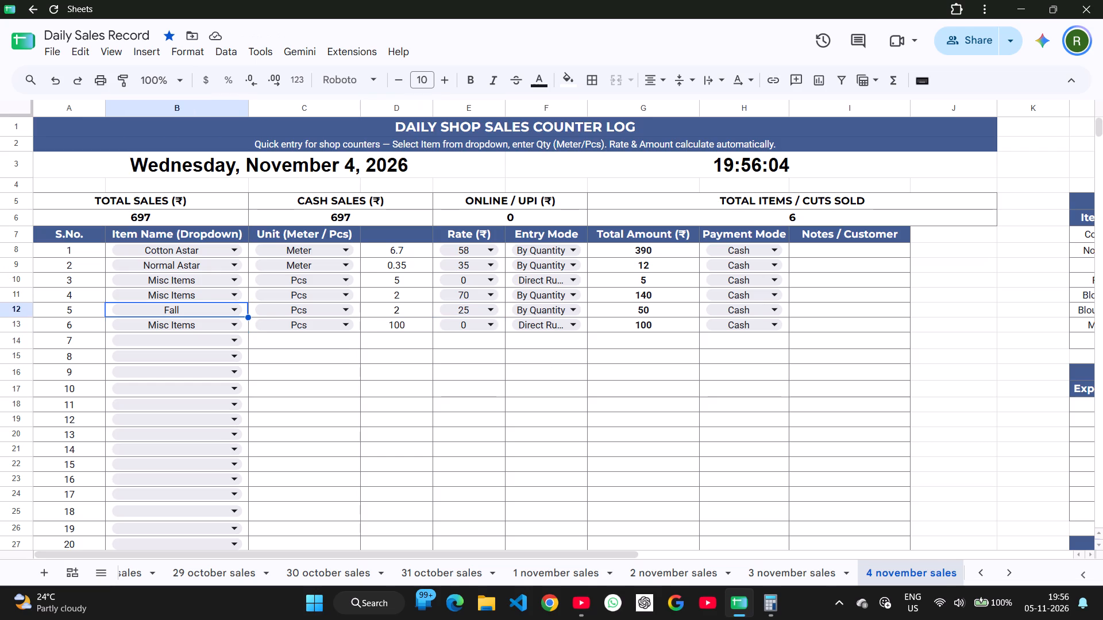
pyautogui.press('Right')
pyautogui.press('Right')
pyautogui.press('1')
pyautogui.press('Return')
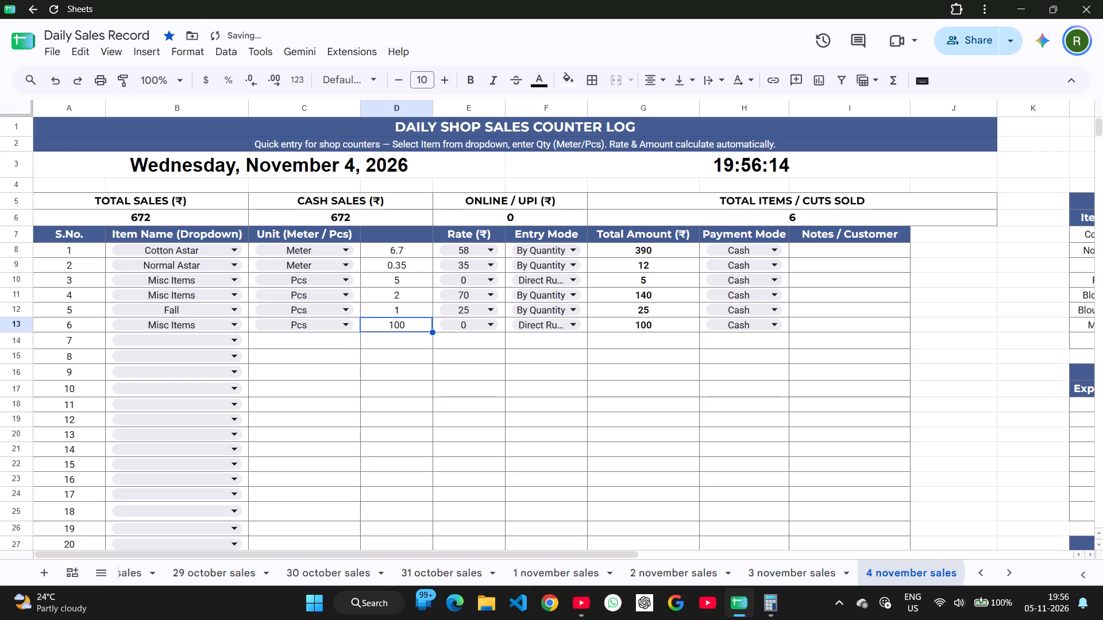
# Set the quantity of sale 6, the Misc Items entry, to 60.
pyautogui.press('Left')
pyautogui.press('Right')
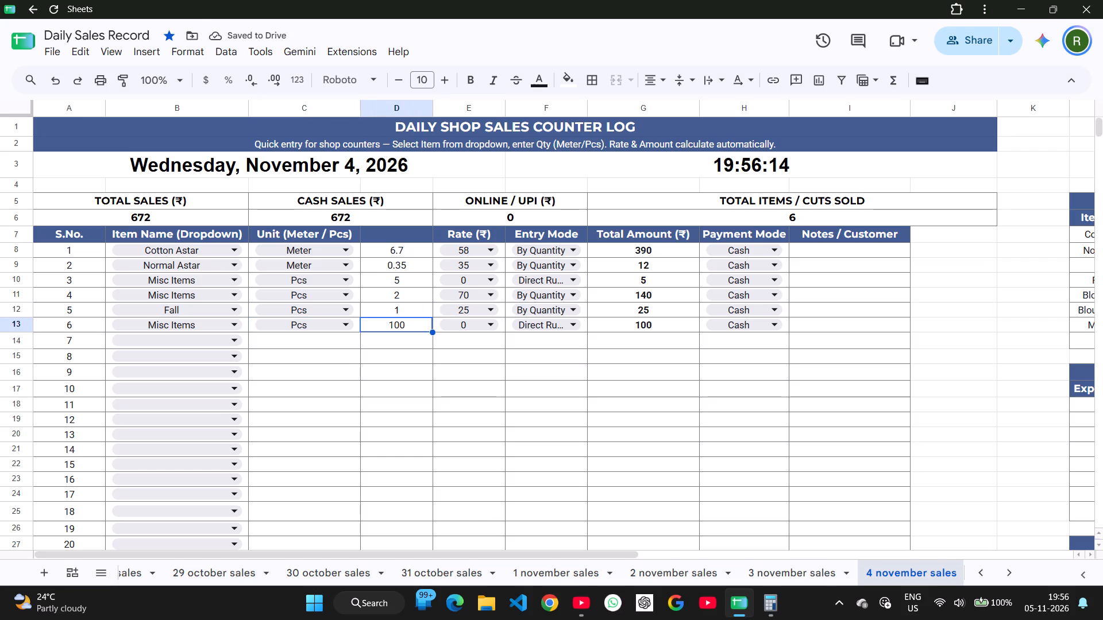
pyautogui.write('60')
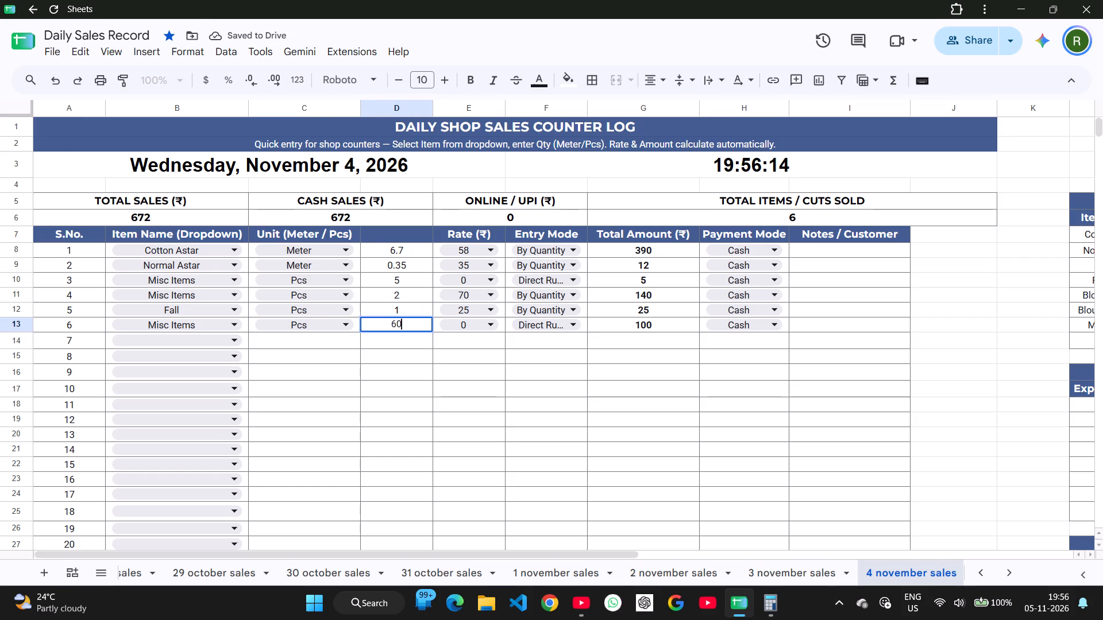
pyautogui.press('Return')
# Enter sale 7 on the 4 november sheet as Cotton Astar with a quantity of 33.15.
pyautogui.press('Left')
pyautogui.press('Left')
pyautogui.press('Left')
pyautogui.press('Right')
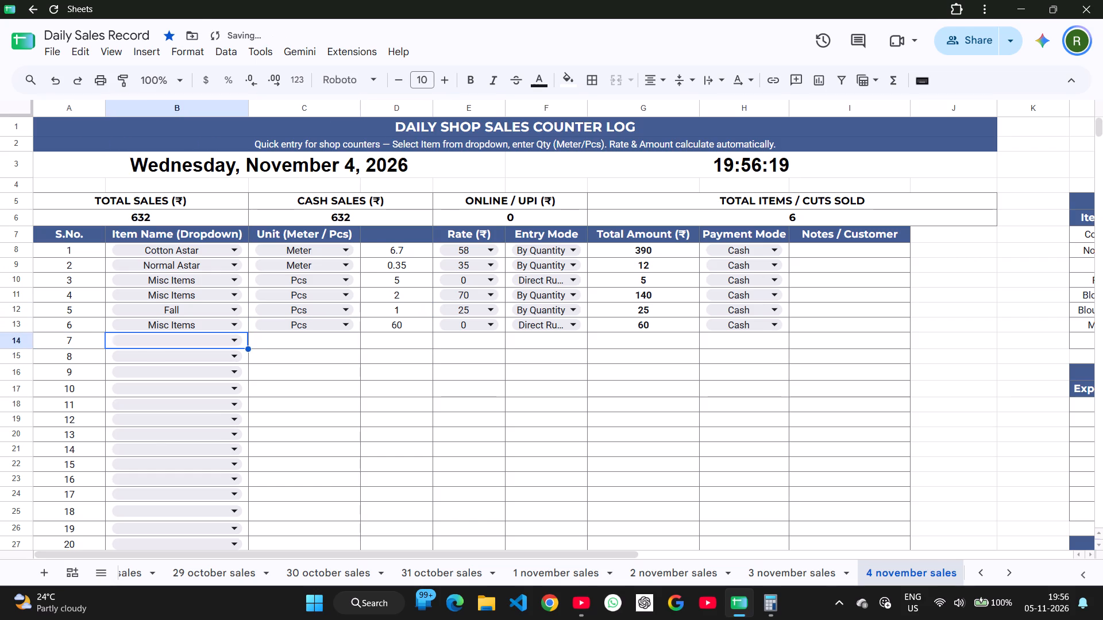
pyautogui.press('Return')
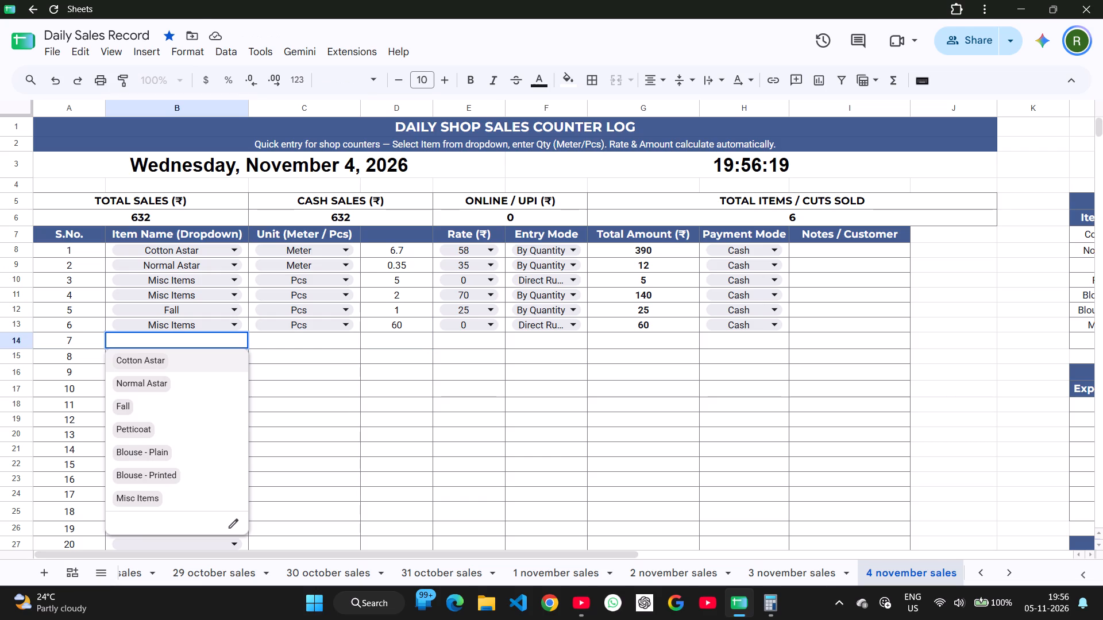
pyautogui.press('Return')
pyautogui.press('Right')
pyautogui.press('Right')
pyautogui.press('Up')
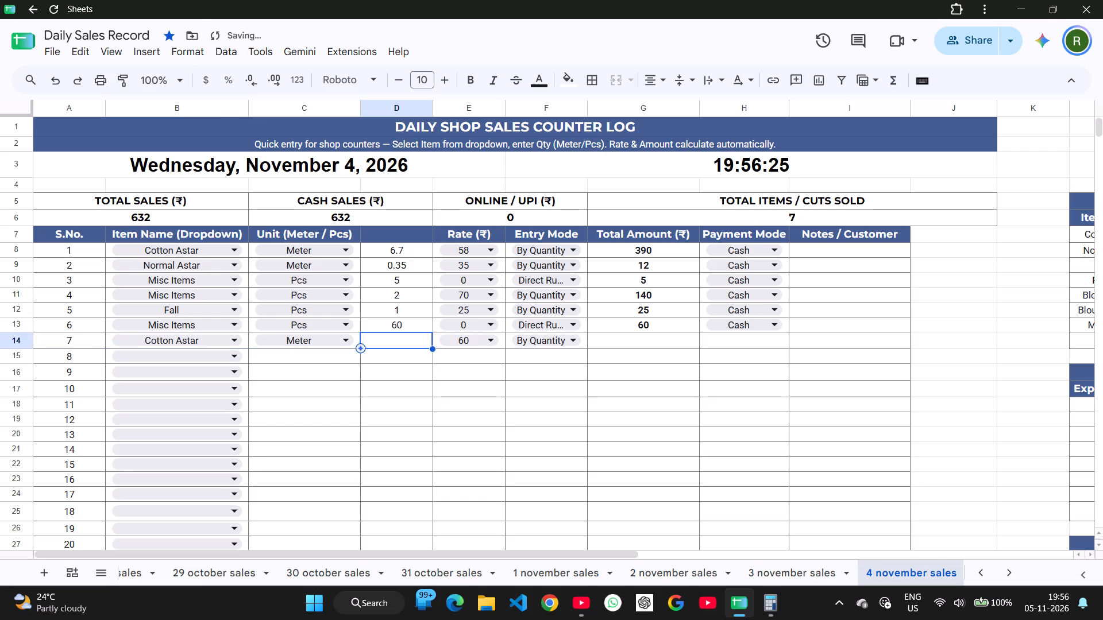
pyautogui.write('33.15')
pyautogui.press('Return')
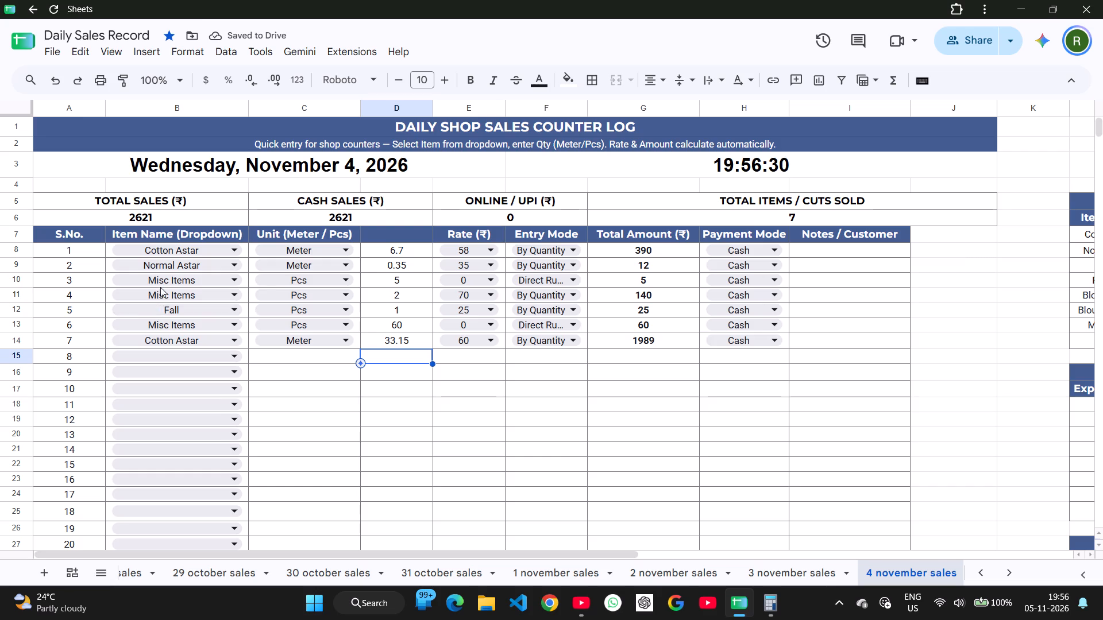
# Choose Normal Astar as the item for sale 8.
pyautogui.click(171, 353)
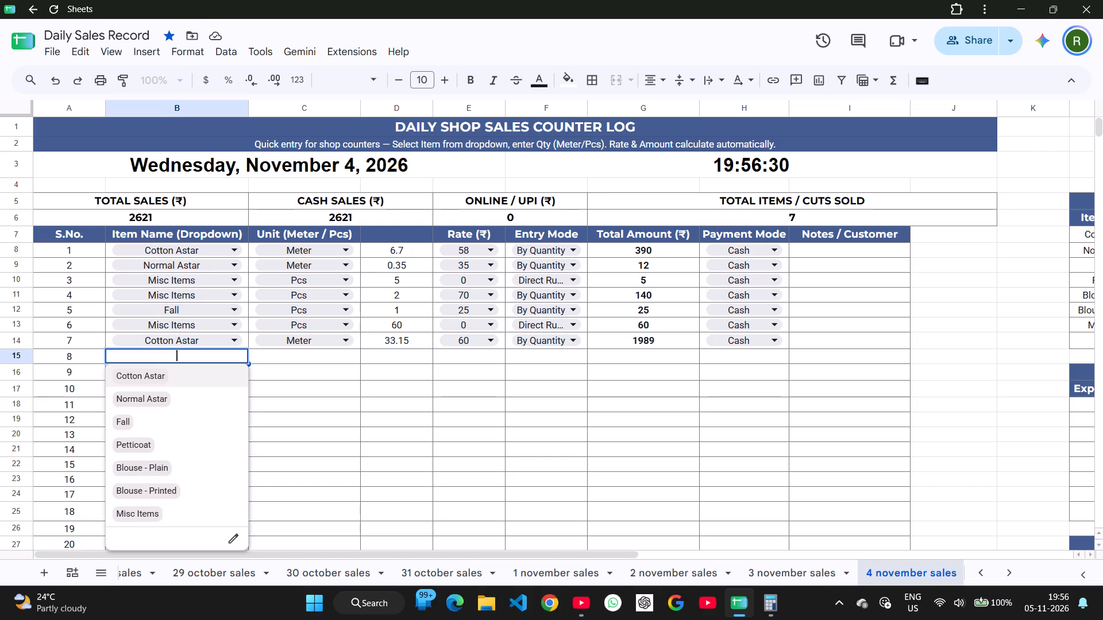
pyautogui.click(180, 397)
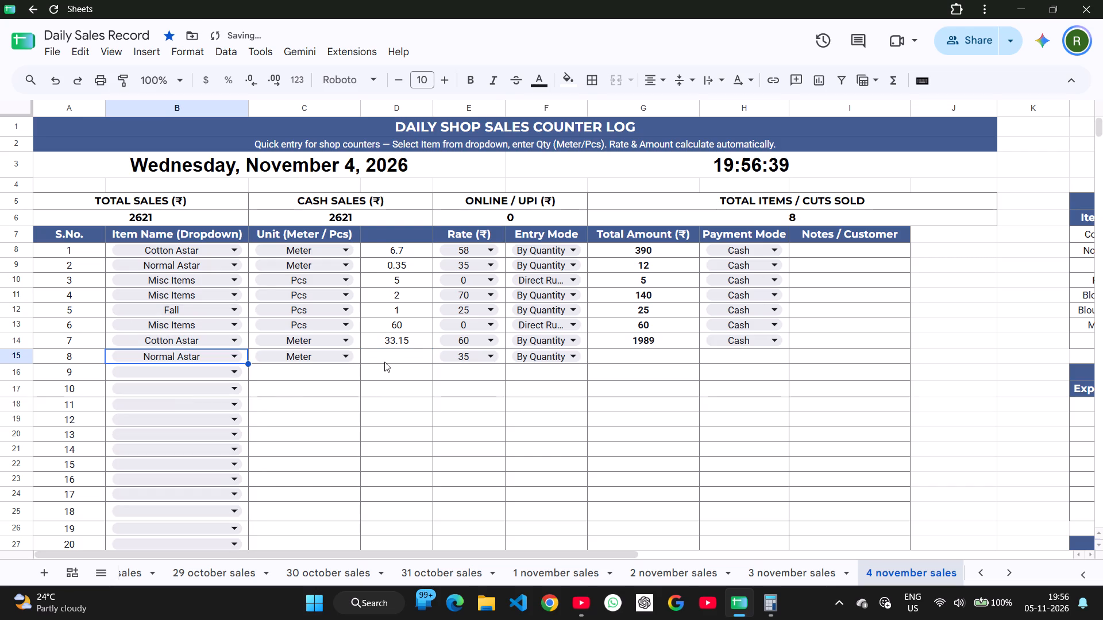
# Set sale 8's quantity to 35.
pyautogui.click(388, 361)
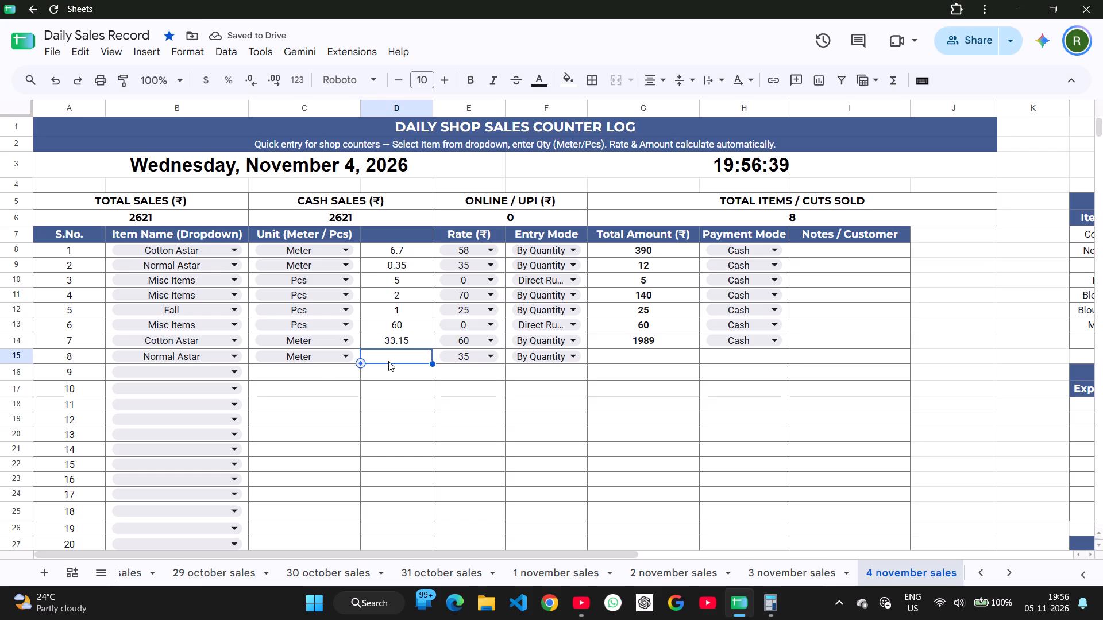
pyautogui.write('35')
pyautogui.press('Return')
# Set sale 8's quantity to 2.25.
pyautogui.press('Left')
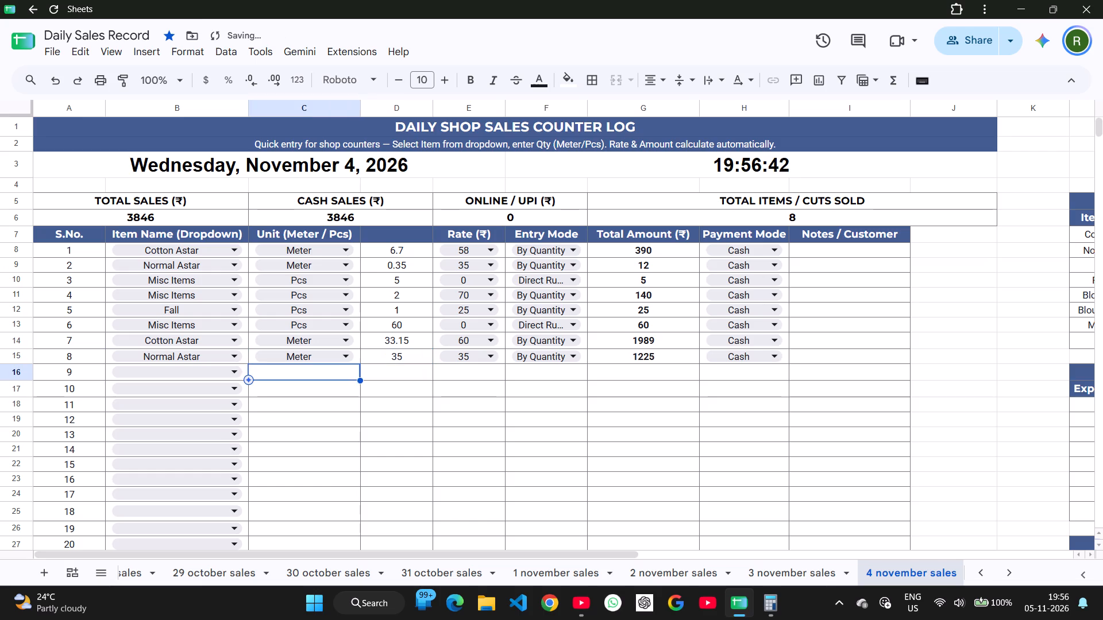
pyautogui.press('Up')
pyautogui.press('Right')
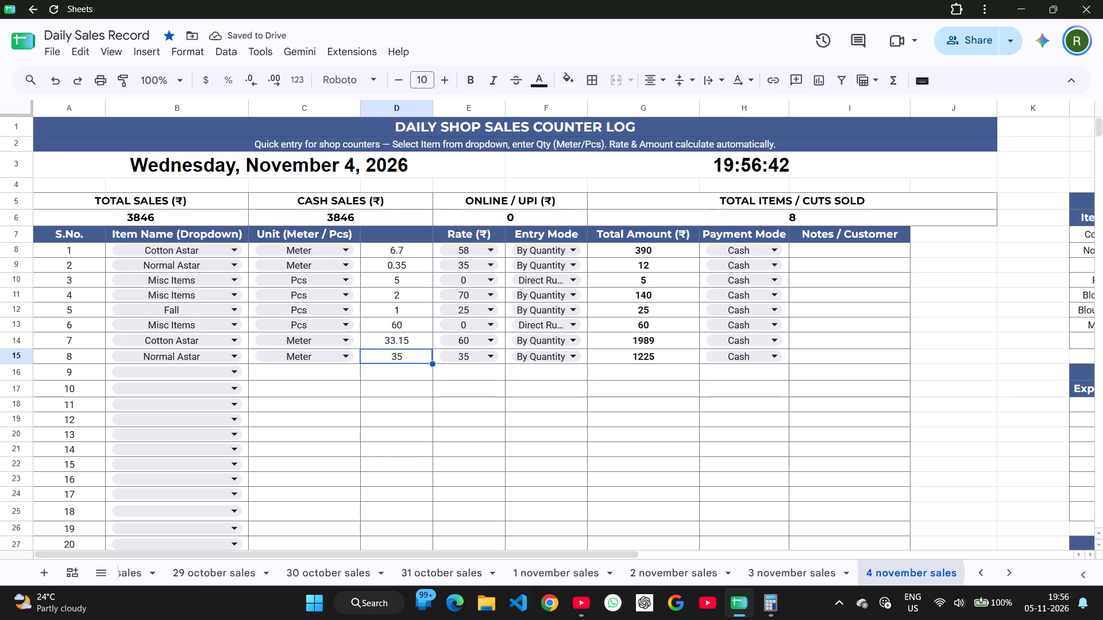
pyautogui.write('2.25')
pyautogui.press('Return')
# Overwrite sale 8's total amount with 78.
pyautogui.press('Up')
pyautogui.press('Right')
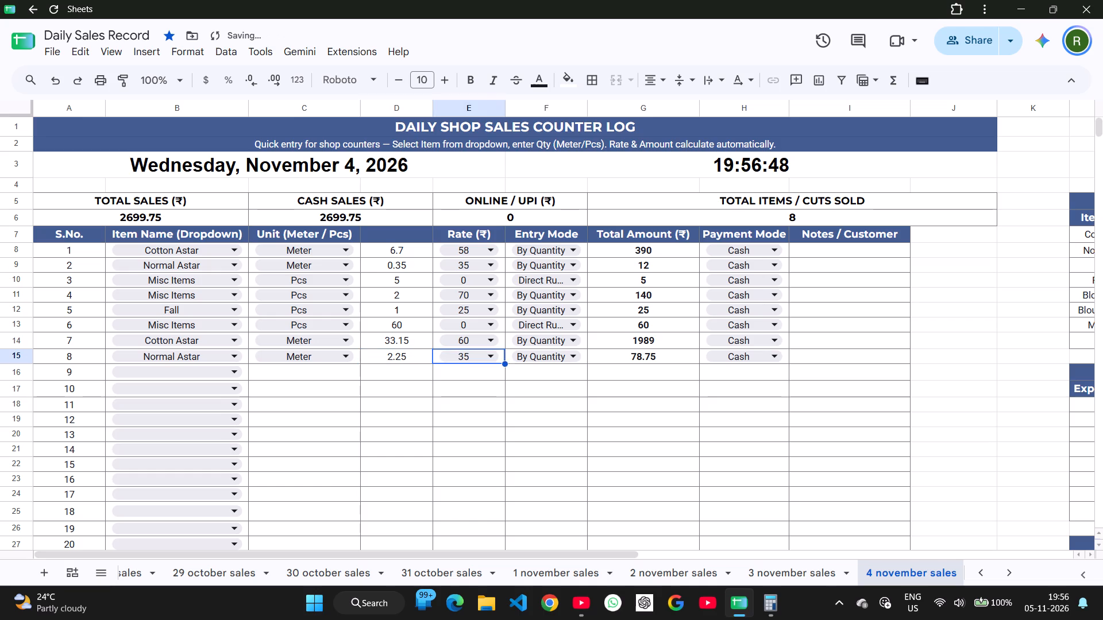
pyautogui.press('Right')
pyautogui.press('Right')
pyautogui.press('Right')
pyautogui.press('Left')
pyautogui.write('78')
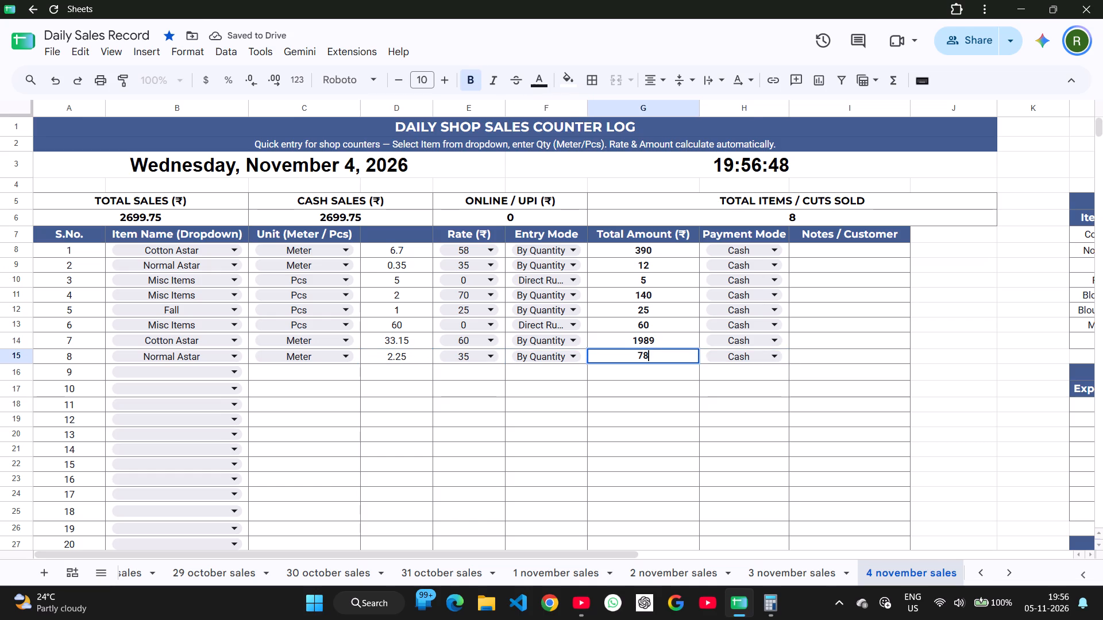
pyautogui.press('Return')
# Enter sale 9 on the 4 november sheet as Fall with a quantity of 3.
pyautogui.press('Left')
pyautogui.press('Left')
pyautogui.press('Left')
pyautogui.press('Left')
pyautogui.press('Left')
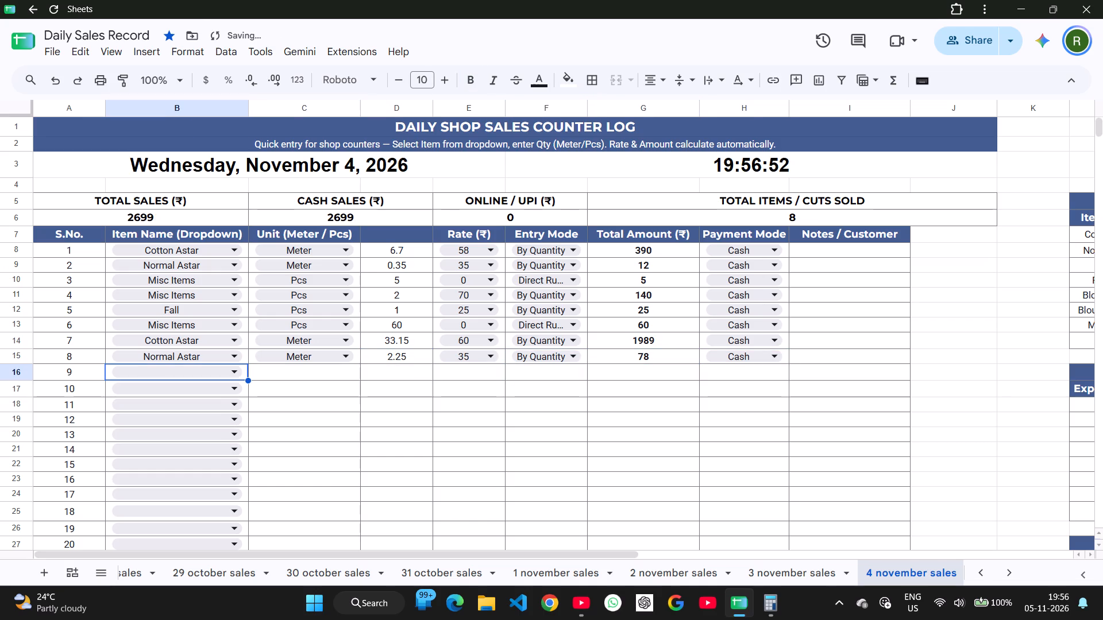
pyautogui.press('Return')
pyautogui.press('Down')
pyautogui.press('Down')
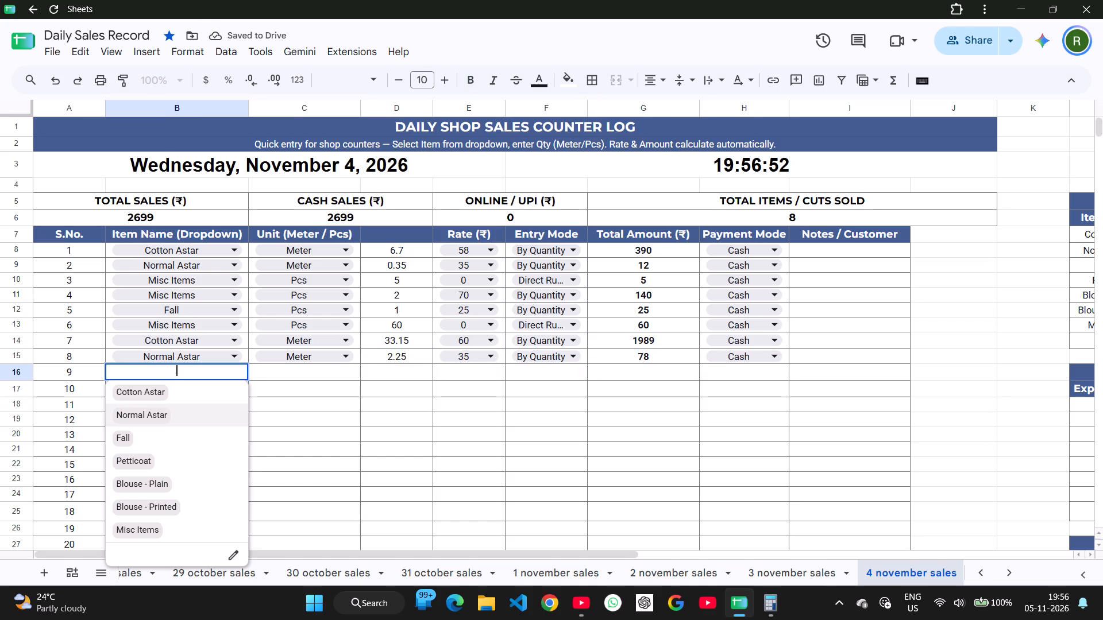
pyautogui.press('Return')
pyautogui.press('Right')
pyautogui.press('Right')
pyautogui.press('Up')
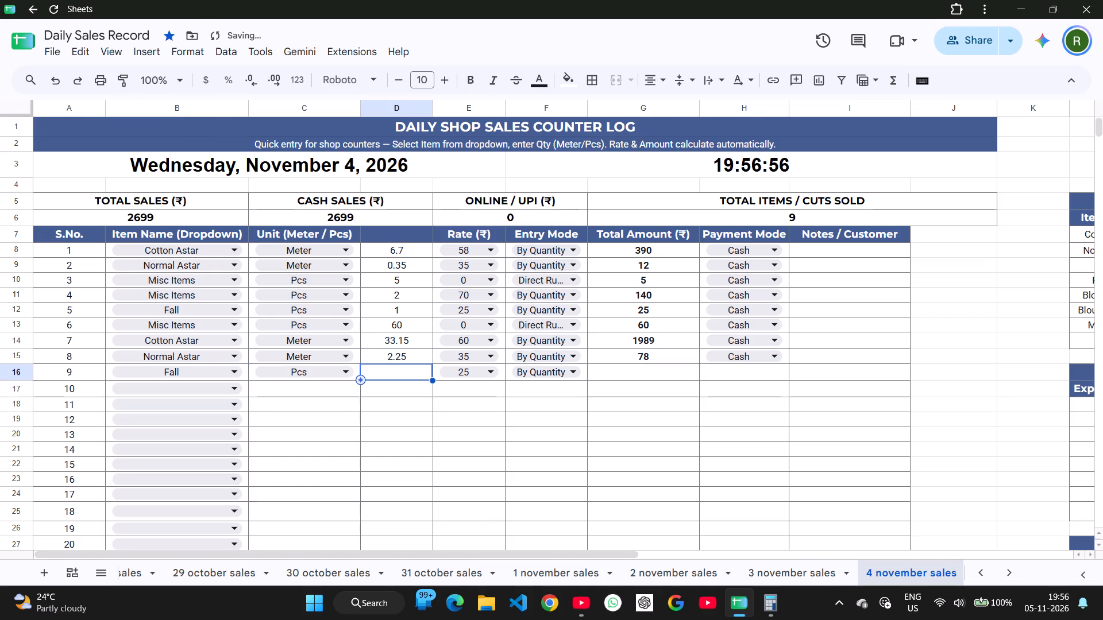
pyautogui.press('3')
pyautogui.press('Return')
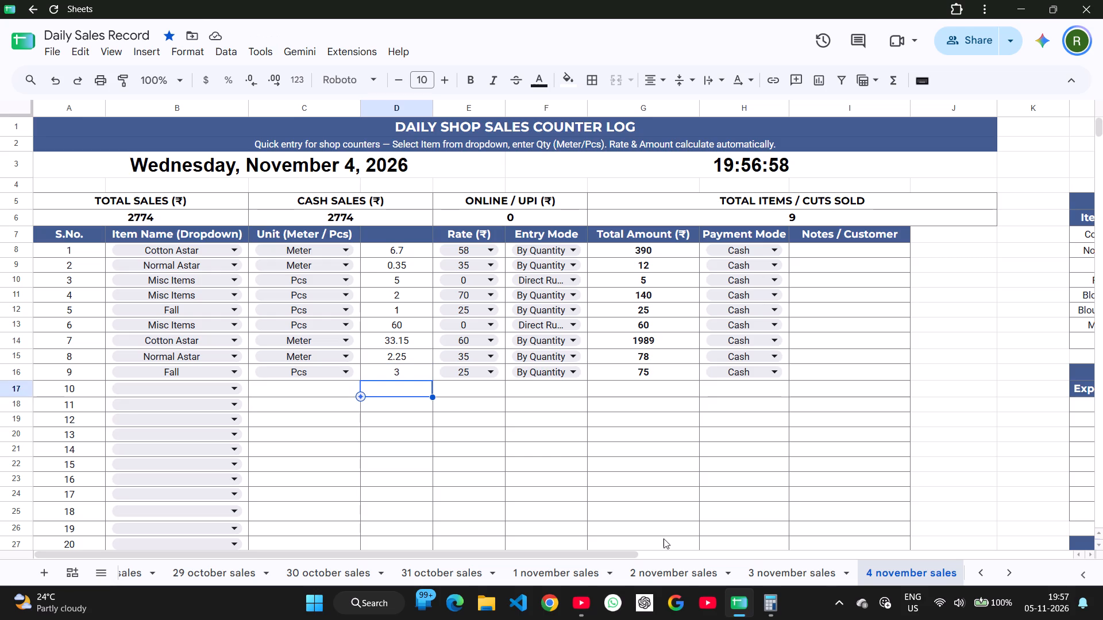
# On the 5 november sales sheet, enter sale 1 as Fall with a quantity of 3.
pyautogui.hscroll(-2, 857, 579)
pyautogui.click(857, 579)
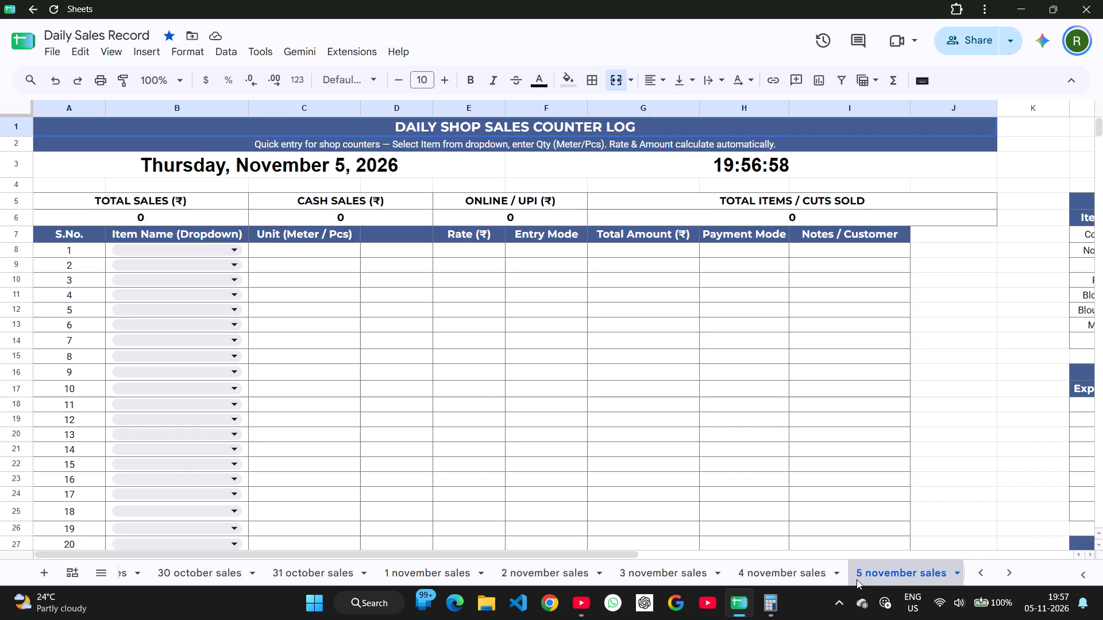
pyautogui.click(199, 246)
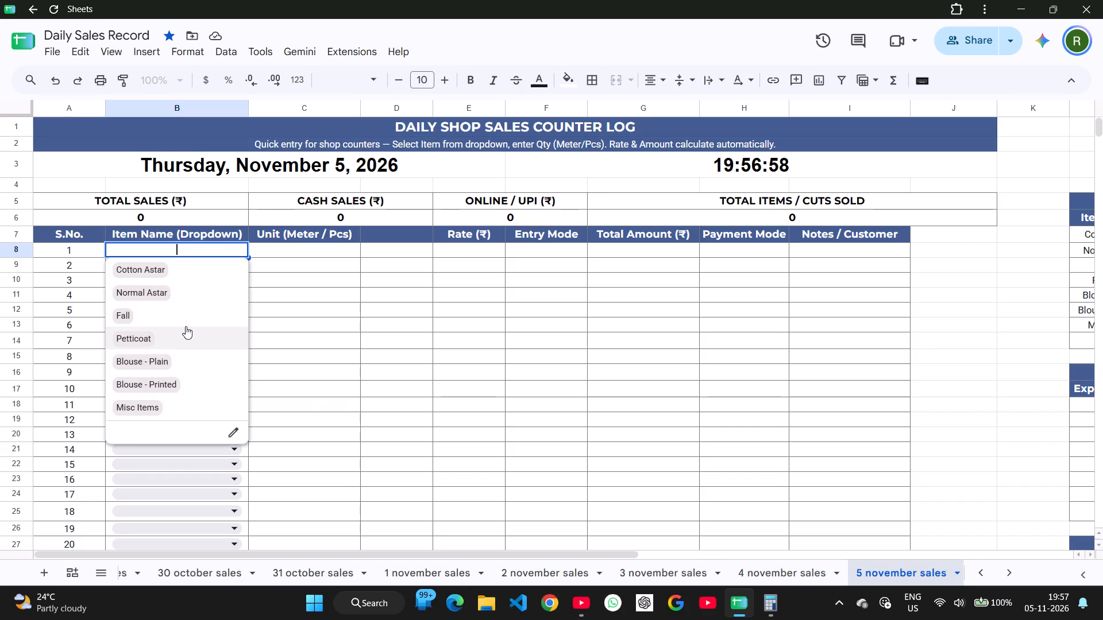
pyautogui.click(184, 325)
pyautogui.click(400, 258)
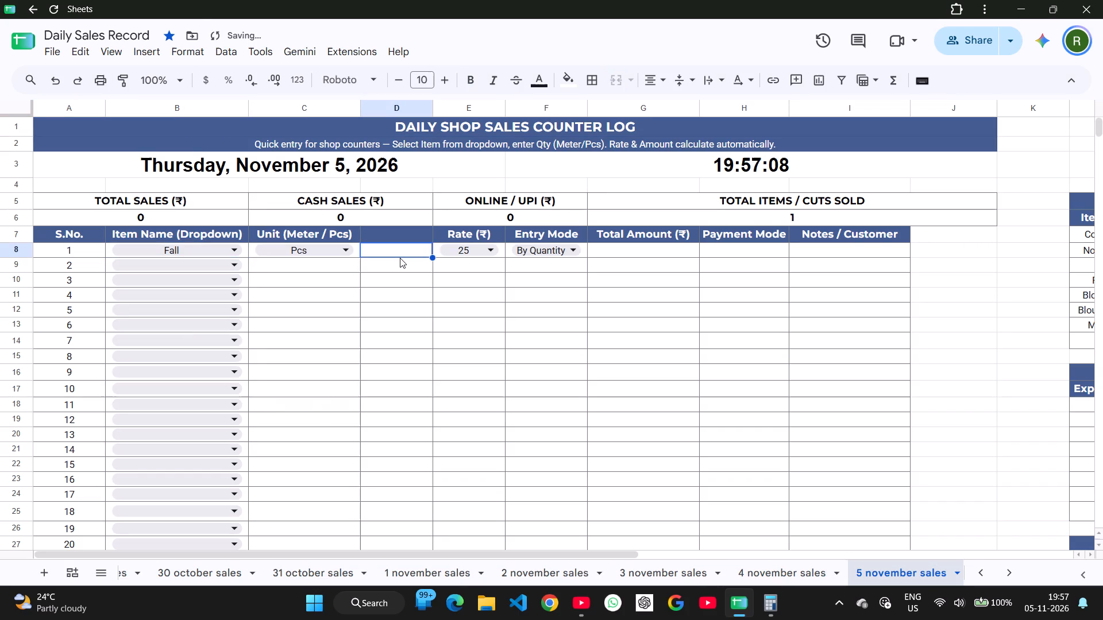
pyautogui.press('3')
pyautogui.press('Return')
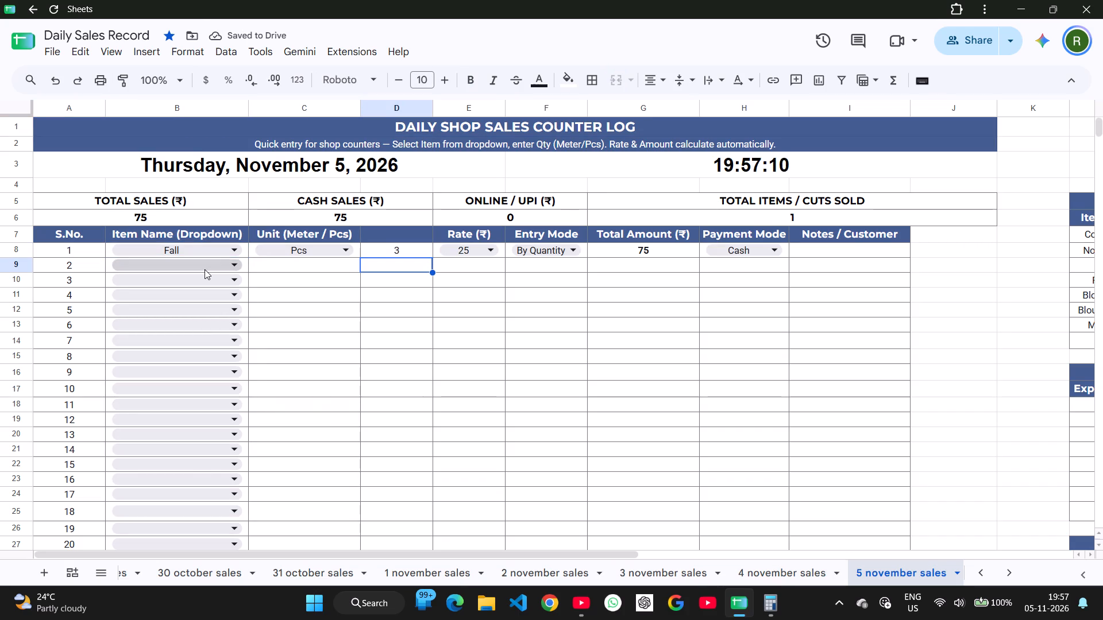
# Enter sale 2 for 5 November as Cotton Astar with quantity 4 and a total amount of 232.
pyautogui.click(238, 266)
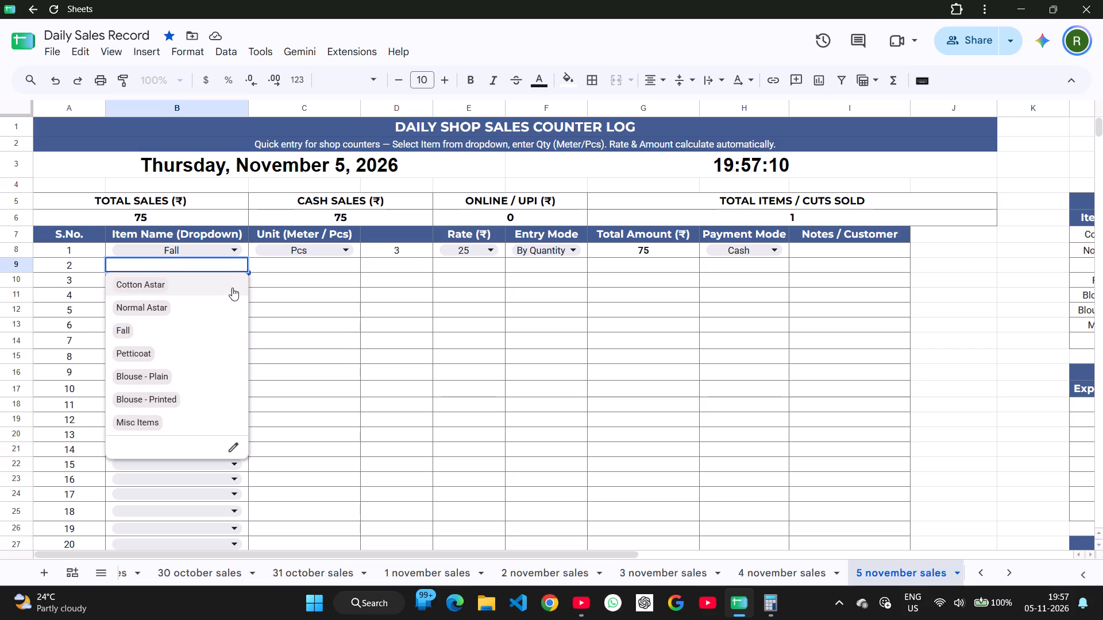
pyautogui.click(232, 290)
pyautogui.click(385, 264)
pyautogui.press('4')
pyautogui.press('Return')
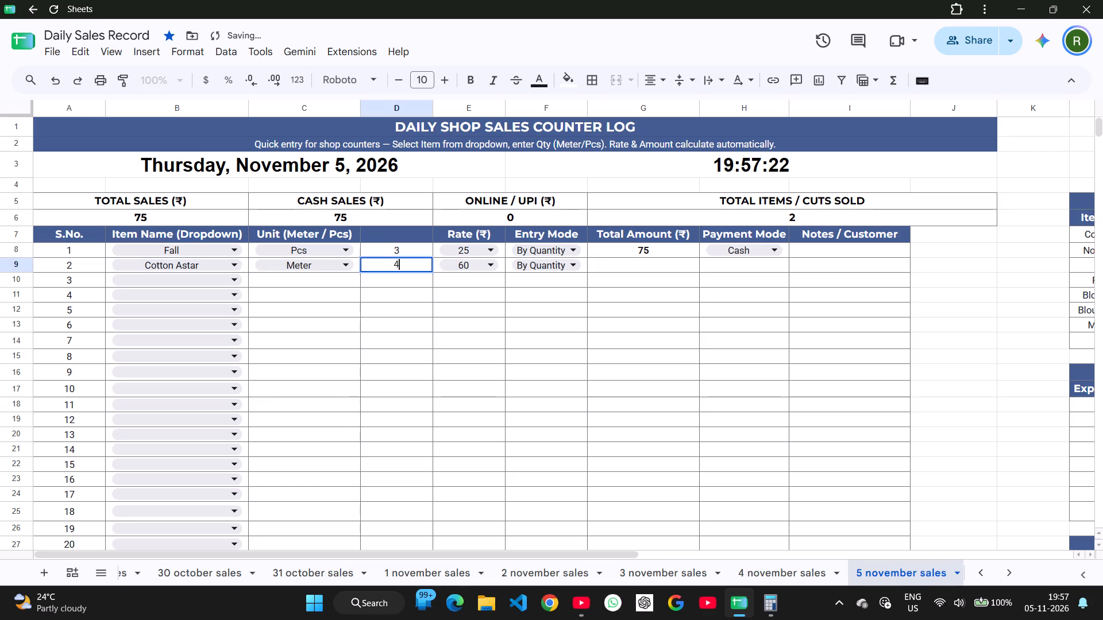
pyautogui.click(627, 265)
pyautogui.write('232')
pyautogui.press('Return')
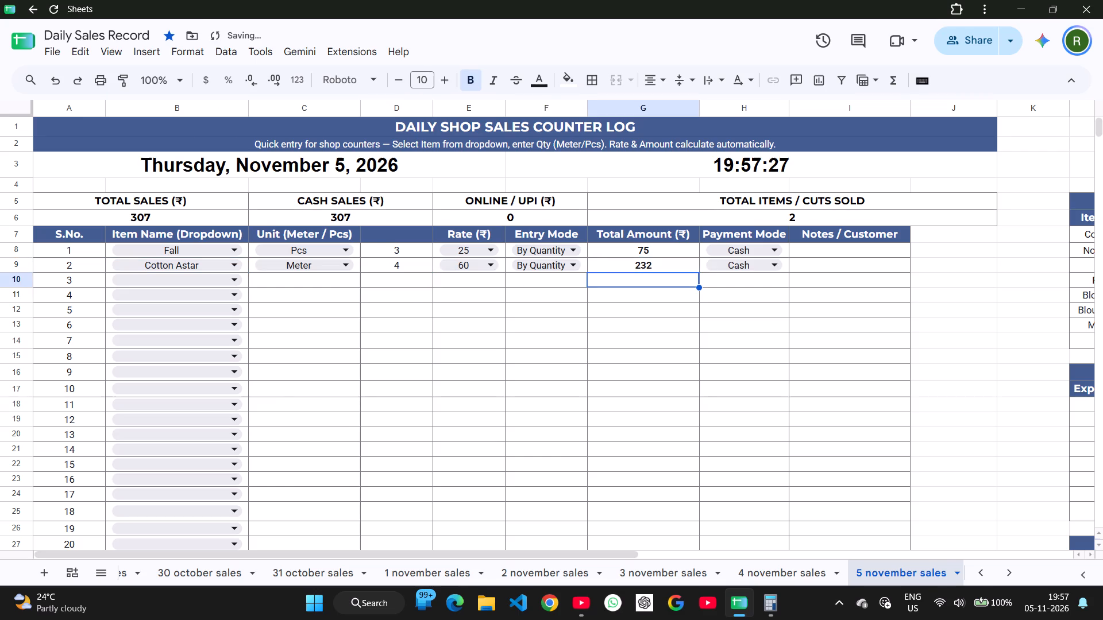
# Enter sale 3 for 5 November as Petticoat with quantity 1 and a rate of 150.
pyautogui.click(141, 281)
pyautogui.click(145, 356)
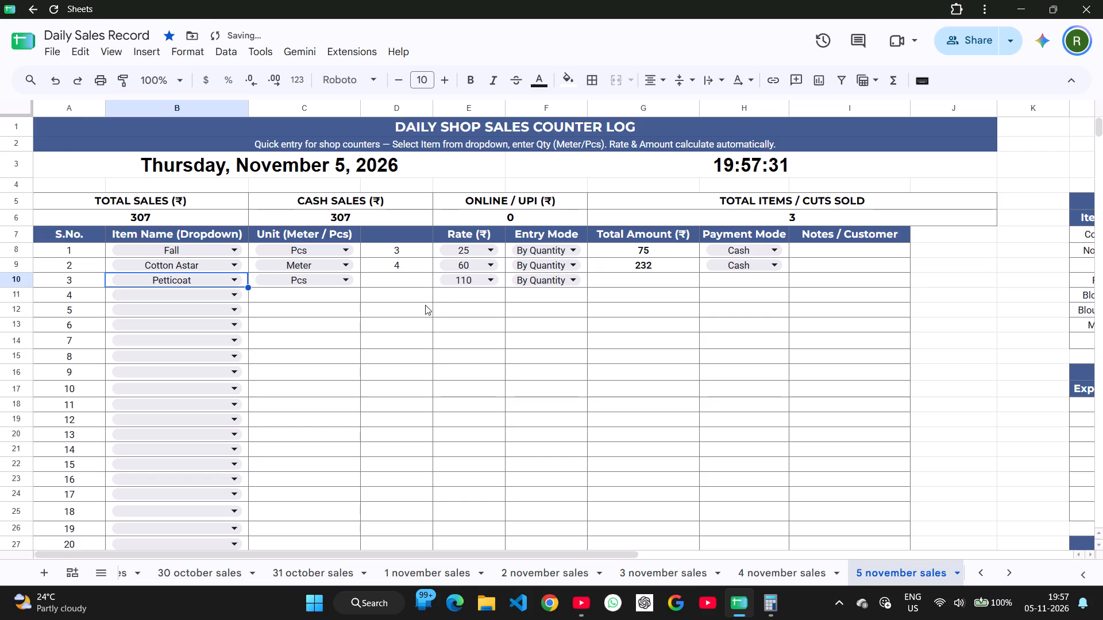
pyautogui.click(418, 280)
pyautogui.write('1`')
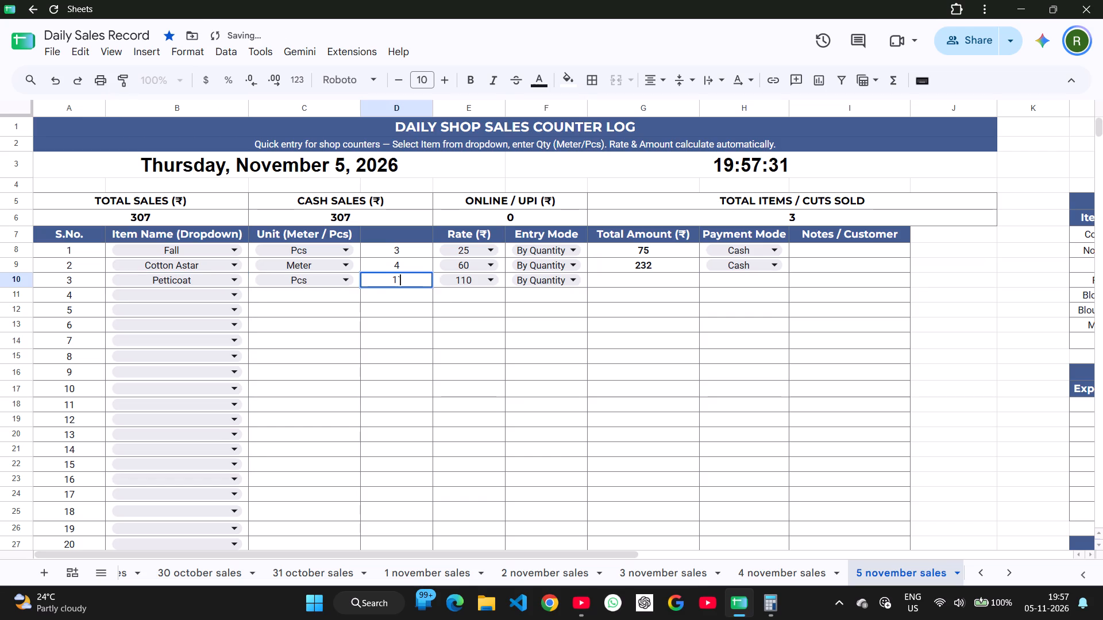
pyautogui.press('BackSpace')
pyautogui.press('Return')
pyautogui.press('Up')
pyautogui.press('Right')
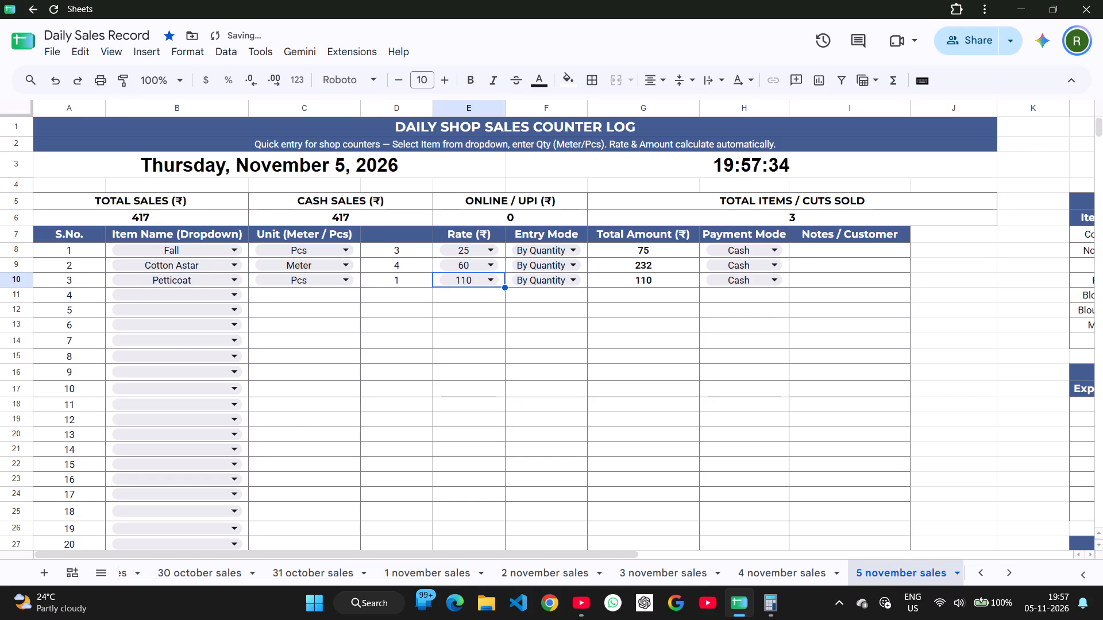
pyautogui.press('Return')
pyautogui.hotkey('ctrl', 'a')
pyautogui.write('150')
pyautogui.press('Return')
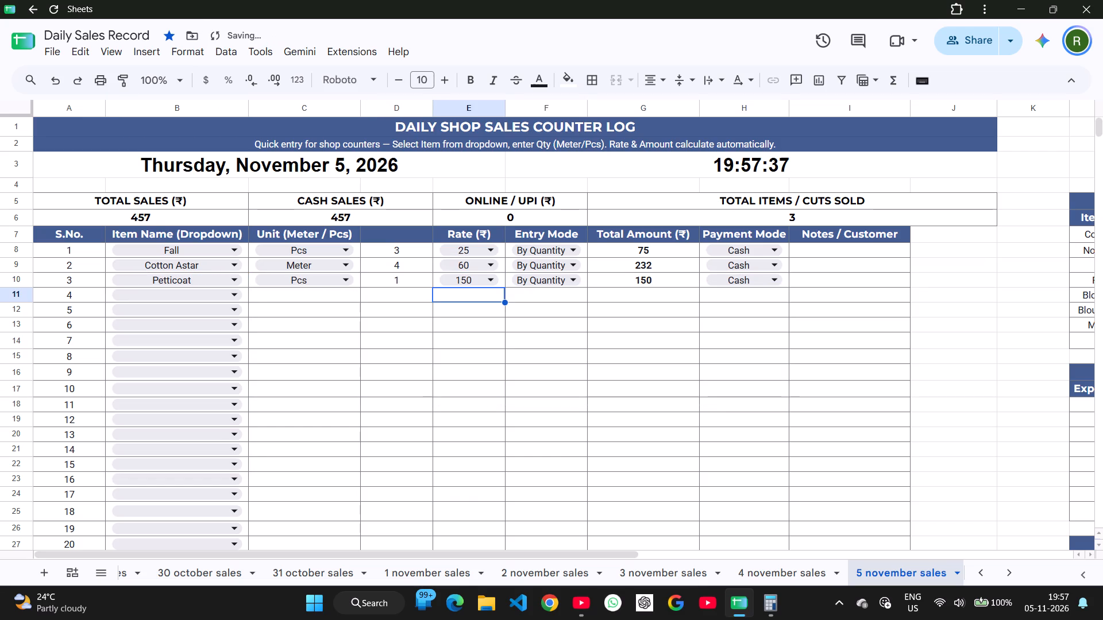
# Enter sale 4 for 5 November as Fall with a quantity of 2.
pyautogui.press('Left')
pyautogui.press('Left')
pyautogui.press('Left')
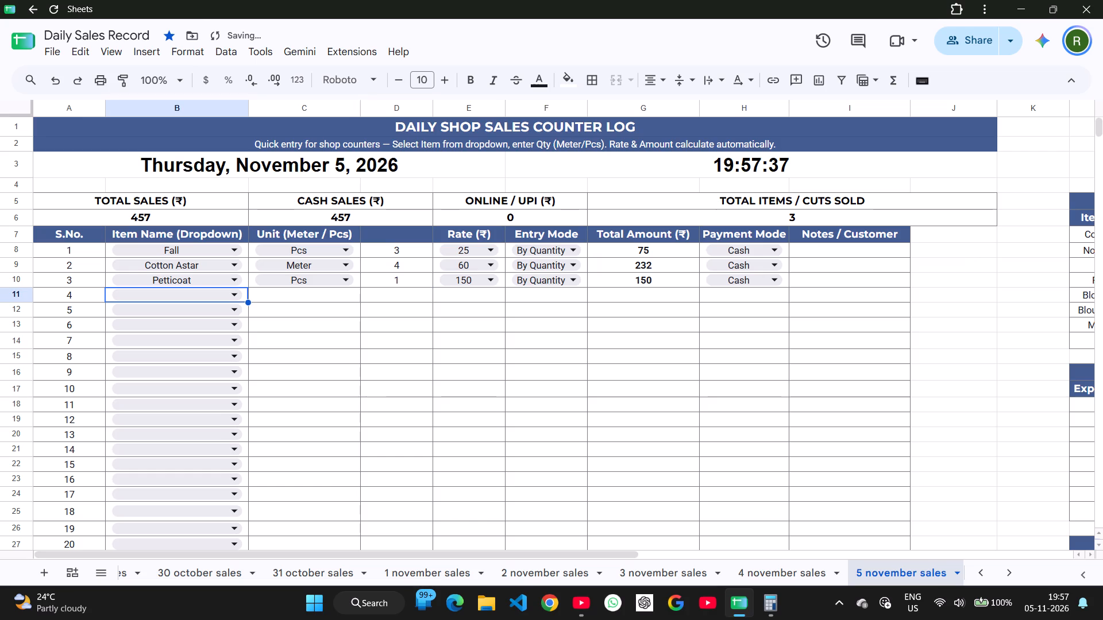
pyautogui.press('Return')
pyautogui.press('Down')
pyautogui.press('Down')
pyautogui.press('Return')
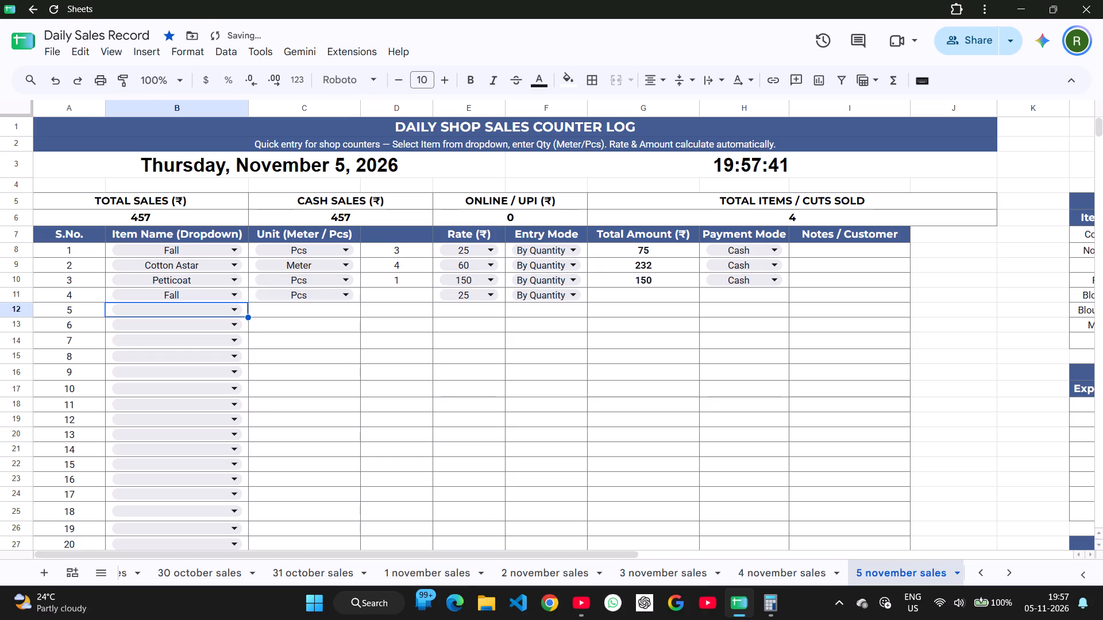
pyautogui.press('Tab')
pyautogui.press('Tab')
pyautogui.press('Up')
pyautogui.press('2')
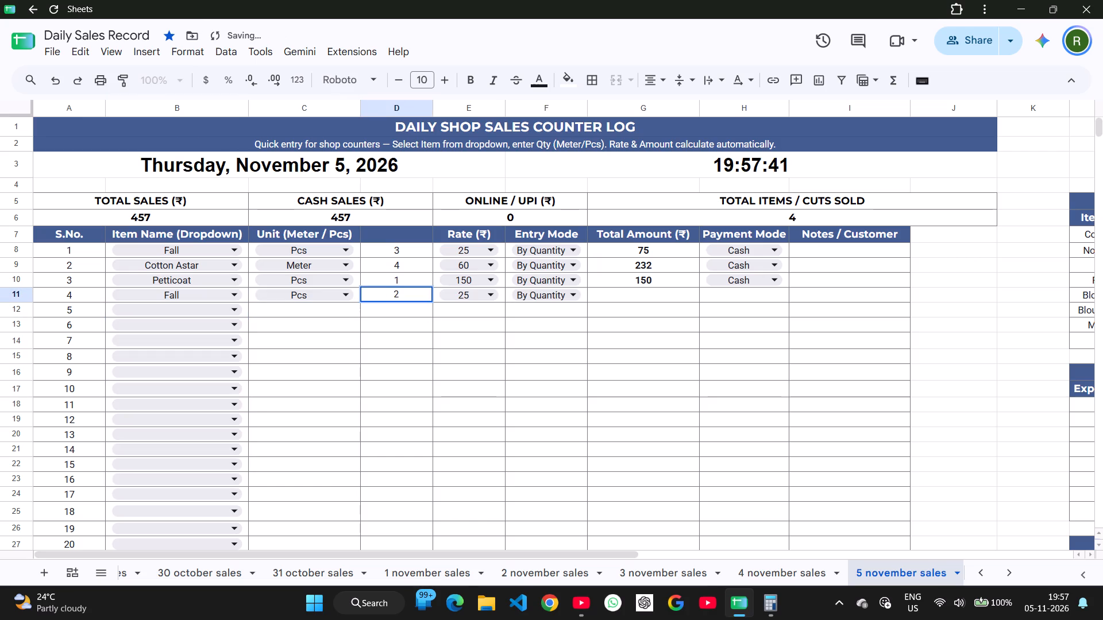
pyautogui.press('Down')
pyautogui.press('Left')
pyautogui.press('Left')
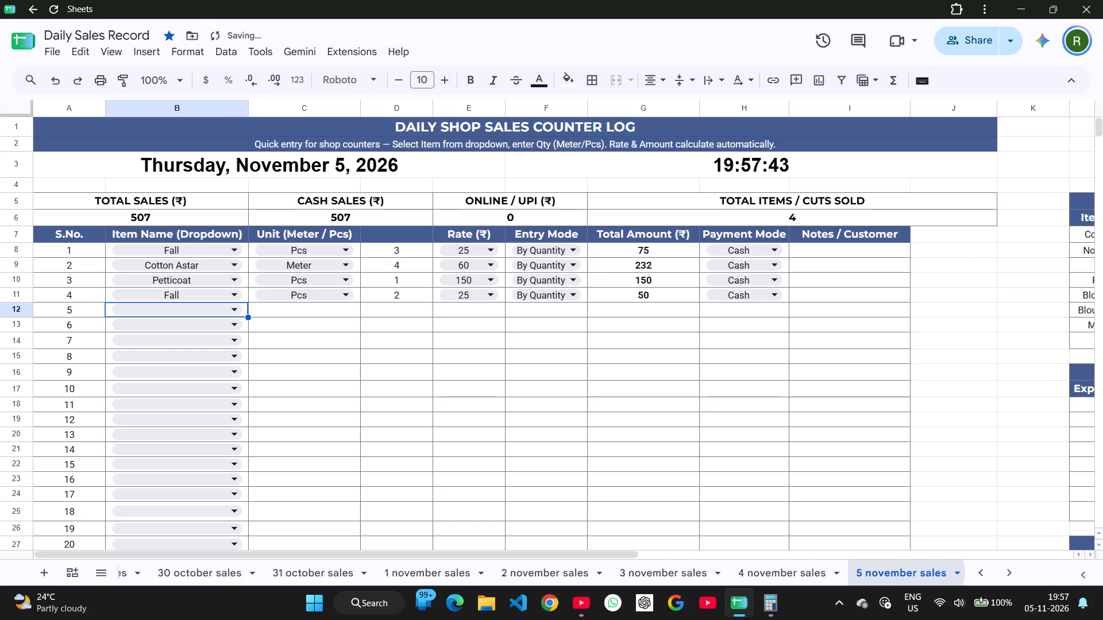
# Choose Misc Items as the item for sale 5 on the 5 november sales sheet.
pyautogui.press('Return')
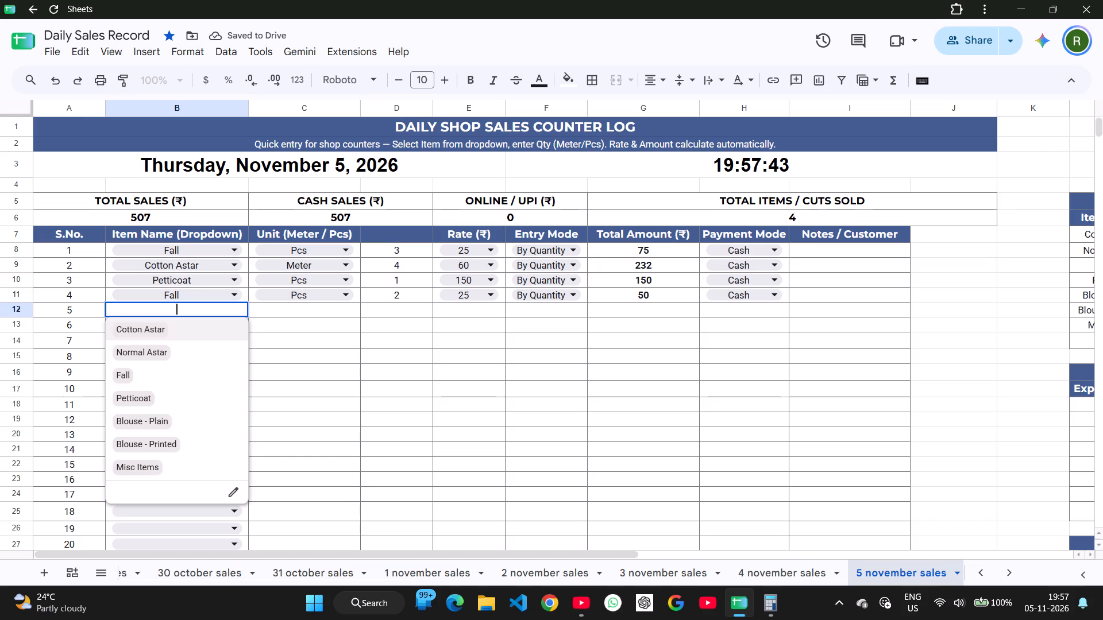
pyautogui.press('Down')
pyautogui.press('Down')
pyautogui.press('Down')
pyautogui.press('Down')
pyautogui.press('Down')
pyautogui.press('Down')
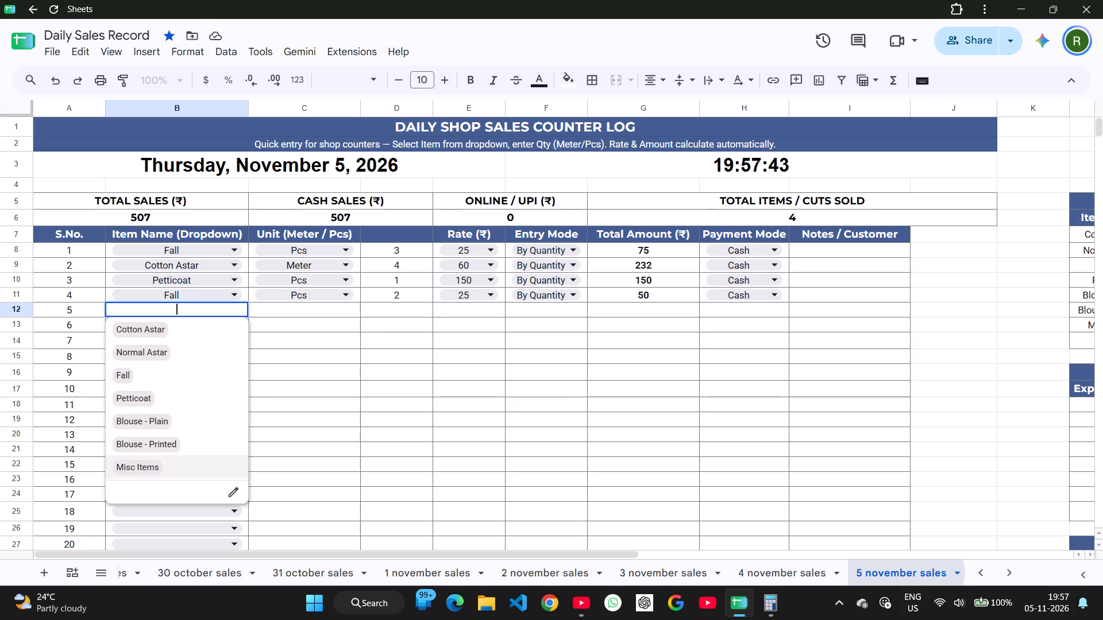
pyautogui.press('Return')
pyautogui.press('Up')
pyautogui.write('00')
pyautogui.hotkey('ctrl', 'z')
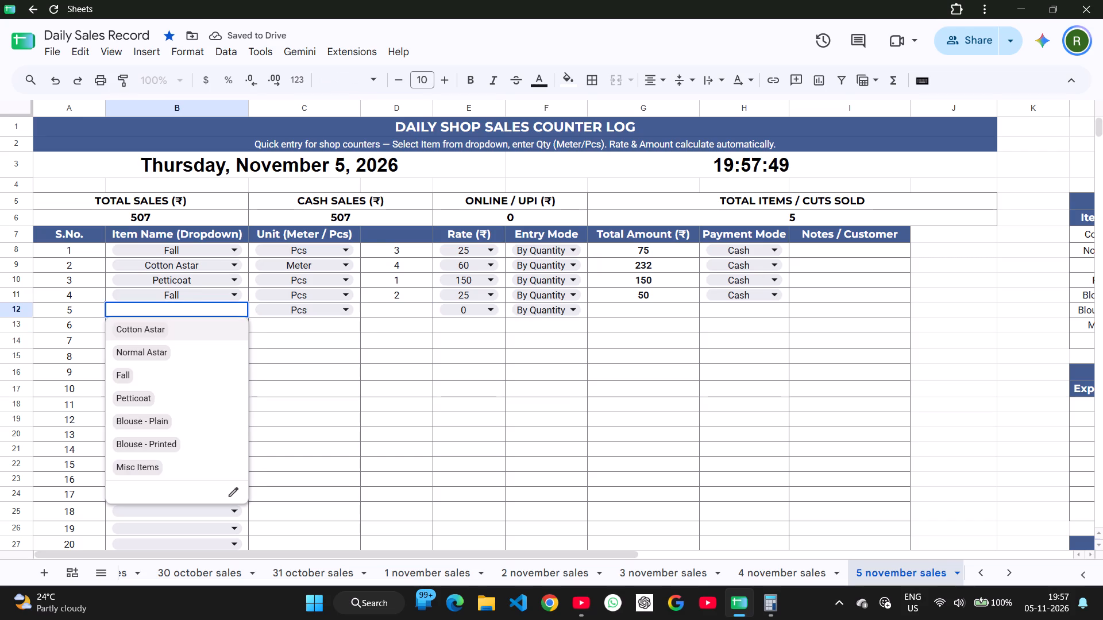
pyautogui.press('Down')
pyautogui.press('Down')
pyautogui.press('Down')
pyautogui.press('Down')
pyautogui.press('Down')
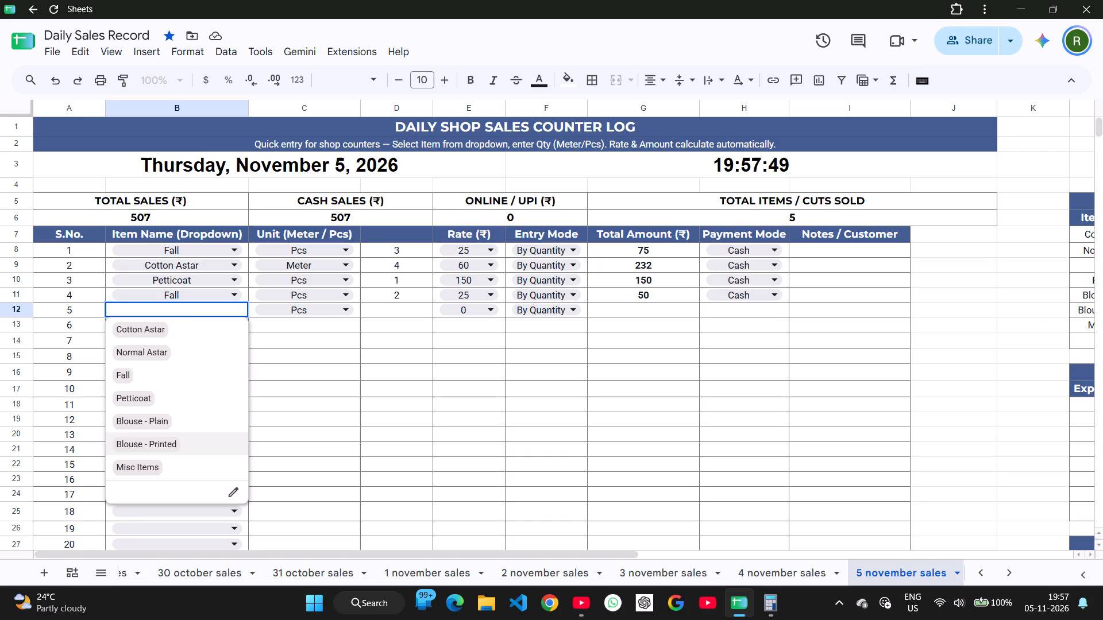
pyautogui.press('Down')
pyautogui.press('Return')
# Enter 90 in the quantity column of sale 5 and set its entry mode to Direct Rupees.
pyautogui.press('Up')
pyautogui.press('Right')
pyautogui.press('Right')
pyautogui.press('Right')
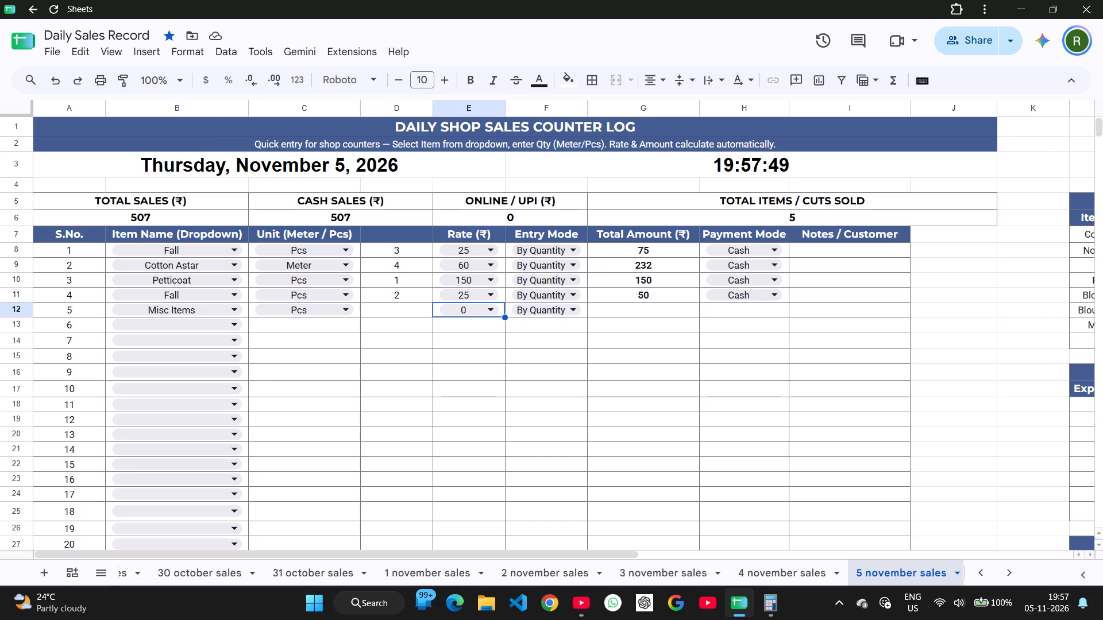
pyautogui.press('Left')
pyautogui.press('Return')
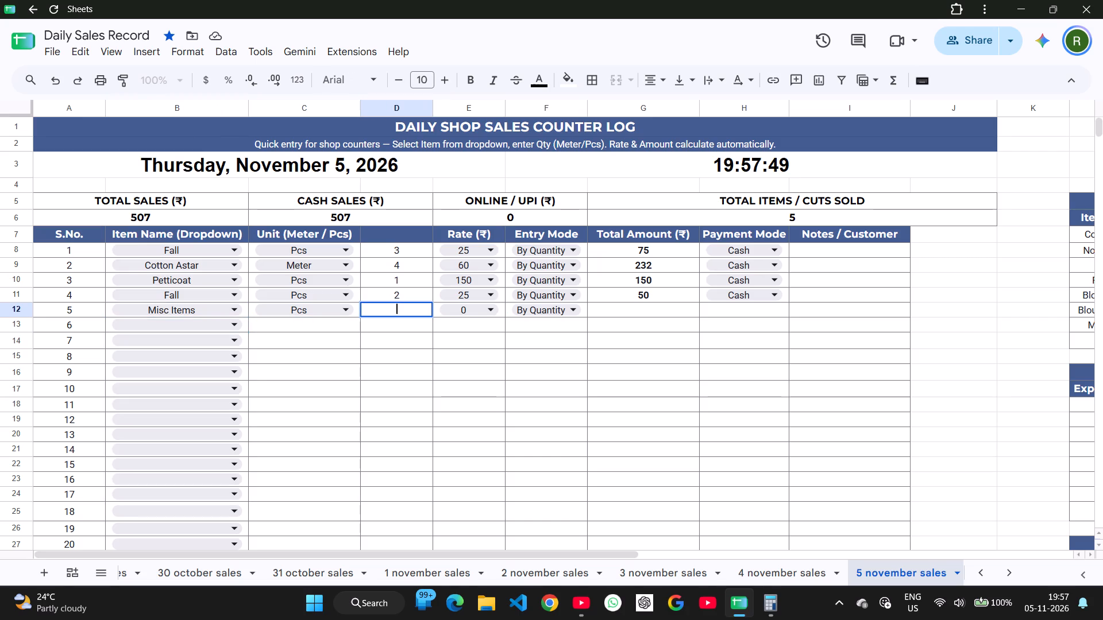
pyautogui.write('90')
pyautogui.press('Tab')
pyautogui.press('Tab')
pyautogui.press('Return')
pyautogui.press('Down')
pyautogui.press('Return')
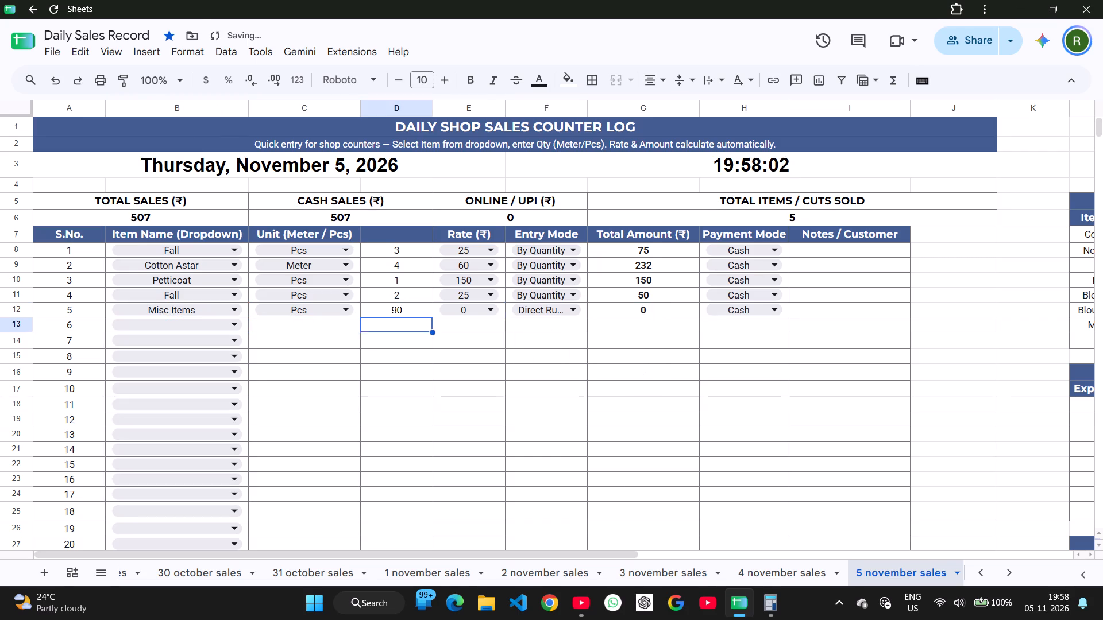
# Set the direct rupee value in sale 5's quantity column to 100.
pyautogui.press('Left')
pyautogui.press('Left')
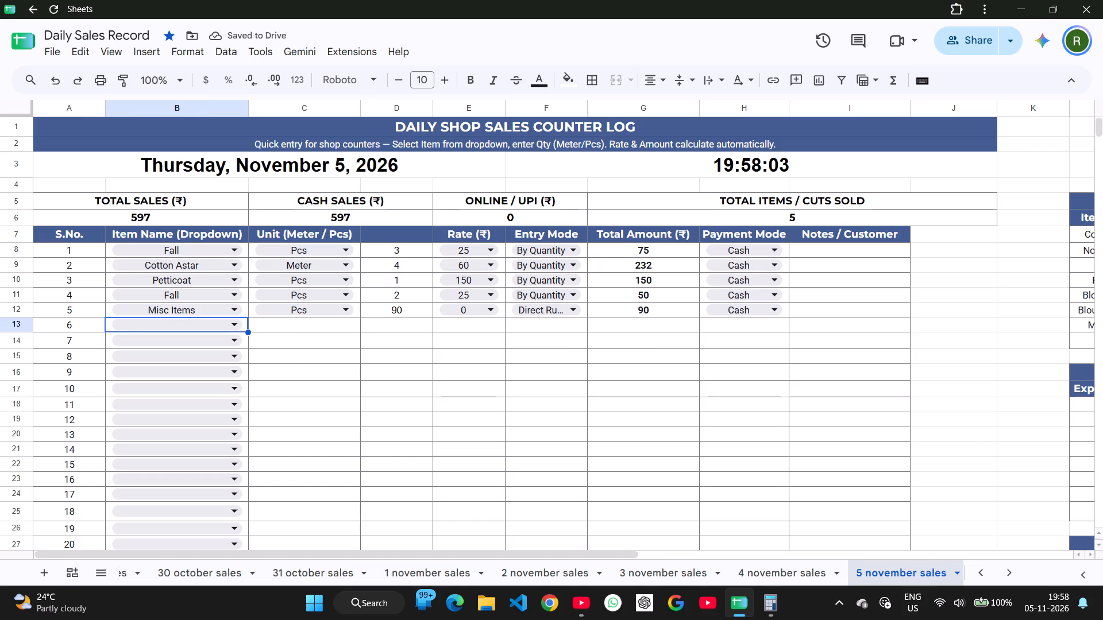
pyautogui.press('Up')
pyautogui.press('Right')
pyautogui.press('Right')
pyautogui.press('Right')
pyautogui.press('Left')
pyautogui.write('100')
pyautogui.press('Return')
# Enter sale 6 for 5 November as Fall with a quantity of 1.
pyautogui.press('Left')
pyautogui.press('Left')
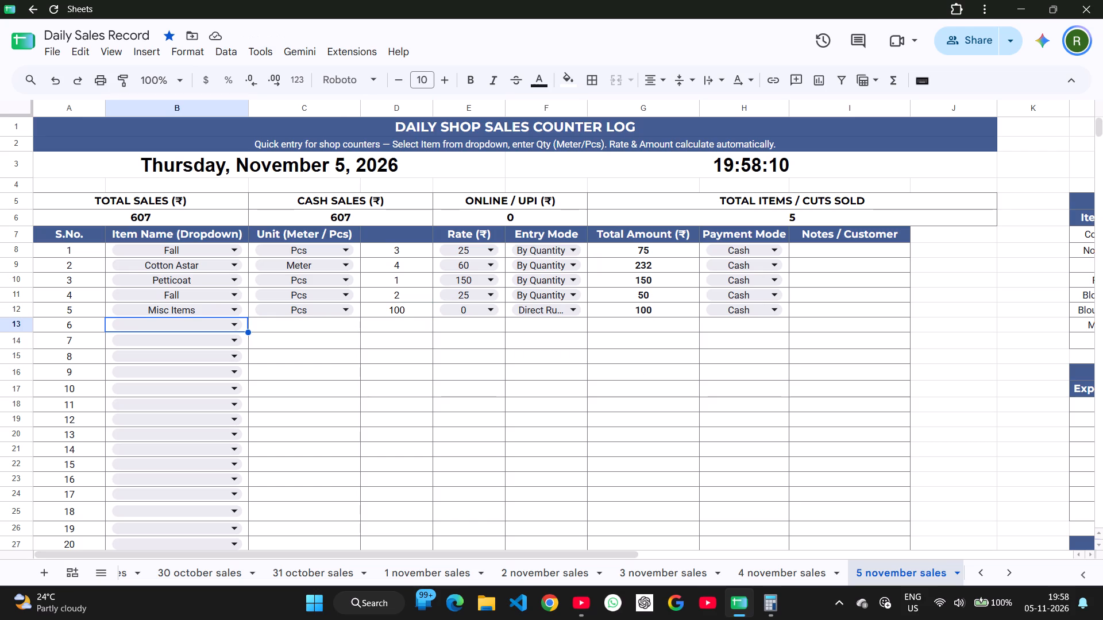
pyautogui.press('Return')
pyautogui.press('Down')
pyautogui.press('Down')
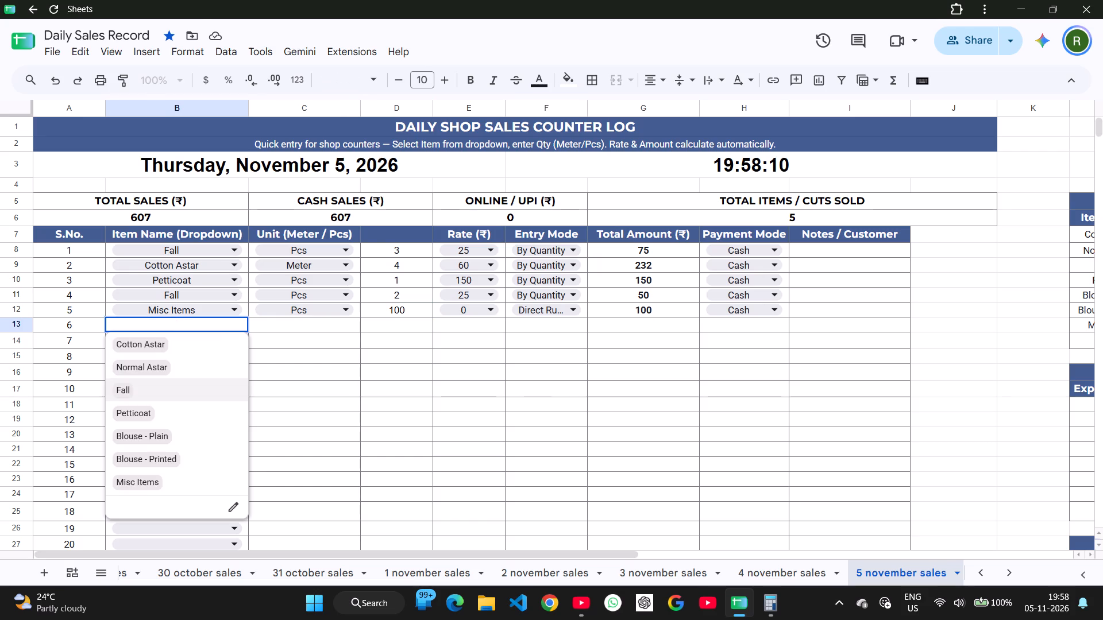
pyautogui.press('Return')
pyautogui.press('Up')
pyautogui.press('Right')
pyautogui.press('Right')
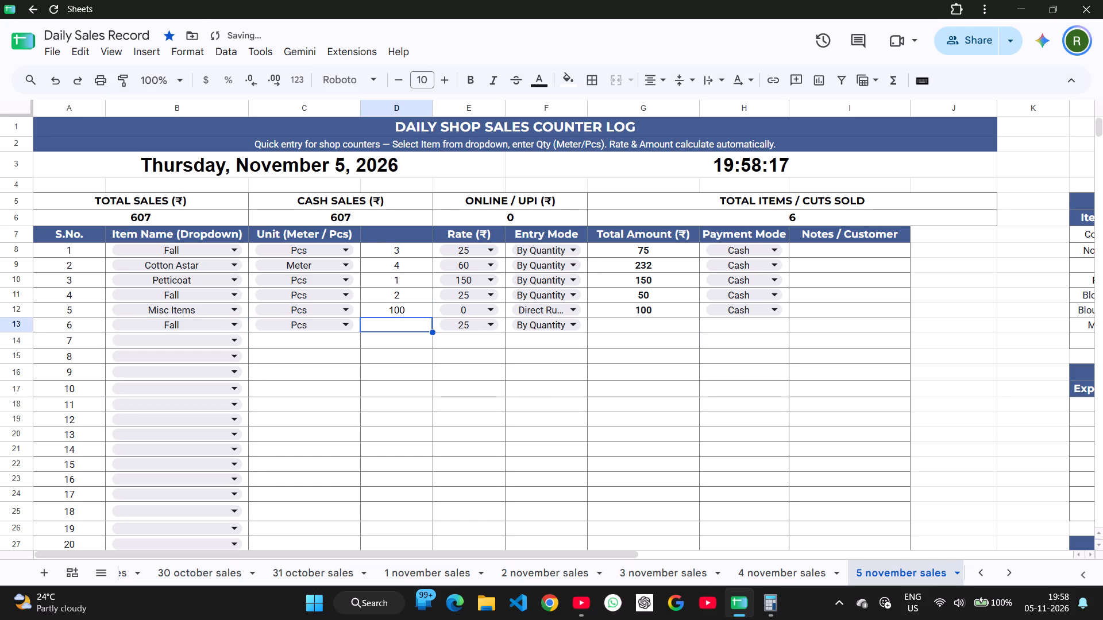
pyautogui.press('1')
pyautogui.press('Down')
# Enter sale 7 for 5 November as Misc Items with a quantity of 2.
pyautogui.press('Left')
pyautogui.press('Left')
pyautogui.press('Left')
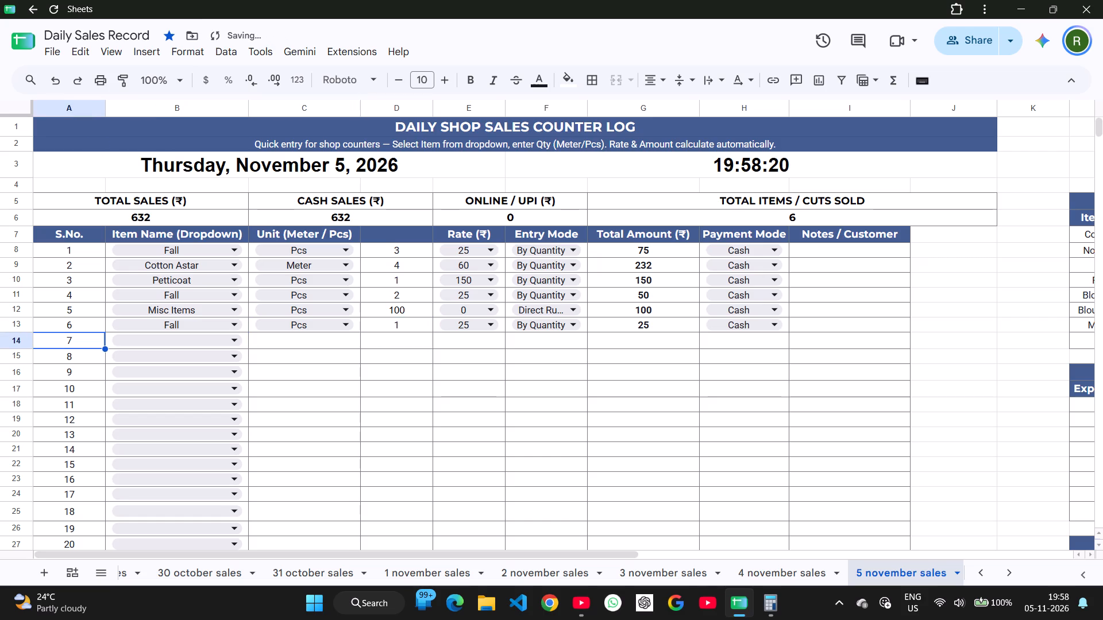
pyautogui.press('Right')
pyautogui.press('Return')
pyautogui.press('Down')
pyautogui.press('Down')
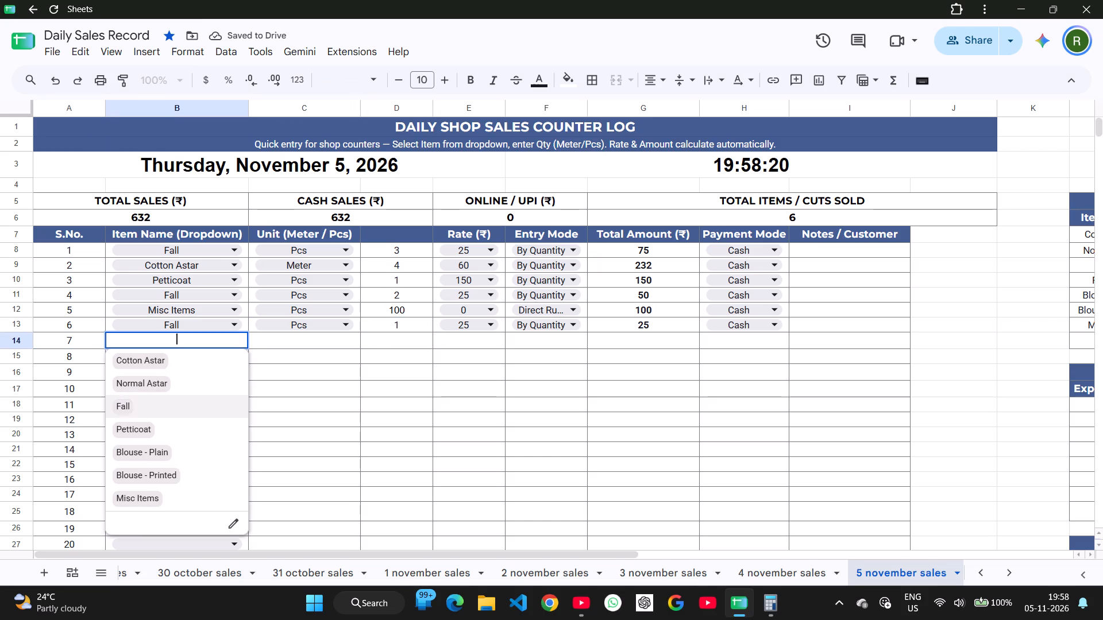
pyautogui.press('Down')
pyautogui.press('Down')
pyautogui.press('Down')
pyautogui.press('Down')
pyautogui.press('Return')
pyautogui.press('Up')
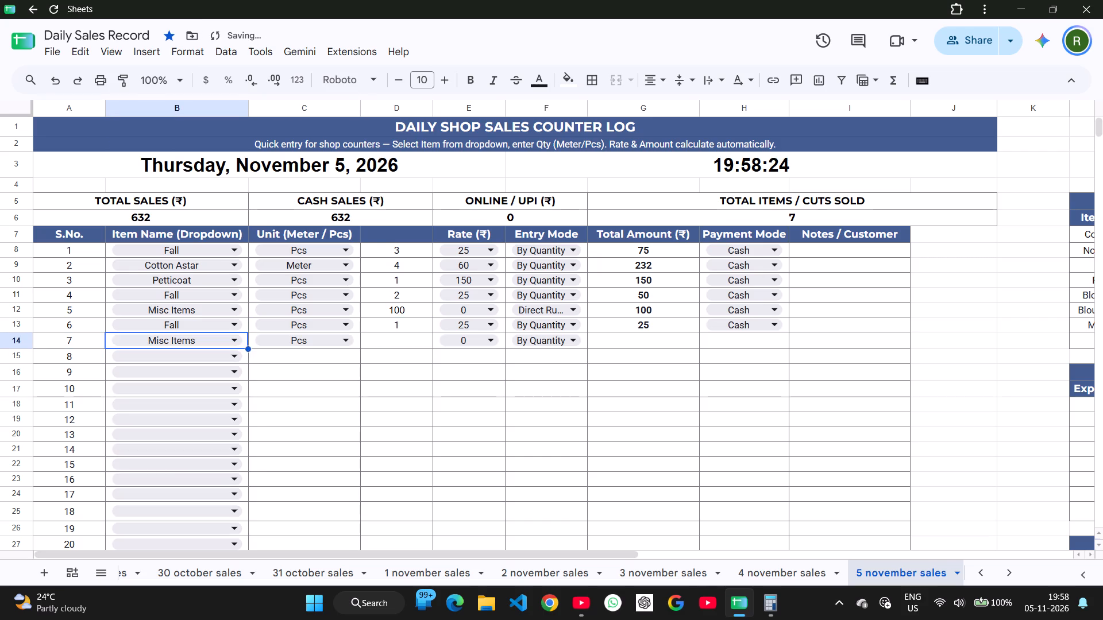
pyautogui.press('Right')
pyautogui.press('Right')
pyautogui.press('2')
pyautogui.press('Return')
# Replace sale 7's quantity value with 10 and set its entry mode to Direct Rupees.
pyautogui.press('Left')
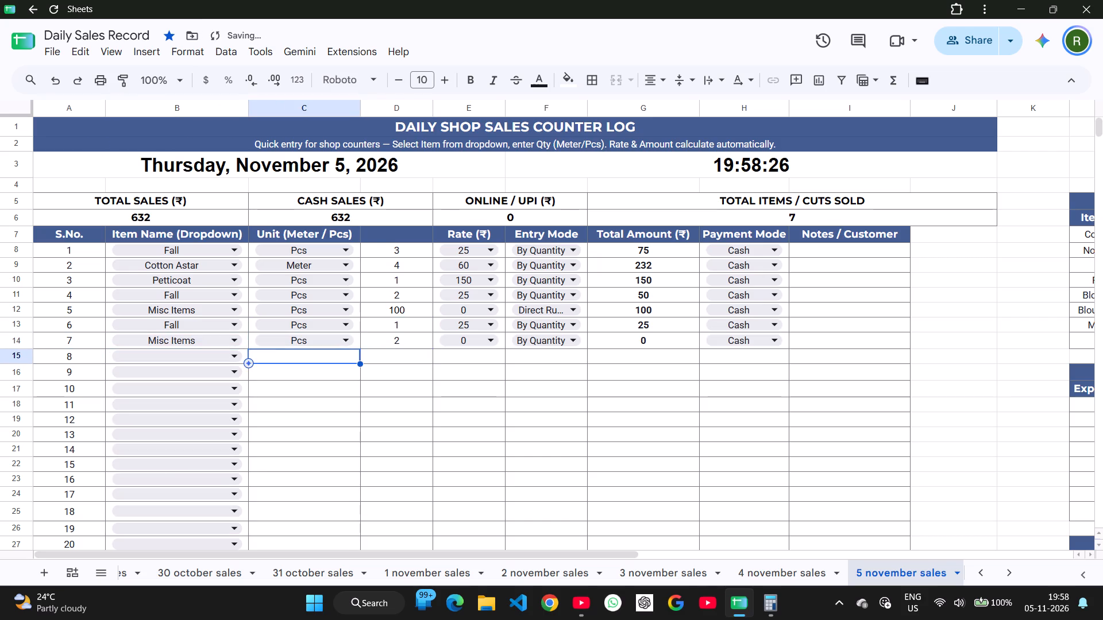
pyautogui.press('Left')
pyautogui.press('Up')
pyautogui.press('Right')
pyautogui.press('Right')
pyautogui.press('Right')
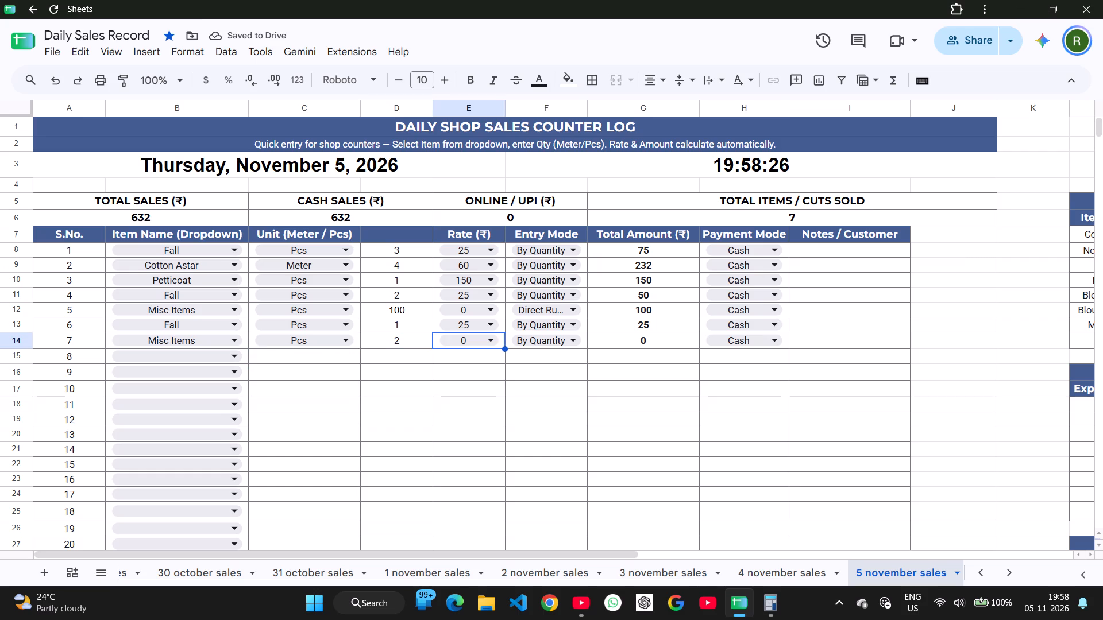
pyautogui.press('Left')
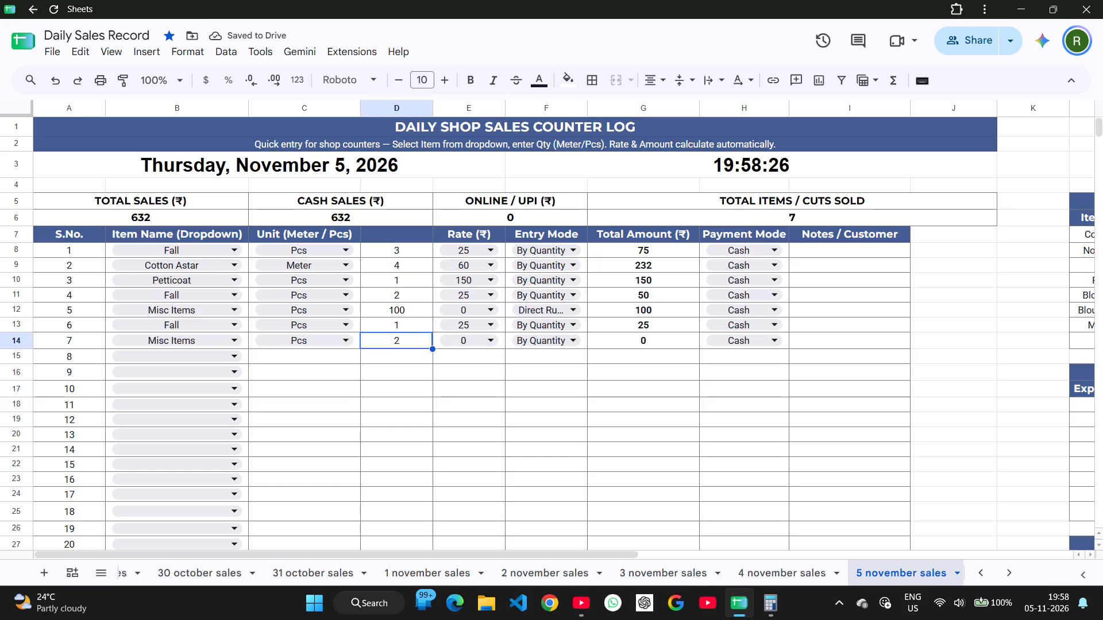
pyautogui.write('10')
pyautogui.press('Right')
pyautogui.press('Right')
pyautogui.press('Return')
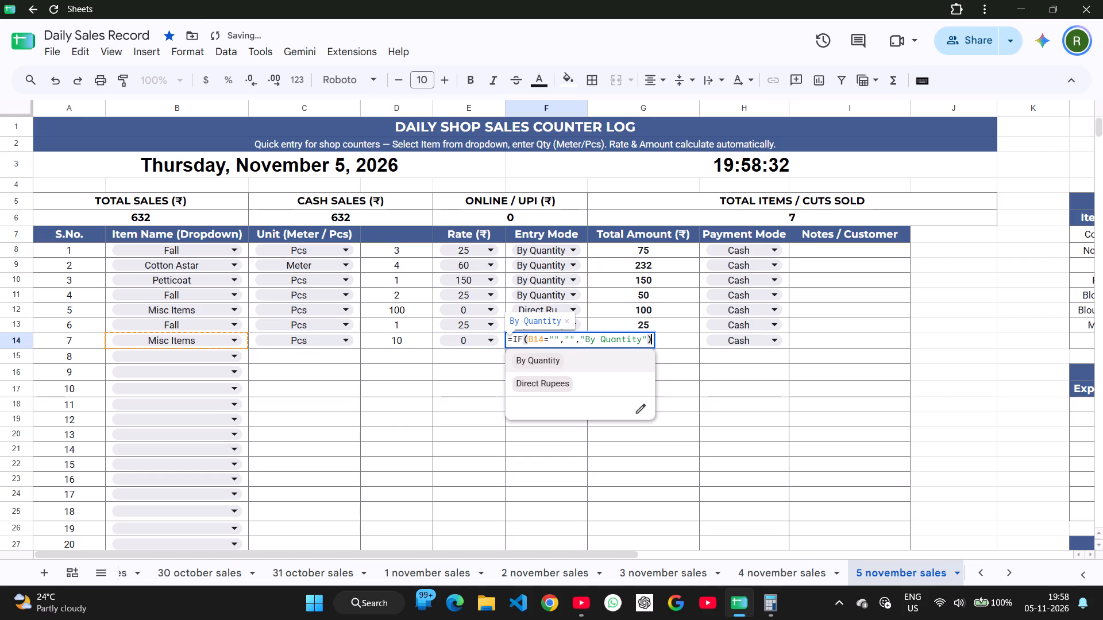
pyautogui.press('Down')
pyautogui.press('Return')
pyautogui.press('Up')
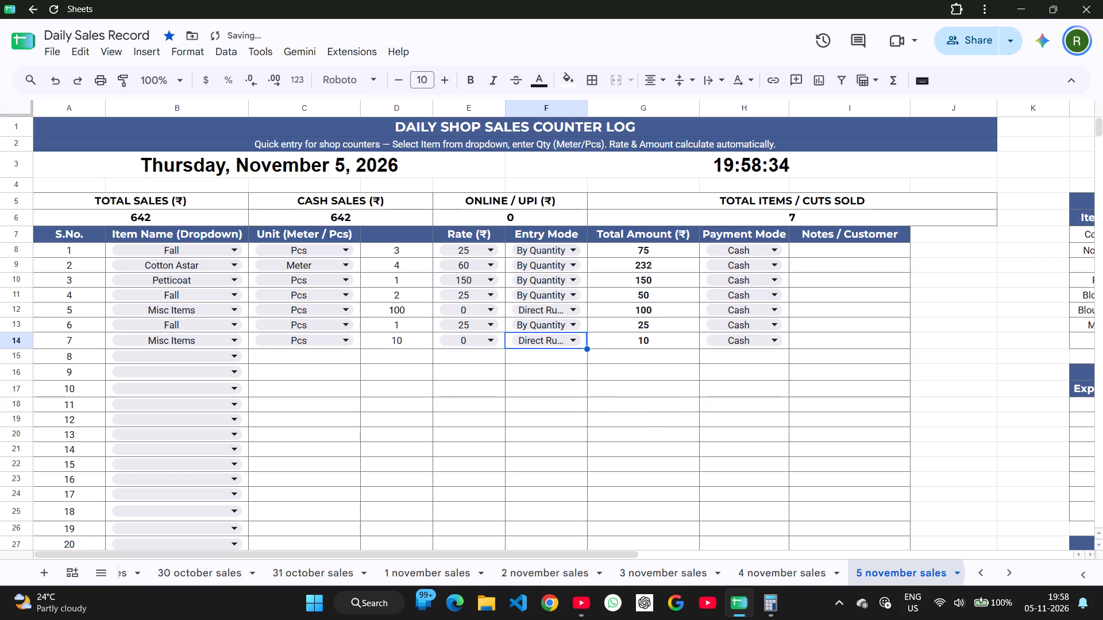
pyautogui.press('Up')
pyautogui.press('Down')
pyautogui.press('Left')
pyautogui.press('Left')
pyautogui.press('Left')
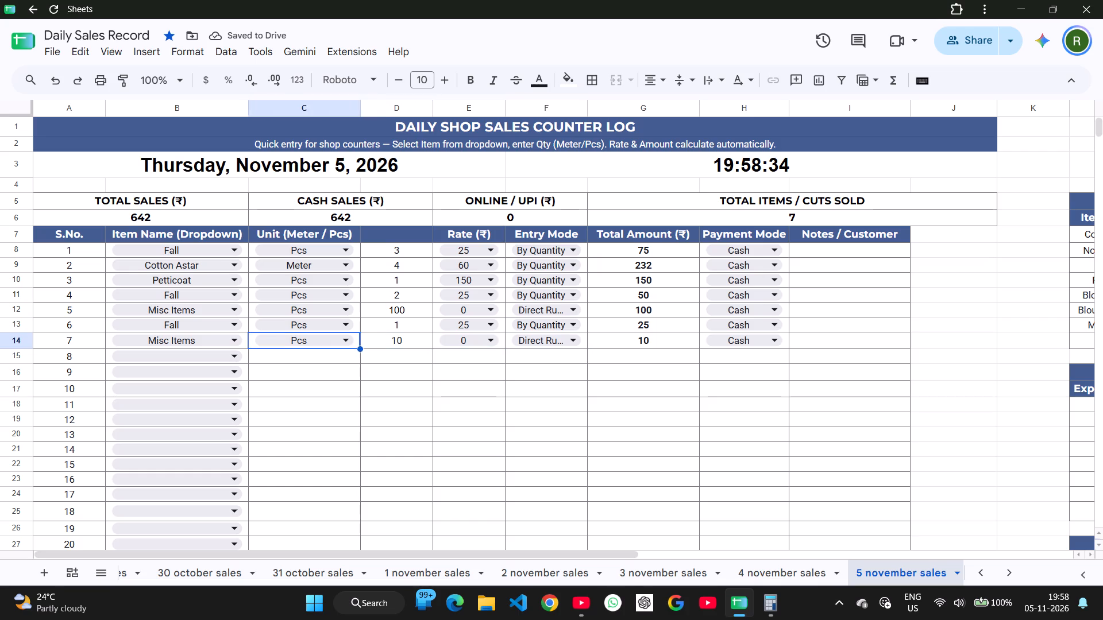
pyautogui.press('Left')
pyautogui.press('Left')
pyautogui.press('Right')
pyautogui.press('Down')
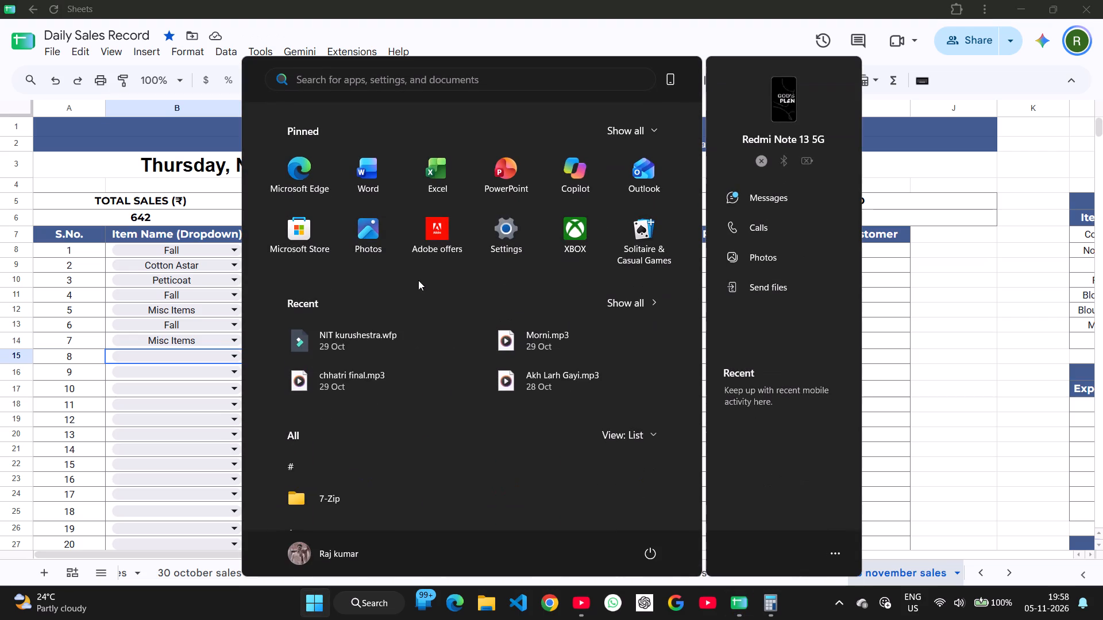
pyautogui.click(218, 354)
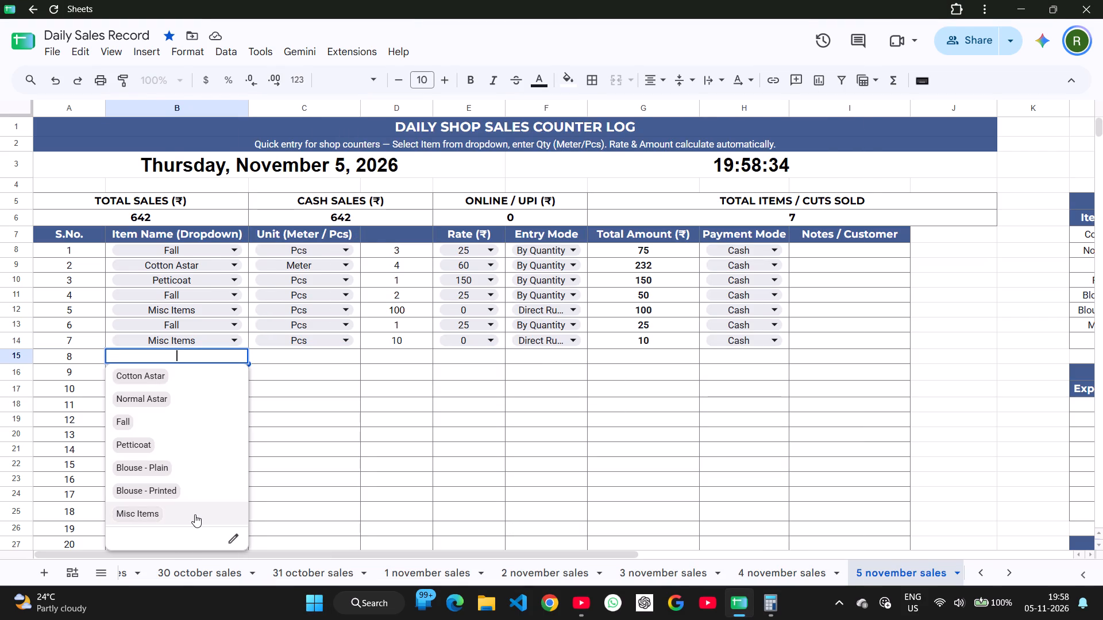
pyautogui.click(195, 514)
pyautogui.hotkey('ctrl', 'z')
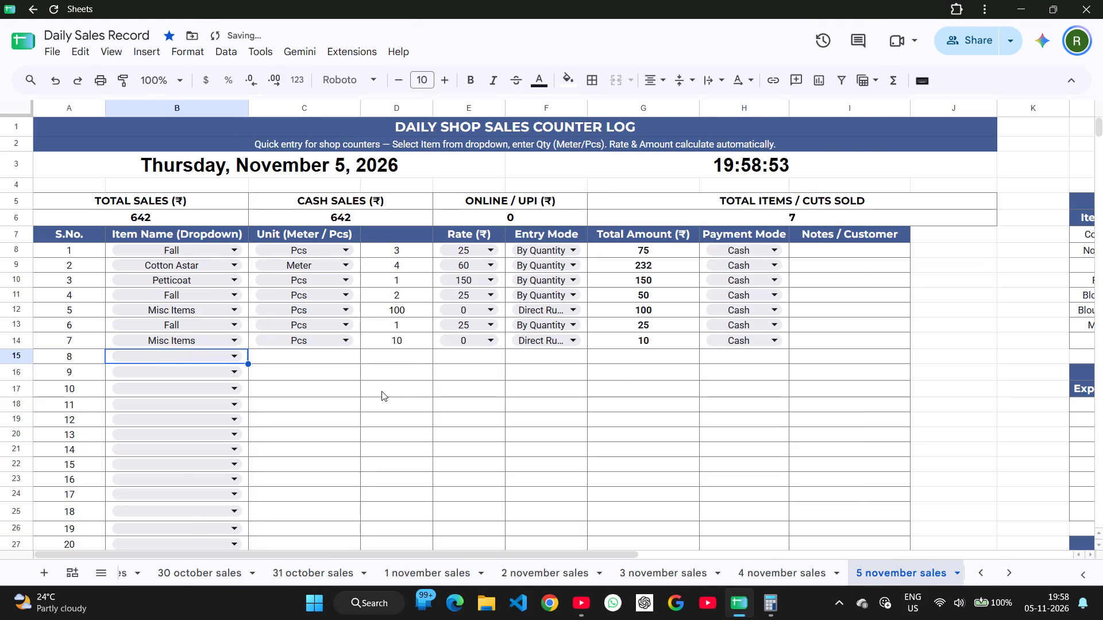
# Set the direct rupee value in sale 7's quantity column to 105.
pyautogui.click(407, 346)
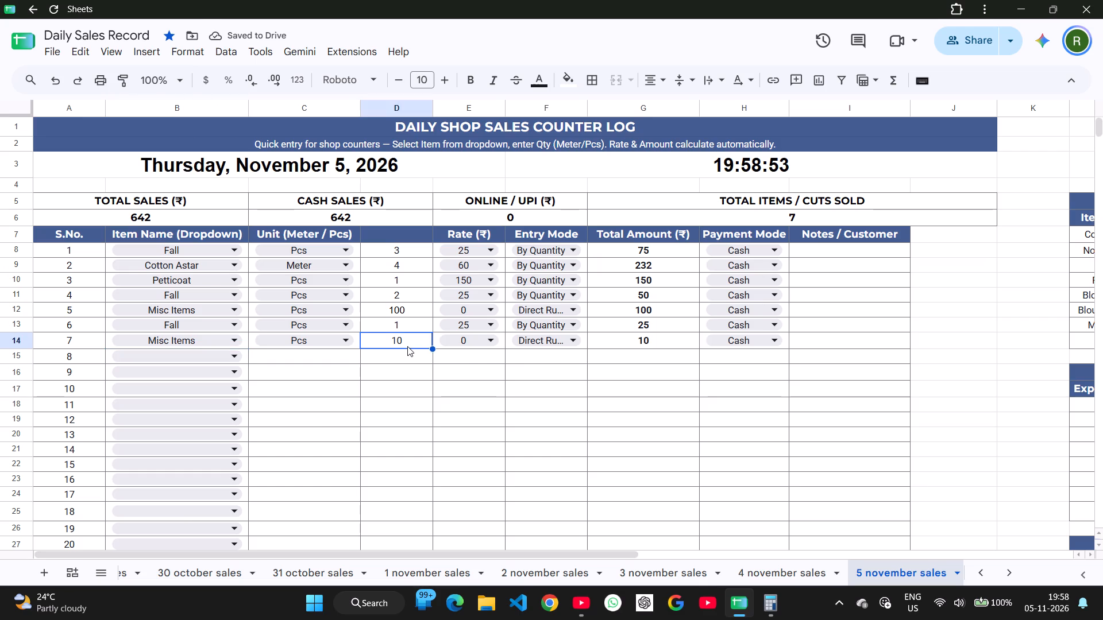
pyautogui.write('105')
pyautogui.press('Return')
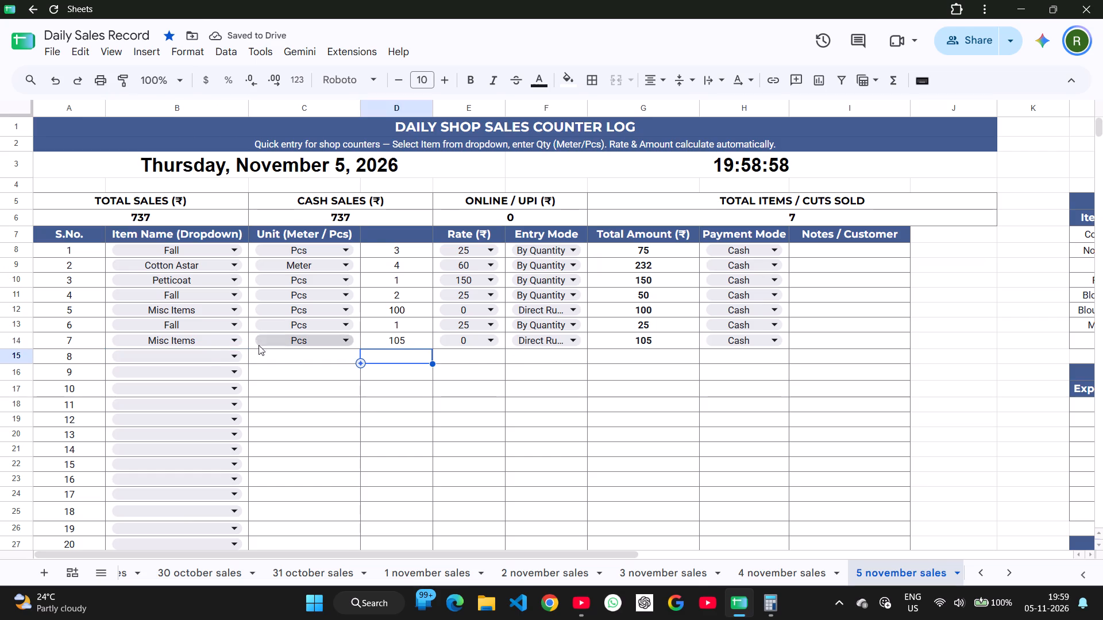
# Enter sale 8 for 5 November as Blouse - Printed with a quantity of 1.
pyautogui.click(209, 354)
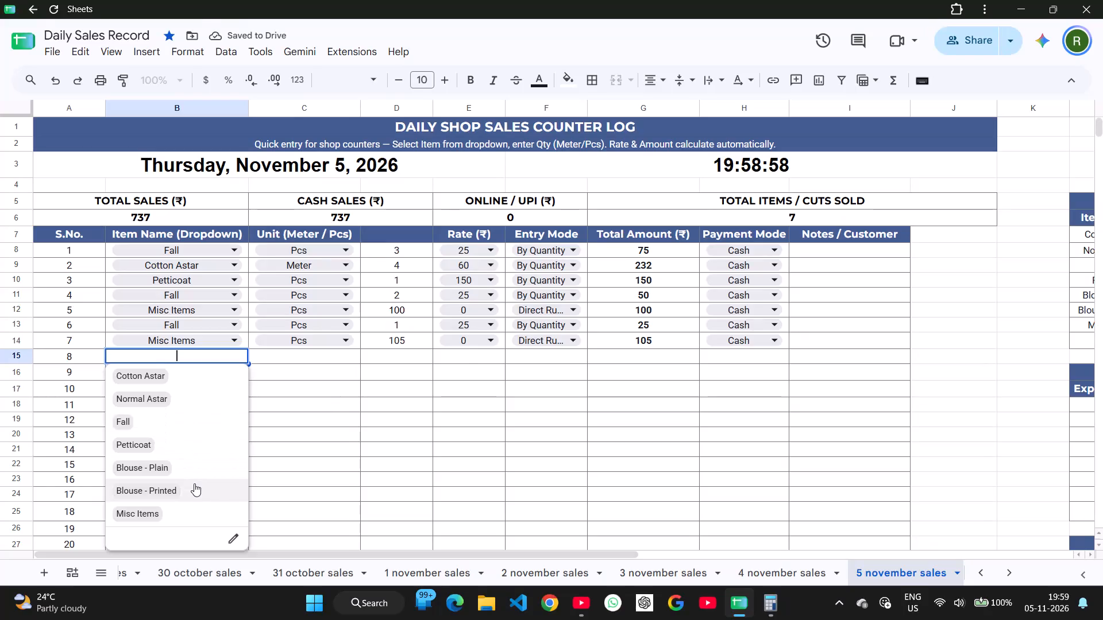
pyautogui.click(194, 483)
pyautogui.click(421, 356)
pyautogui.press('1')
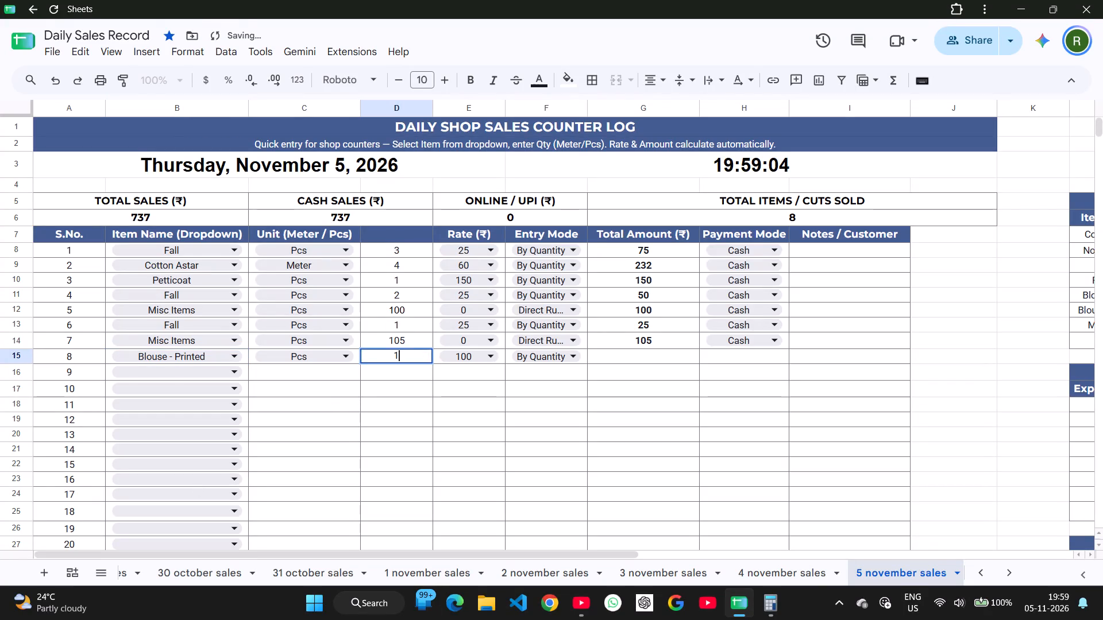
pyautogui.press('Return')
# Enter sale 9 for 5 November as Fall with a quantity of 2.
pyautogui.press('Left')
pyautogui.press('Left')
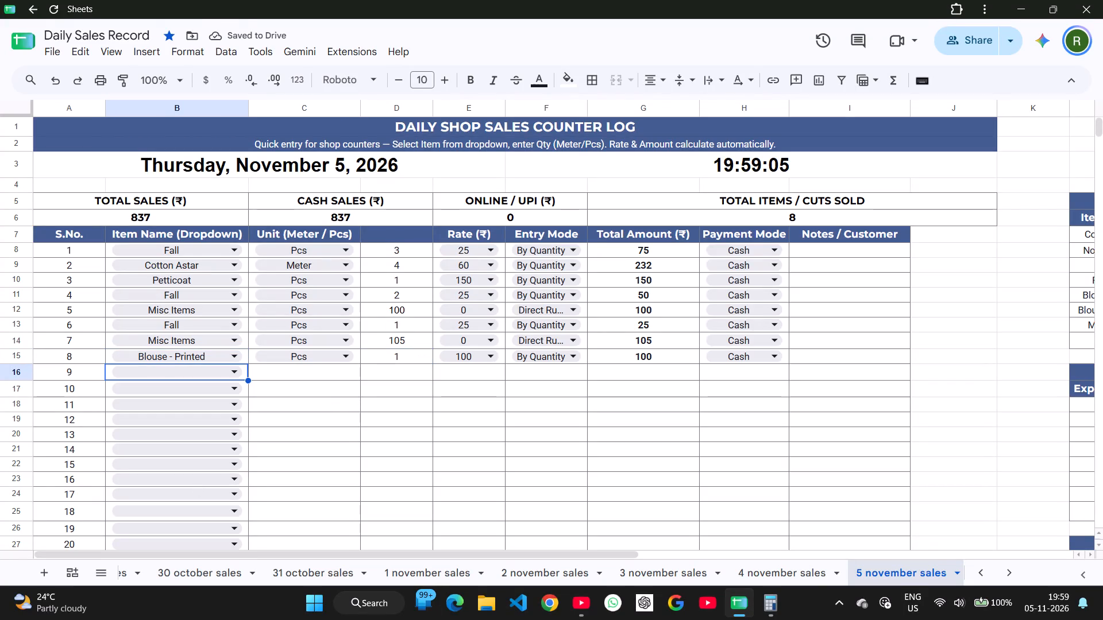
pyautogui.press('Return')
pyautogui.press('Down')
pyautogui.press('Down')
pyautogui.press('Return')
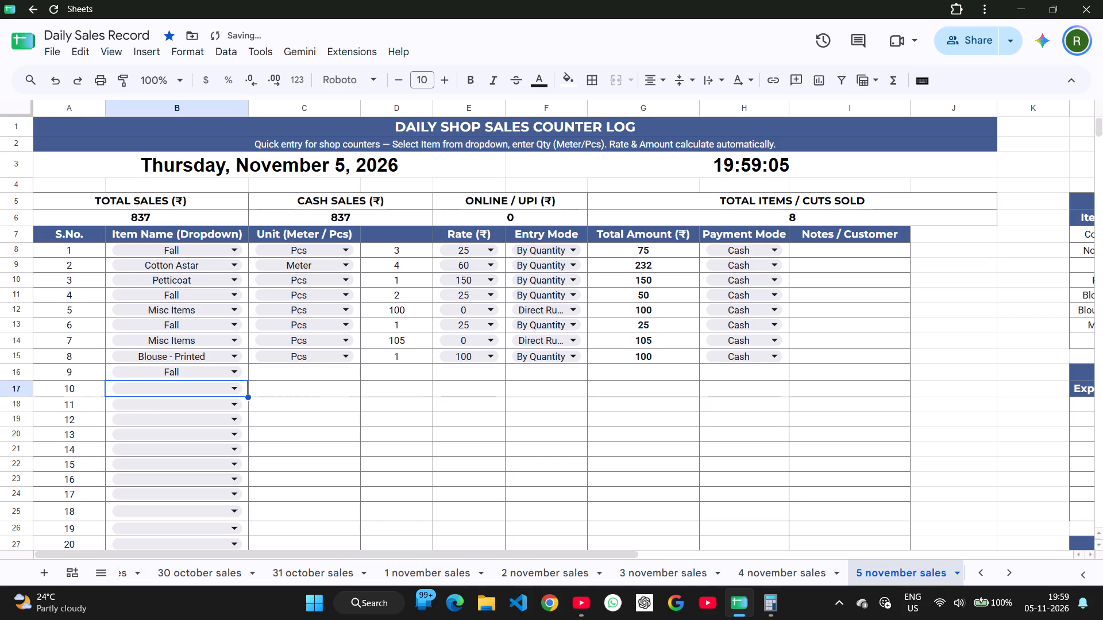
pyautogui.press('Right')
pyautogui.press('Up')
pyautogui.press('Right')
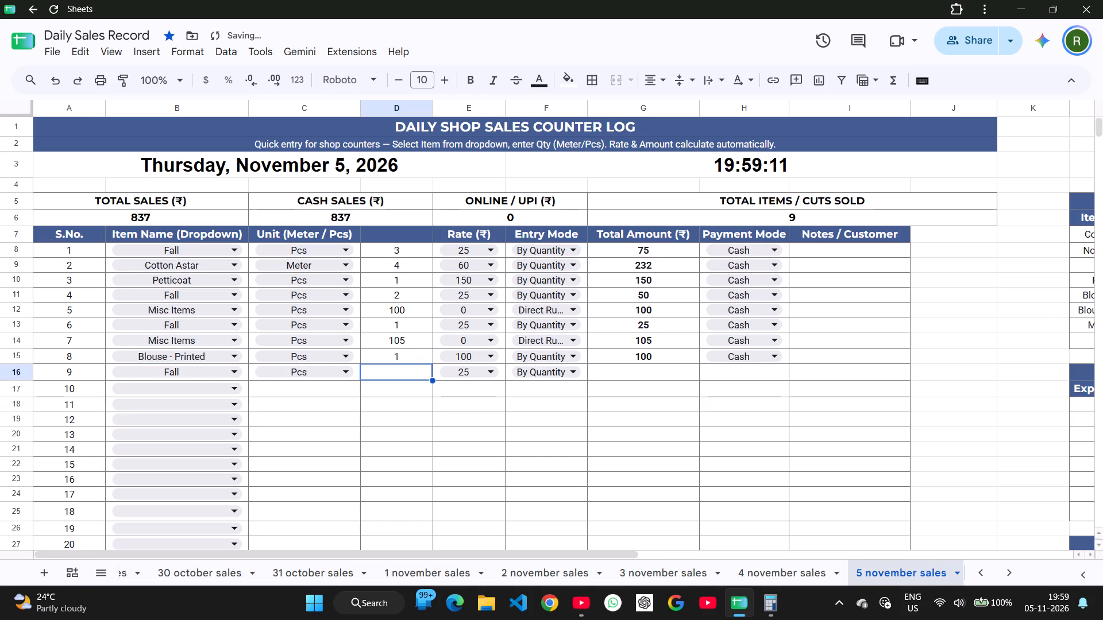
pyautogui.press('2')
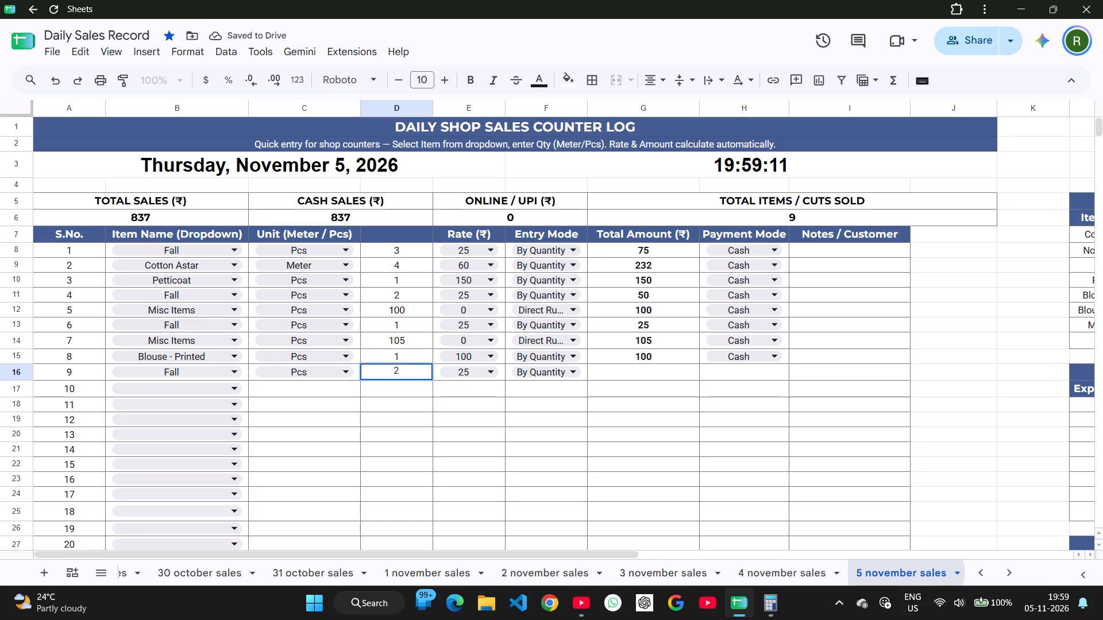
pyautogui.press('Down')
# Enter sale 10 for 5 November as Fall with a quantity of 1.
pyautogui.press('Left')
pyautogui.press('Left')
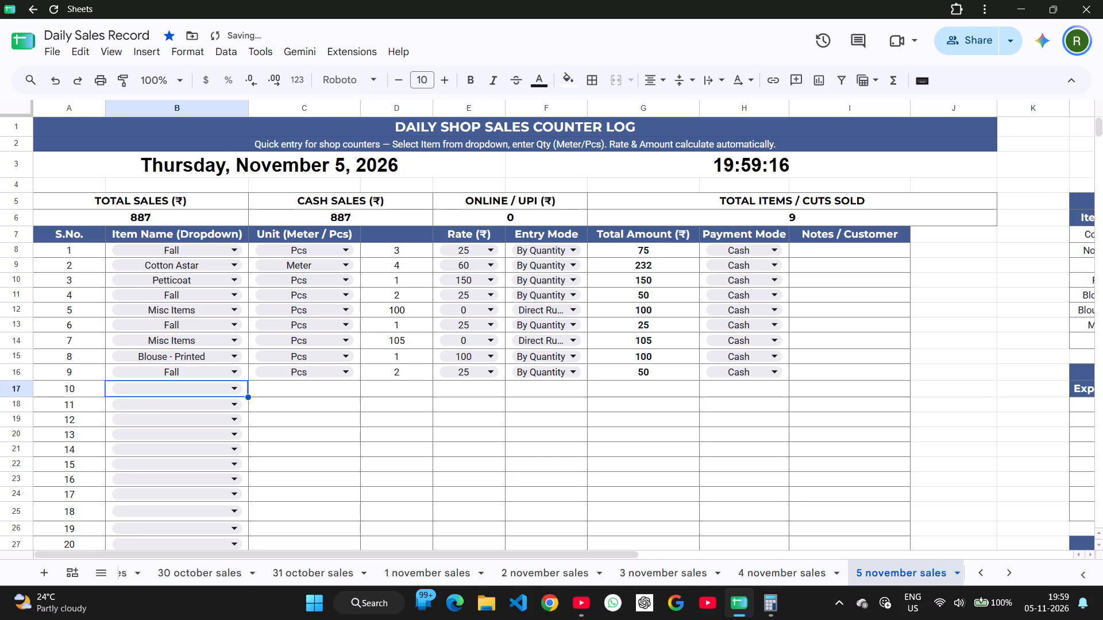
pyautogui.press('Return')
pyautogui.press('Down')
pyautogui.press('Down')
pyautogui.press('Return')
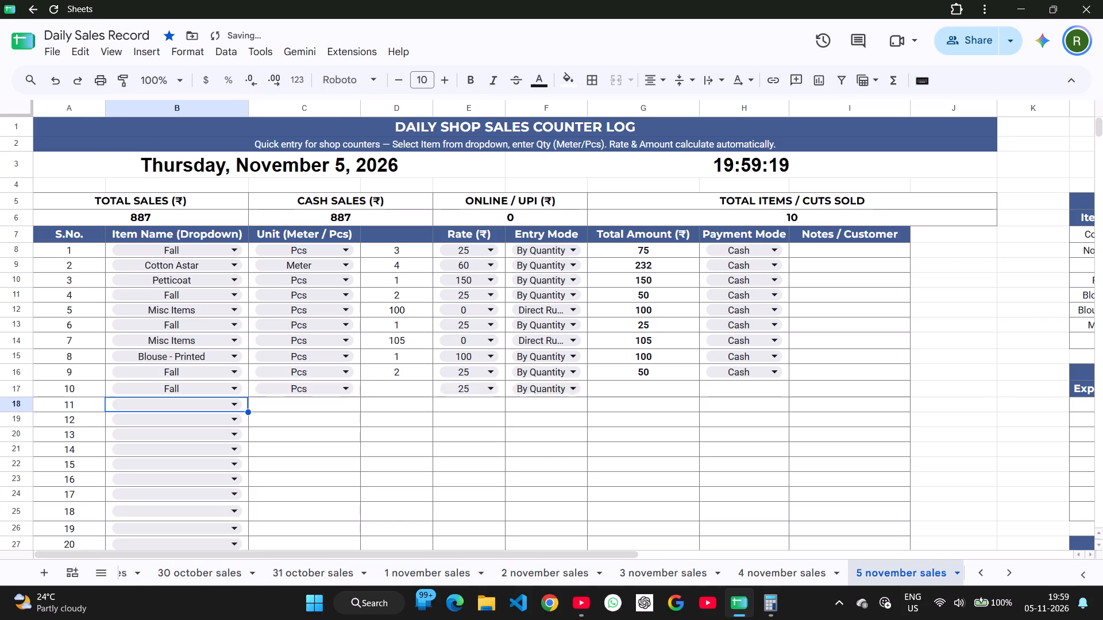
pyautogui.press('Up')
pyautogui.press('Right')
pyautogui.press('Right')
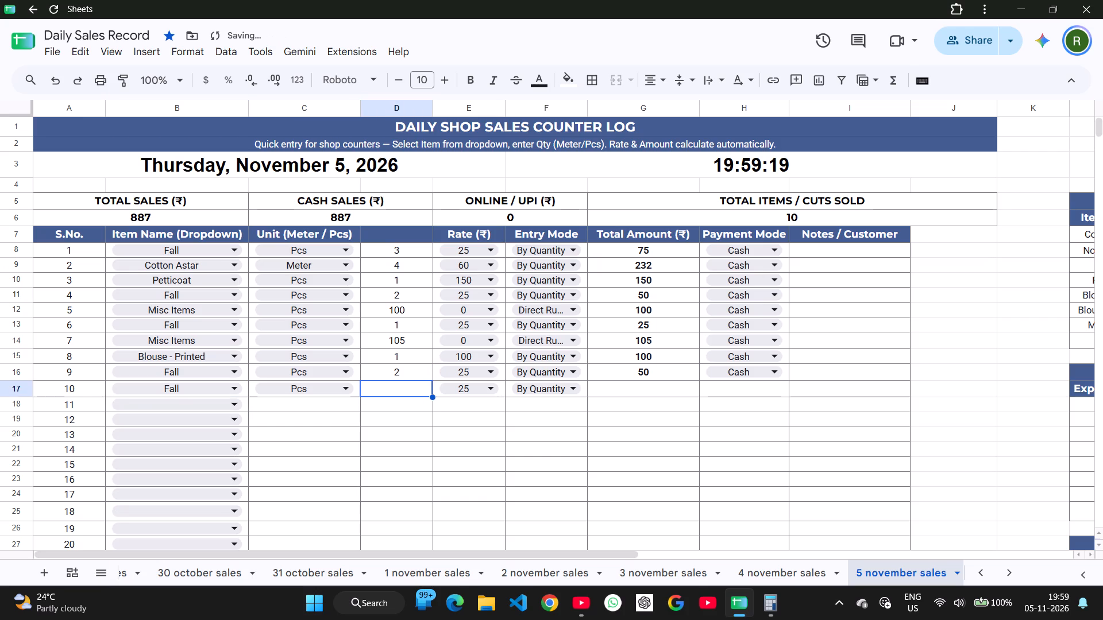
pyautogui.press('1')
pyautogui.press('Return')
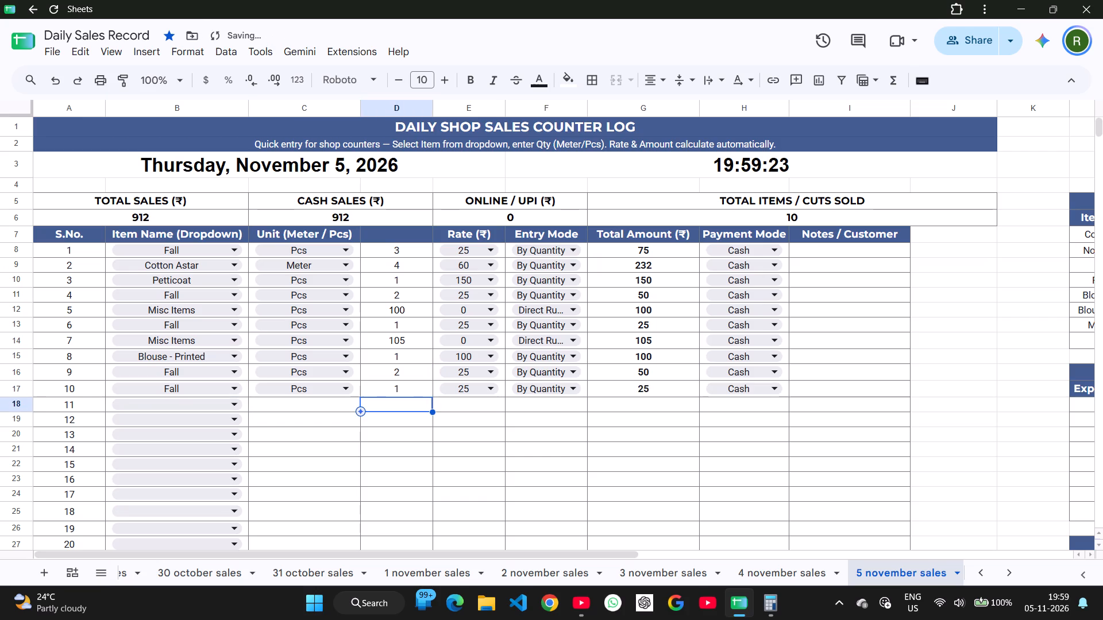
# Enter sale 11 for 5 November as Fall with a quantity of 1.
pyautogui.press('Left')
pyautogui.press('Left')
pyautogui.press('Return')
pyautogui.press('Down')
pyautogui.press('Down')
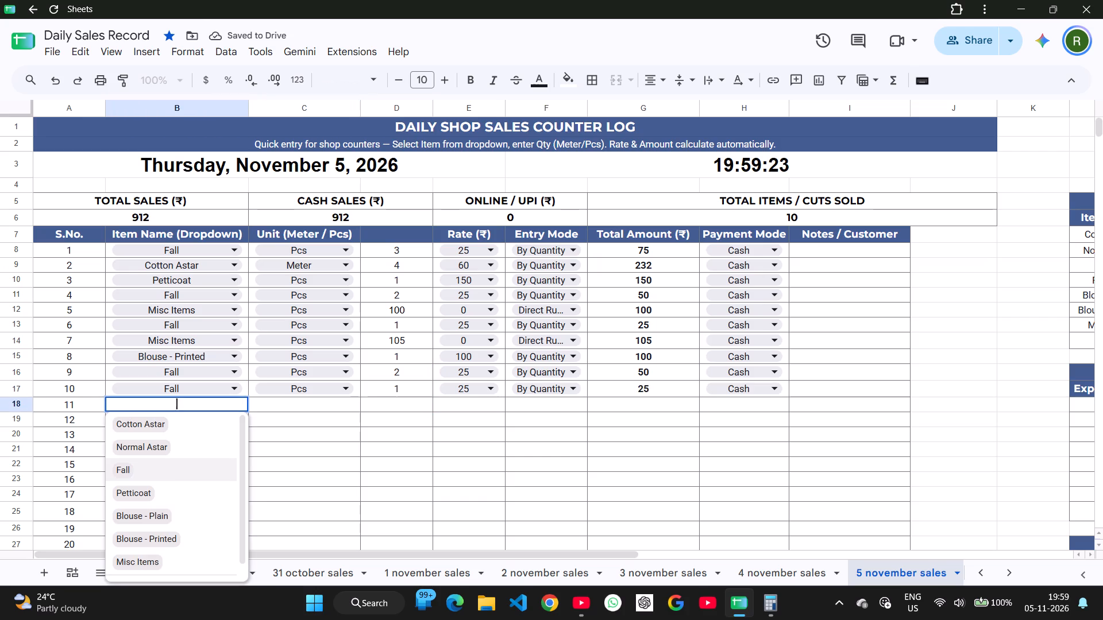
pyautogui.press('Return')
pyautogui.press('Right')
pyautogui.press('Up')
pyautogui.press('Right')
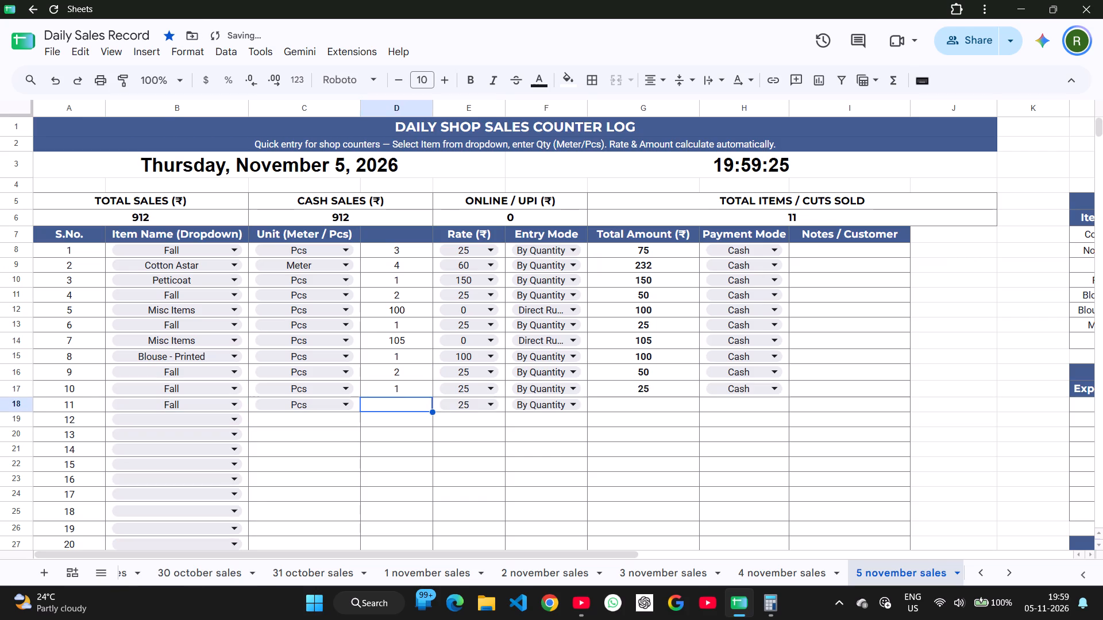
pyautogui.press('1')
pyautogui.press('Return')
# Enter sale 12 for 5 November as Misc Items with 10 in the quantity column.
pyautogui.press('Left')
pyautogui.press('Left')
pyautogui.press('Left')
pyautogui.press('Right')
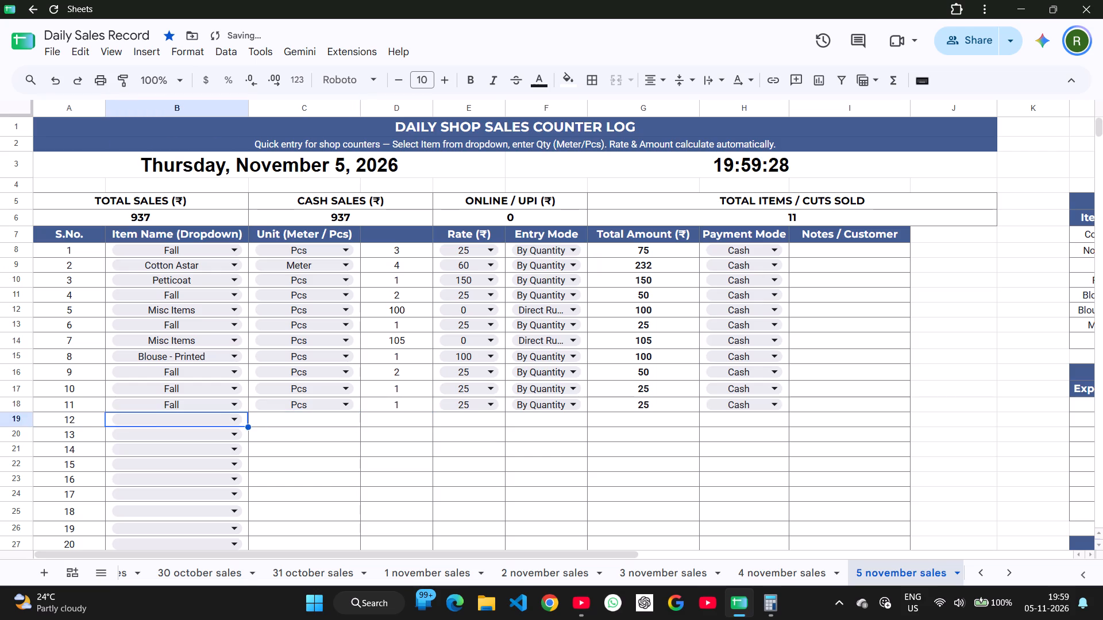
pyautogui.press('Return')
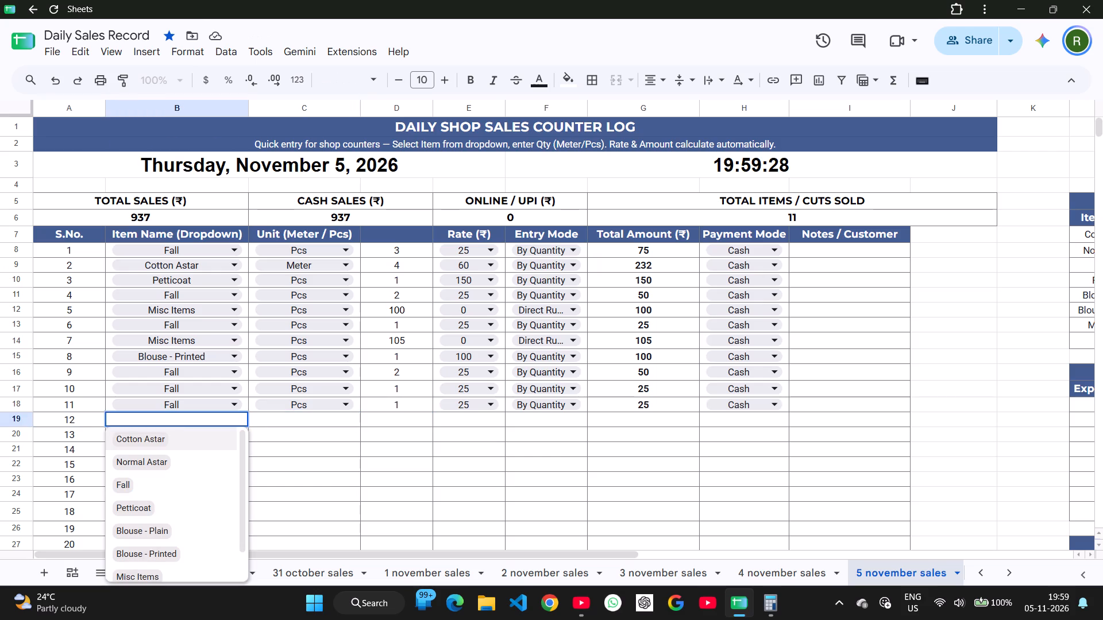
pyautogui.press('Down')
pyautogui.press('Down')
pyautogui.press('Down')
pyautogui.press('Down')
pyautogui.press('Down')
pyautogui.press('Down')
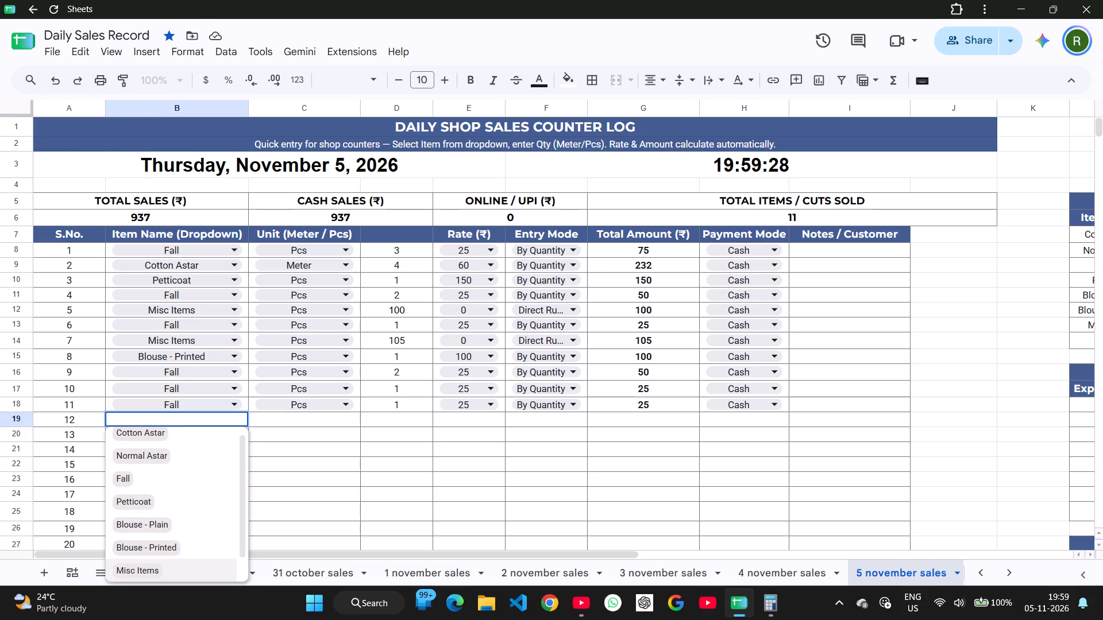
pyautogui.press('Return')
pyautogui.press('Up')
pyautogui.press('Right')
pyautogui.press('Right')
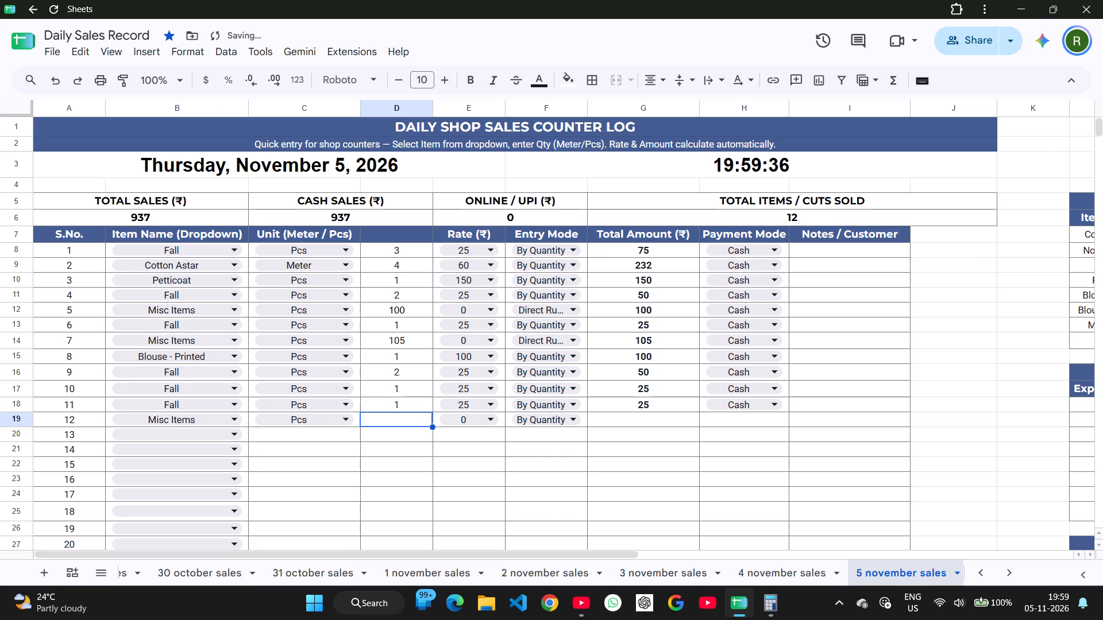
pyautogui.write('10')
# Switch sale 12's entry mode from By Quantity to the direct rupee option.
pyautogui.press('Tab')
pyautogui.press('Tab')
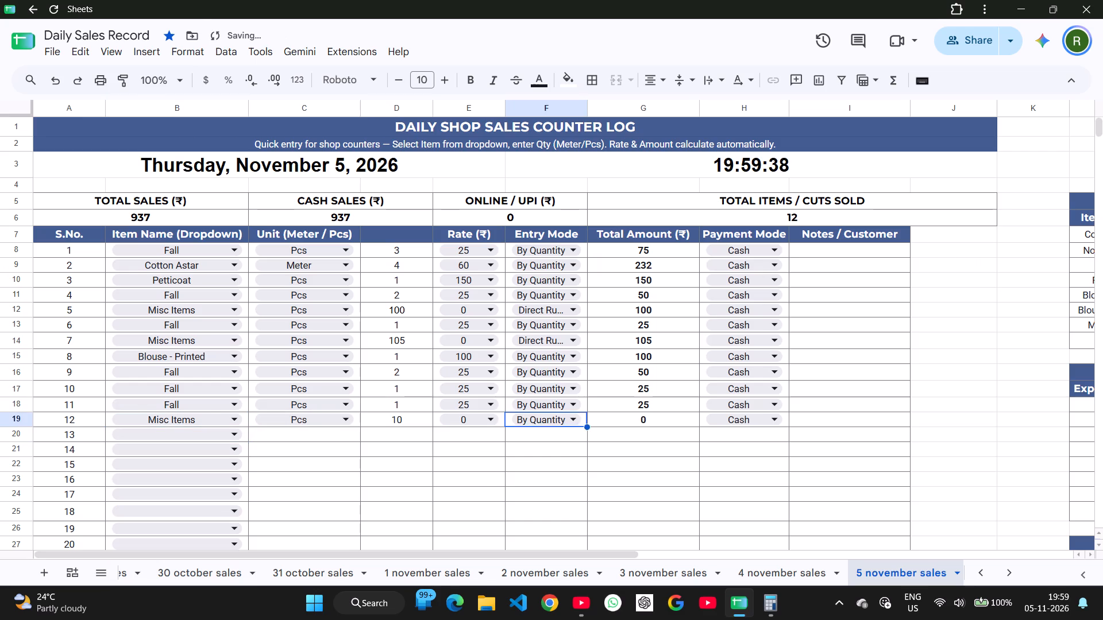
pyautogui.press('Return')
pyautogui.press('Down')
pyautogui.press('Return')
# Enter sale 13 for 5 November as Normal Astar with a quantity of 2.
pyautogui.press('Left')
pyautogui.press('Left')
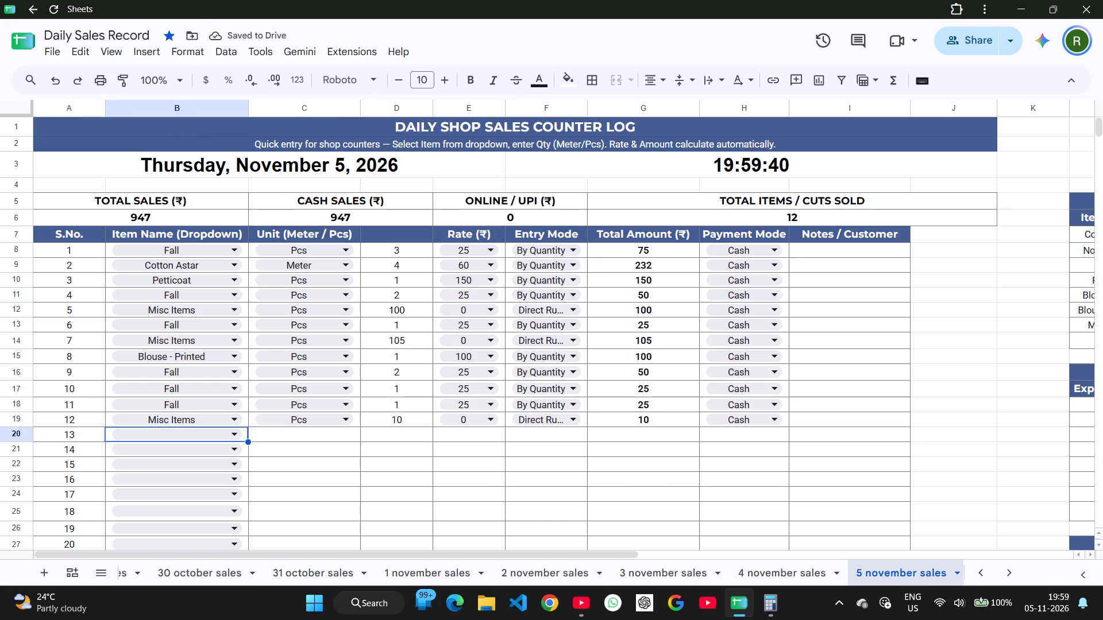
pyautogui.press('Return')
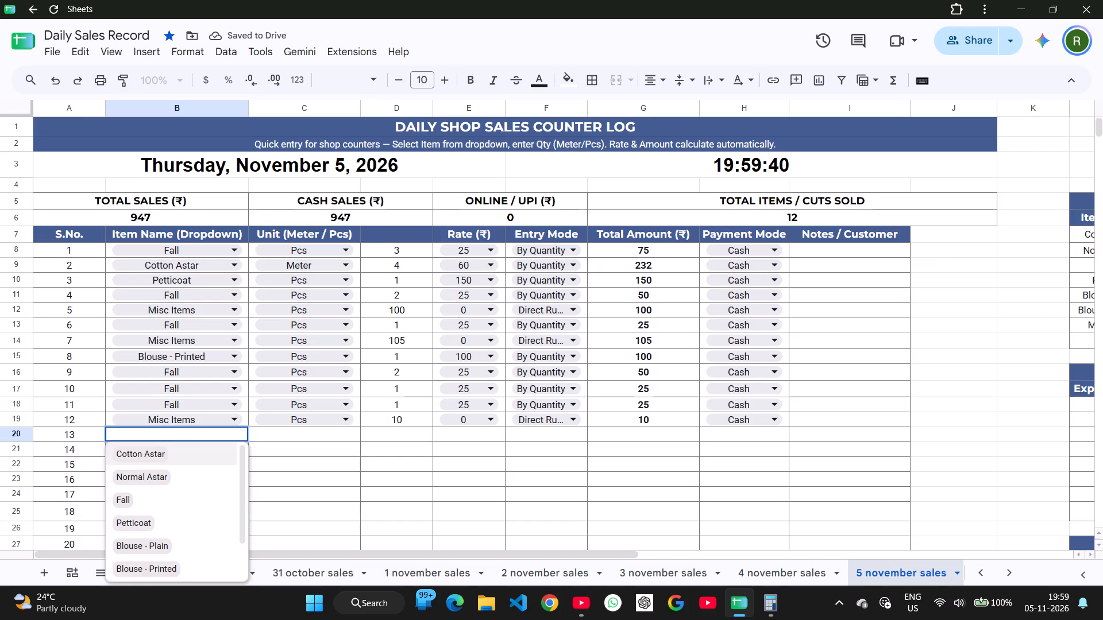
pyautogui.press('Down')
pyautogui.press('Up')
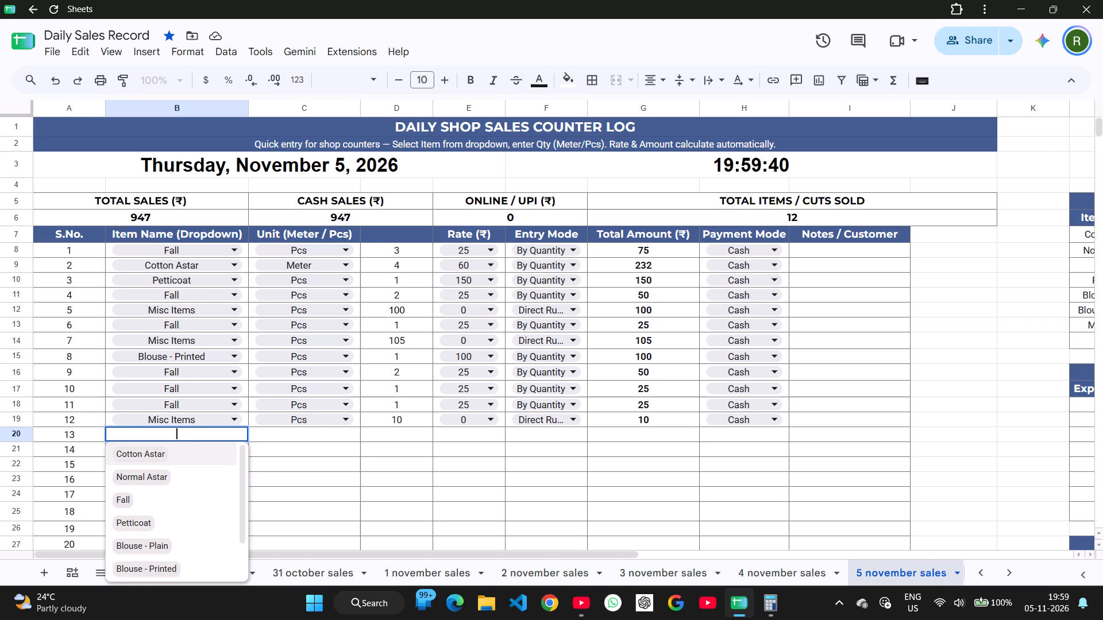
pyautogui.press('Down')
pyautogui.press('Return')
pyautogui.press('Tab')
pyautogui.press('Tab')
pyautogui.press('Up')
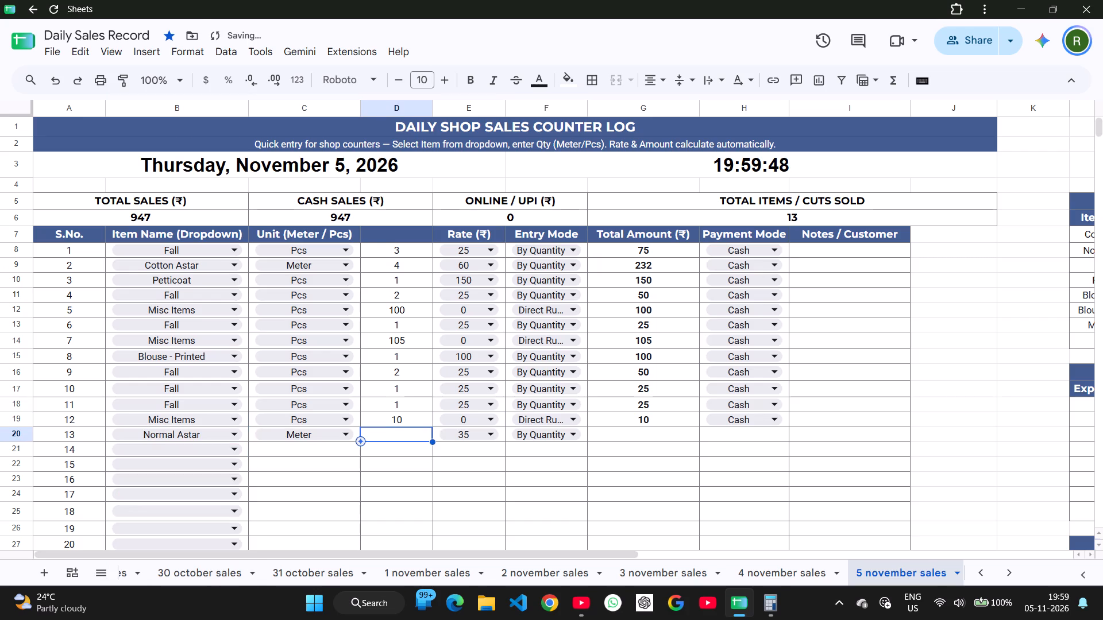
pyautogui.write('75')
pyautogui.press('Tab')
pyautogui.press('Left')
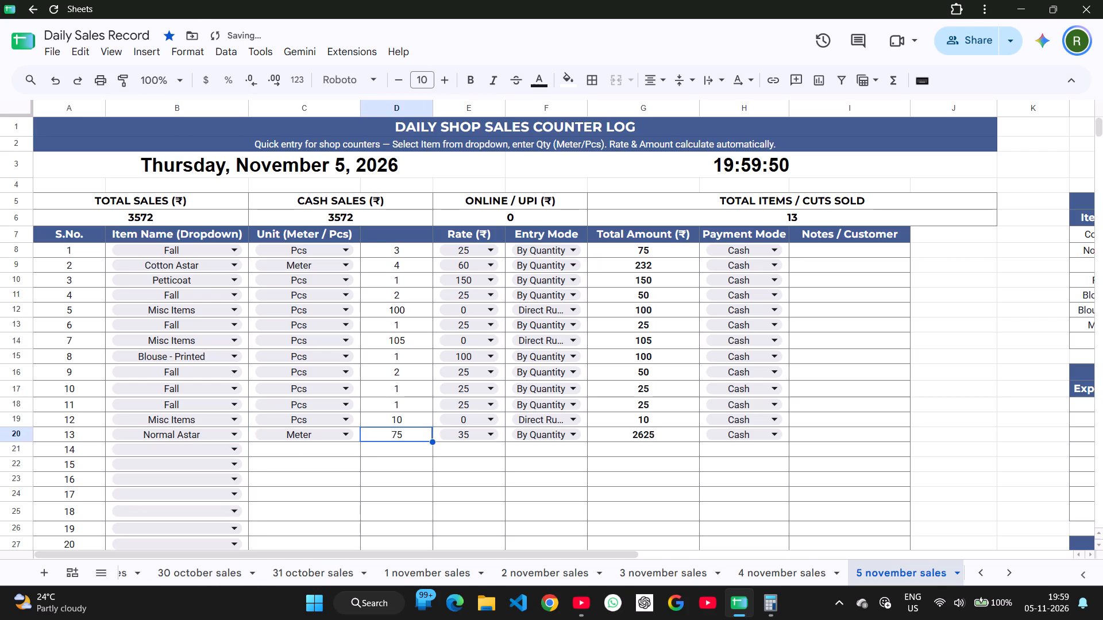
pyautogui.press('2')
pyautogui.press('Return')
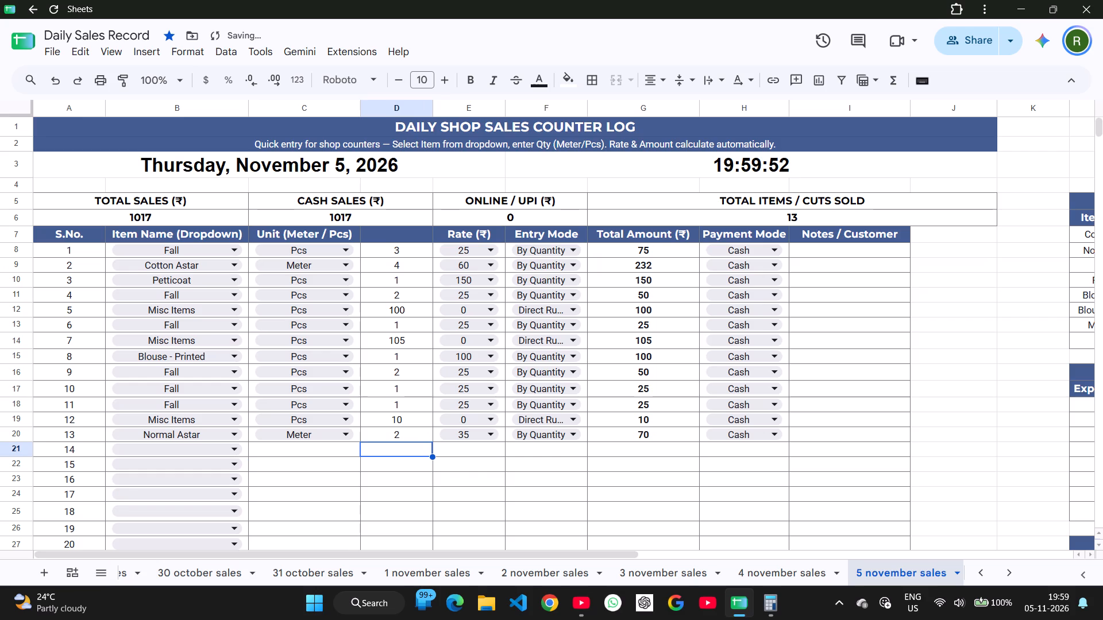
# Set the direct rupee value in sale 12's quantity column to 15.
pyautogui.press('Down')
pyautogui.press('Left')
pyautogui.press('Left')
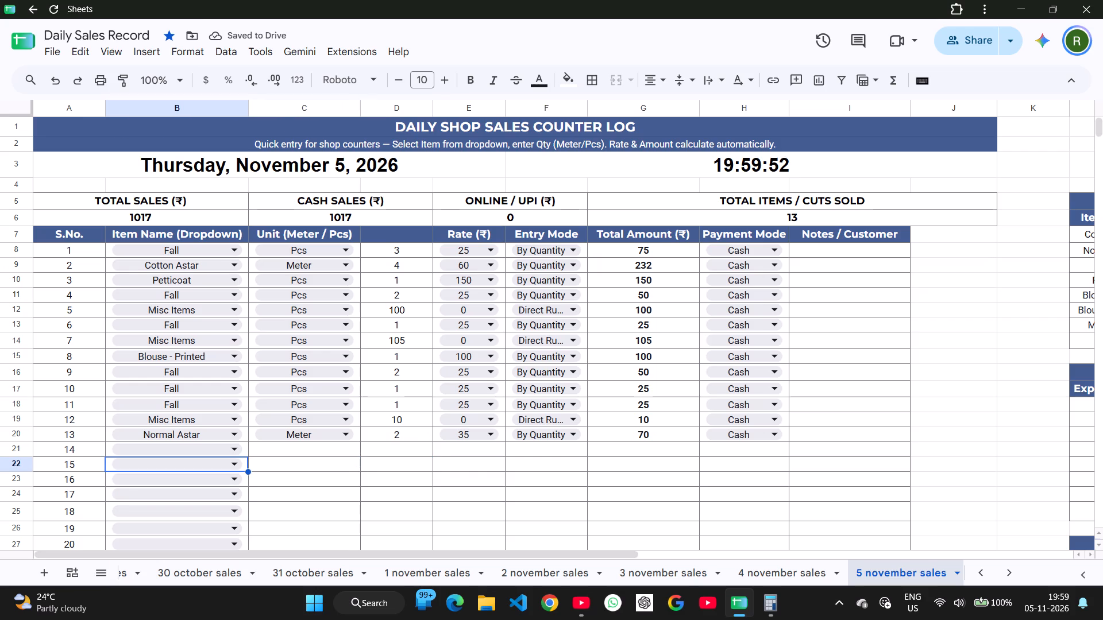
pyautogui.press('Up')
pyautogui.press('Up')
pyautogui.press('Up')
pyautogui.press('Right')
pyautogui.press('Right')
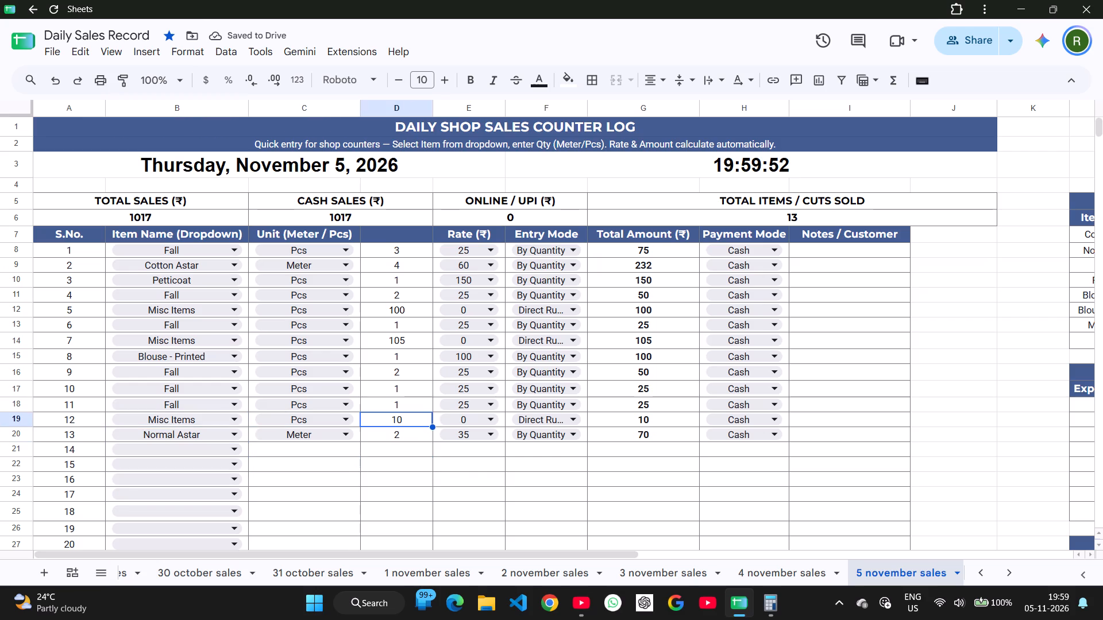
pyautogui.write('15')
pyautogui.press('Return')
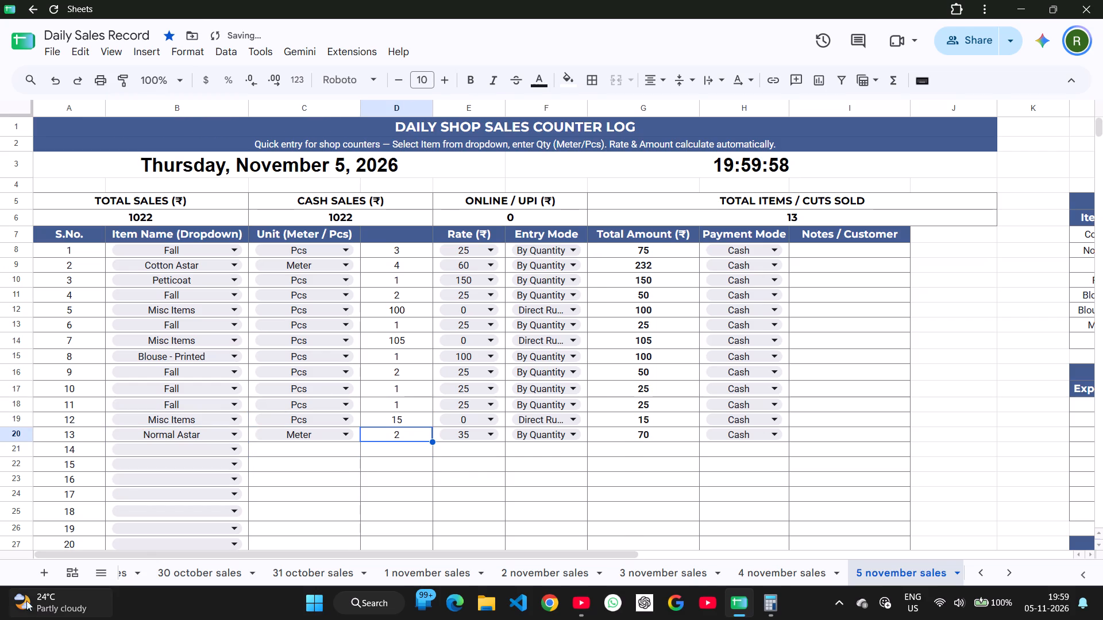
# Open the 27 october sales sheet.
pyautogui.hscroll(9, 213, 576)
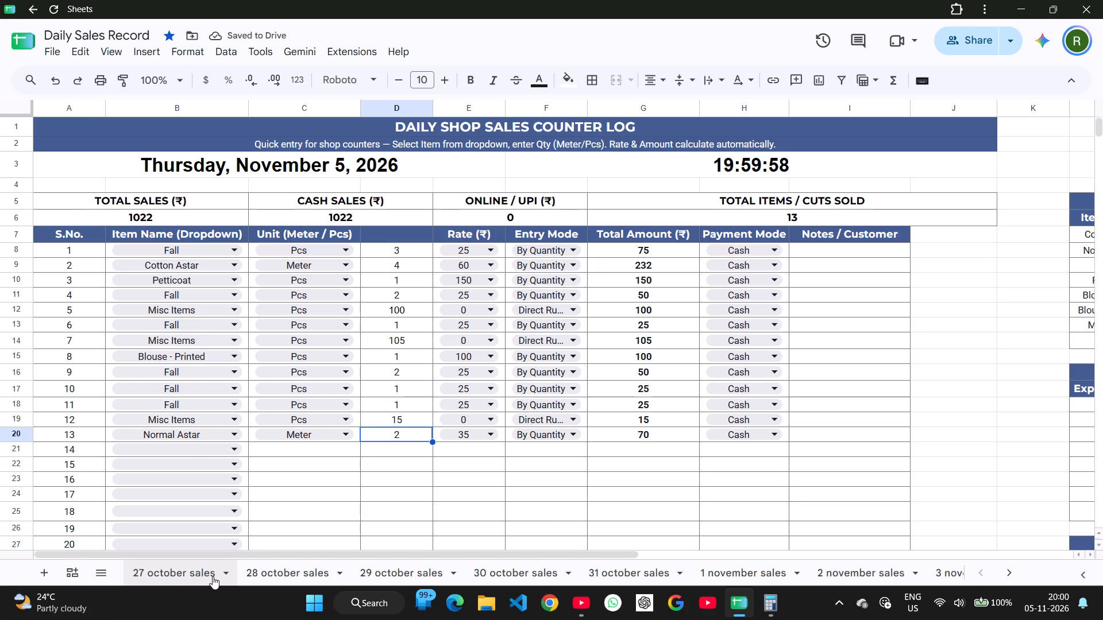
pyautogui.click(200, 576)
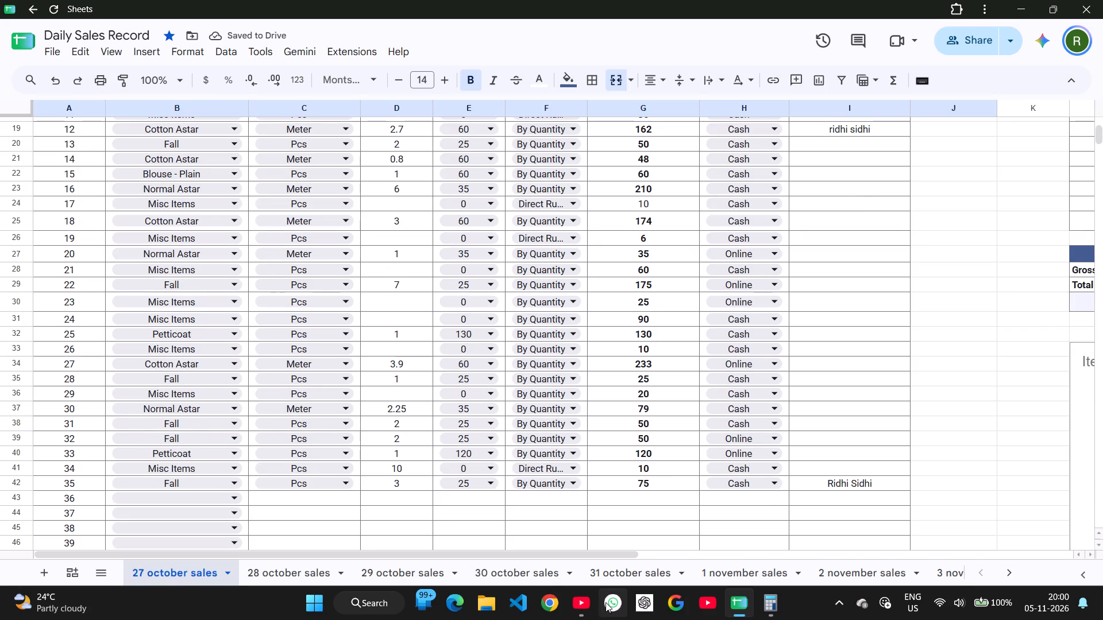
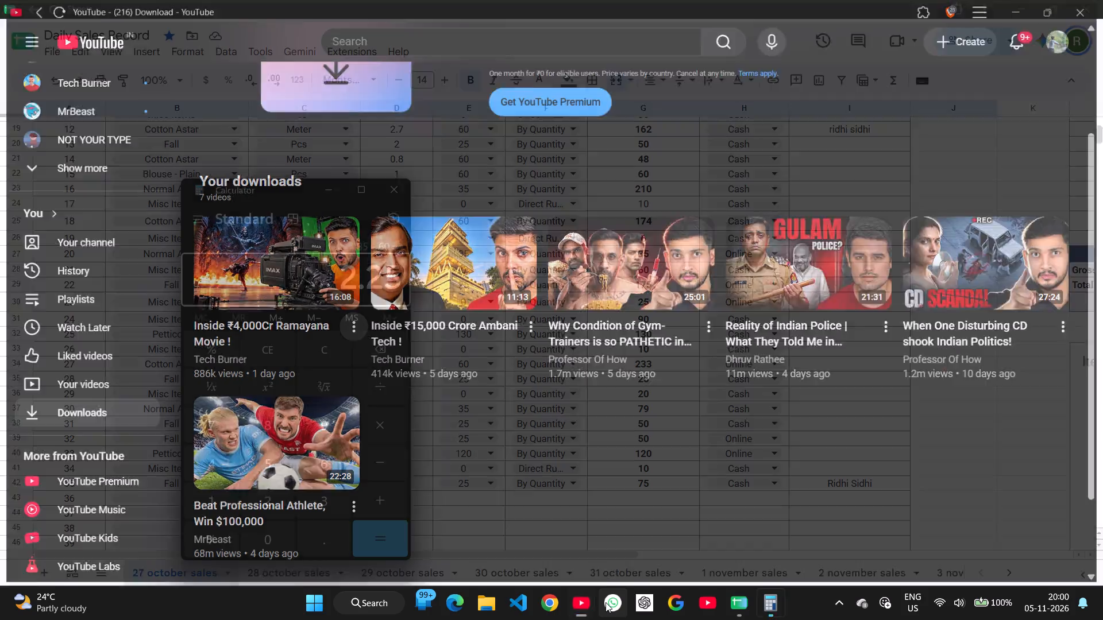
# Open the Shop sales register spreadsheet in Google Sheets and go to the late-October rows of its Oct sheet.
pyautogui.write('gogle she')
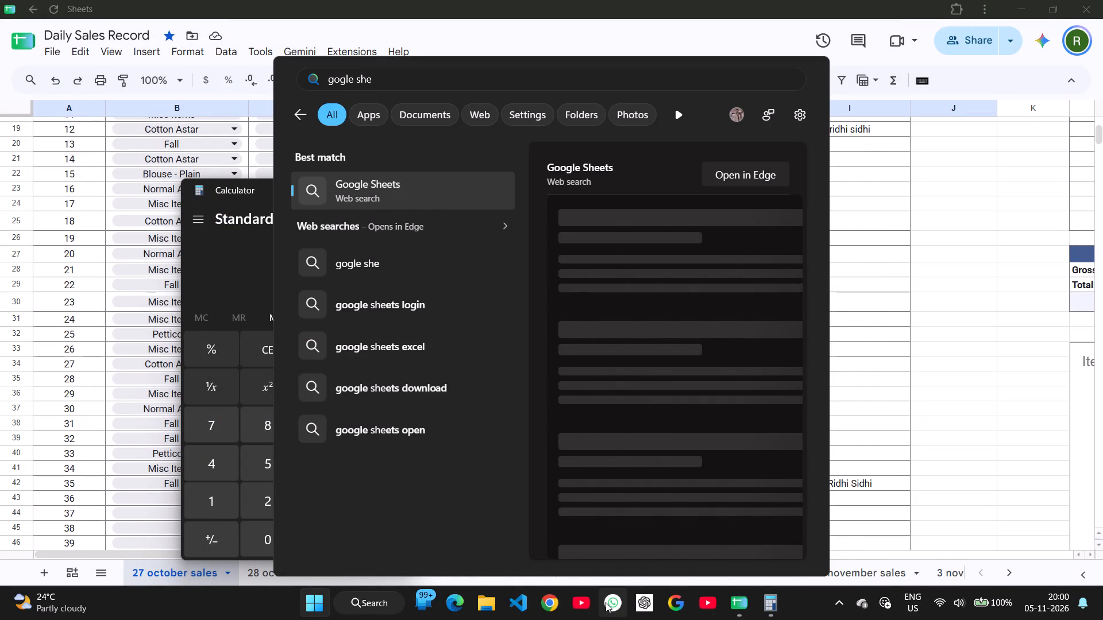
pyautogui.hotkey('ctrl', 'a')
pyautogui.press('BackSpace')
pyautogui.write('she')
pyautogui.press('Return')
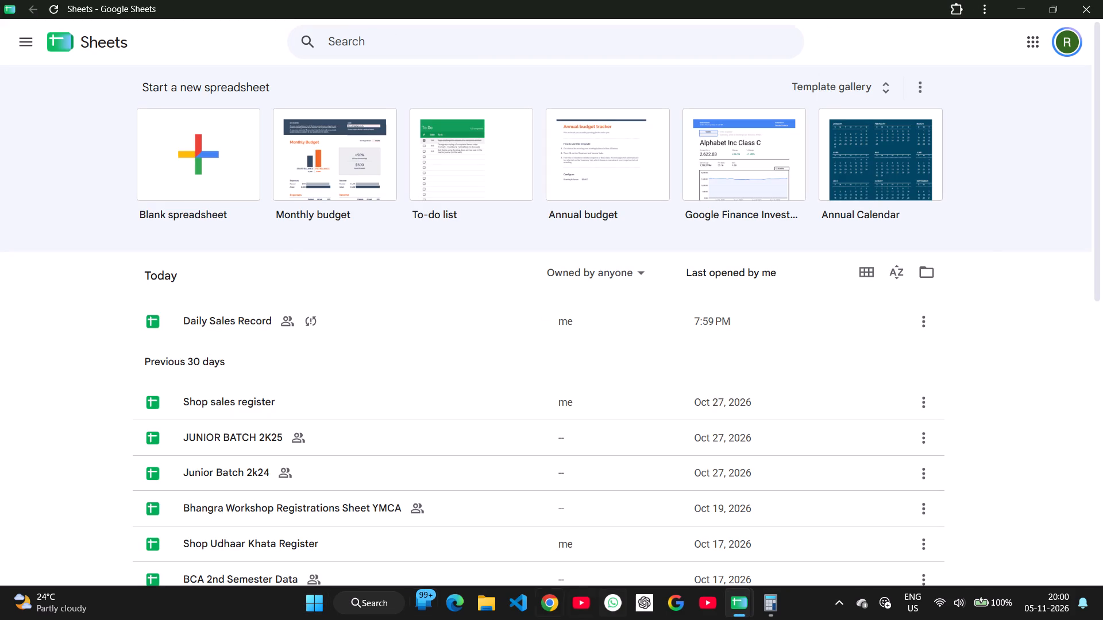
pyautogui.click(255, 398)
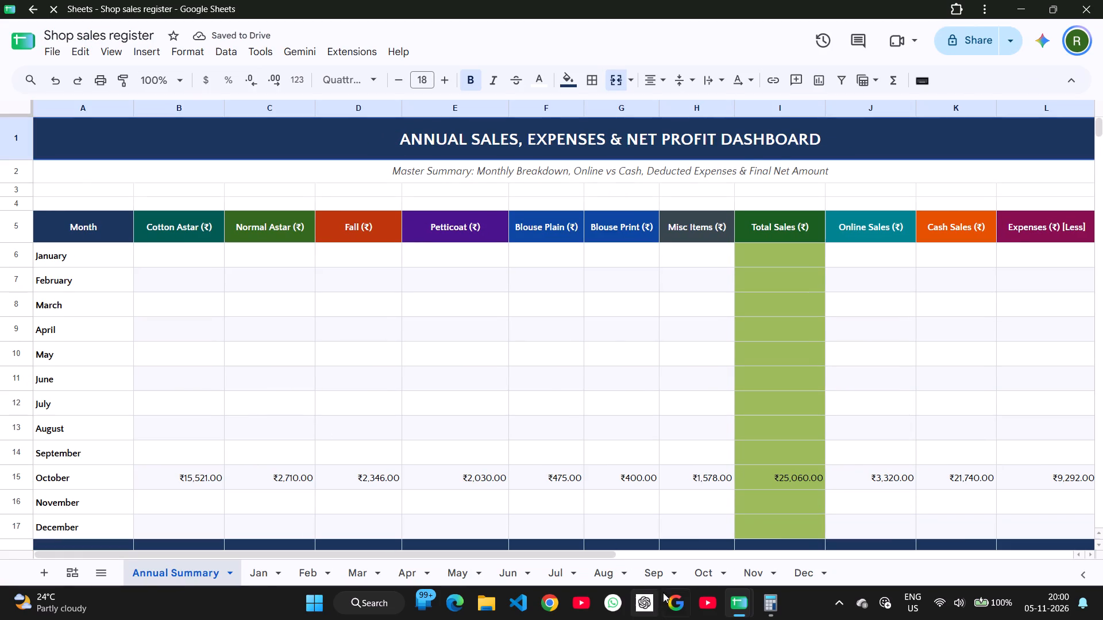
pyautogui.click(691, 576)
pyautogui.scroll(-2, 499, 376)
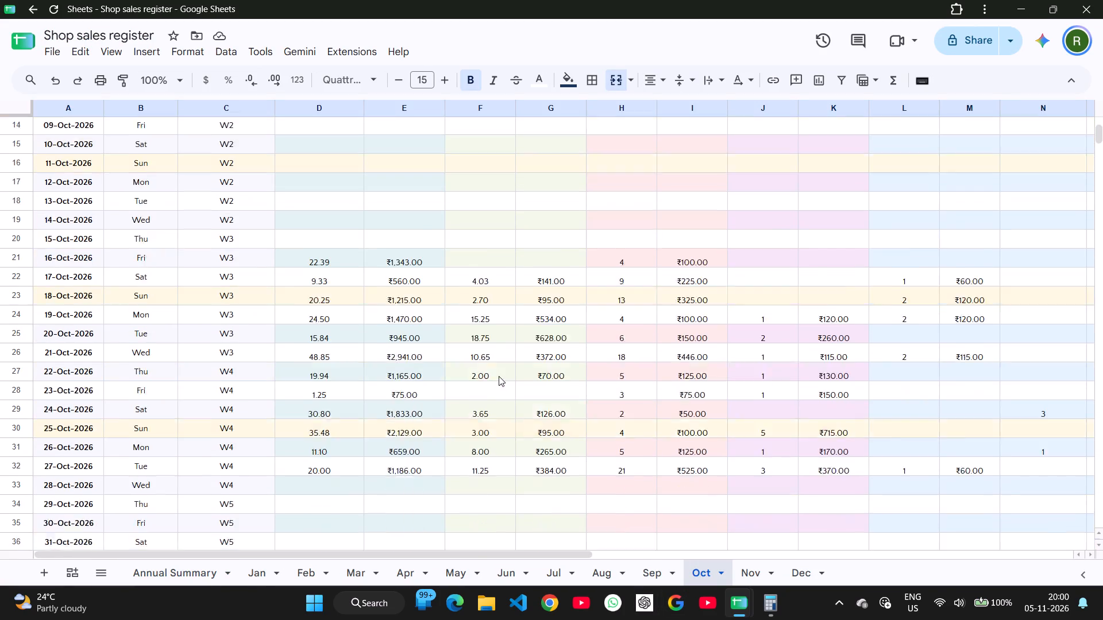
pyautogui.scroll(-1, 499, 376)
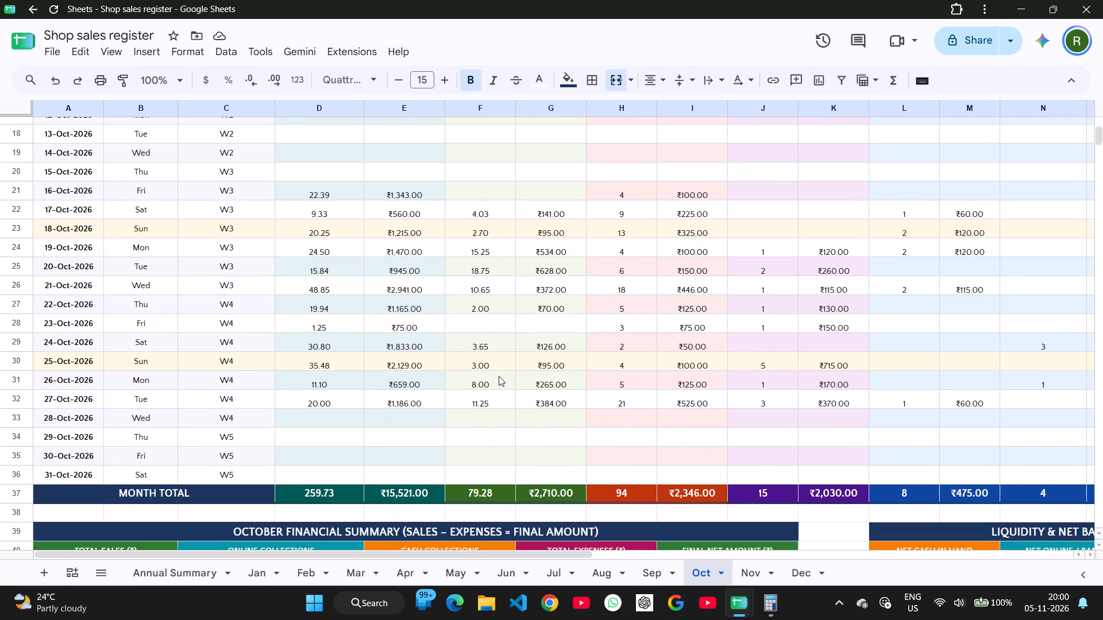
# Compare the 27 october sales totals in the Daily Sales Record with the 27-Oct-2026 row in the Shop sales register.
pyautogui.hotkey('alt', 'Tab')
pyautogui.hotkey('alt', 'Tab')
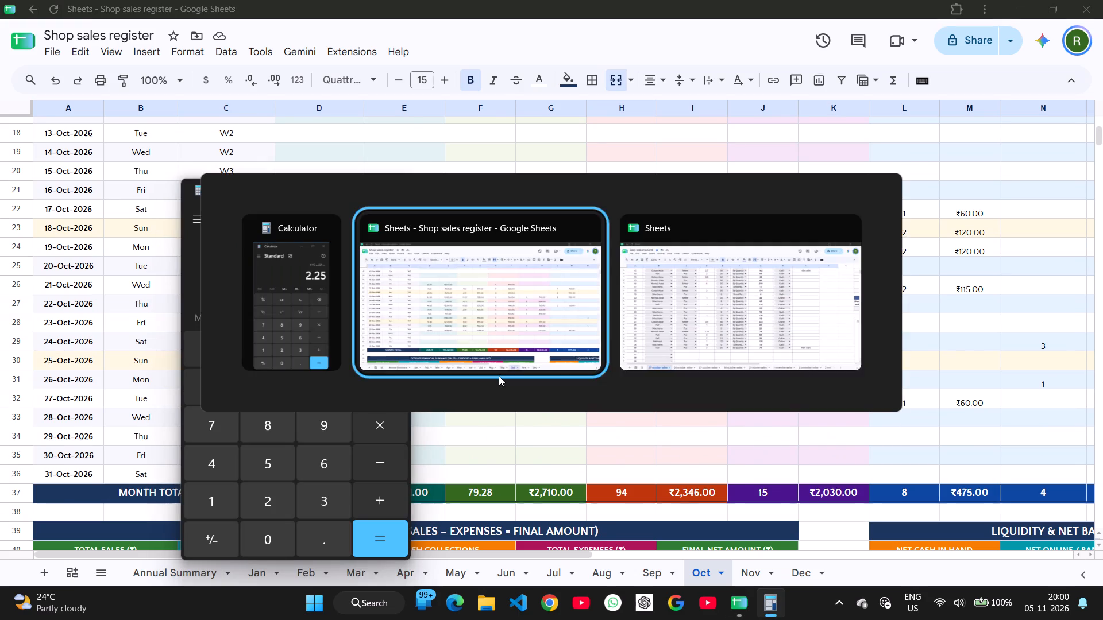
pyautogui.hotkey('alt', 'Tab')
pyautogui.scroll(4, 287, 447)
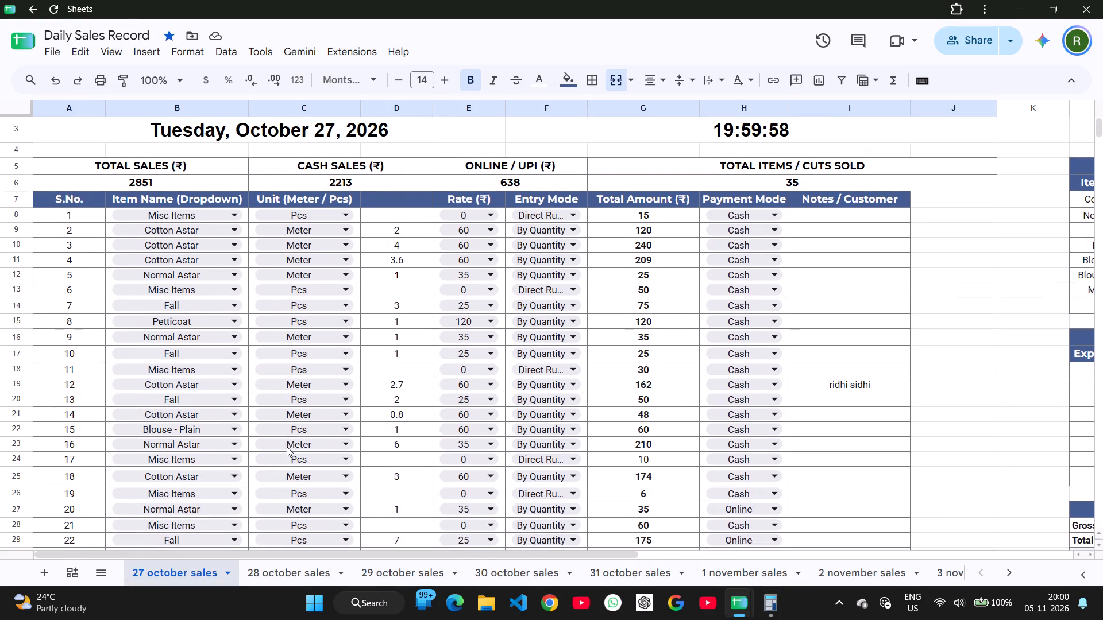
pyautogui.scroll(1, 287, 447)
pyautogui.hotkey('alt', 'Tab')
pyautogui.hotkey('alt', 'Tab')
pyautogui.hotkey('alt', 'Tab')
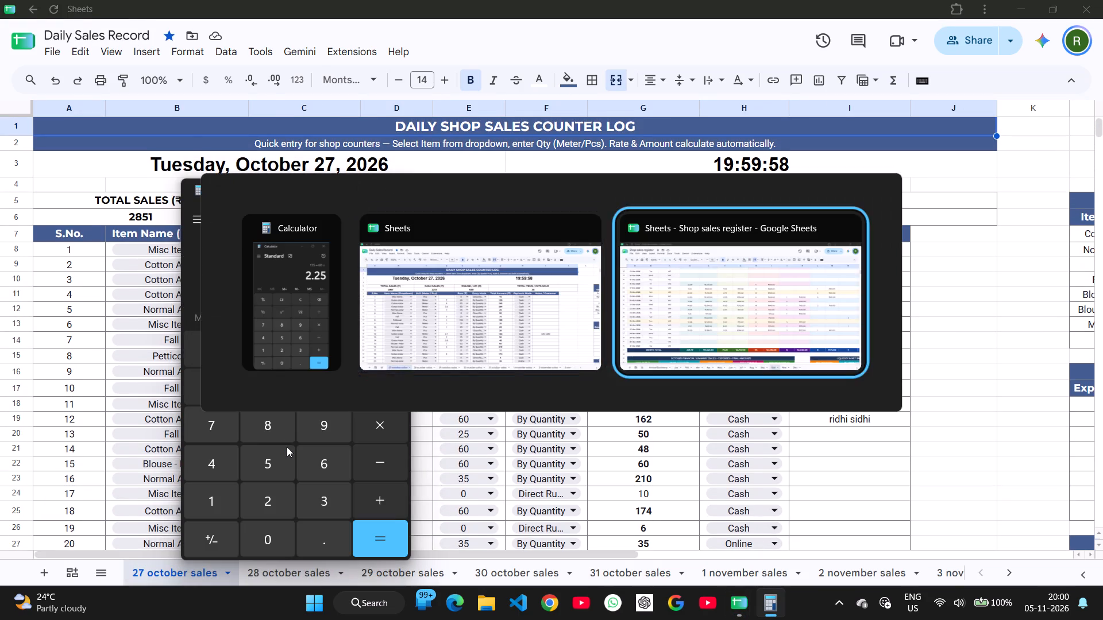
pyautogui.hscroll(-5, 287, 447)
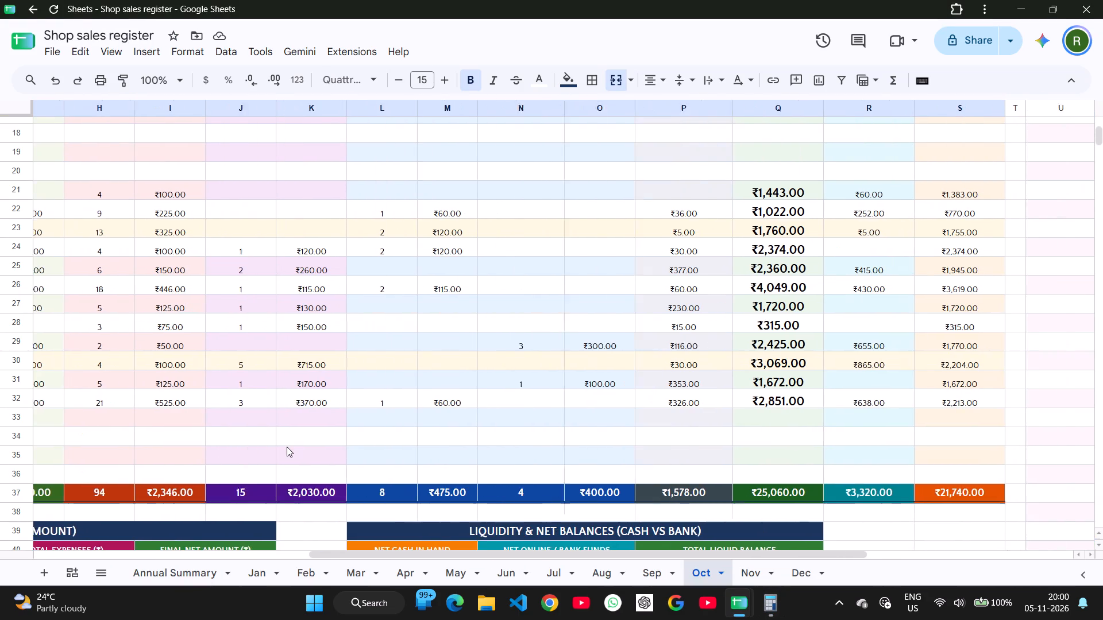
pyautogui.hscroll(-1, 287, 447)
pyautogui.hotkey('alt', 'Tab')
pyautogui.hotkey('alt', 'Tab')
pyautogui.hotkey('alt', 'Tab')
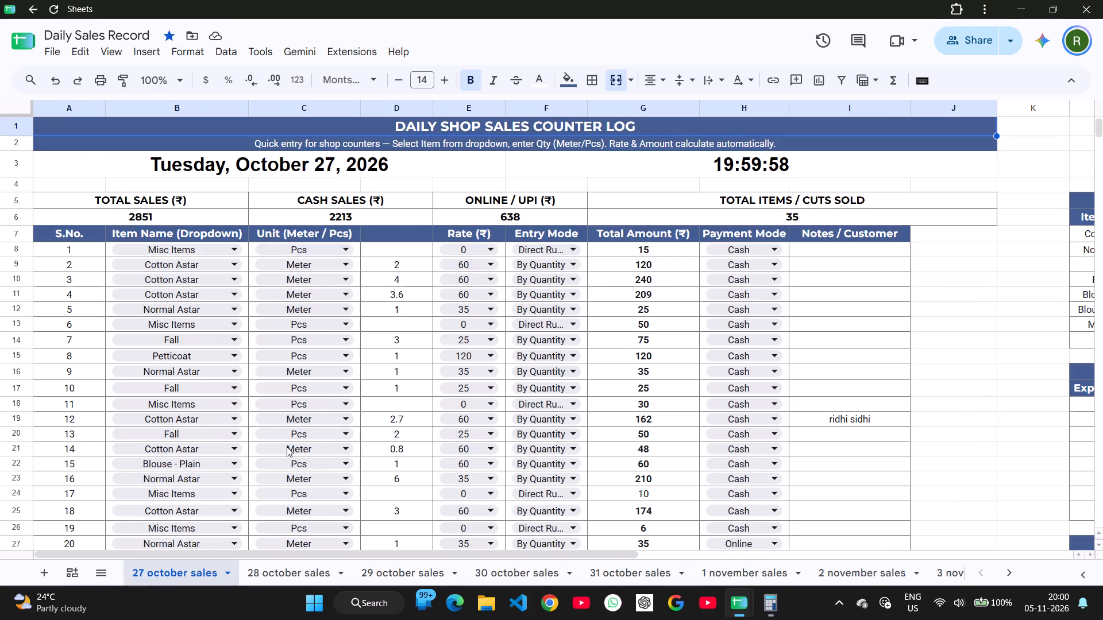
pyautogui.hotkey('alt', 'Tab')
pyautogui.hotkey('alt', 'Tab')
pyautogui.hotkey('alt', 'Tab')
pyautogui.hotkey('alt', 'Tab')
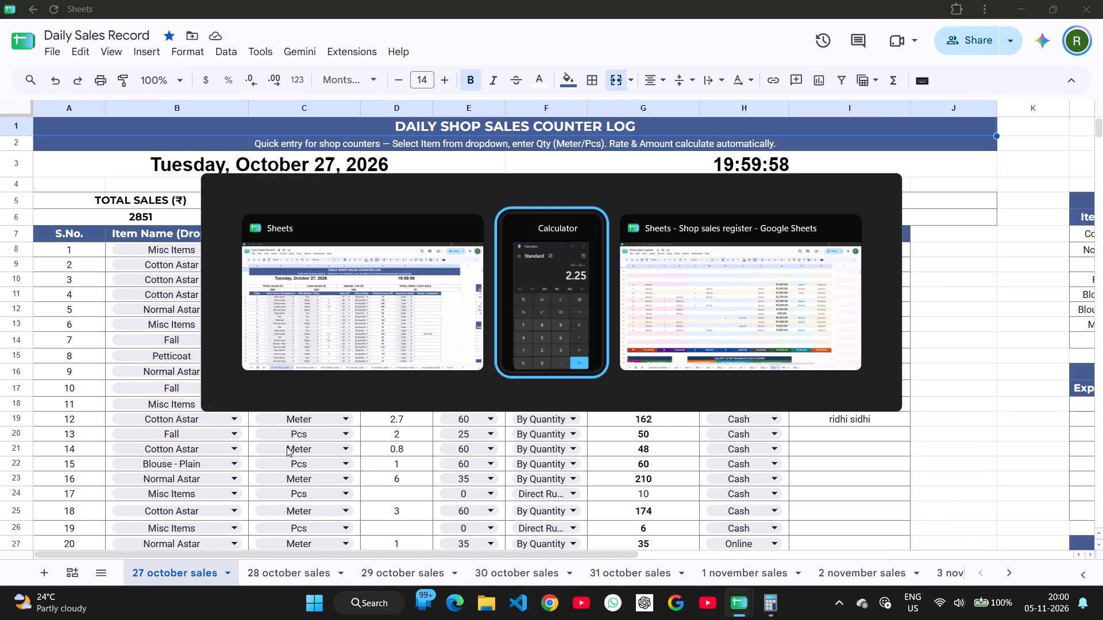
pyautogui.hotkey('alt', 'Tab')
pyautogui.hotkey('alt', 'Tab')
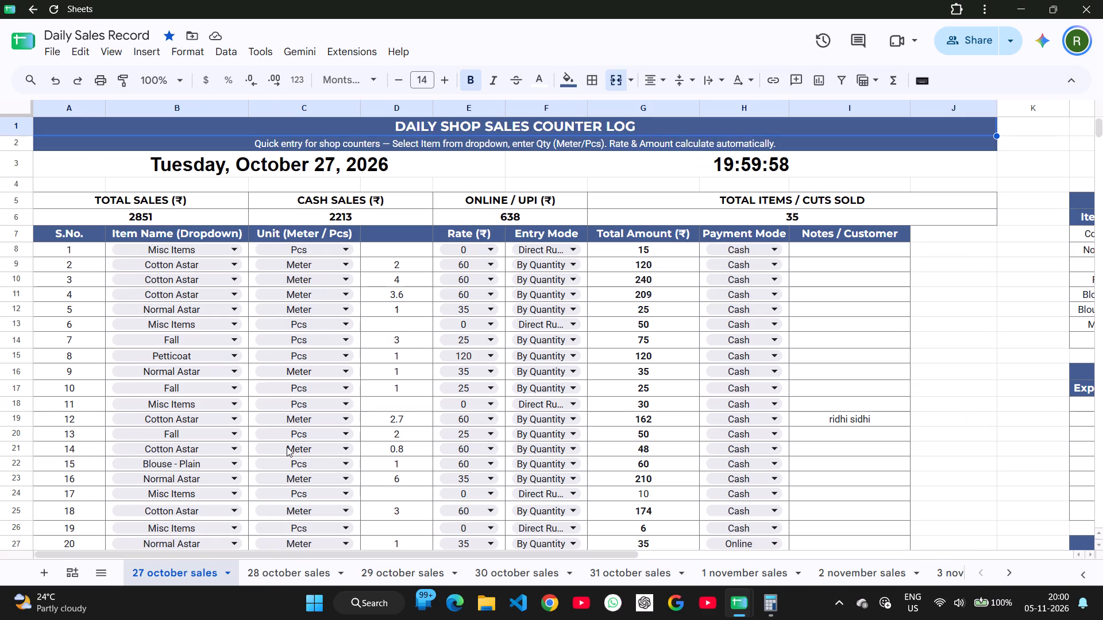
pyautogui.hotkey('alt', 'Tab')
pyautogui.hscroll(2, 287, 447)
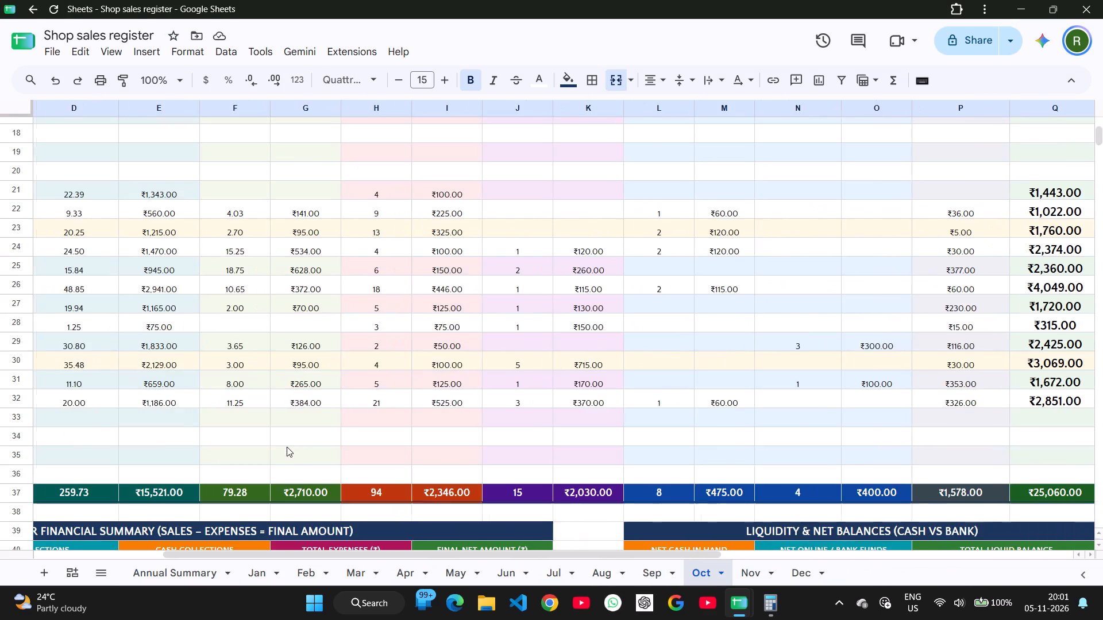
pyautogui.hscroll(1, 287, 447)
# Delete the 27 october sales sheet from the Daily Sales Record.
pyautogui.hotkey('alt', 'Tab')
pyautogui.rightClick(159, 569)
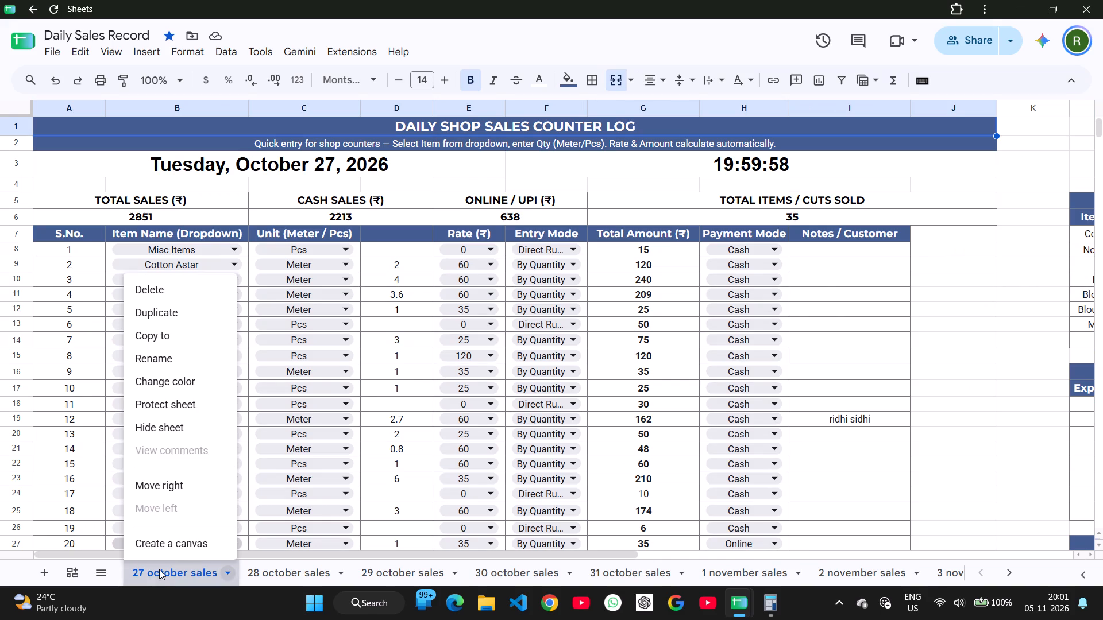
pyautogui.click(210, 288)
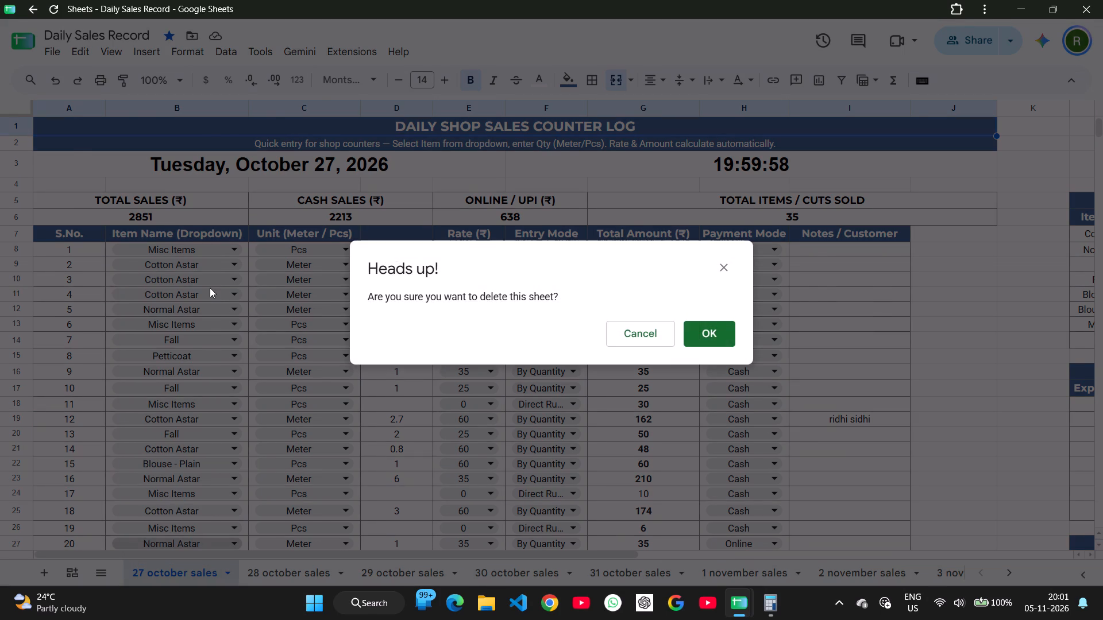
pyautogui.press('Return')
# Switch to Calculator and add up the 28 October sale amounts 60, 25, 110, 50, 120 and 60.
pyautogui.hscroll(8, 299, 344)
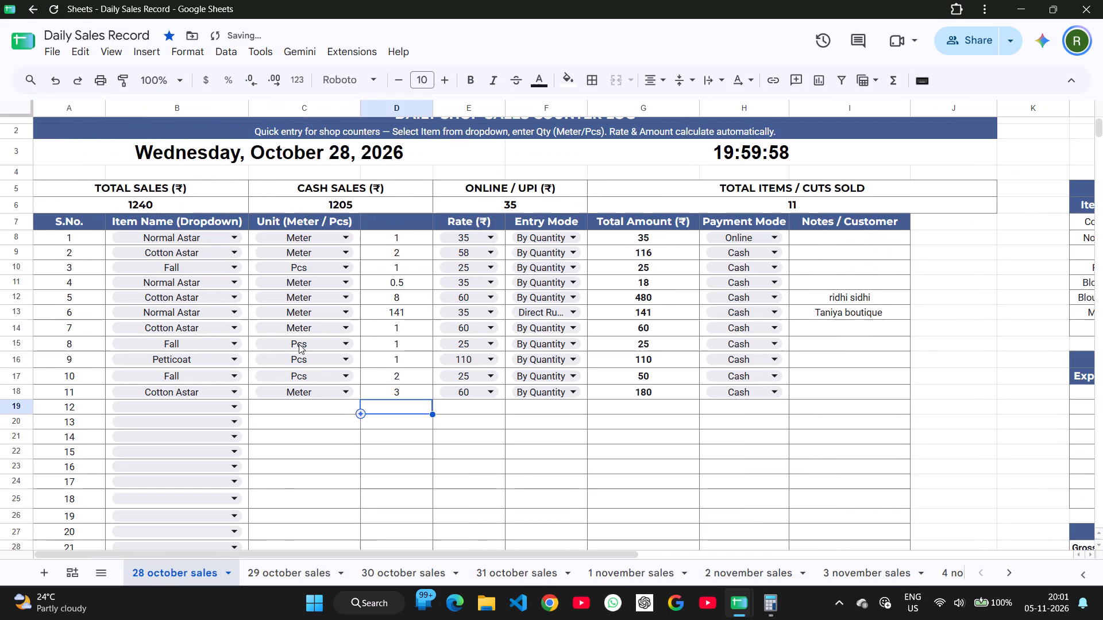
pyautogui.hotkey('alt', 'Tab')
pyautogui.hotkey('alt', 'Tab')
pyautogui.hotkey('alt', 'Tab')
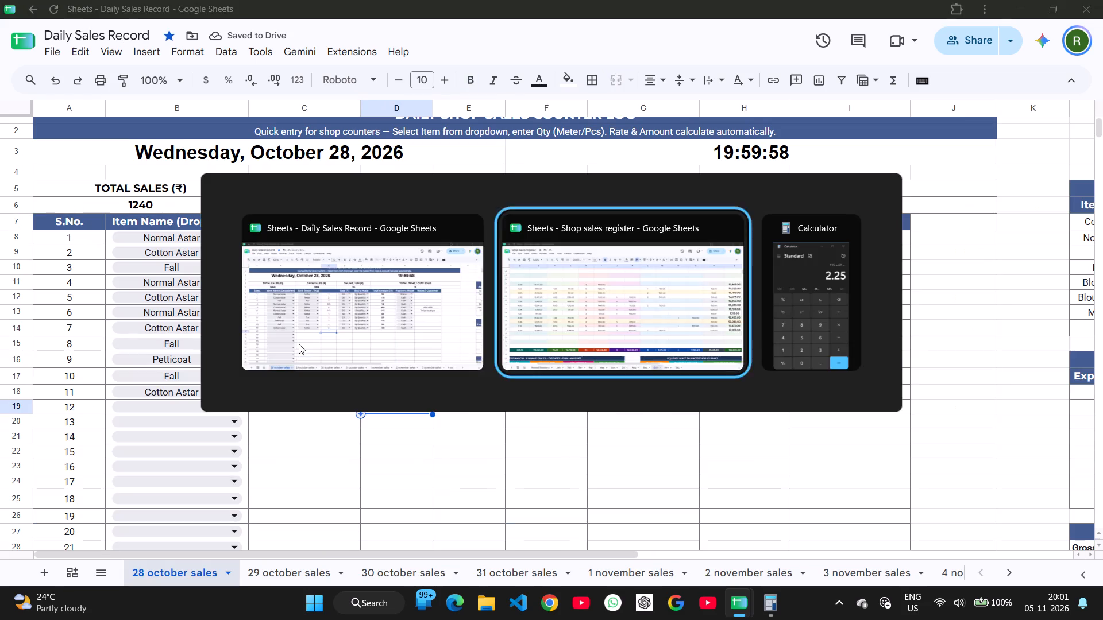
pyautogui.hotkey('alt', 'Tab')
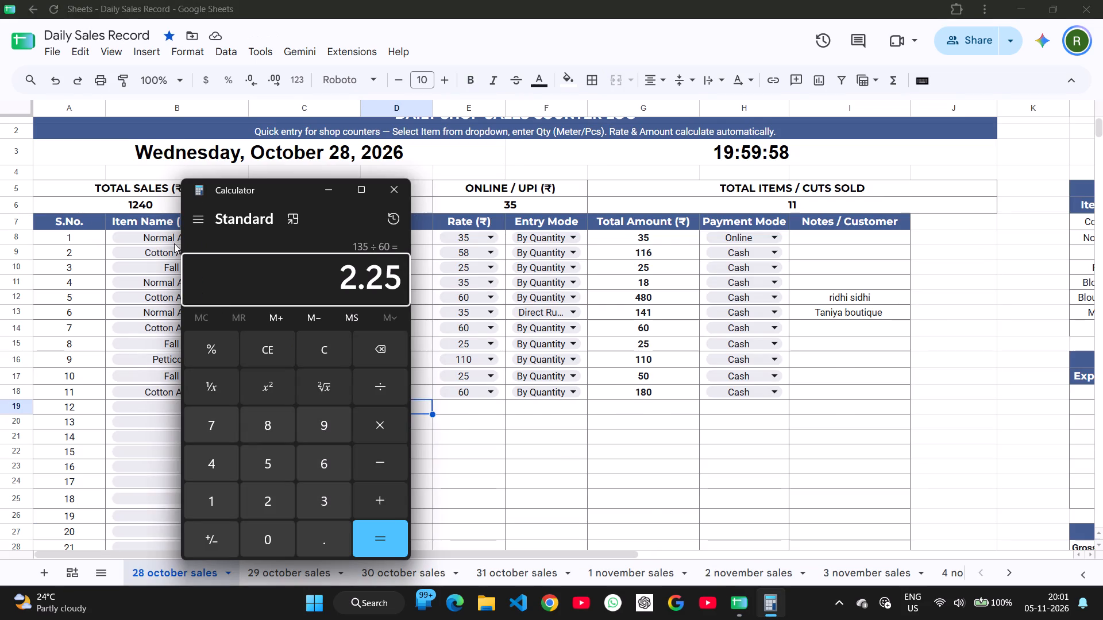
pyautogui.moveTo(254, 187); pyautogui.dragTo(667, 216)
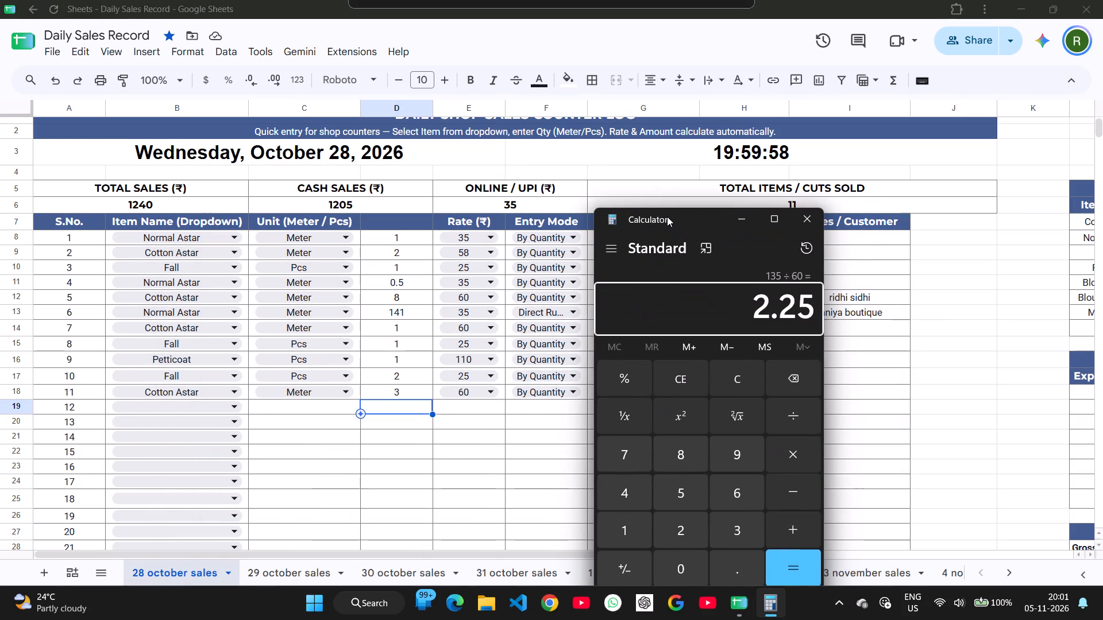
pyautogui.moveTo(667, 216); pyautogui.dragTo(667, 215)
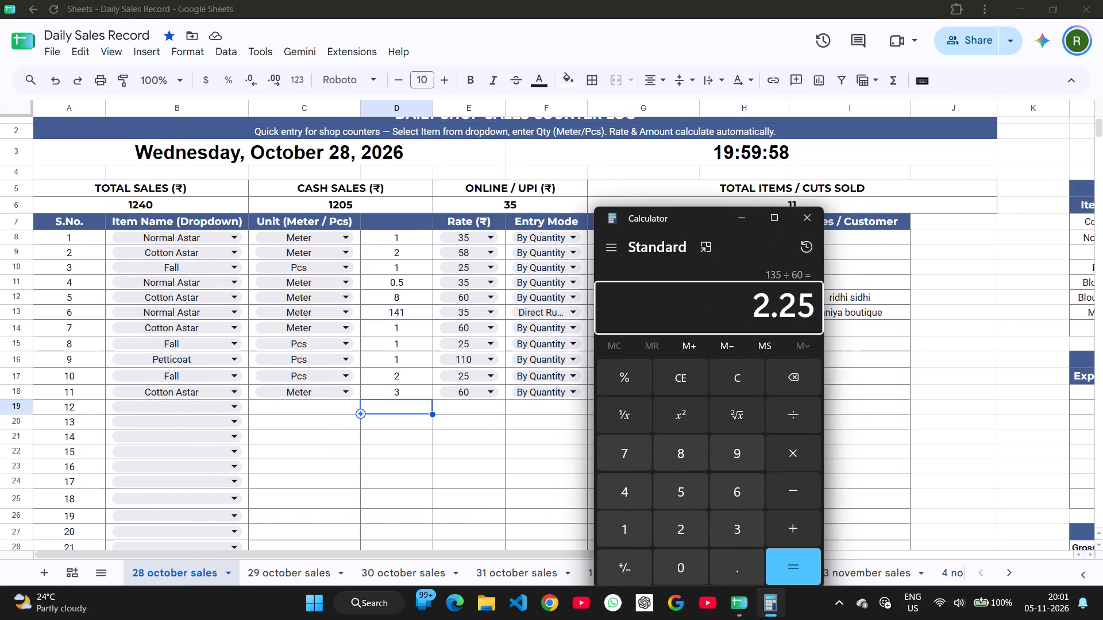
pyautogui.click(699, 379)
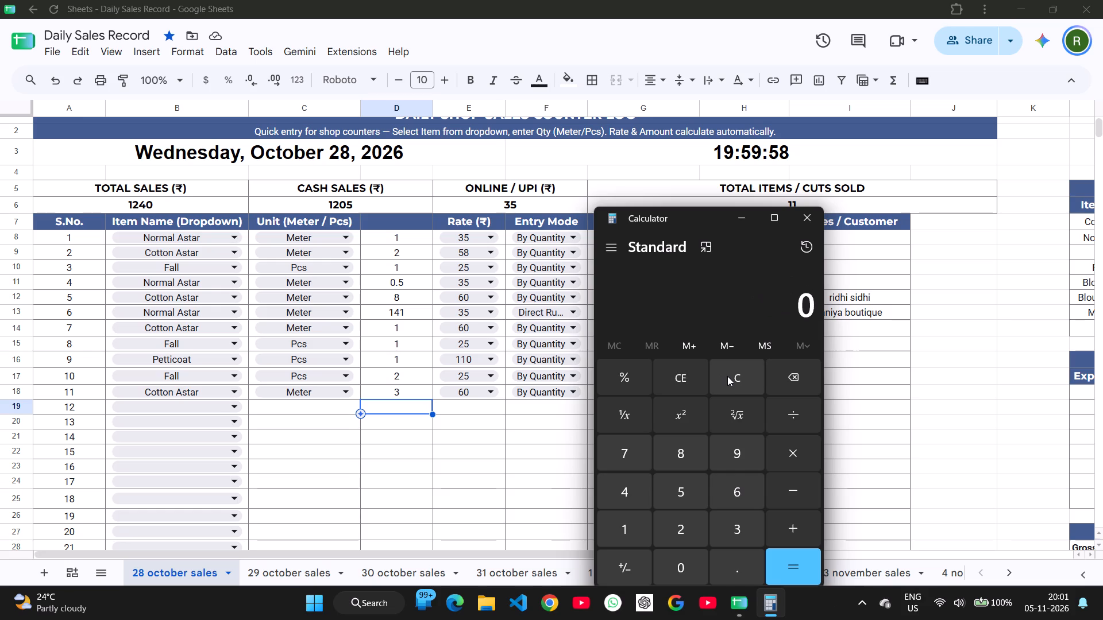
pyautogui.write('60+25+110+50+21')
pyautogui.press('BackSpace')
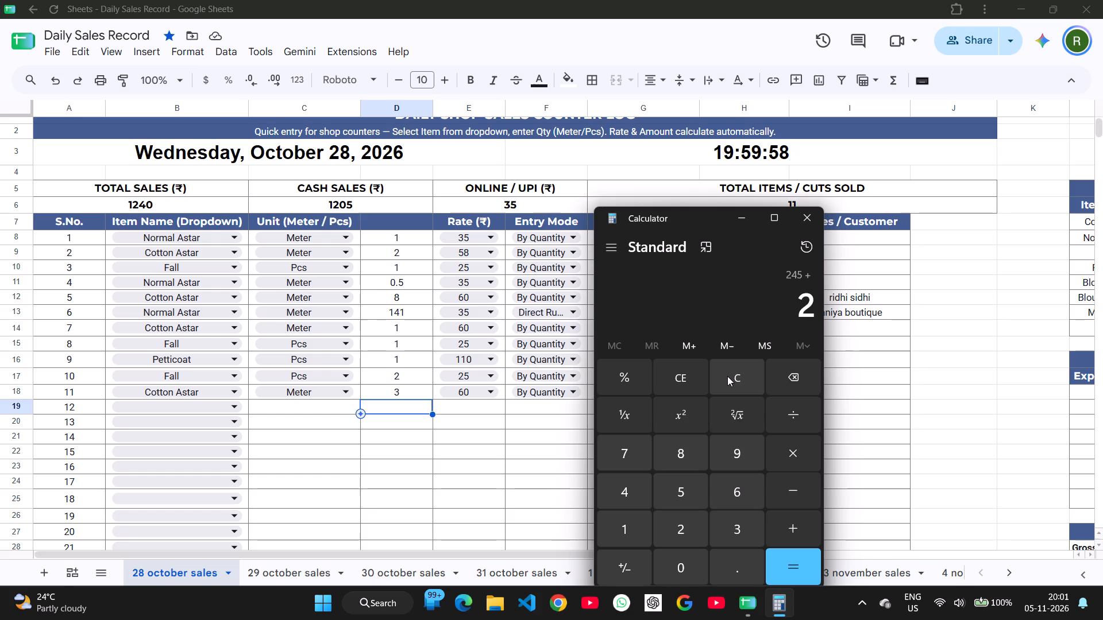
pyautogui.press('Delete')
pyautogui.write('120')
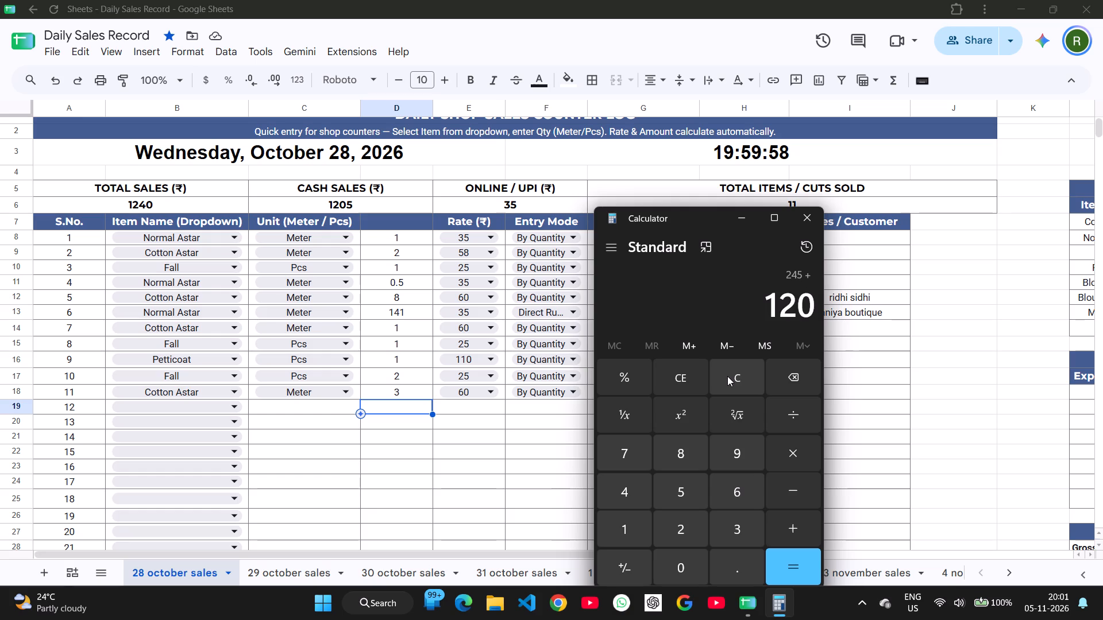
pyautogui.write('+60')
pyautogui.press('Return')
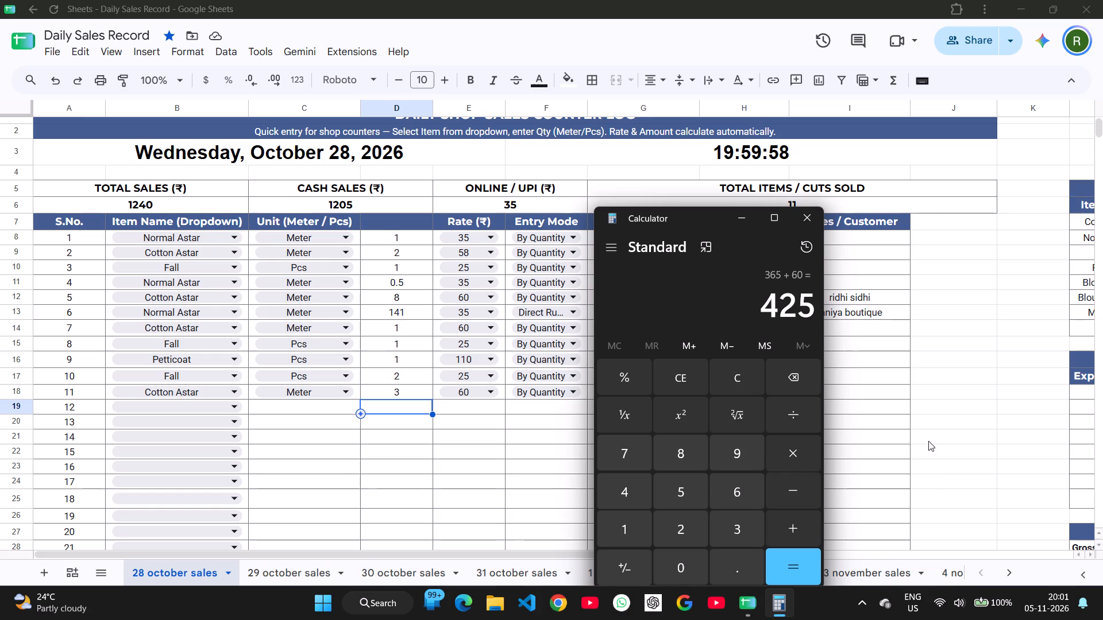
# Move the Calculator window clear of the sales table and return to the 28 october sales sheet.
pyautogui.hscroll(5, 437, 571)
pyautogui.moveTo(670, 212); pyautogui.dragTo(1027, 212)
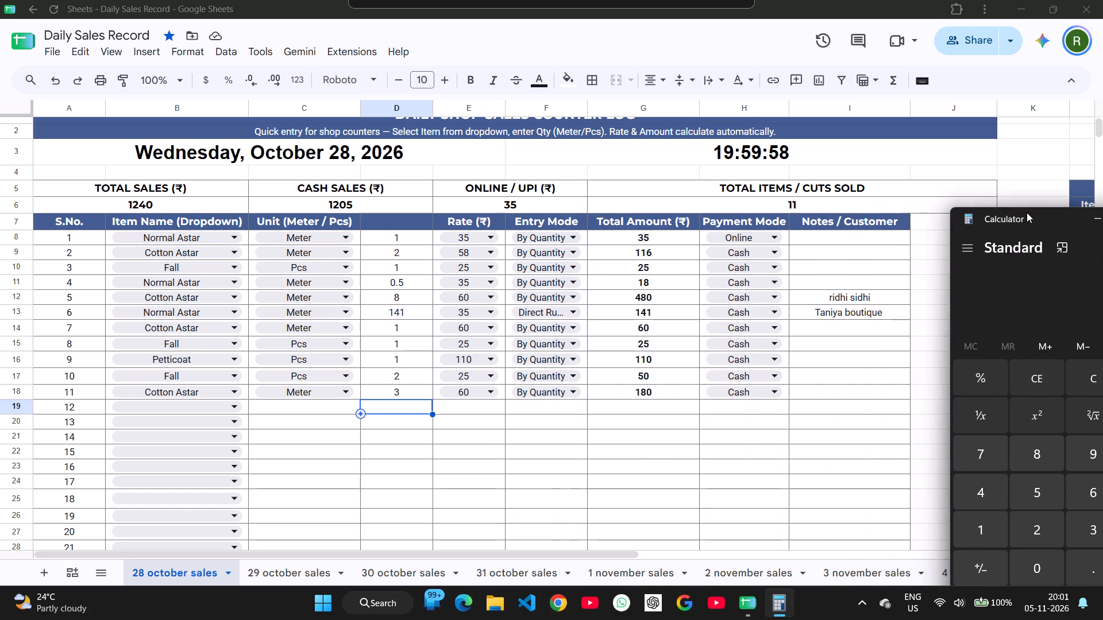
pyautogui.moveTo(1027, 212); pyautogui.dragTo(971, 190)
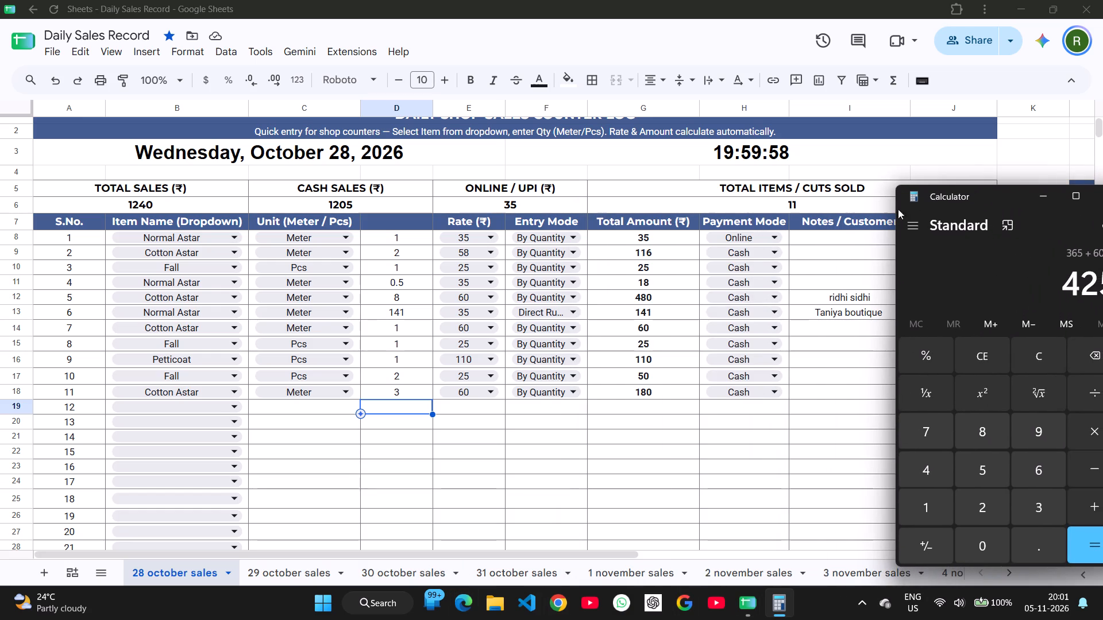
pyautogui.click(851, 239)
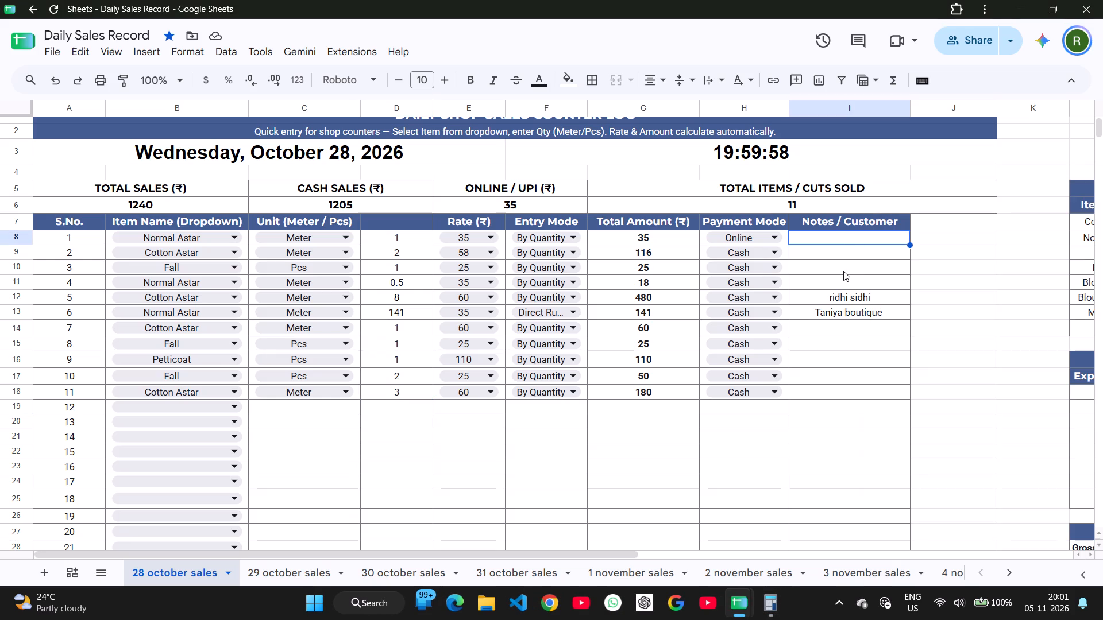
pyautogui.click(839, 261)
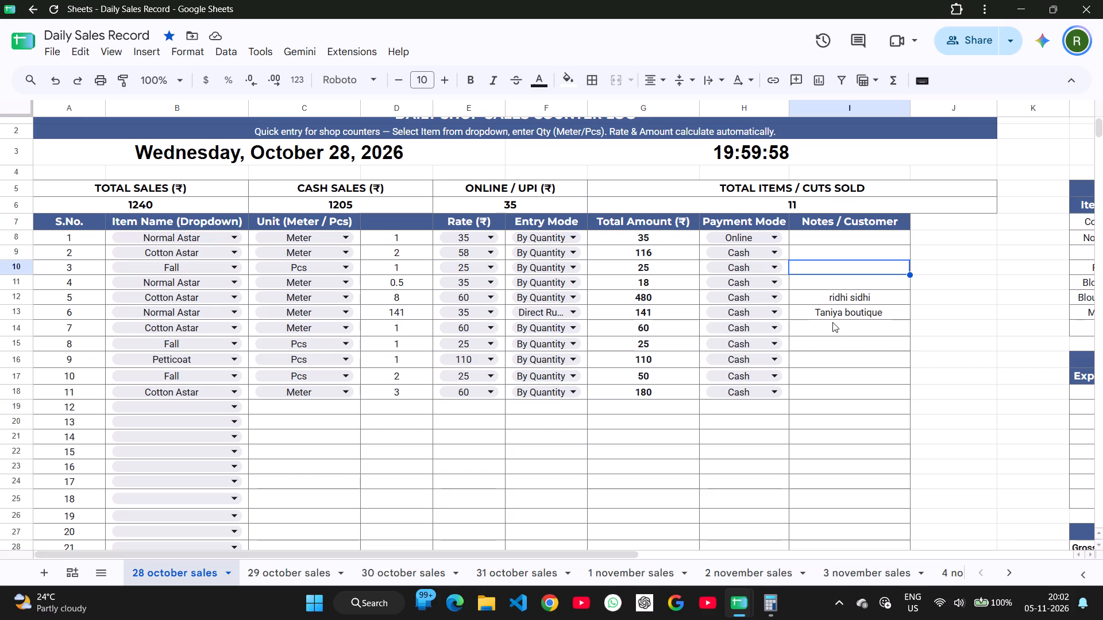
# Enter 14 as the Cotton Astar quantity for 28-Oct-2026 in the Shop sales register, using the day-end item totals.
pyautogui.hscroll(-2, 832, 322)
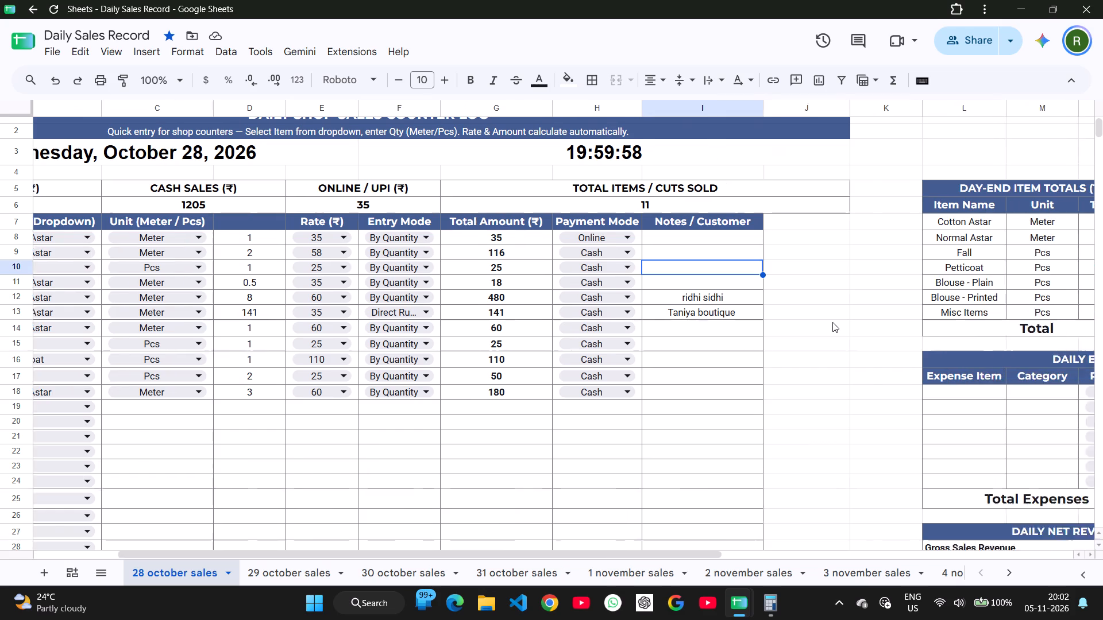
pyautogui.hscroll(-7, 832, 322)
pyautogui.hotkey('alt', 'Tab')
pyautogui.hotkey('alt', 'Tab')
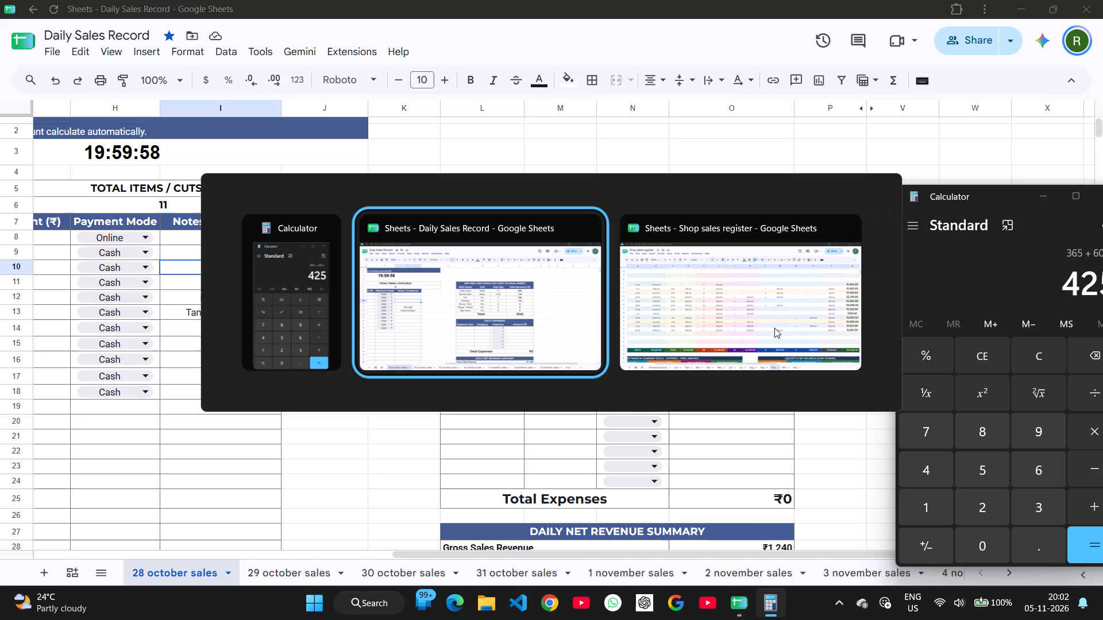
pyautogui.hotkey('alt', 'Tab')
pyautogui.hscroll(4, 172, 412)
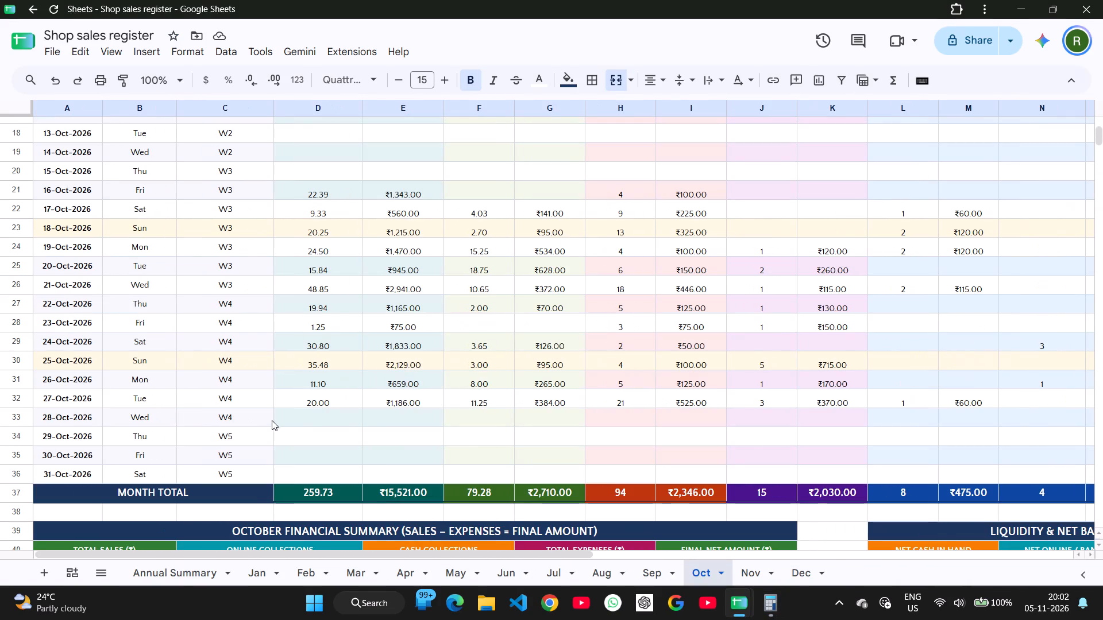
pyautogui.click(337, 426)
pyautogui.write('14')
pyautogui.press('Tab')
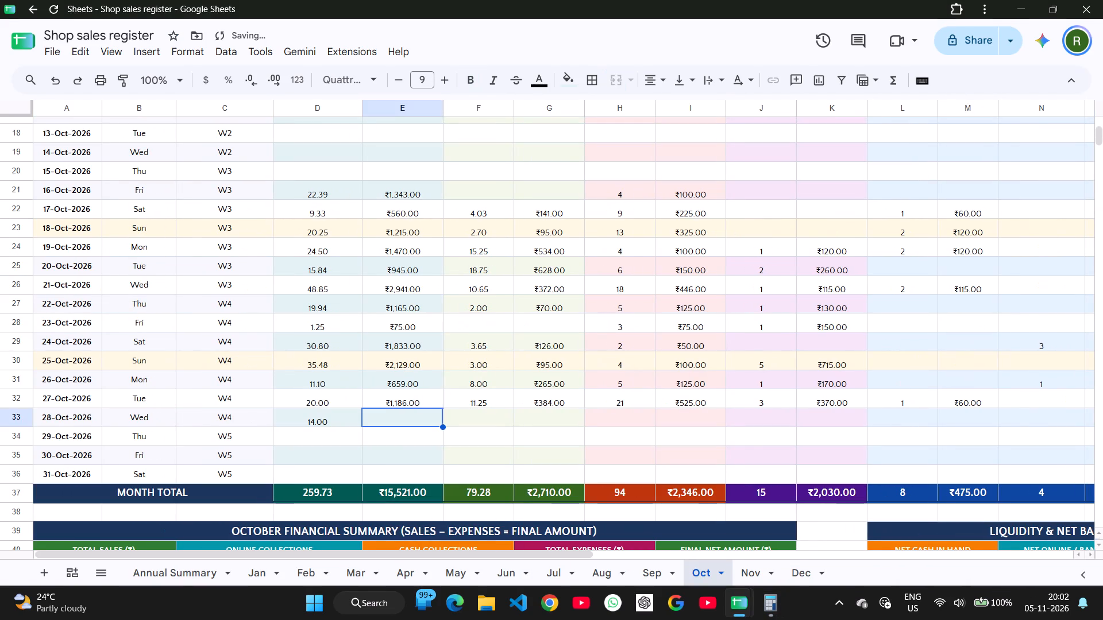
# Set the Cotton Astar amount for 28-Oct-2026 to 836 in the Shop sales register, matching the day-end item totals.
pyautogui.hotkey('alt', 'Tab')
pyautogui.hotkey('alt', 'Tab')
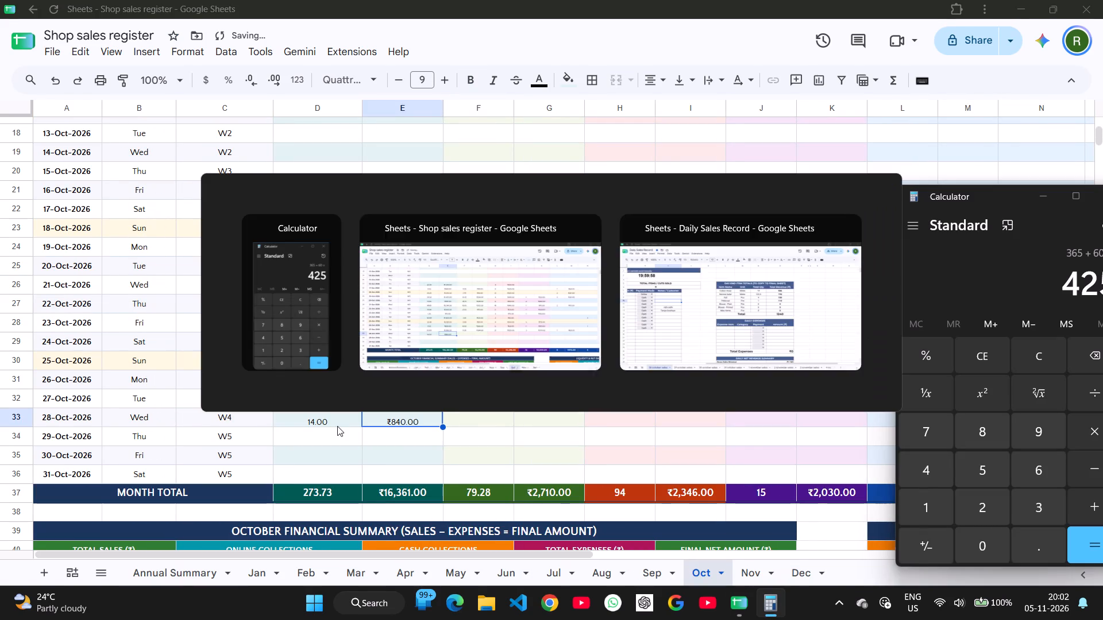
pyautogui.hotkey('alt', 'Tab')
pyautogui.hotkey('alt', 'Tab')
pyautogui.hotkey('alt', 'Tab')
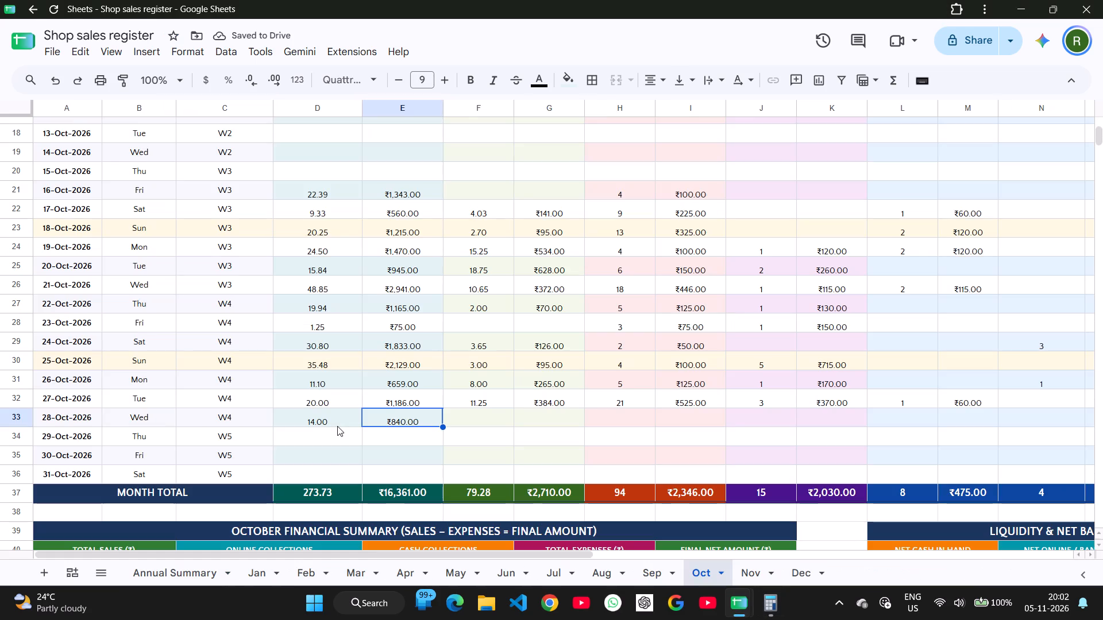
pyautogui.write('836')
pyautogui.press('Tab')
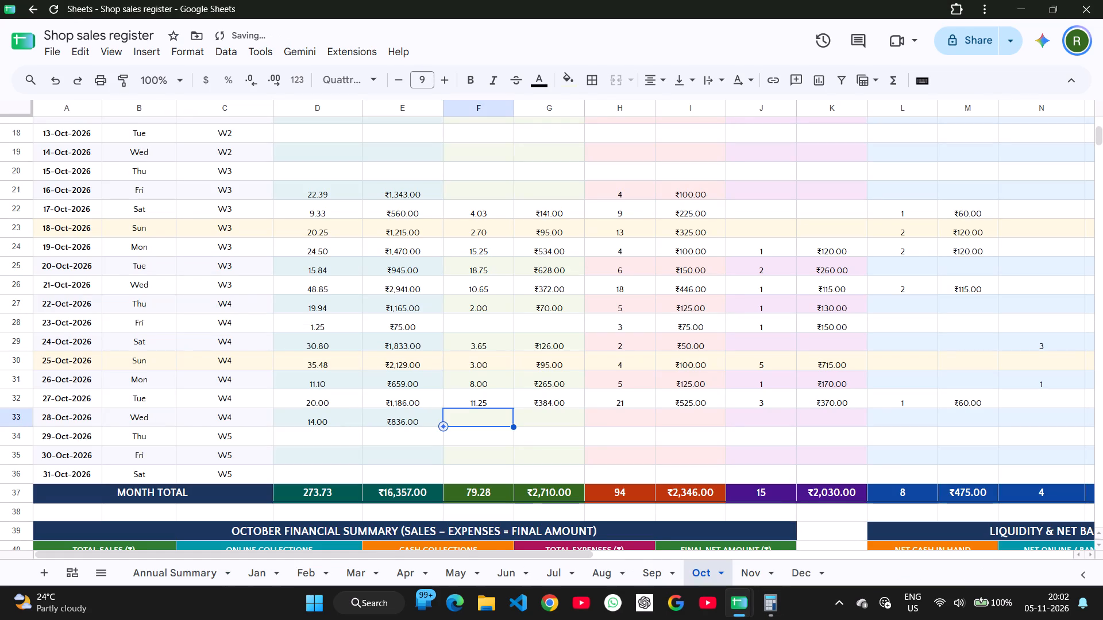
# Review the Normal Astar sales on the 28 october sales sheet, divide 141 by 33 in a new Calculator window, and close it.
pyautogui.hotkey('alt', 'Tab')
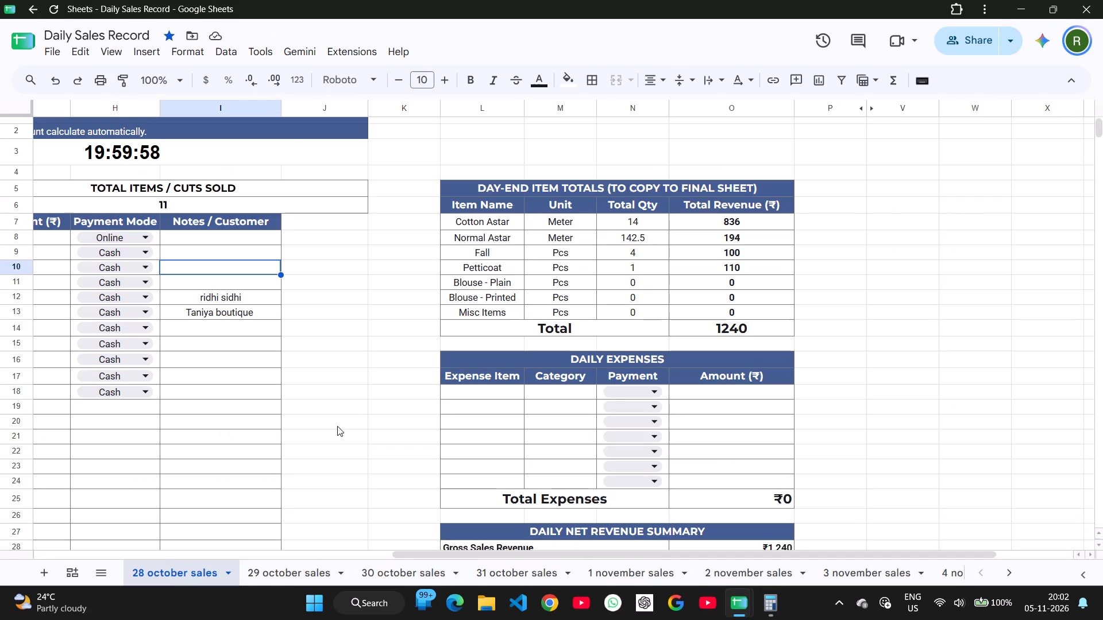
pyautogui.hscroll(8, 337, 426)
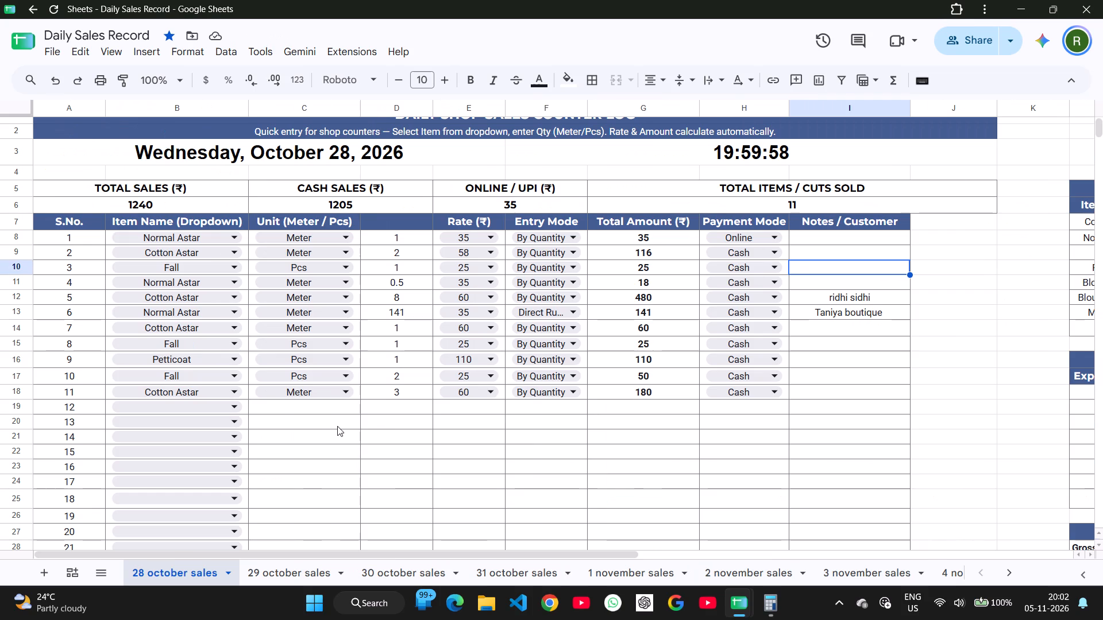
pyautogui.hscroll(1, 337, 426)
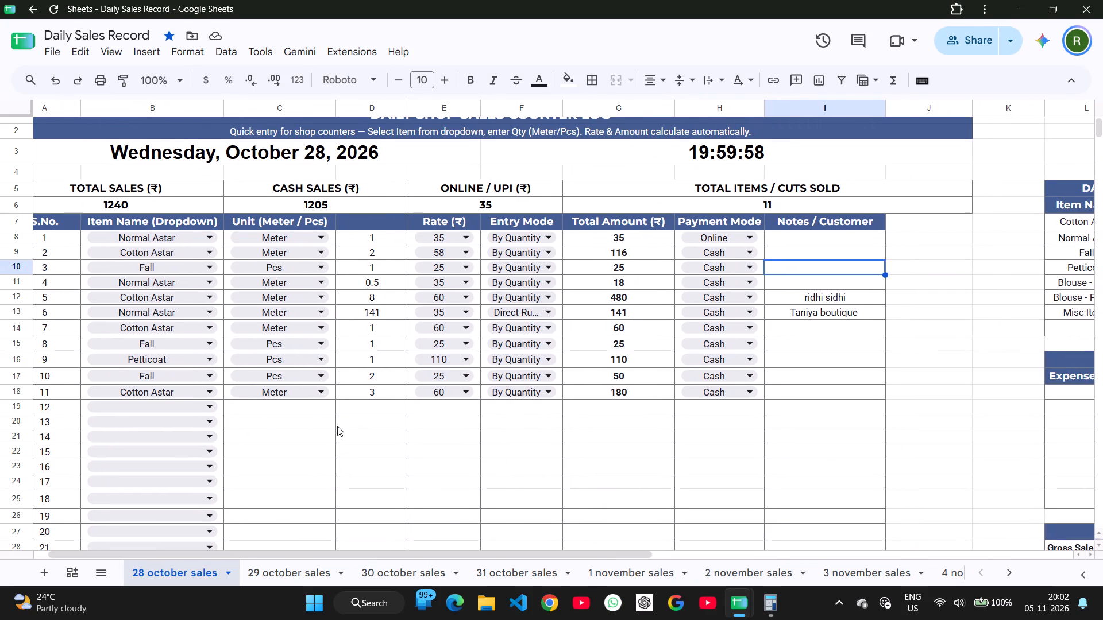
pyautogui.hscroll(3, 337, 426)
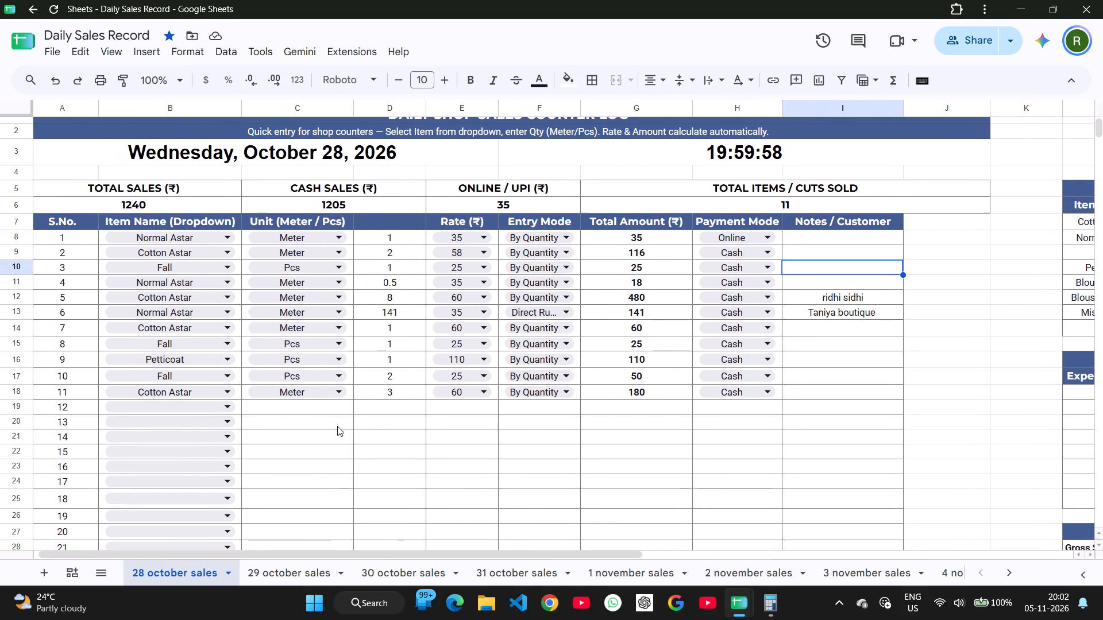
pyautogui.hscroll(1, 337, 426)
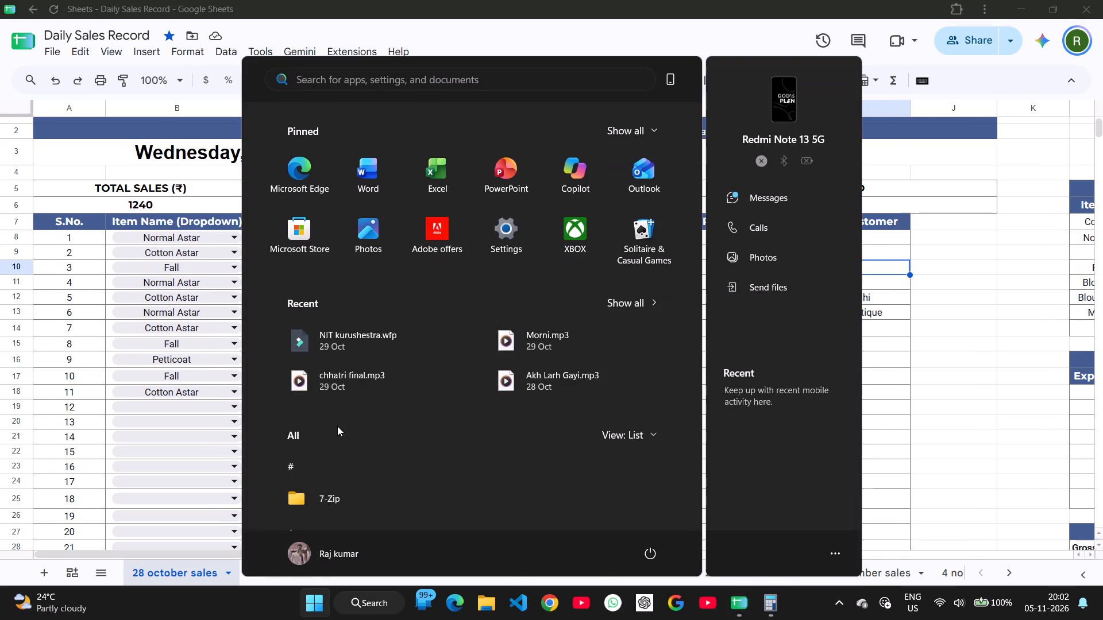
pyautogui.write('cal')
pyautogui.press('Return')
pyautogui.write('141')
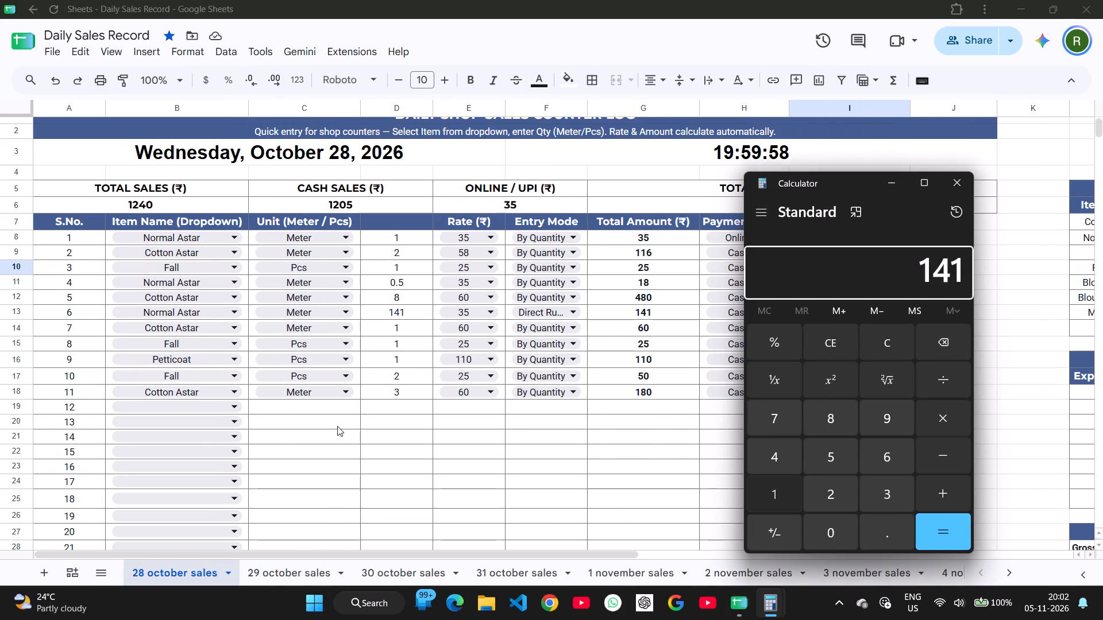
pyautogui.write('/33')
pyautogui.press('Return')
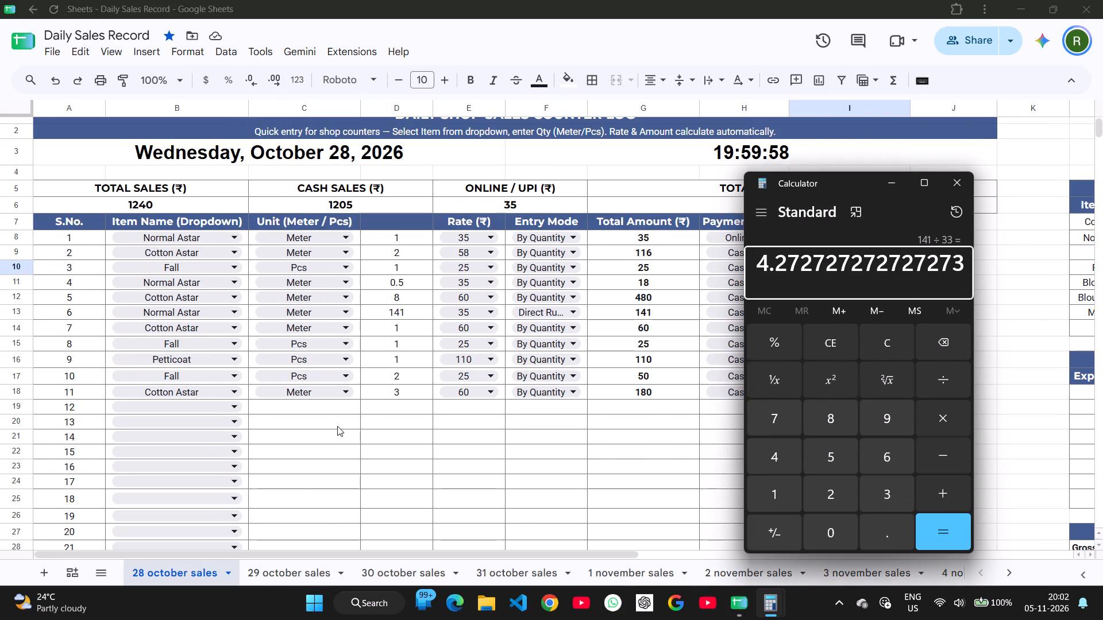
pyautogui.click(961, 194)
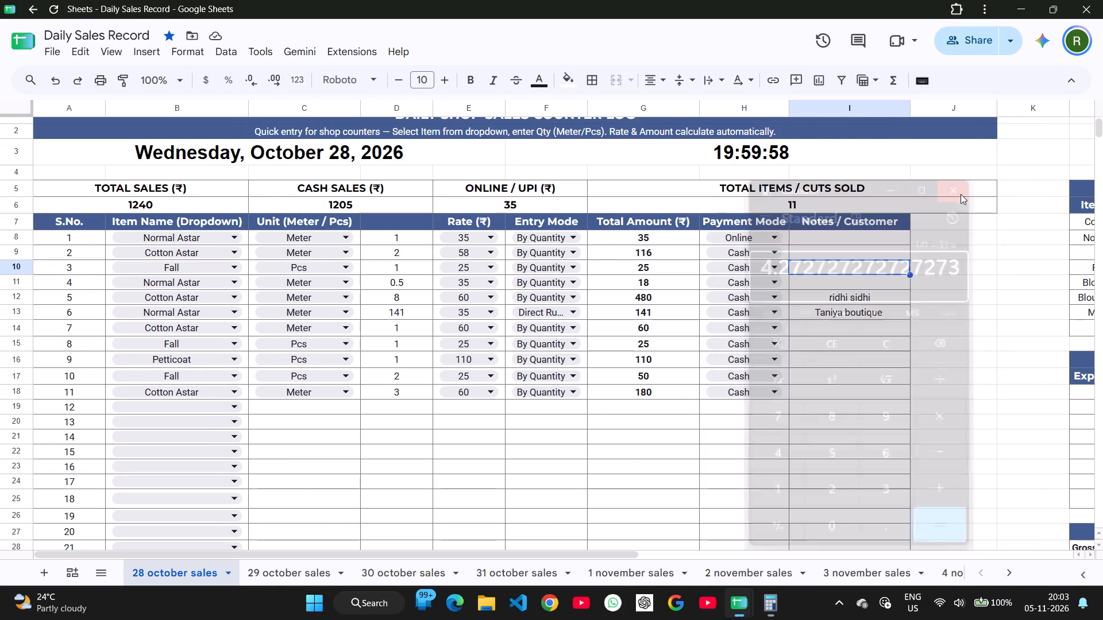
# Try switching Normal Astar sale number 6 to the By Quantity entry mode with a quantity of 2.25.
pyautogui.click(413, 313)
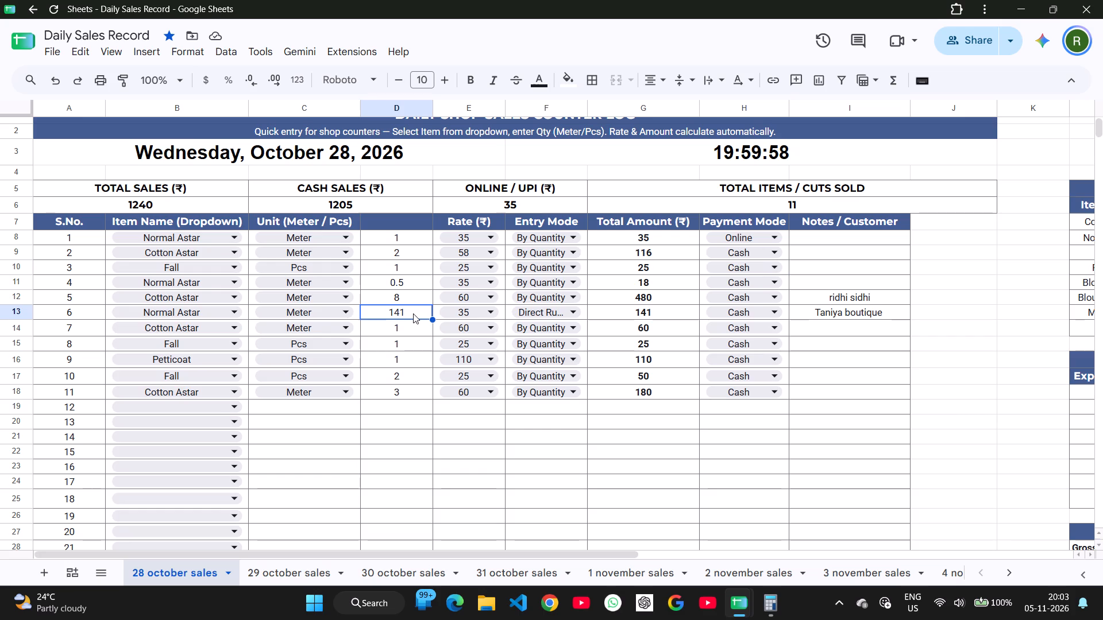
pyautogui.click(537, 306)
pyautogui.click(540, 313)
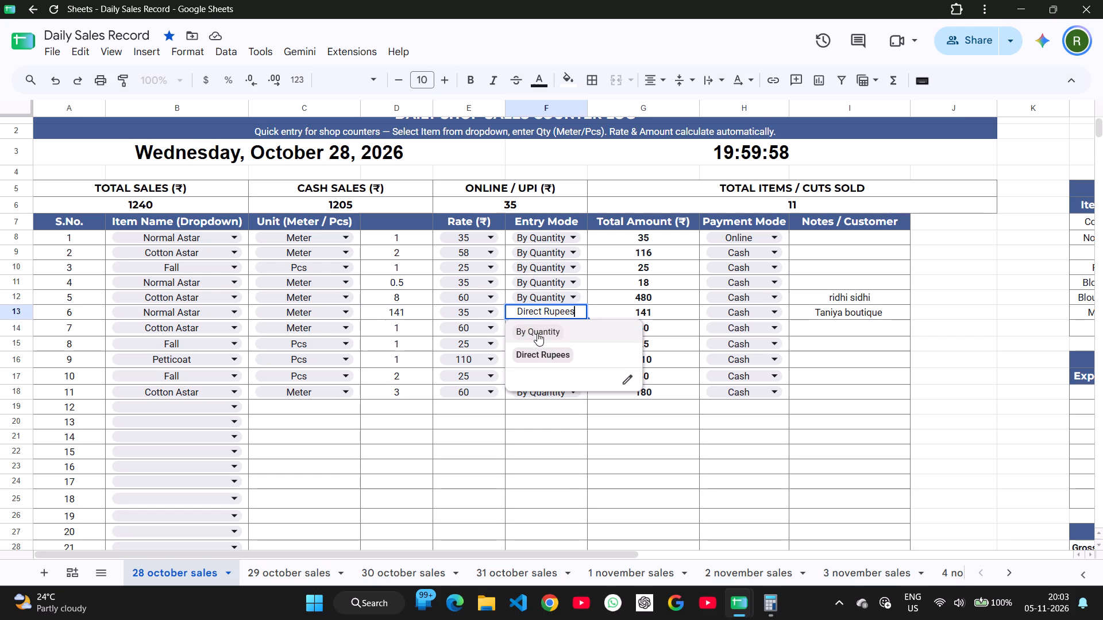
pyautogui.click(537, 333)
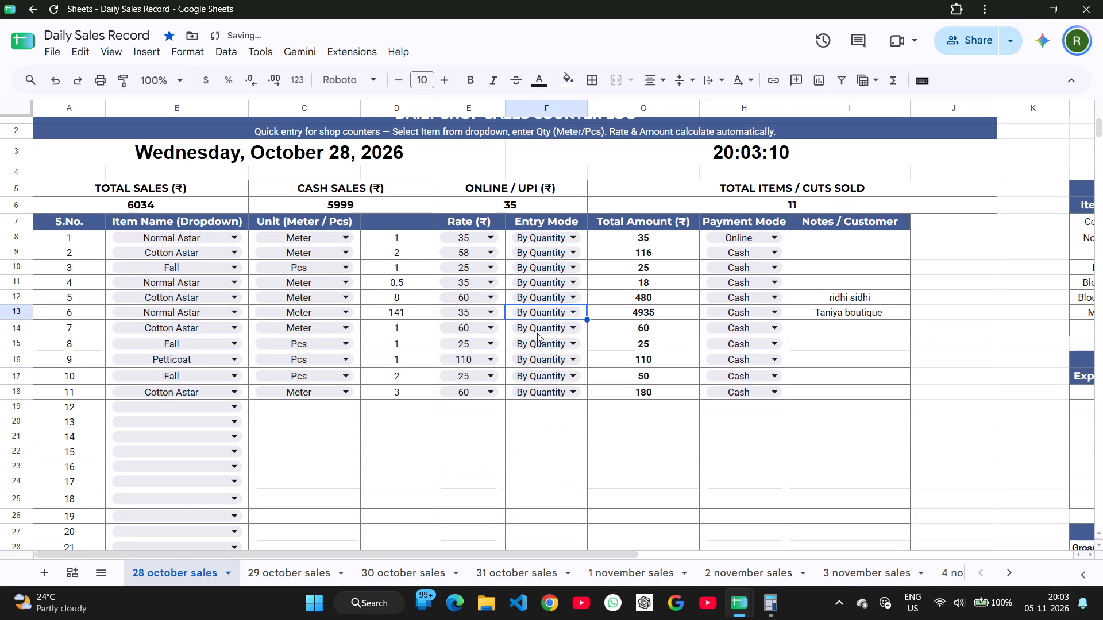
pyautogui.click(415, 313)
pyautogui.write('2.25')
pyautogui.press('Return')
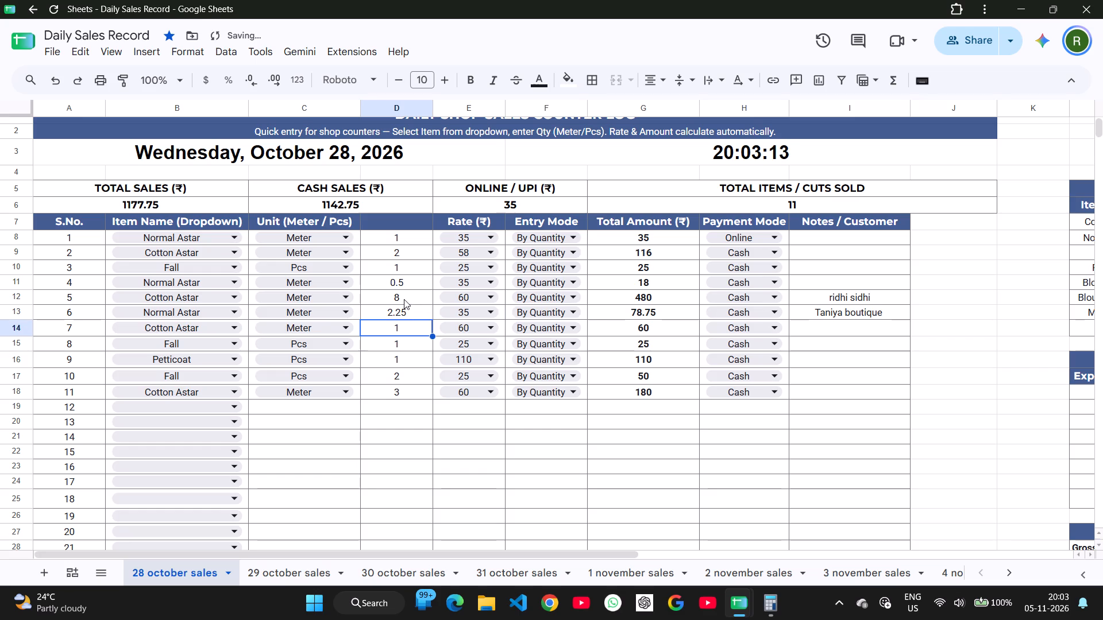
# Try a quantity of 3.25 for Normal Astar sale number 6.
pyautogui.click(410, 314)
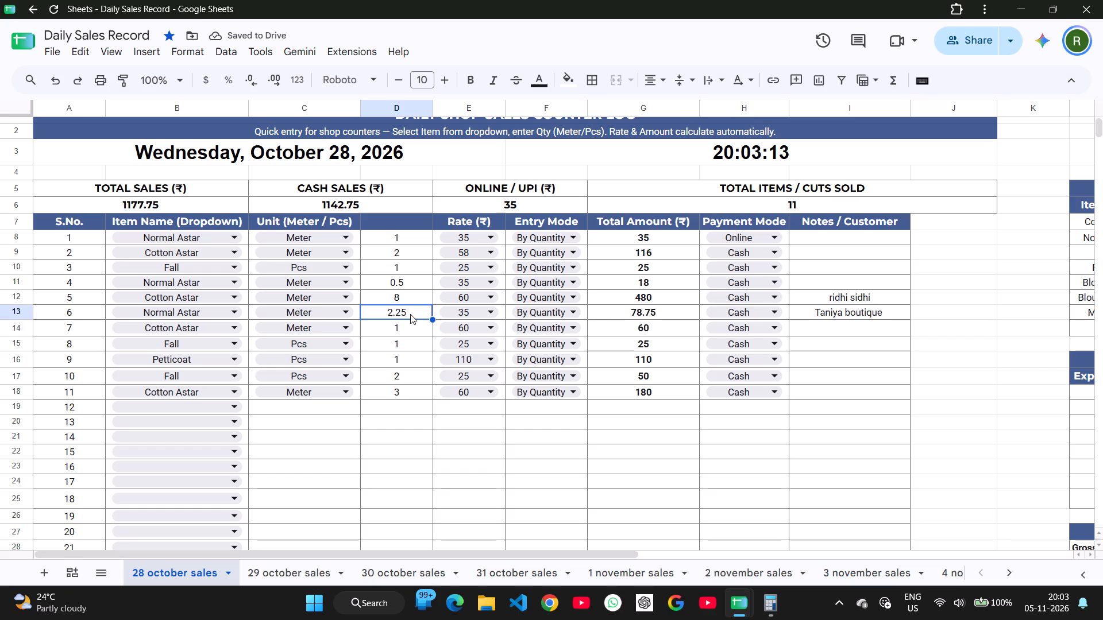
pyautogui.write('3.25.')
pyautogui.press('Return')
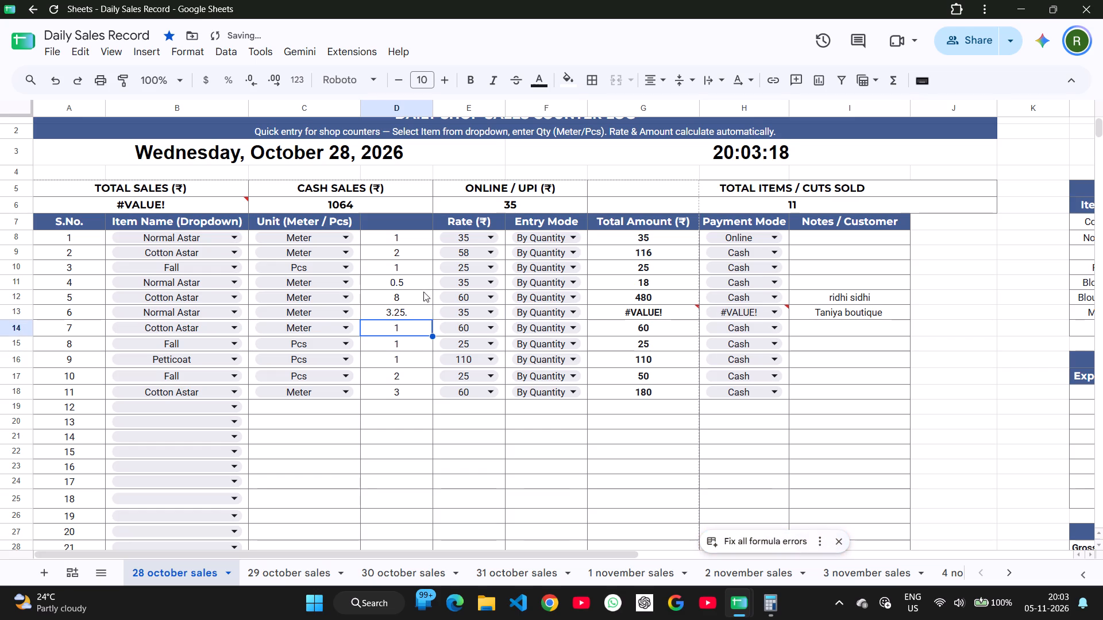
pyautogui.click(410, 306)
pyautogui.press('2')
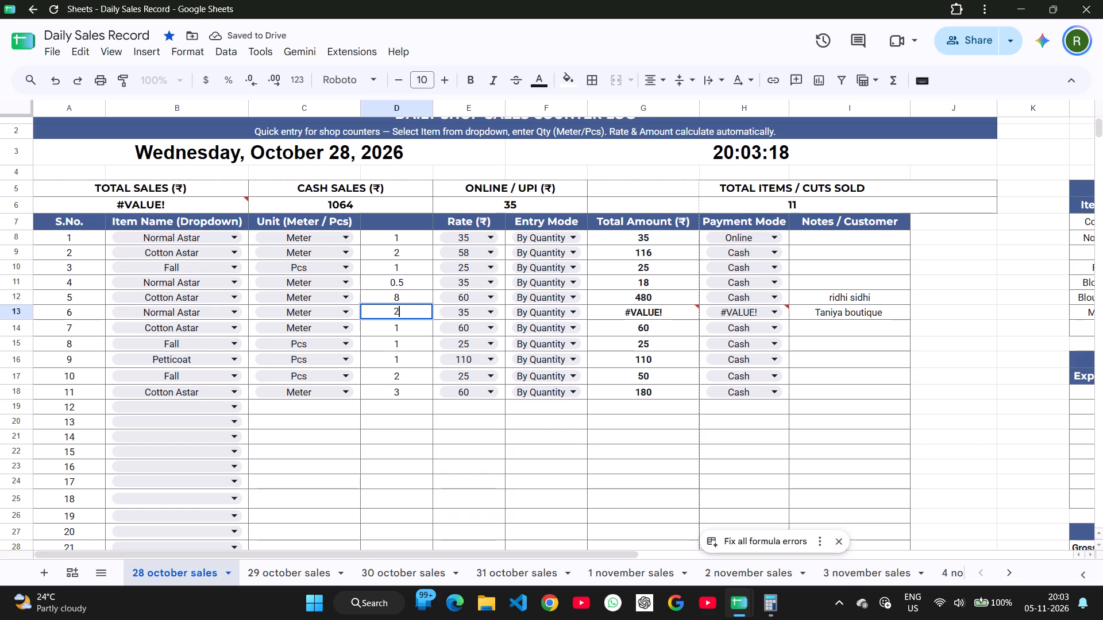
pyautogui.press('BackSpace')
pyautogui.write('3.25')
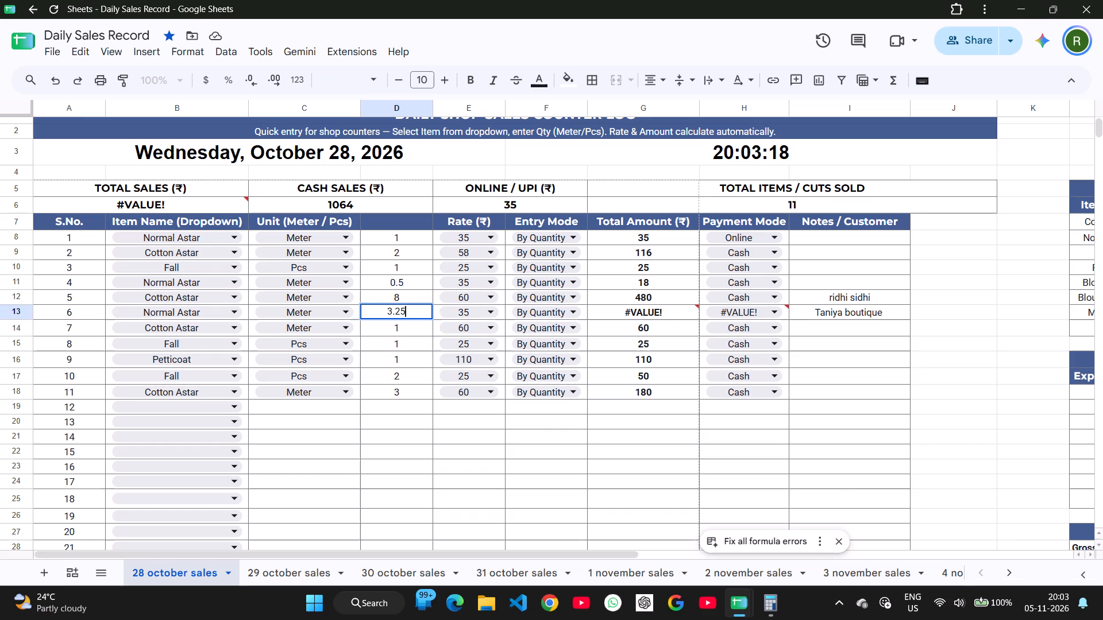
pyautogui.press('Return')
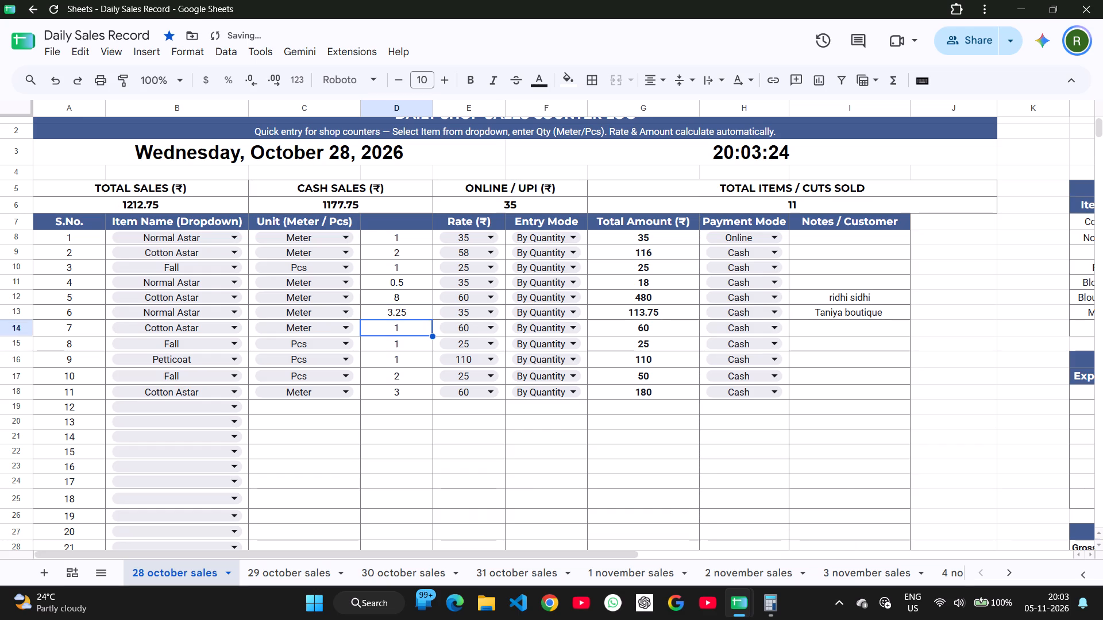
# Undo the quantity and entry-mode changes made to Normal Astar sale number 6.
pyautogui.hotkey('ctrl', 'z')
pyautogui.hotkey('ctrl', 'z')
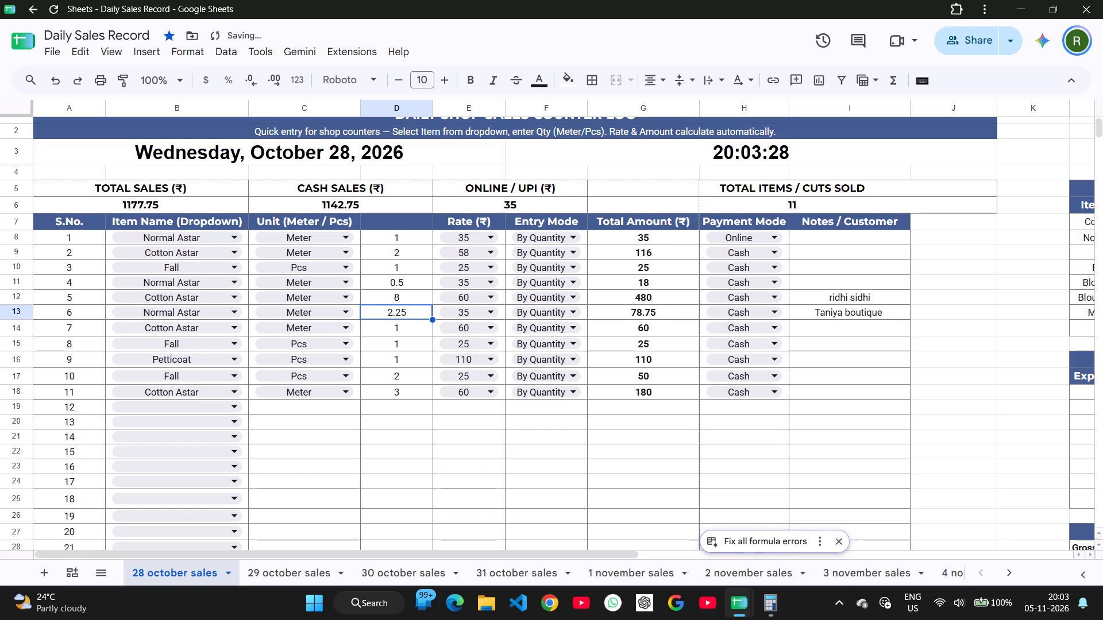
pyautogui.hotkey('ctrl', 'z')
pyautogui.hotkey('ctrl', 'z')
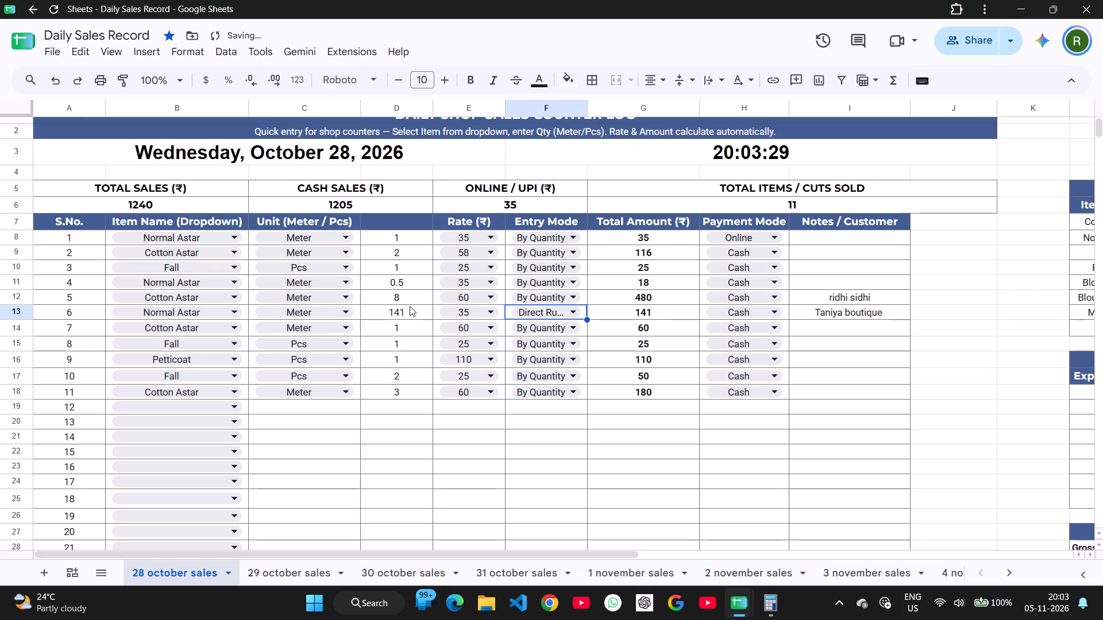
# Switch to Calculator and divide the 28 October Normal Astar revenue of 194 by the rate of 35.
pyautogui.hscroll(-4, 410, 306)
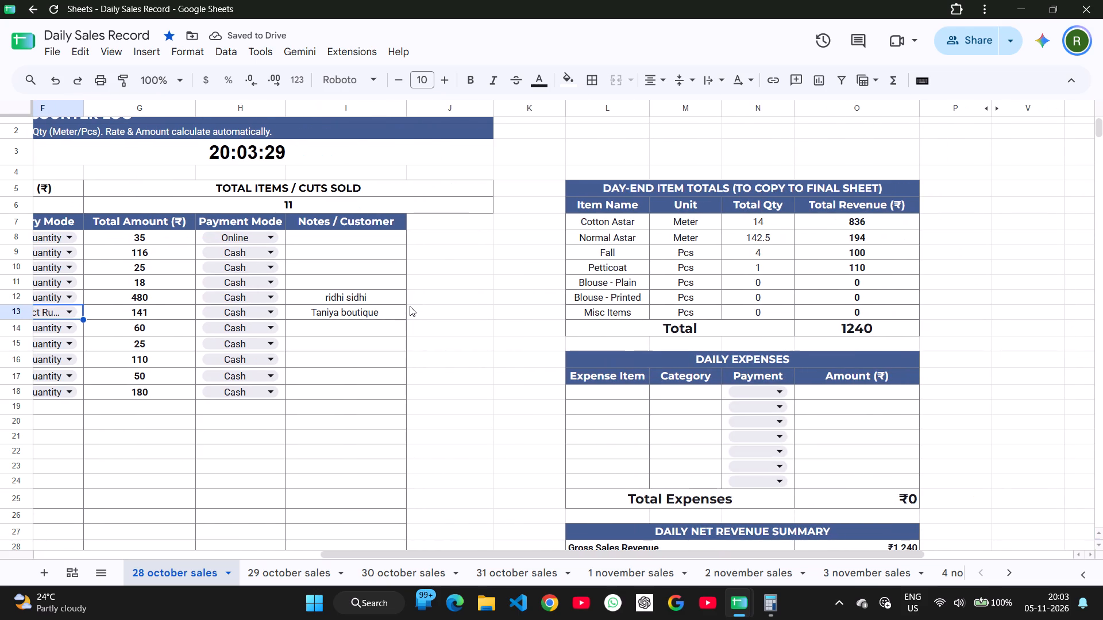
pyautogui.hotkey('alt', 'Tab')
pyautogui.hotkey('alt', 'Tab')
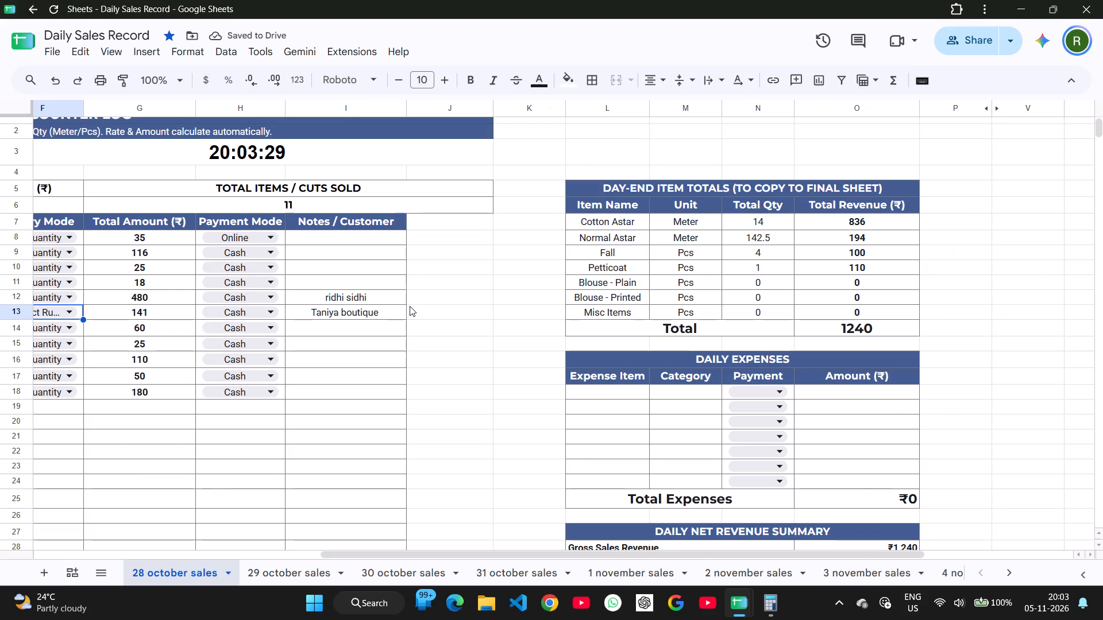
pyautogui.write('cal')
pyautogui.hotkey('alt', 'Tab')
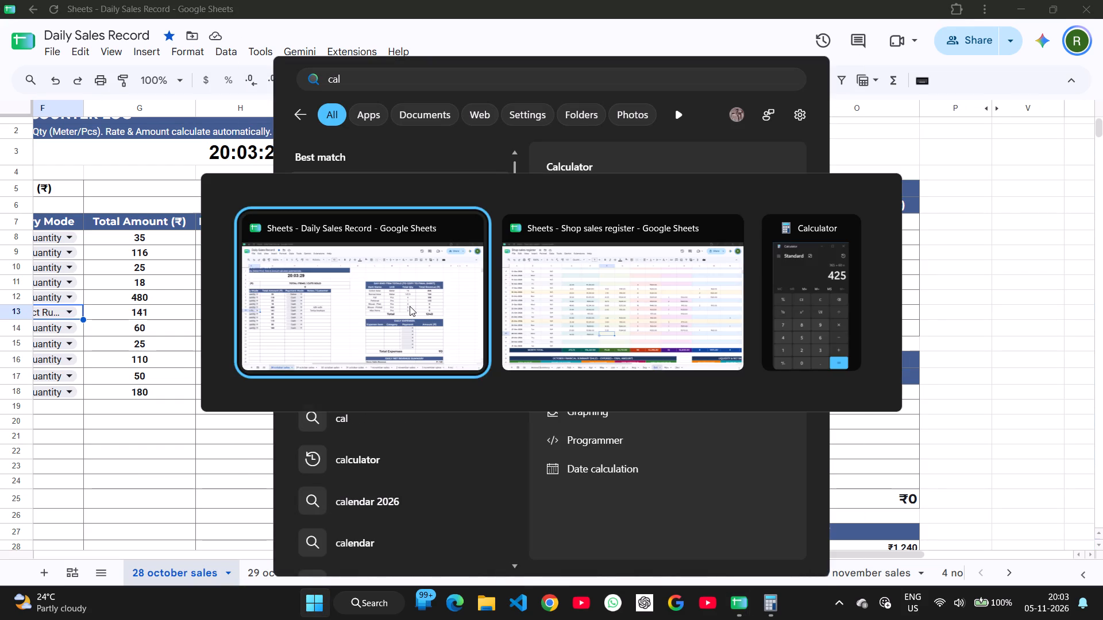
pyautogui.hotkey('alt', 'Tab')
pyautogui.hotkey('alt', 'Tab')
pyautogui.write('194')
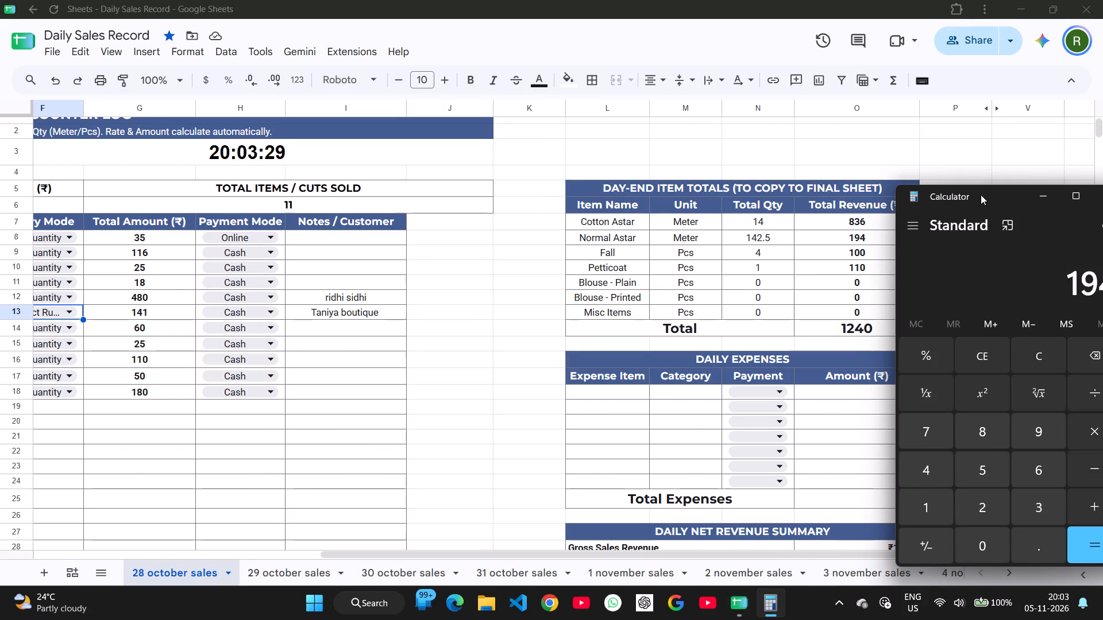
pyautogui.moveTo(981, 195); pyautogui.dragTo(962, 183)
pyautogui.write('/35')
pyautogui.press('Return')
# Switch to the Shop sales register and enter 5.55 as the Normal Astar quantity for 28-Oct-2026.
pyautogui.hotkey('alt', 'Tab')
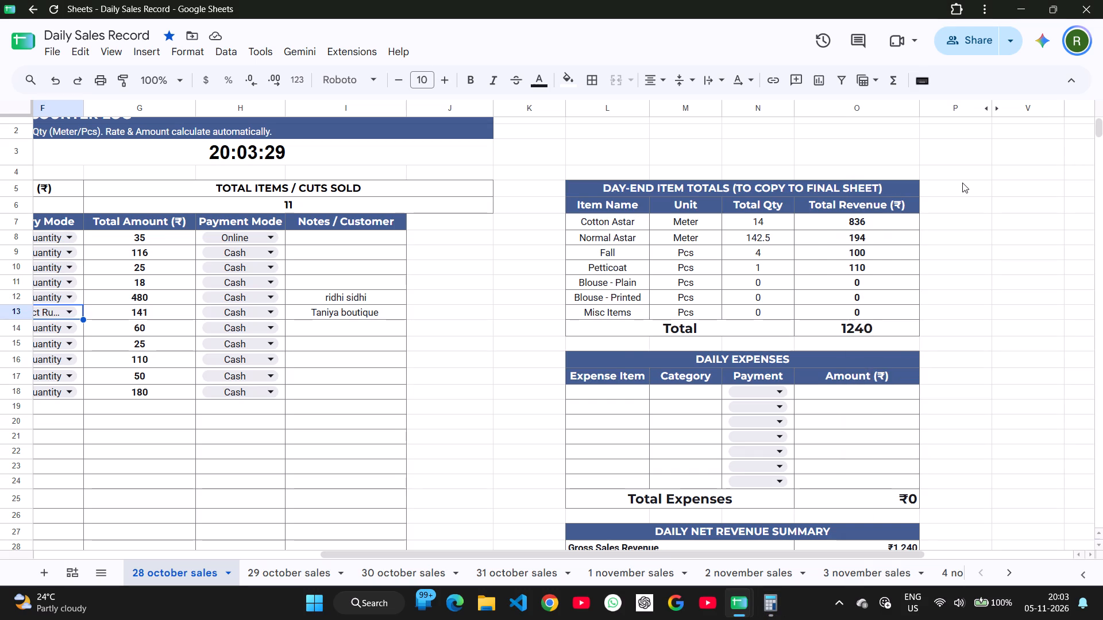
pyautogui.hotkey('alt', 'Tab')
pyautogui.hotkey('alt', 'Tab')
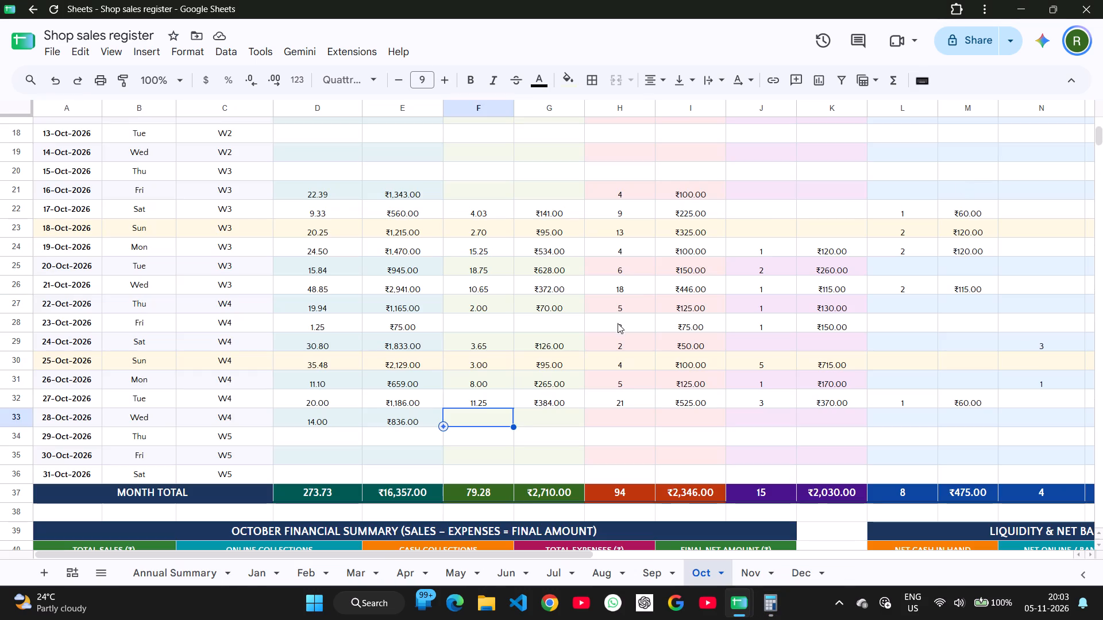
pyautogui.write('5.55')
pyautogui.press('Return')
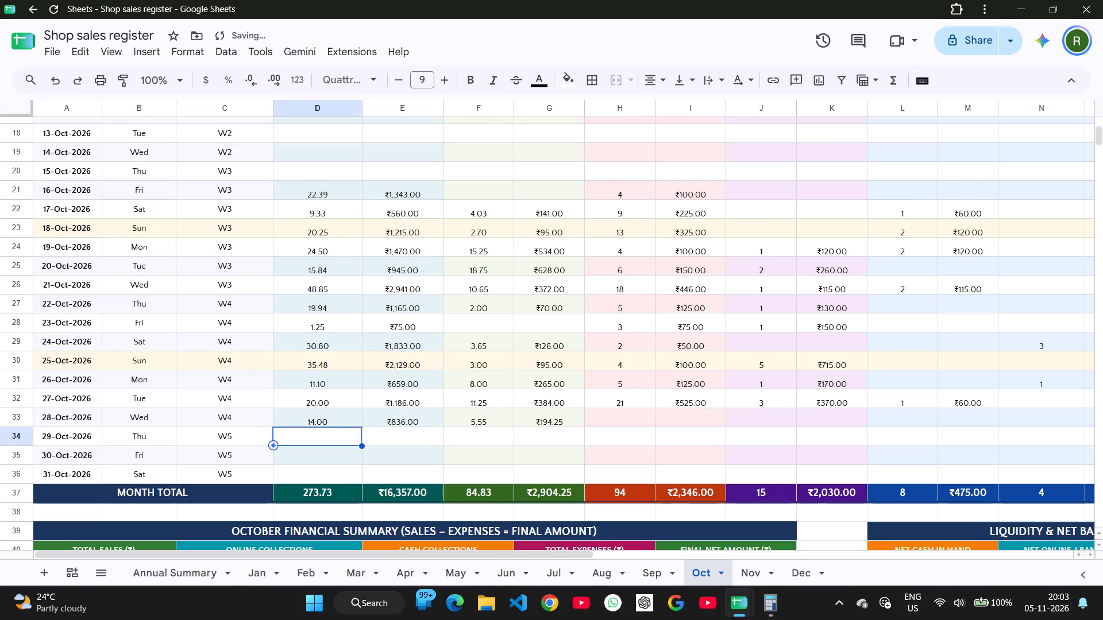
# Set the Normal Astar amount for 28-Oct-2026 to 194.
pyautogui.press('Up')
pyautogui.press('Right')
pyautogui.press('Right')
pyautogui.press('Right')
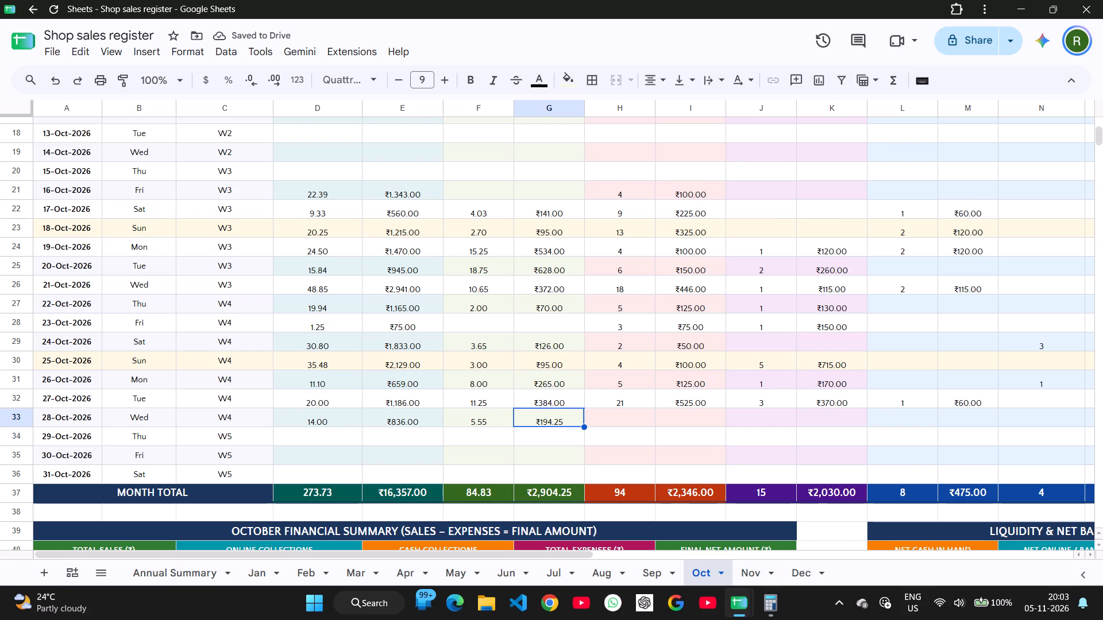
pyautogui.write('194')
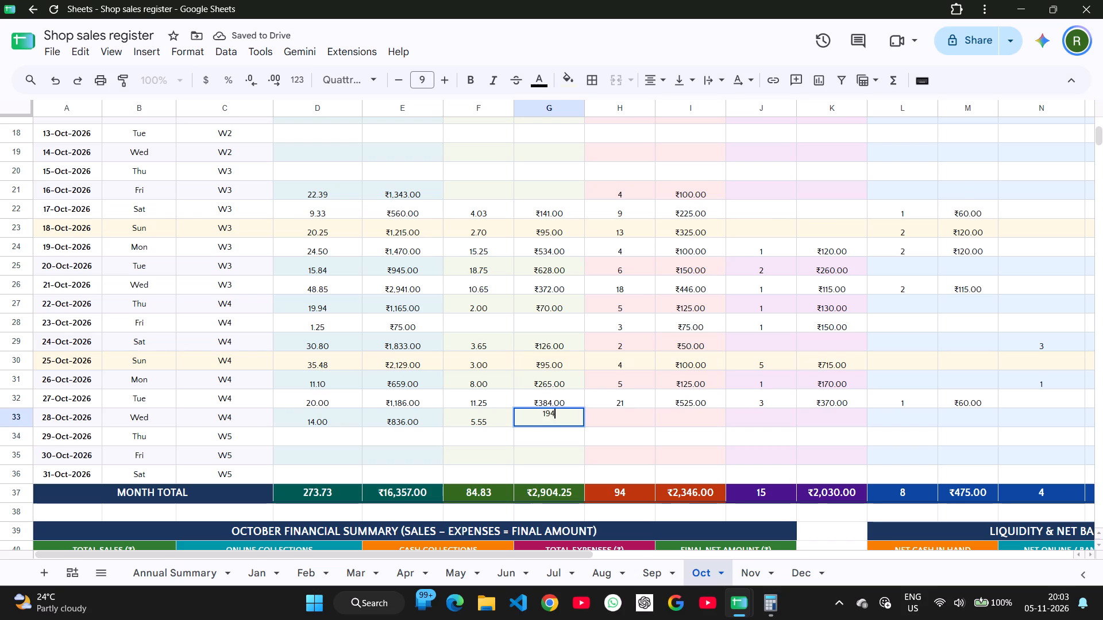
pyautogui.press('Tab')
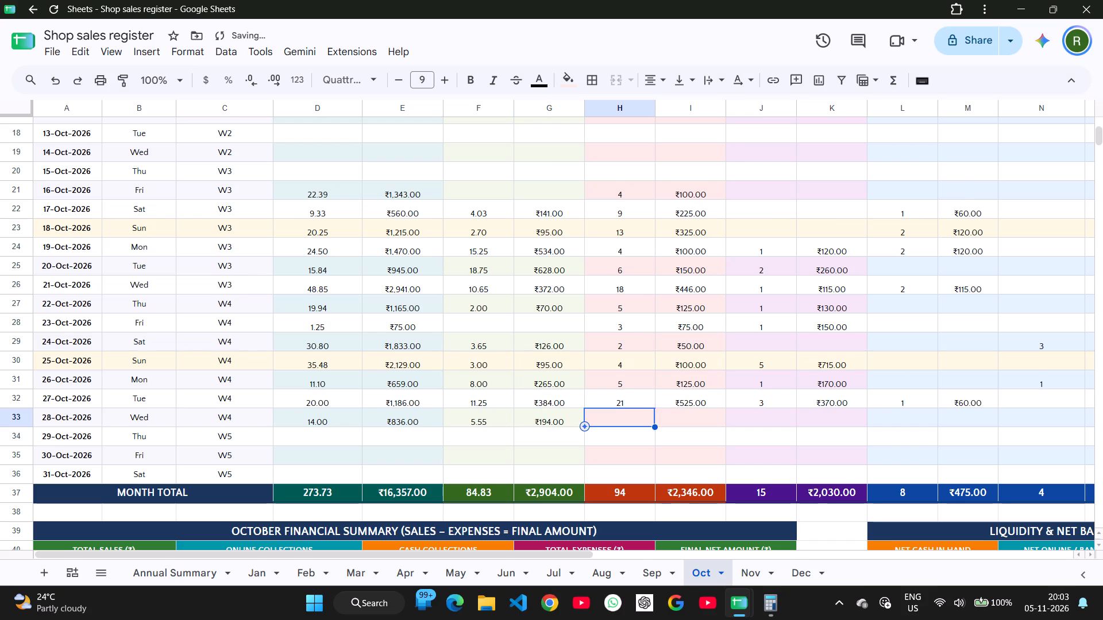
# Enter 4 as the Fall quantity for 28-Oct-2026 and check its amount against the day-end item totals.
pyautogui.hotkey('alt', 'Tab')
pyautogui.hotkey('alt', 'Tab')
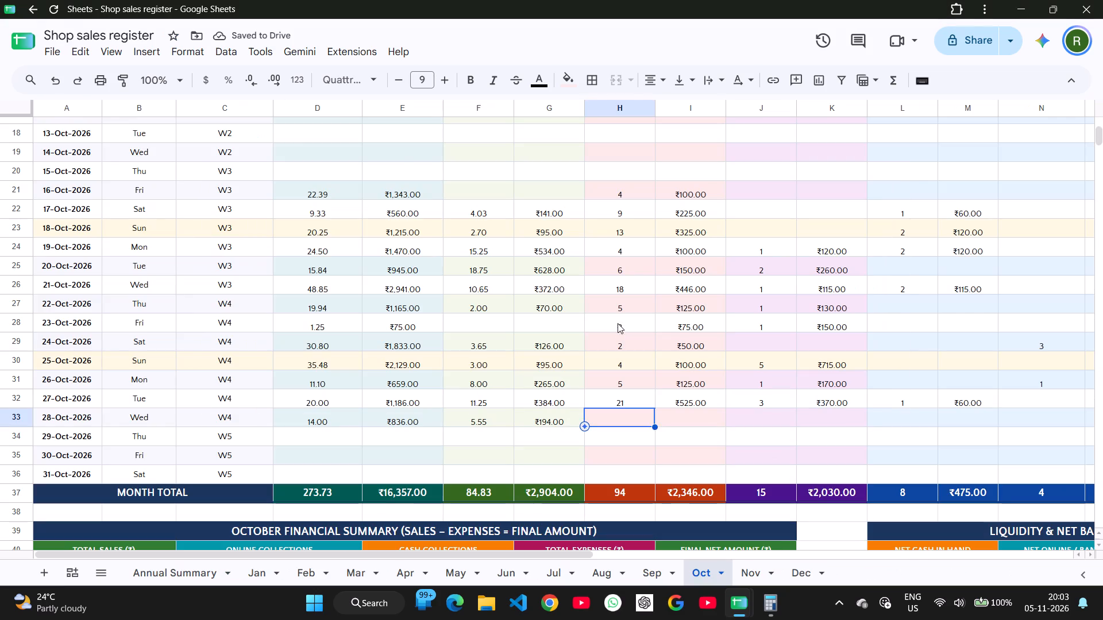
pyautogui.press('4')
pyautogui.press('Tab')
pyautogui.hotkey('alt', 'Tab')
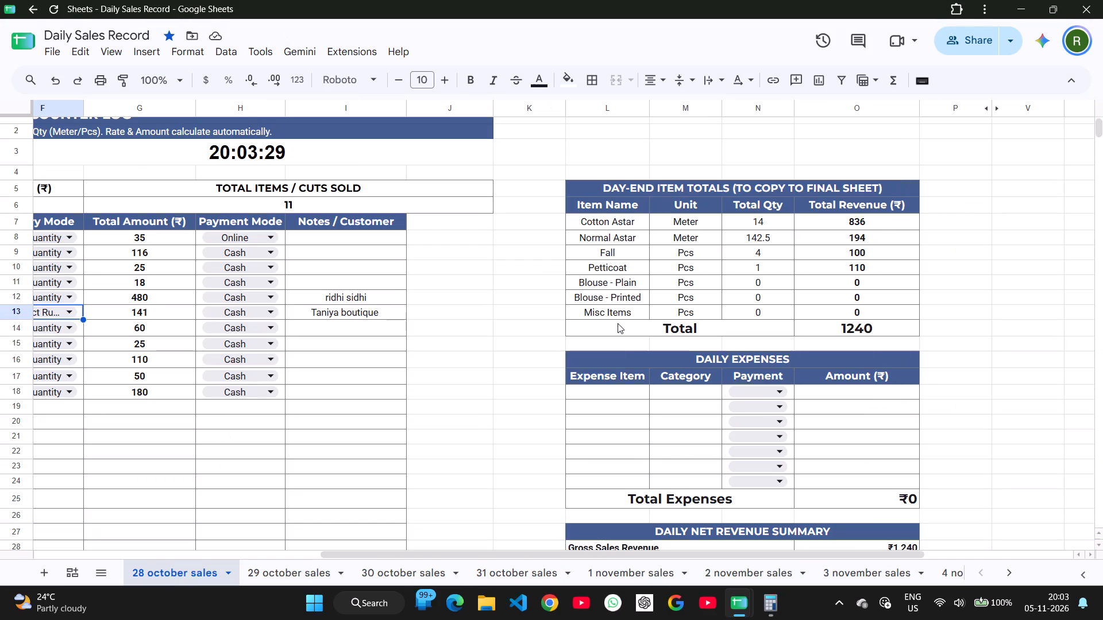
pyautogui.hotkey('alt', 'Tab')
pyautogui.press('Right')
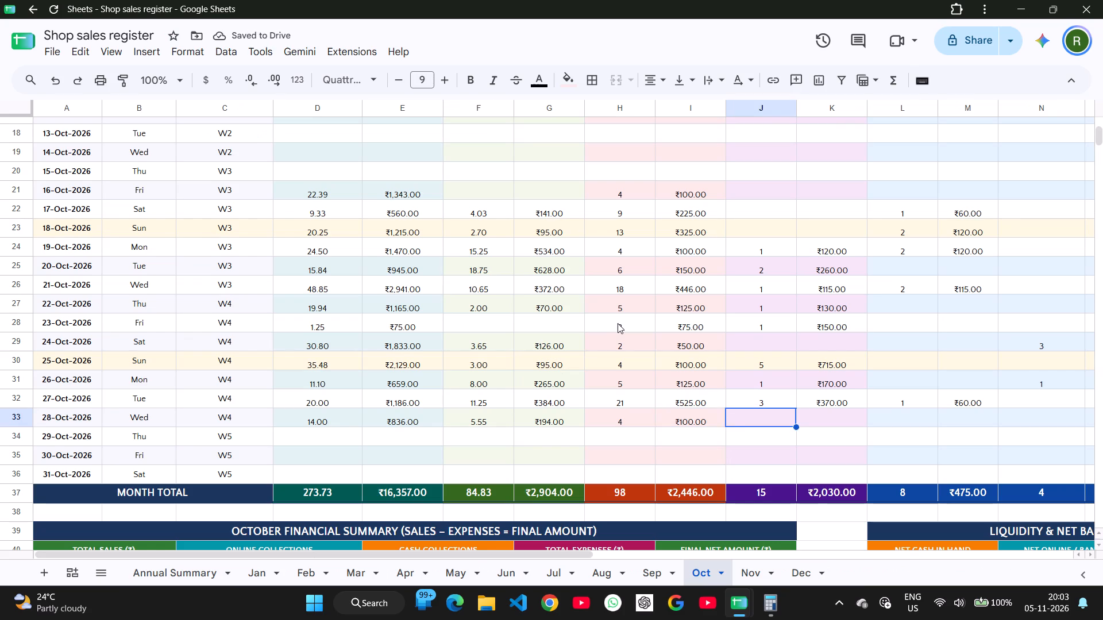
# Enter 1 as the Petticoat quantity and 110 as its amount for 28-Oct-2026, checking both against the day-end item totals.
pyautogui.press('1')
pyautogui.press('Tab')
pyautogui.hotkey('alt', 'Tab')
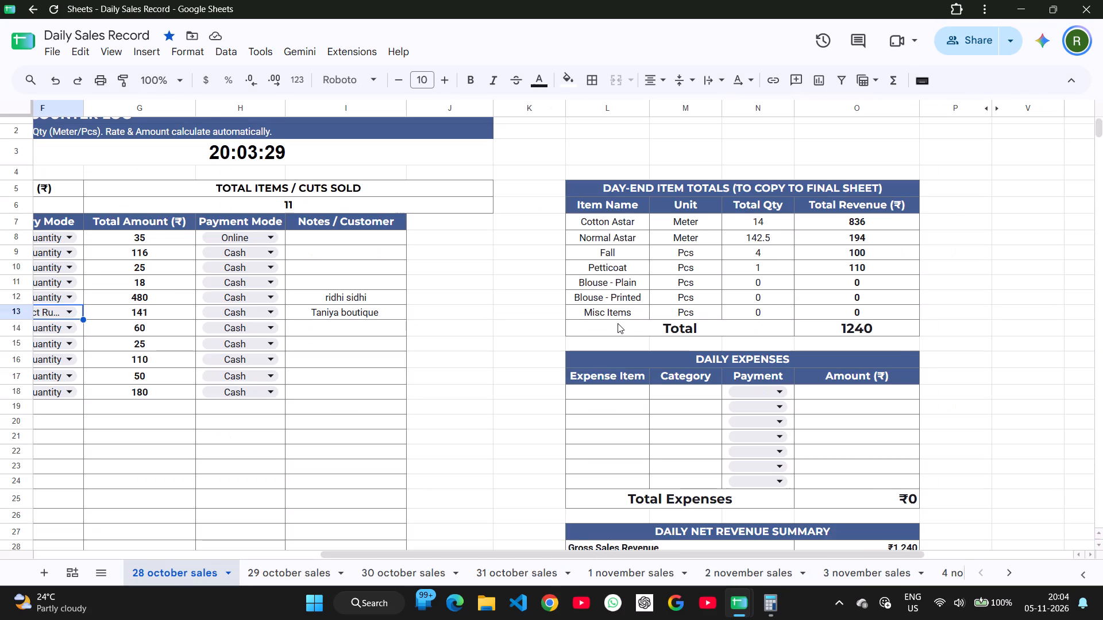
pyautogui.hotkey('alt', 'Tab')
pyautogui.write('110')
pyautogui.press('Tab')
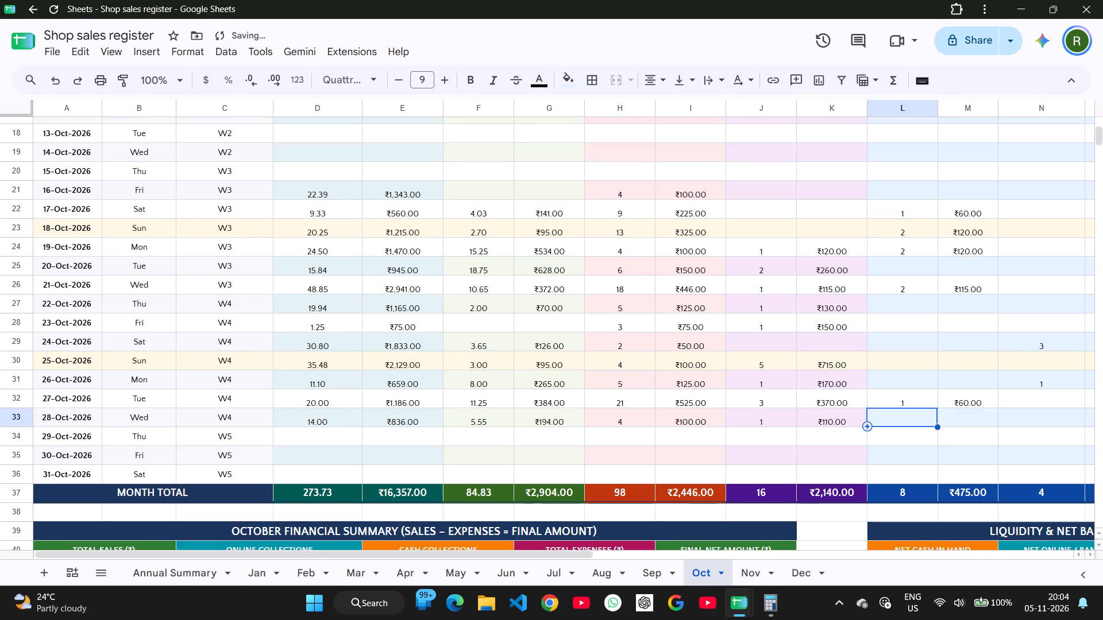
pyautogui.hotkey('alt', 'Tab')
pyautogui.hotkey('alt', 'Tab')
pyautogui.hscroll(-5, 618, 323)
pyautogui.hscroll(5, 618, 323)
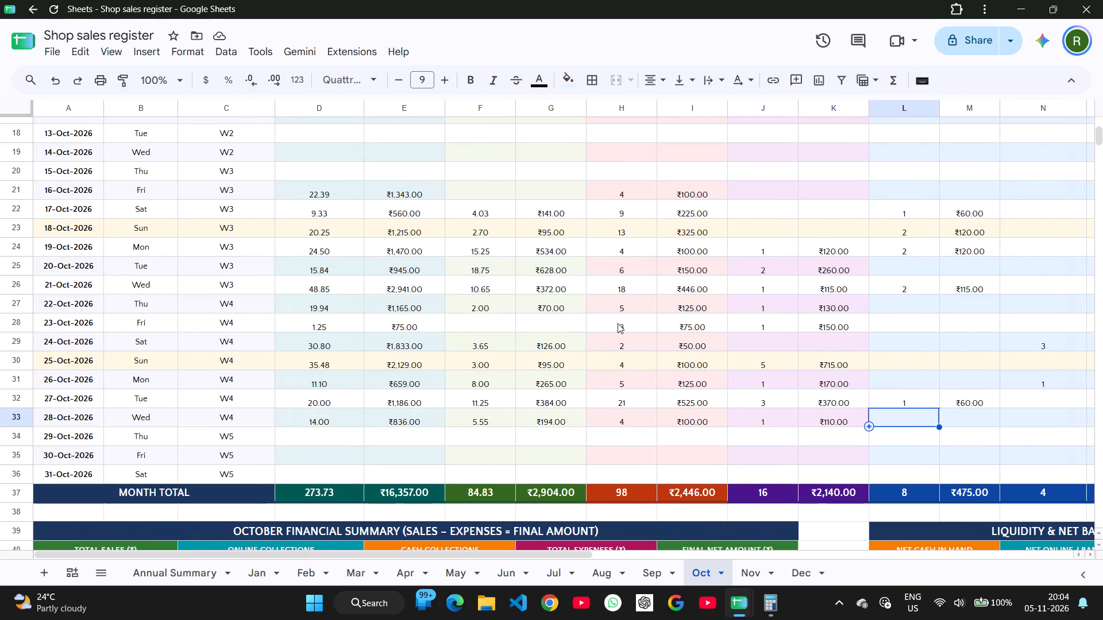
# Select the Cotton Astar quantity cell for 29-Oct-2026, and open the 29 october sales sheet in the Daily Sales Record.
pyautogui.press('Down')
pyautogui.press('Left')
pyautogui.press('Left')
pyautogui.press('Left')
pyautogui.press('Left')
pyautogui.press('Left')
pyautogui.press('Left')
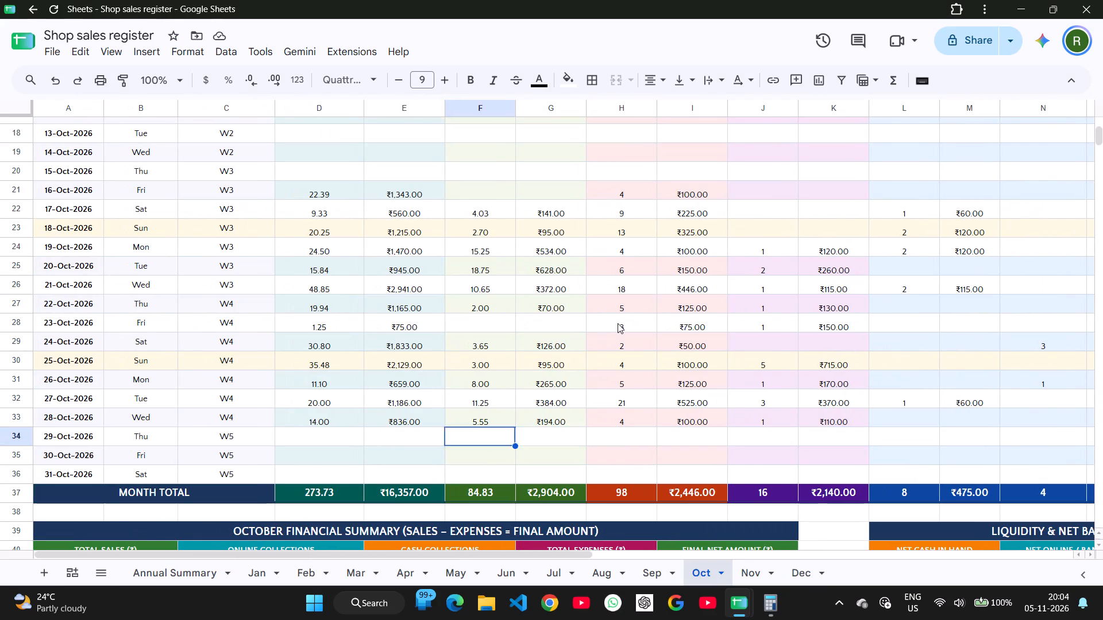
pyautogui.press('Left')
pyautogui.press('Left')
pyautogui.hotkey('alt', 'Tab')
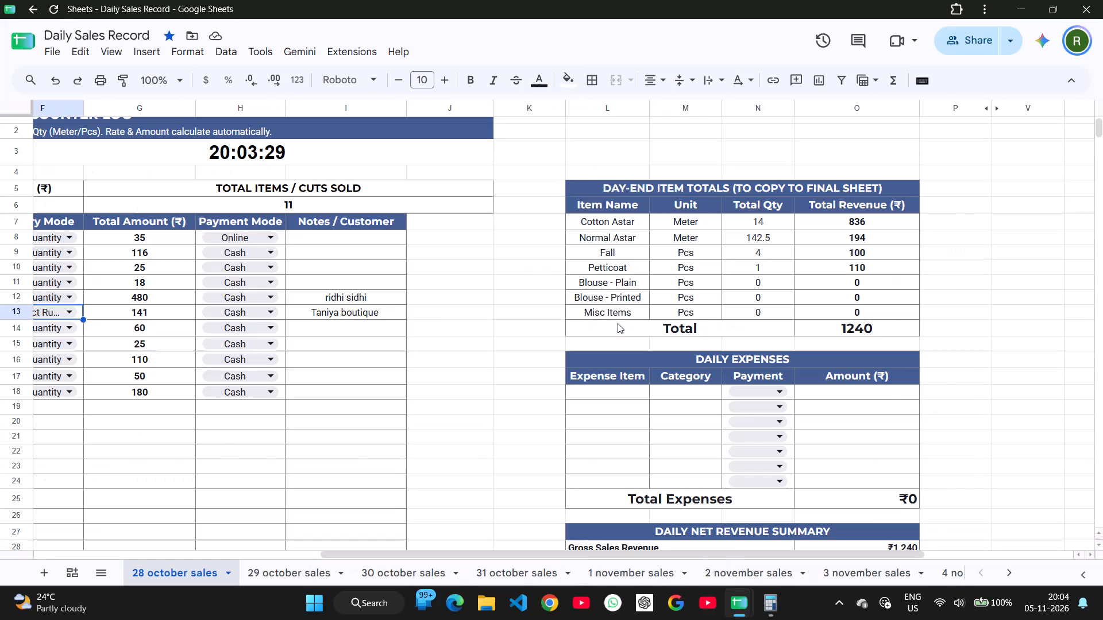
pyautogui.click(300, 579)
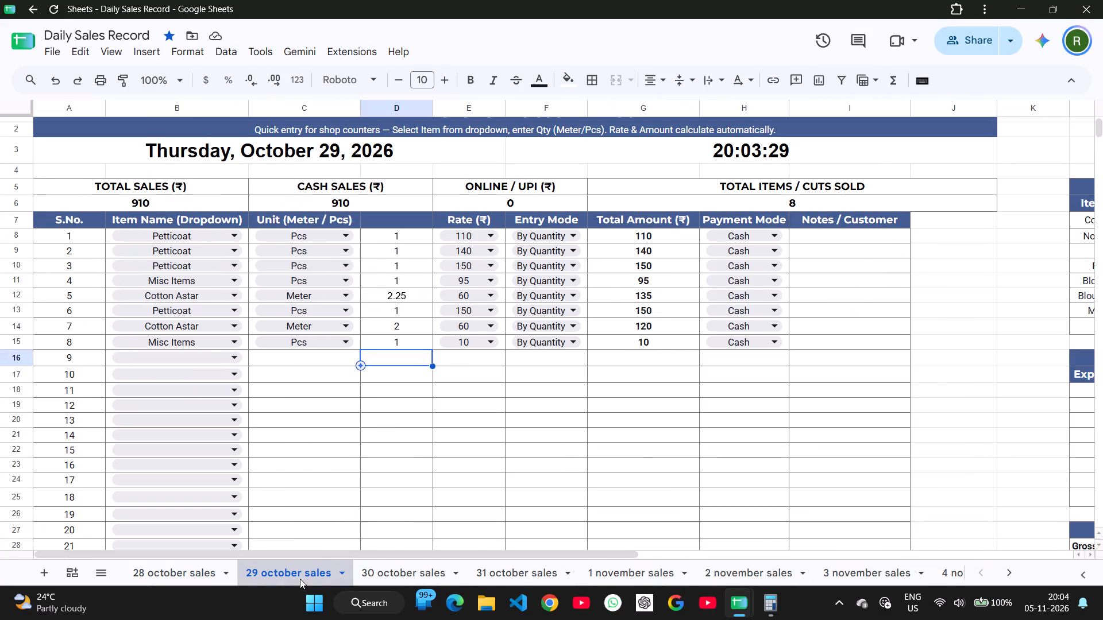
pyautogui.hscroll(2, 361, 423)
# Switch to Calculator and add 120, 150, 140, 230, 150 and 130 to cross-check the 29 October sales total.
pyautogui.hotkey('alt', 'Tab')
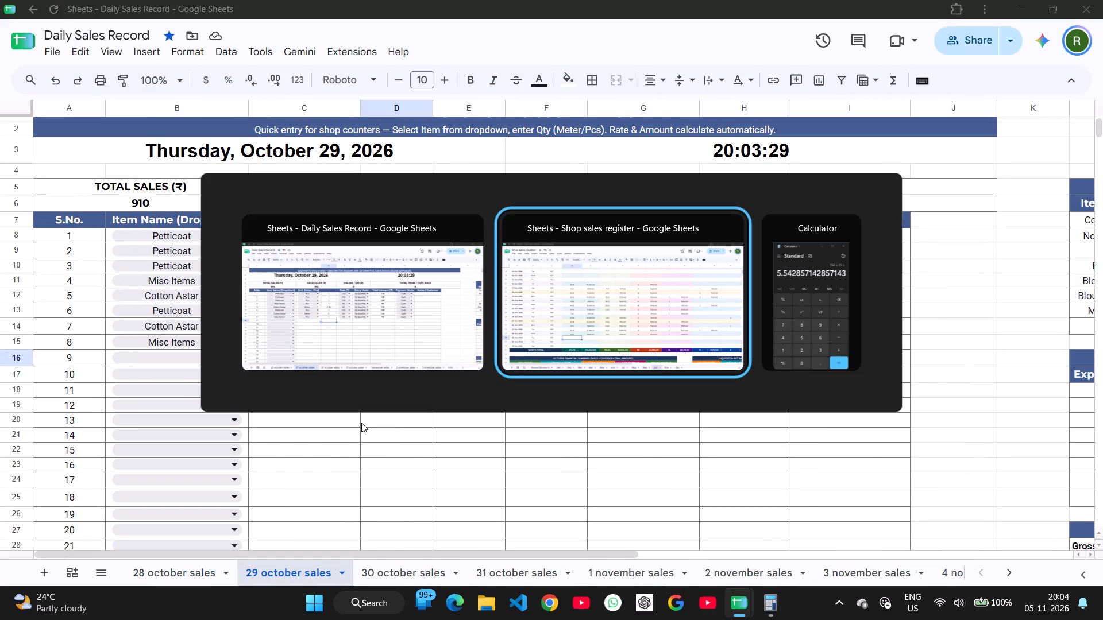
pyautogui.hotkey('alt', 'Tab')
pyautogui.press('space')
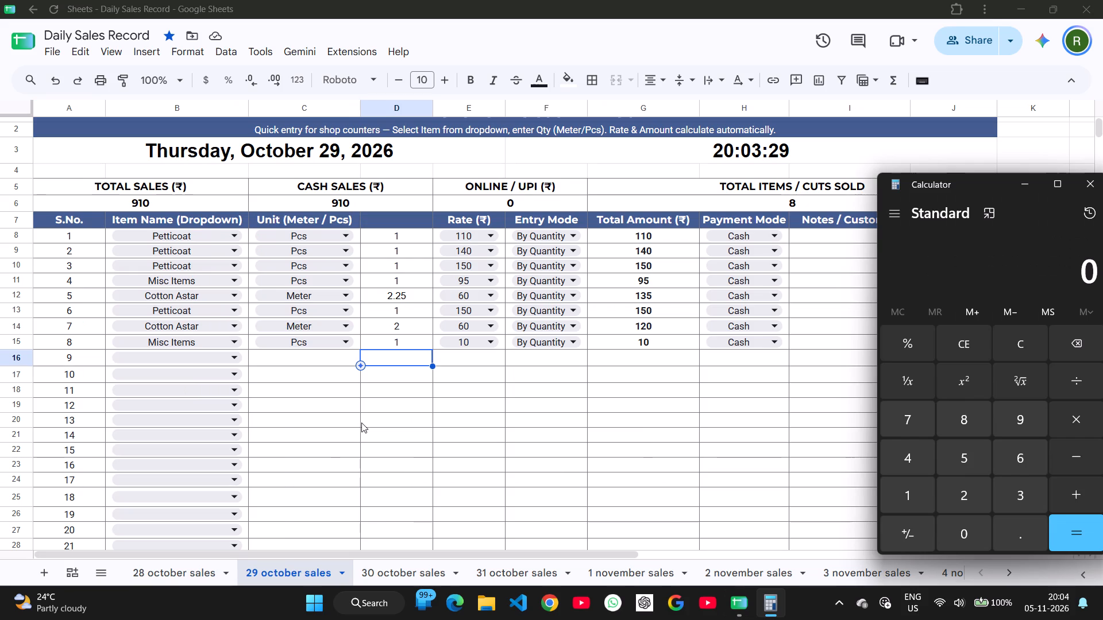
pyautogui.write('120+150')
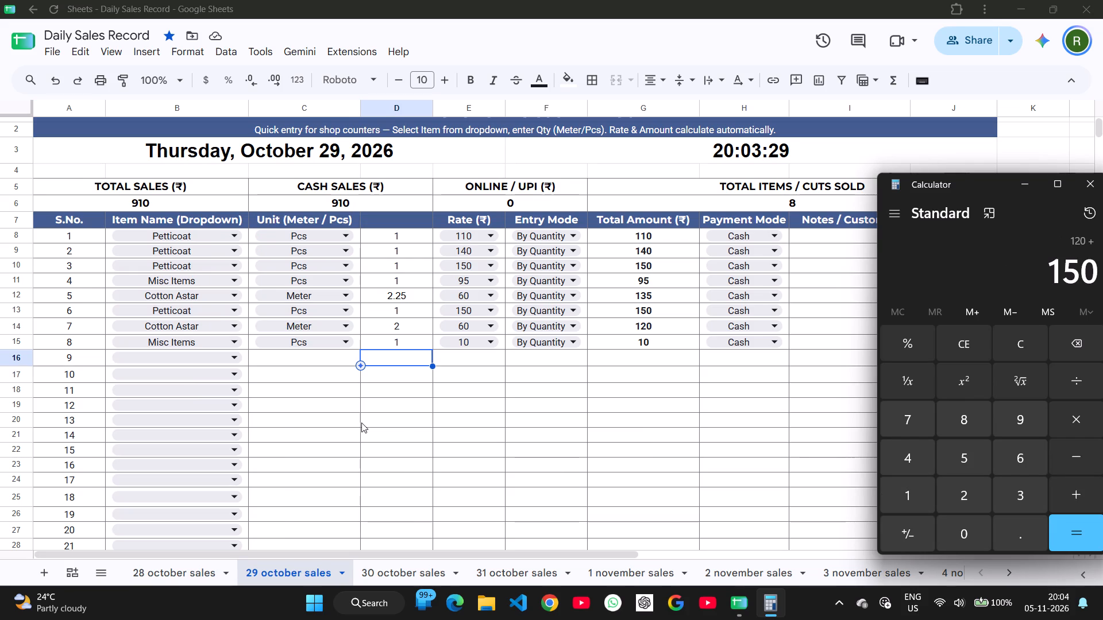
pyautogui.write('+140+230+150+130')
pyautogui.press('Return')
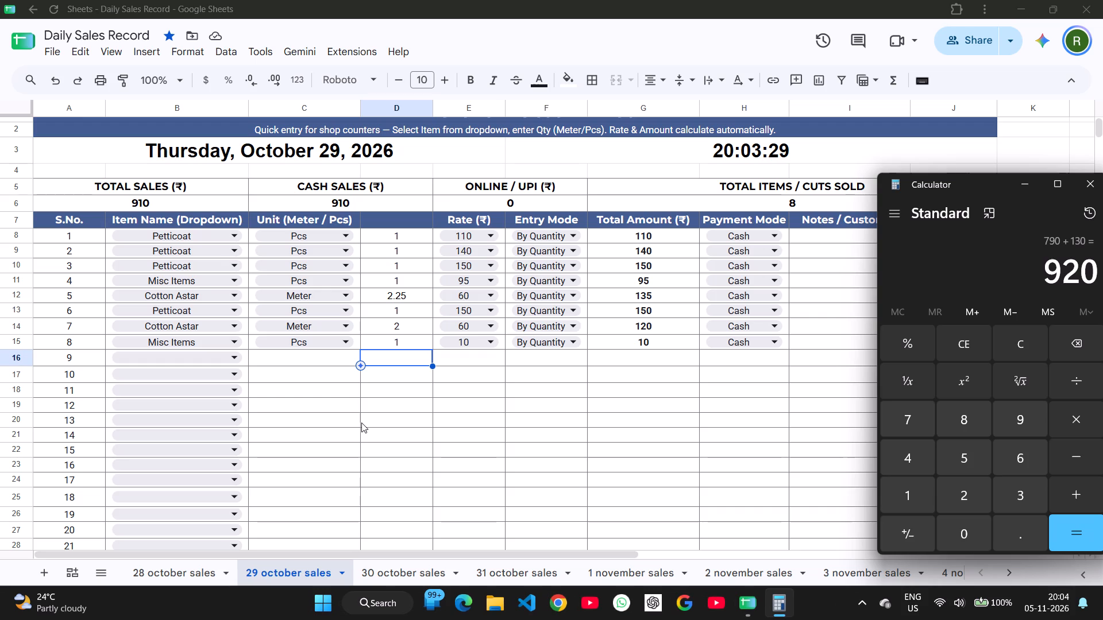
# Set the rate of the first Petticoat entry on the 29 october sales sheet to 120.
pyautogui.click(477, 239)
pyautogui.click(485, 274)
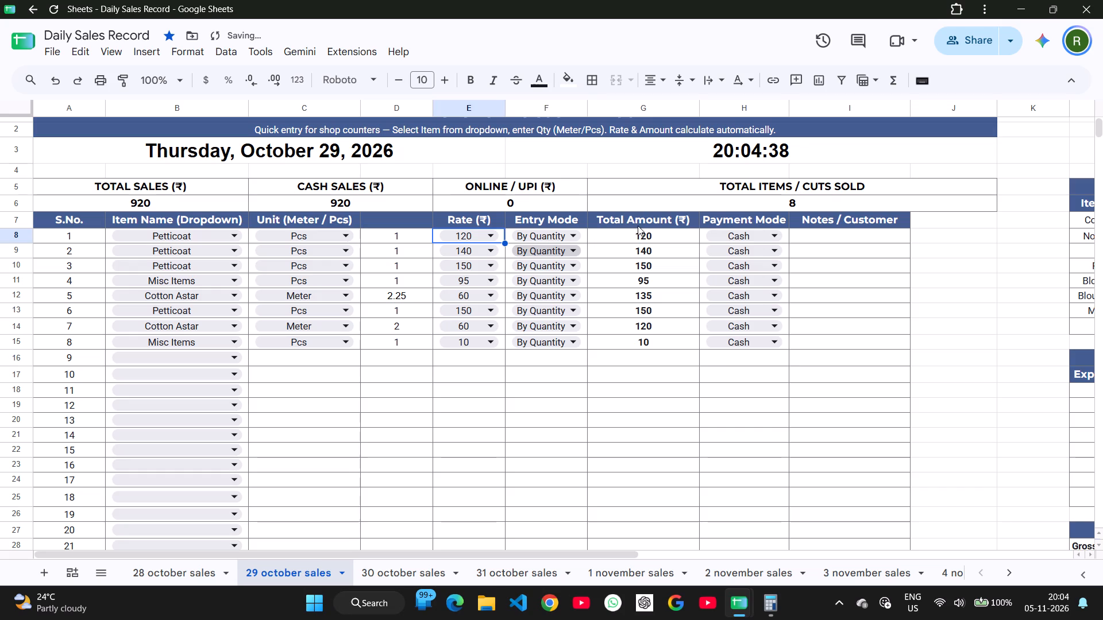
# Switch to the Shop sales register and enter 4.25 as the Cotton Astar quantity for 29-Oct-2026, checking its amount against the day-end totals.
pyautogui.hotkey('alt', 'Tab')
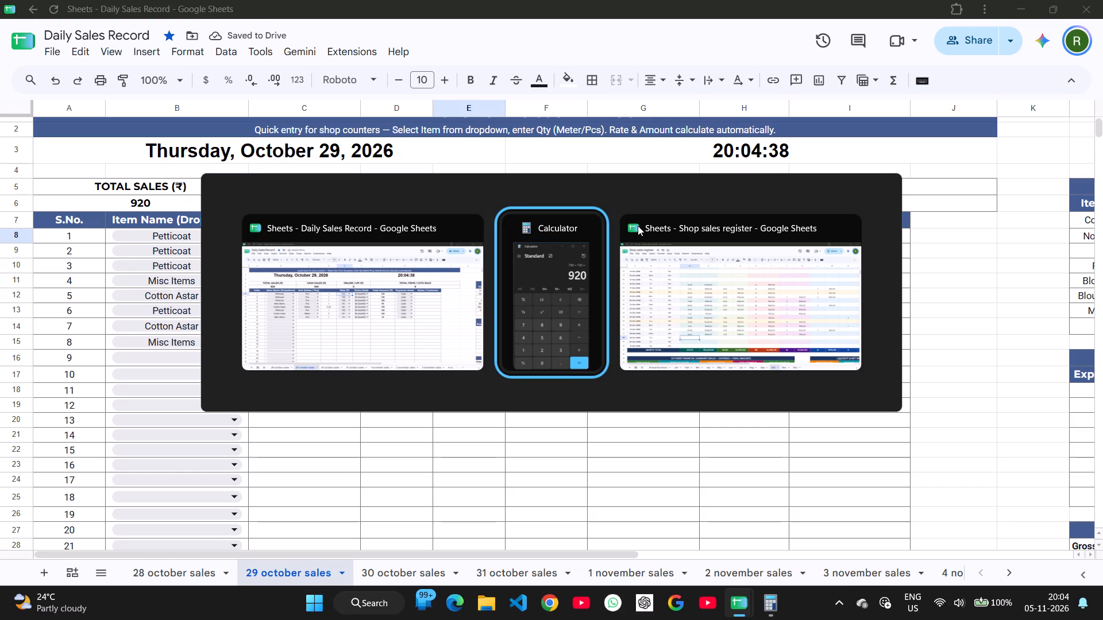
pyautogui.hotkey('alt', 'Tab')
pyautogui.hotkey('alt', 'Tab')
pyautogui.hscroll(-4, 638, 226)
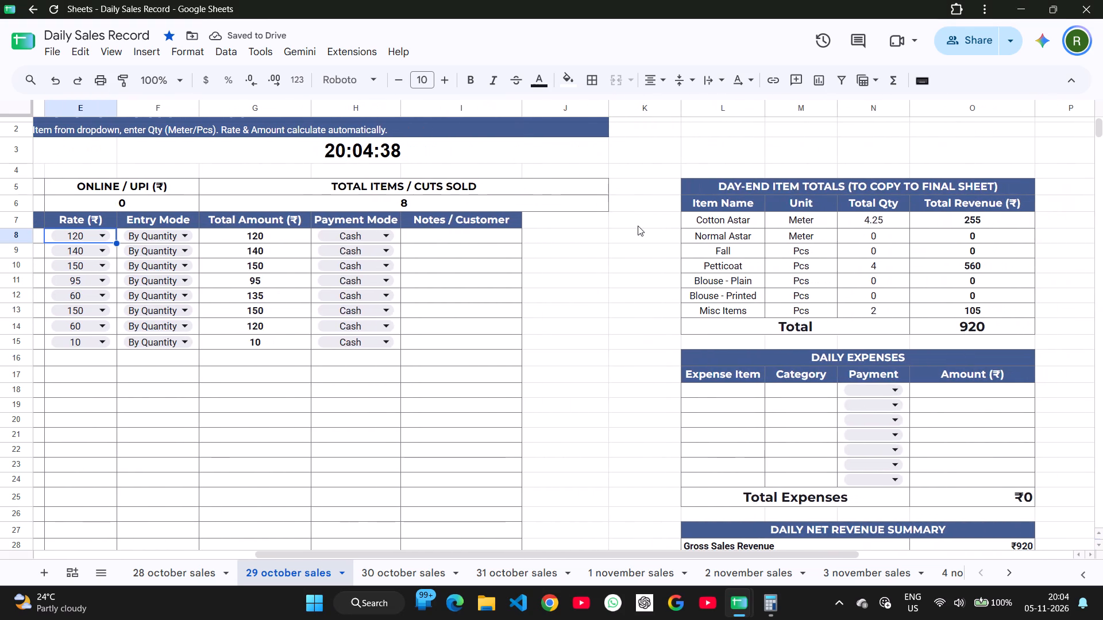
pyautogui.hotkey('alt', 'Tab')
pyautogui.hotkey('alt', 'Tab')
pyautogui.hotkey('alt', 'Tab')
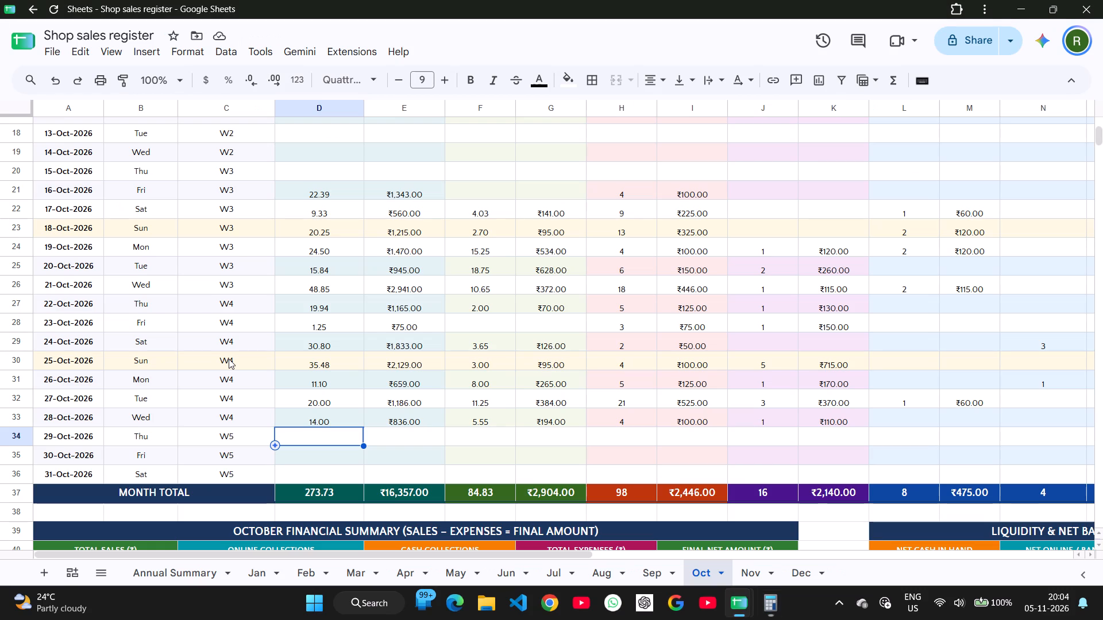
pyautogui.write('4.25')
pyautogui.press('Tab')
pyautogui.hotkey('alt', 'Tab')
pyautogui.hotkey('alt', 'Tab')
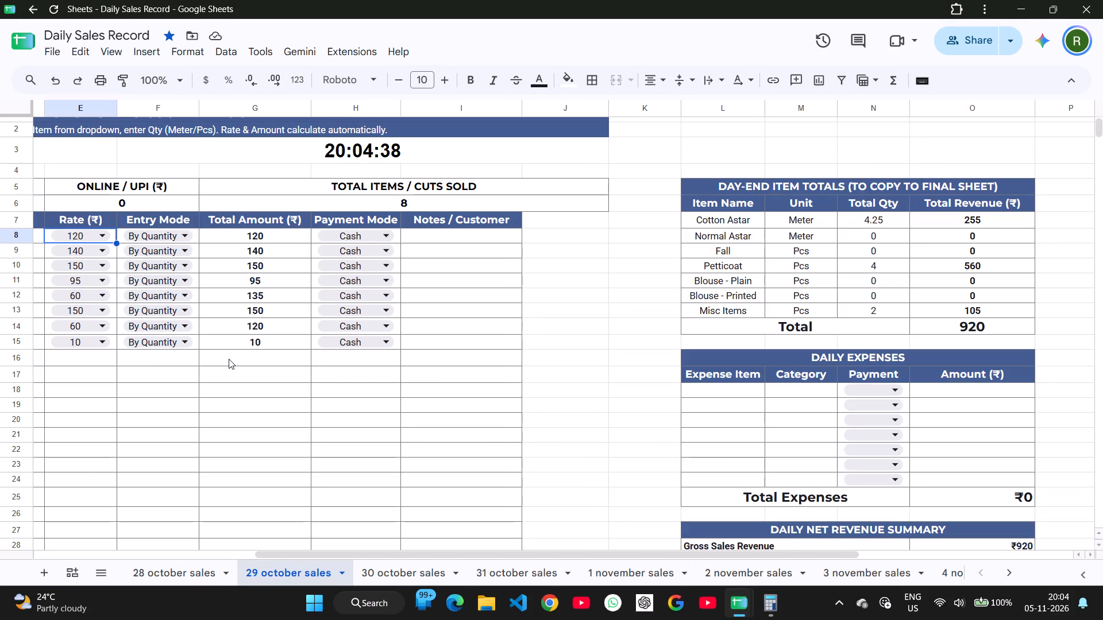
pyautogui.hotkey('alt', 'Tab')
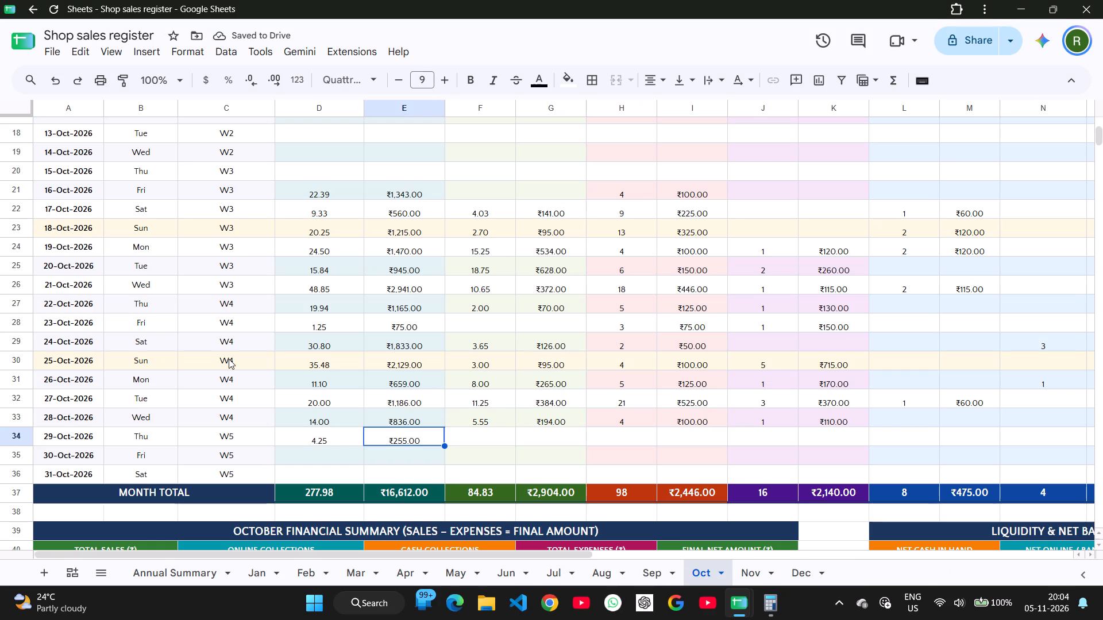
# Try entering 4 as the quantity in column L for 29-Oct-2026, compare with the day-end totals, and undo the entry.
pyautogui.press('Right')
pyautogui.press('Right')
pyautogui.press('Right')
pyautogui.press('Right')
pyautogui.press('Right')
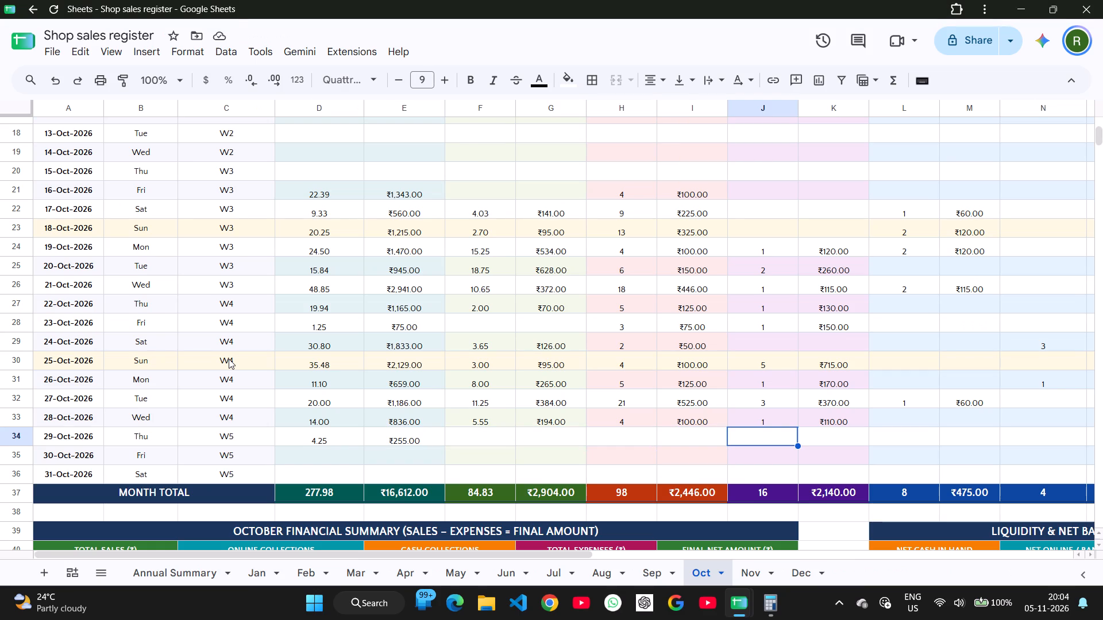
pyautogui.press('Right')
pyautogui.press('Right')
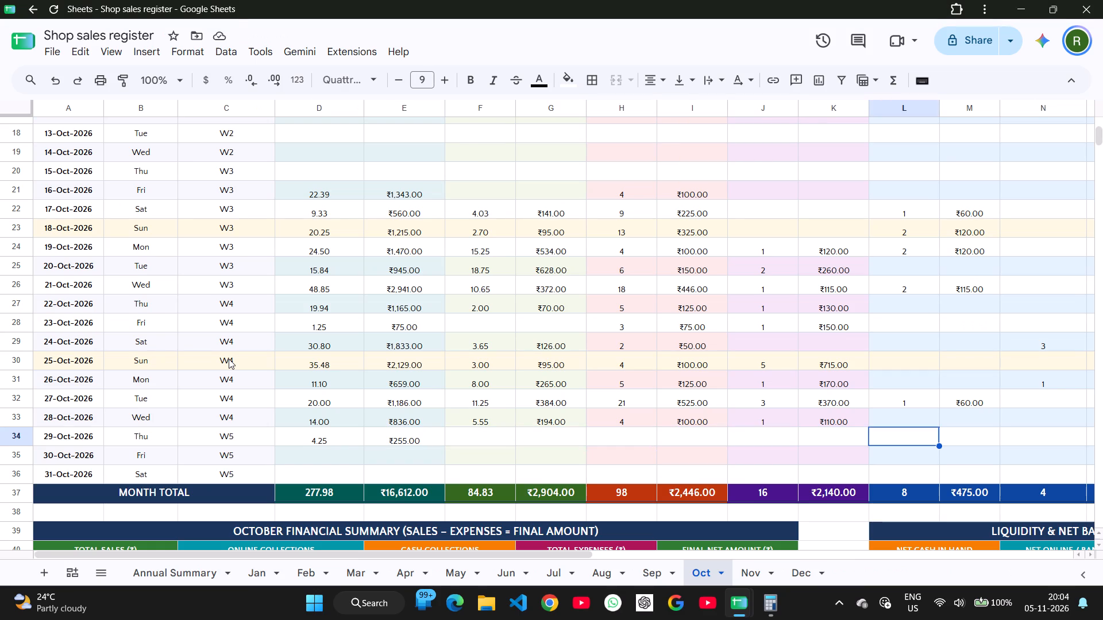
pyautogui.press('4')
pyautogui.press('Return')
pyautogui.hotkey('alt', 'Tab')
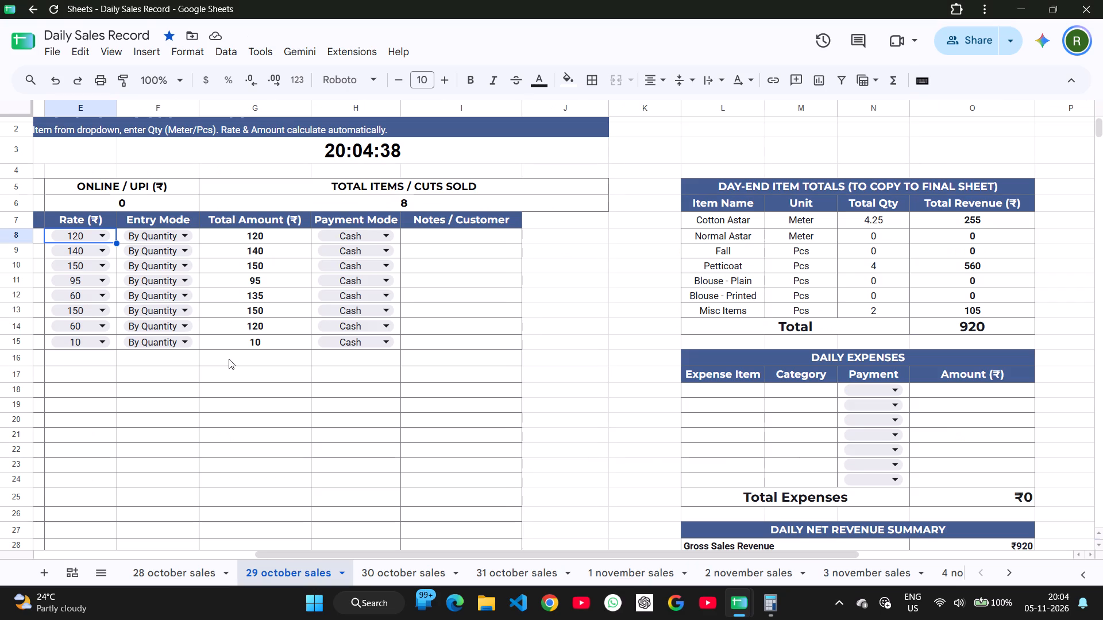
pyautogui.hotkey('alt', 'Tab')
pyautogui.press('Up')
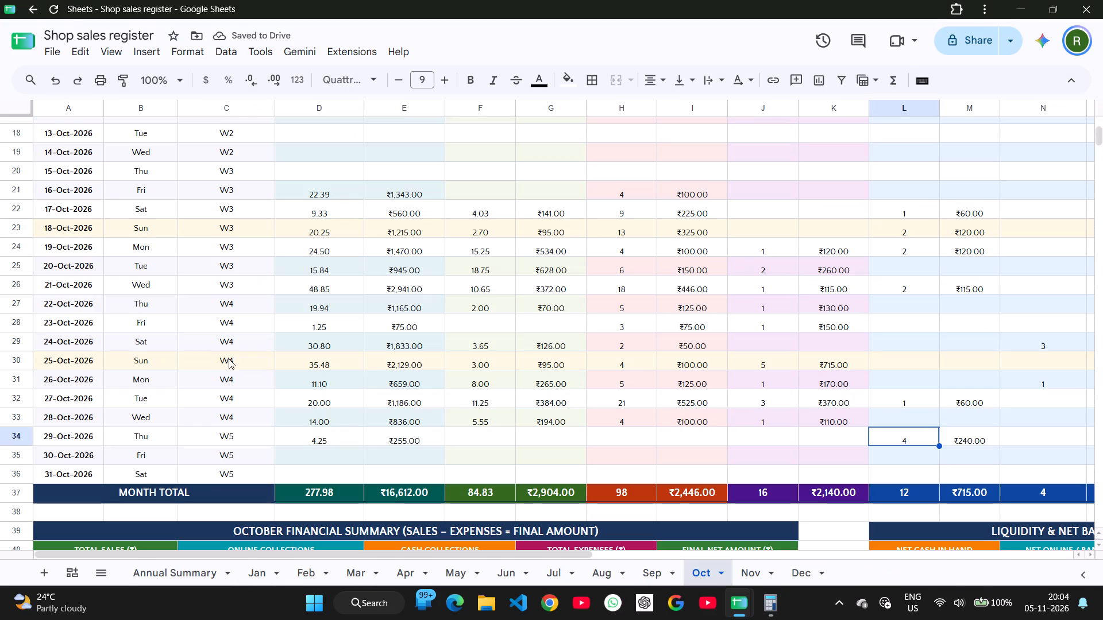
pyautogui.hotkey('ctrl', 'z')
# Enter 4 as the Petticoat quantity for 29-Oct-2026 in column J of the register.
pyautogui.scroll(2, 229, 359)
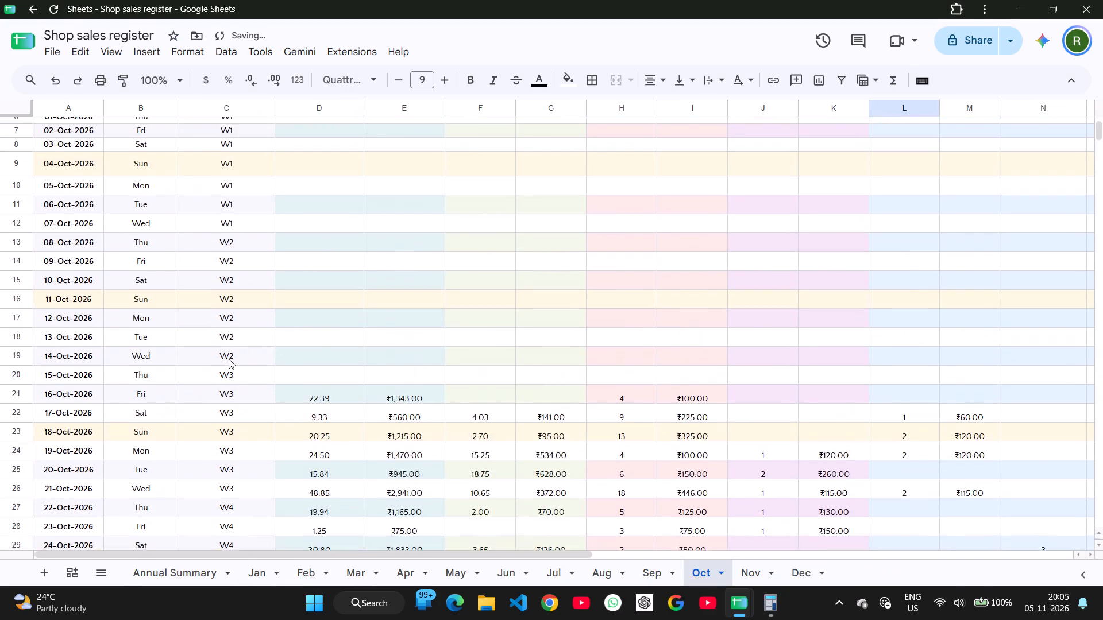
pyautogui.scroll(3, 229, 359)
pyautogui.scroll(-1, 229, 359)
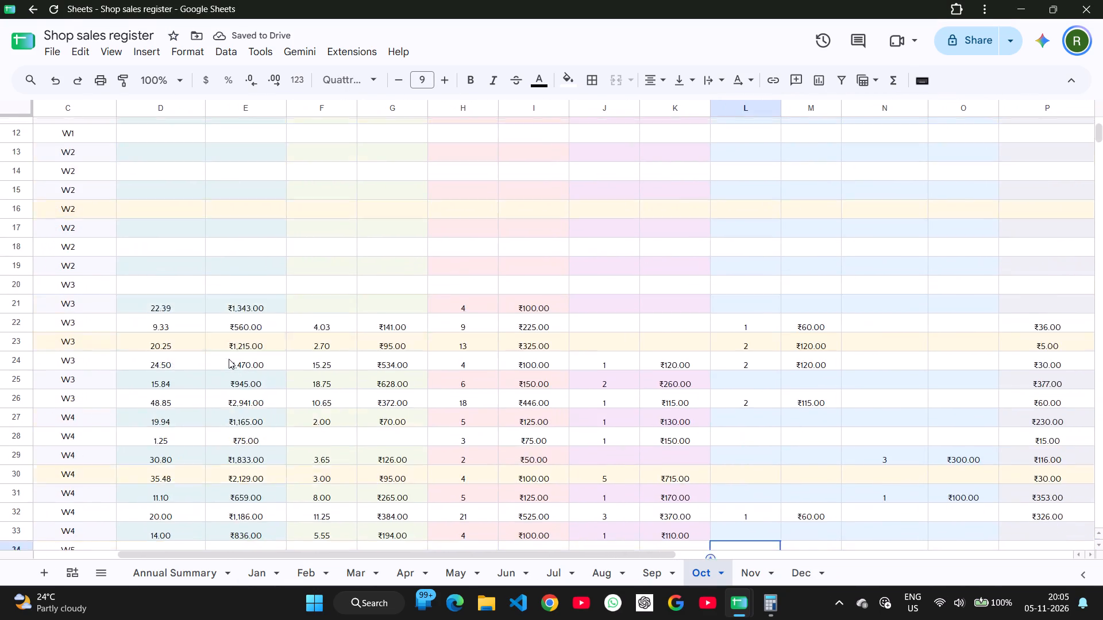
pyautogui.scroll(-3, 229, 359)
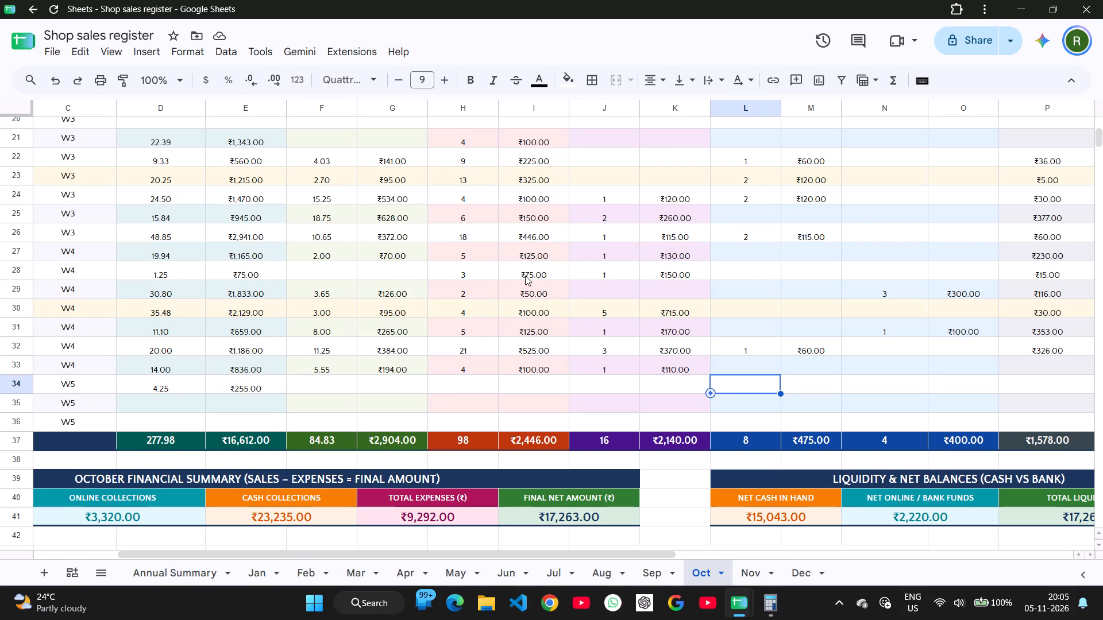
pyautogui.click(588, 377)
pyautogui.write('4.')
pyautogui.press('Return')
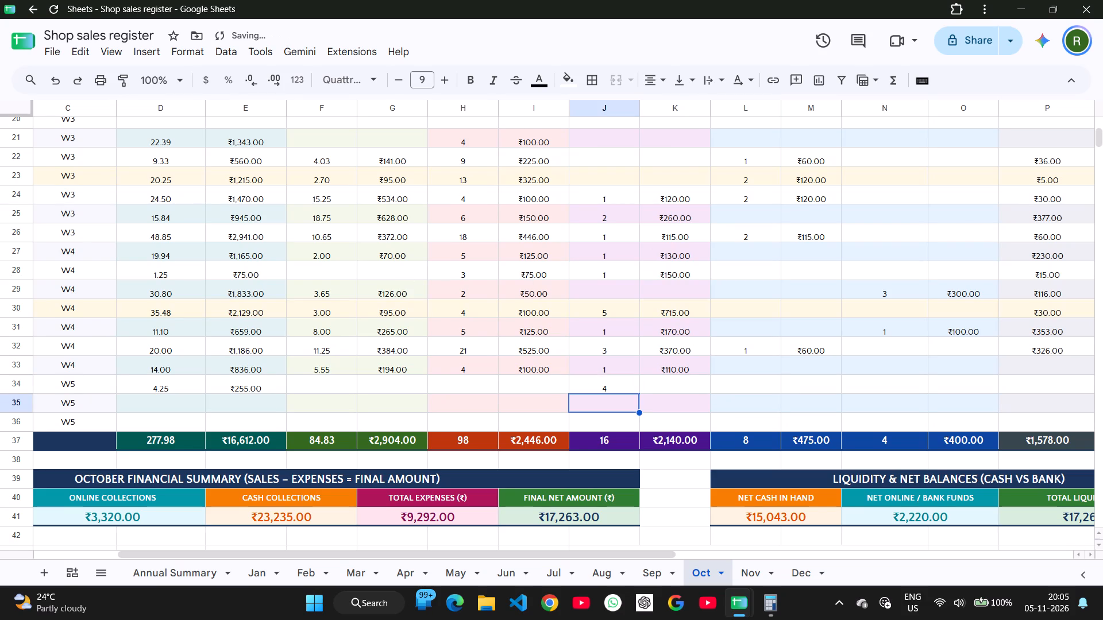
# Check the 29 October Petticoat revenue in the Daily Sales Record and set the Petticoat amount for 29-Oct-2026 to 560.
pyautogui.hotkey('alt', 'Tab')
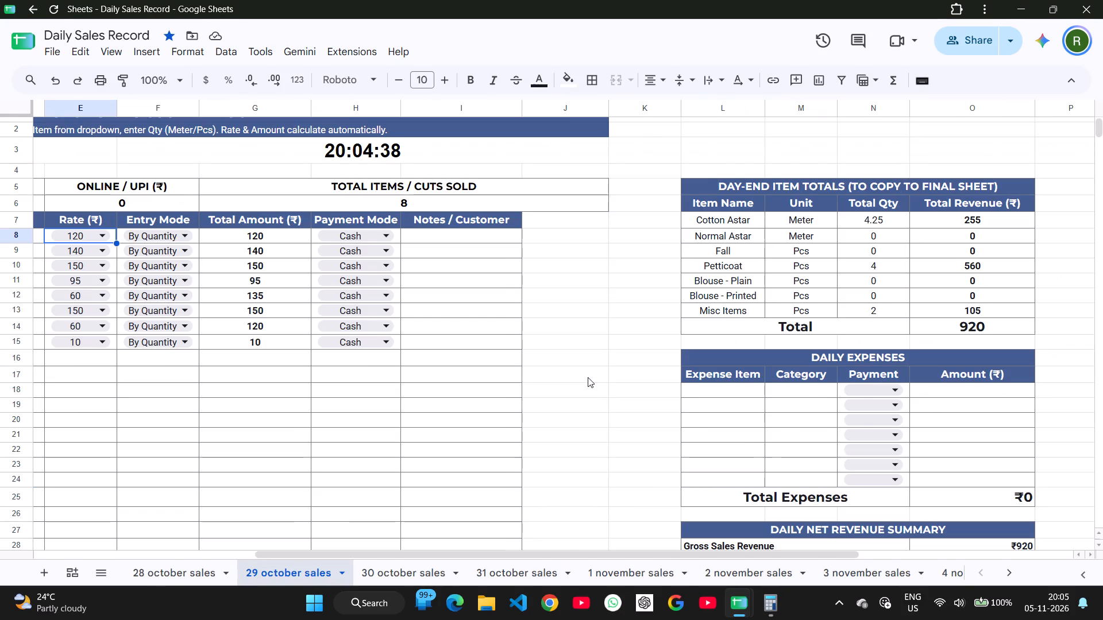
pyautogui.hotkey('alt', 'Tab')
pyautogui.press('Up')
pyautogui.press('Right')
pyautogui.press('Right')
pyautogui.press('Left')
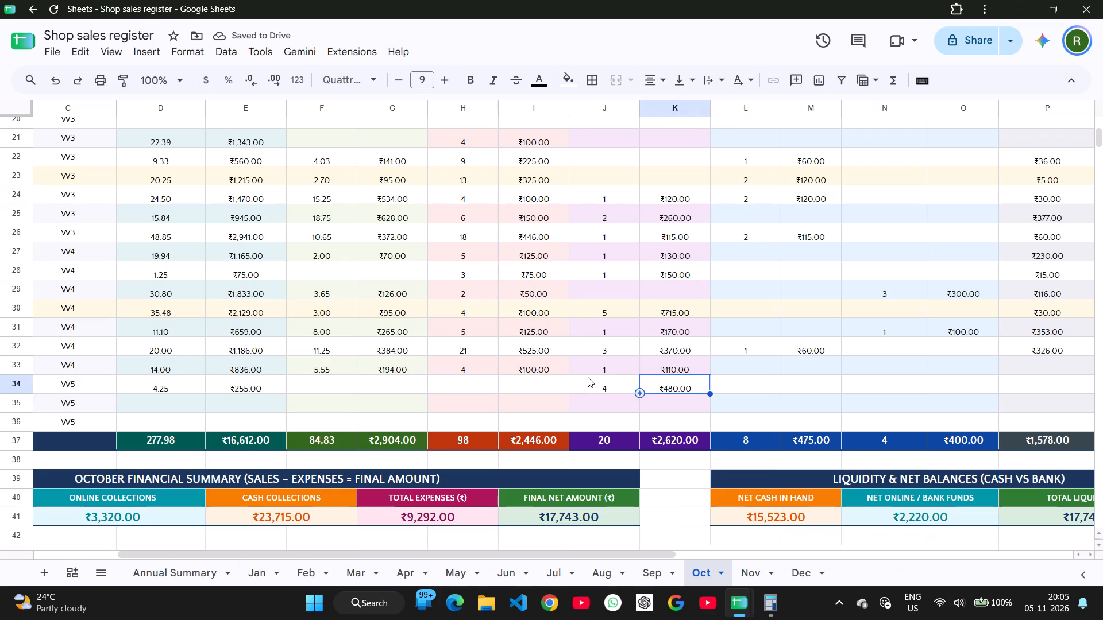
pyautogui.write('560')
pyautogui.press('Return')
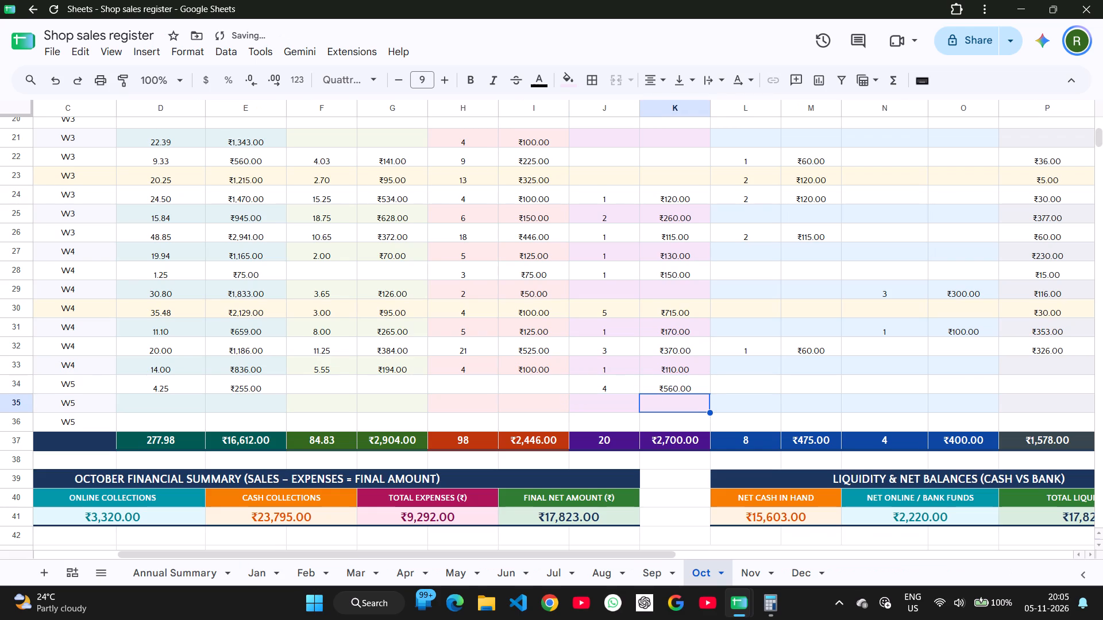
# Enter 105 as the Misc Items amount for 29-Oct-2026 in column P and recheck the row against the day-end item totals.
pyautogui.scroll(1, 714, 339)
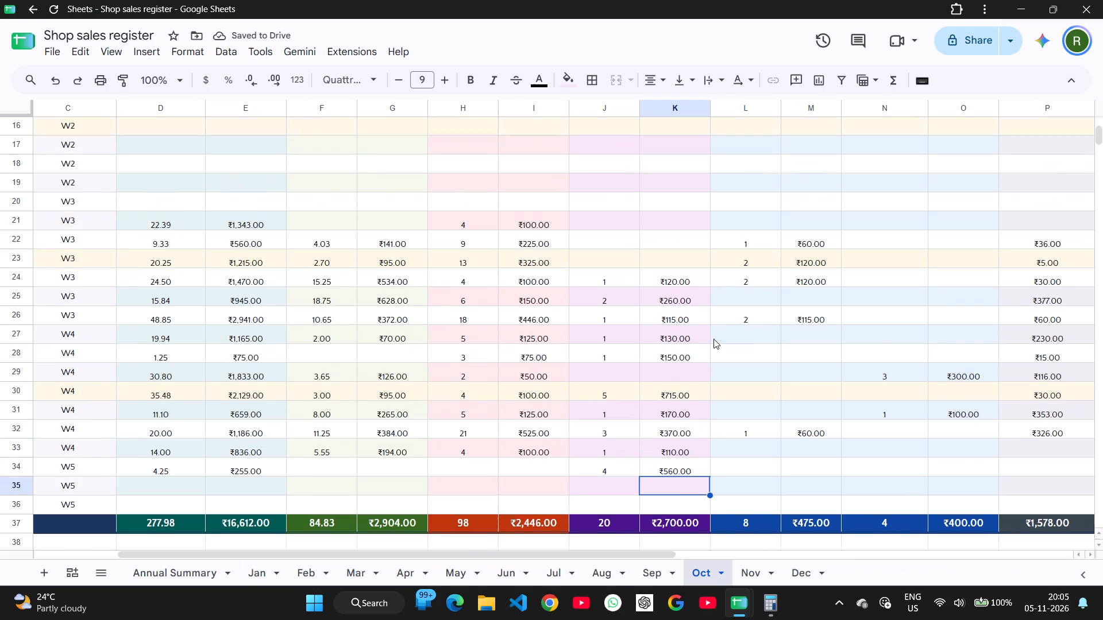
pyautogui.scroll(2, 714, 339)
pyautogui.scroll(-1, 714, 339)
pyautogui.hotkey('alt', 'Tab')
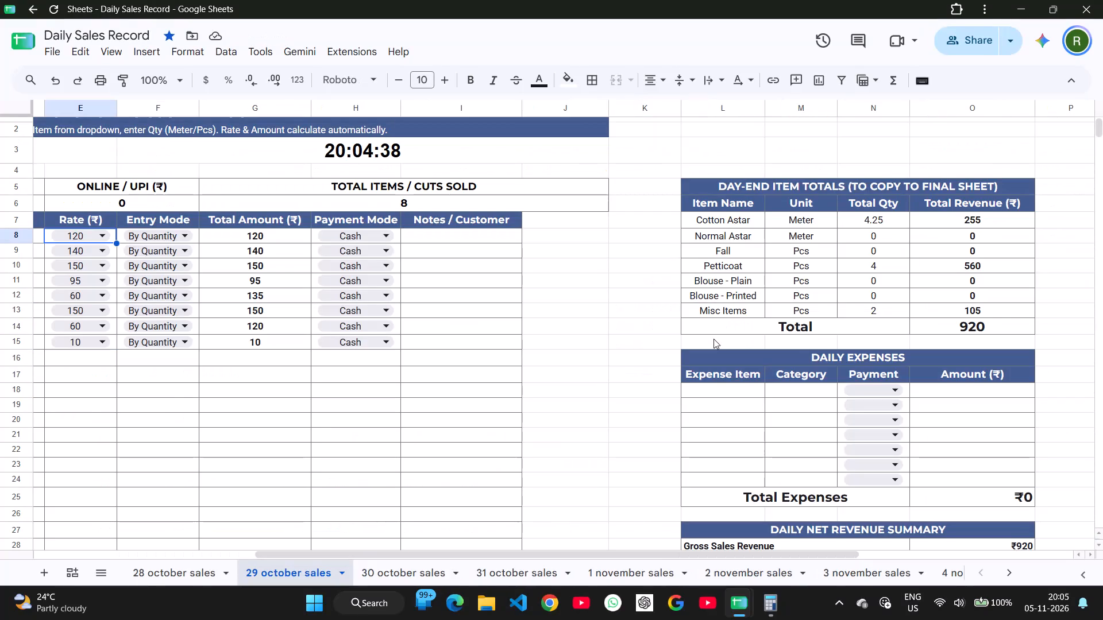
pyautogui.hotkey('alt', 'Tab')
pyautogui.hscroll(-4, 714, 339)
pyautogui.scroll(1, 714, 339)
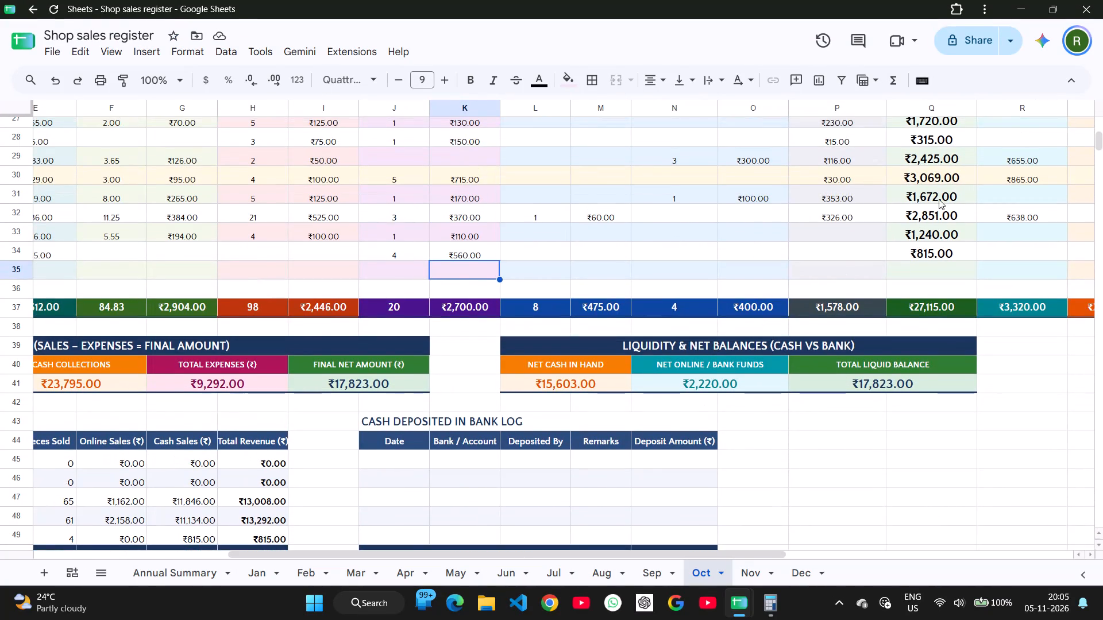
pyautogui.click(865, 247)
pyautogui.write('105')
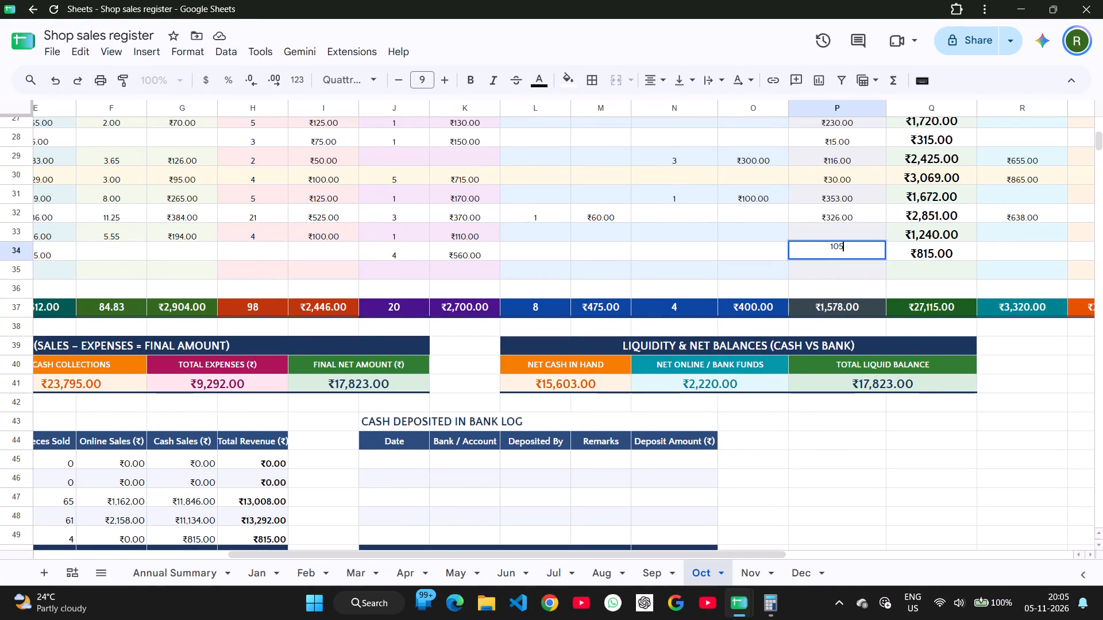
pyautogui.press('Return')
pyautogui.hotkey('alt', 'Tab')
pyautogui.hotkey('alt', 'Tab')
pyautogui.hscroll(7, 865, 247)
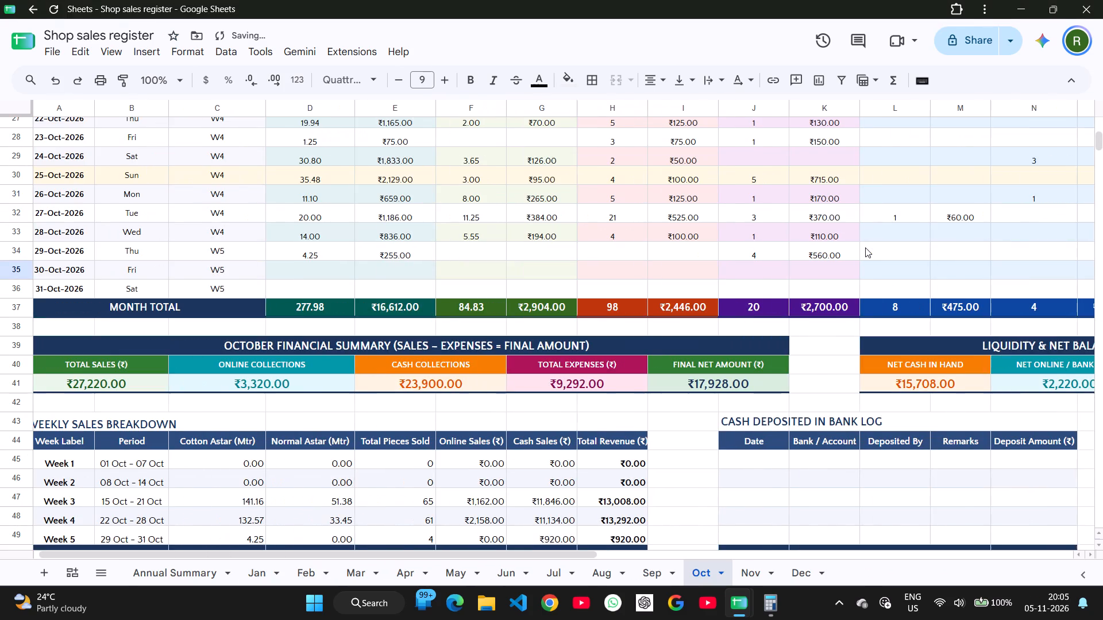
pyautogui.hscroll(4, 865, 247)
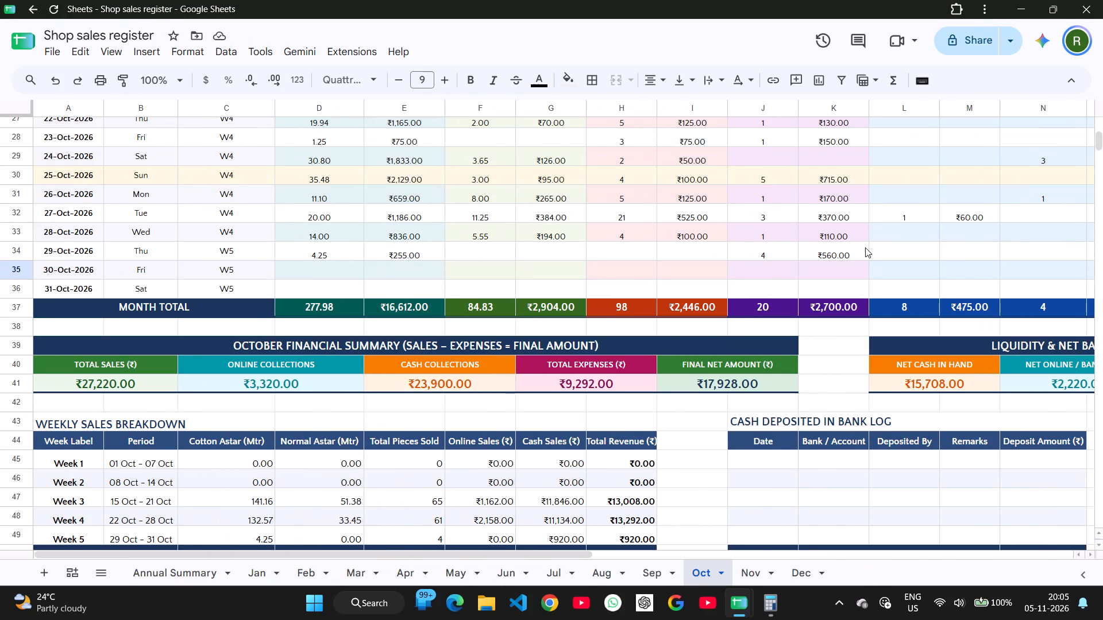
# Switch to the Daily Sales Record and open the 30 october sales sheet.
pyautogui.hotkey('alt', 'Tab')
pyautogui.hotkey('alt', 'Tab')
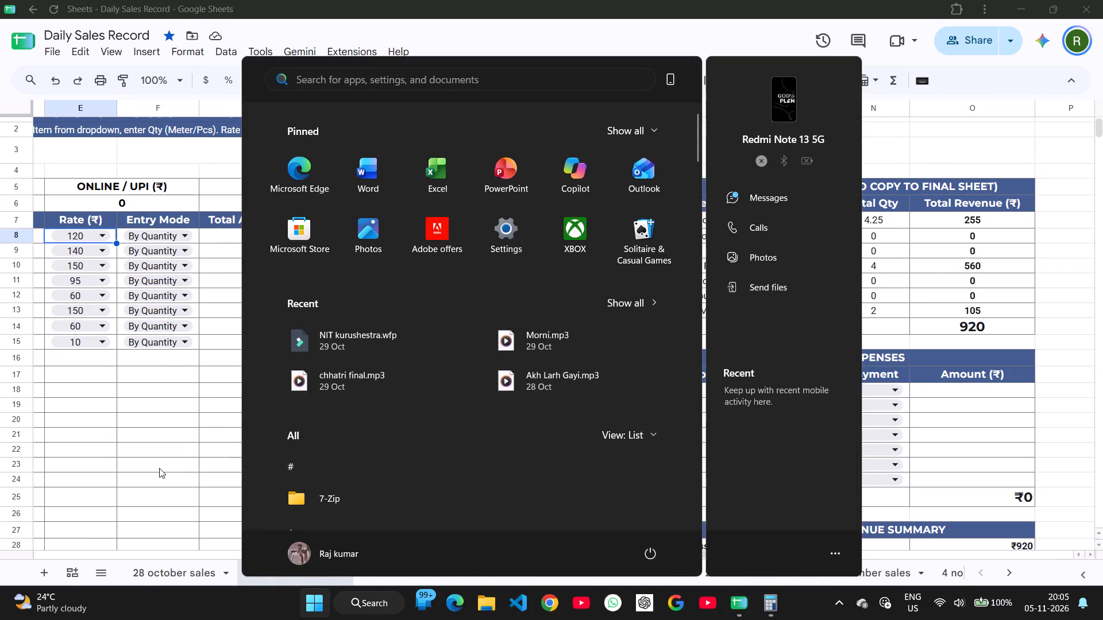
pyautogui.click(159, 468)
pyautogui.click(427, 571)
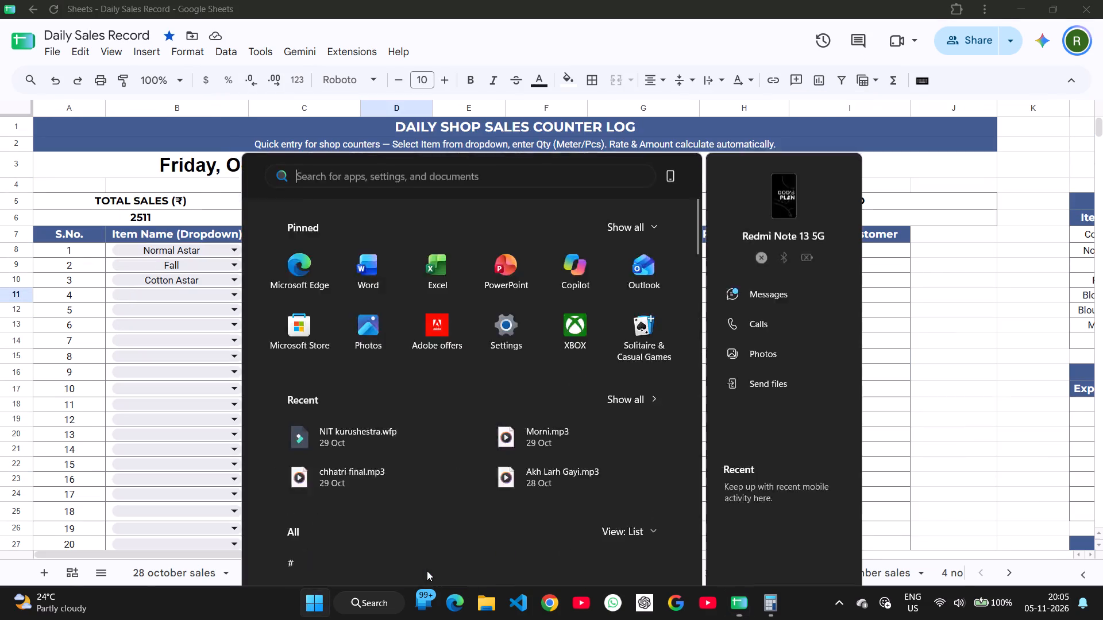
# Open Calculator and add 70, 50, 2150, 25, 35 and 180 to check the 30 October sales total.
pyautogui.write('cal')
pyautogui.press('Return')
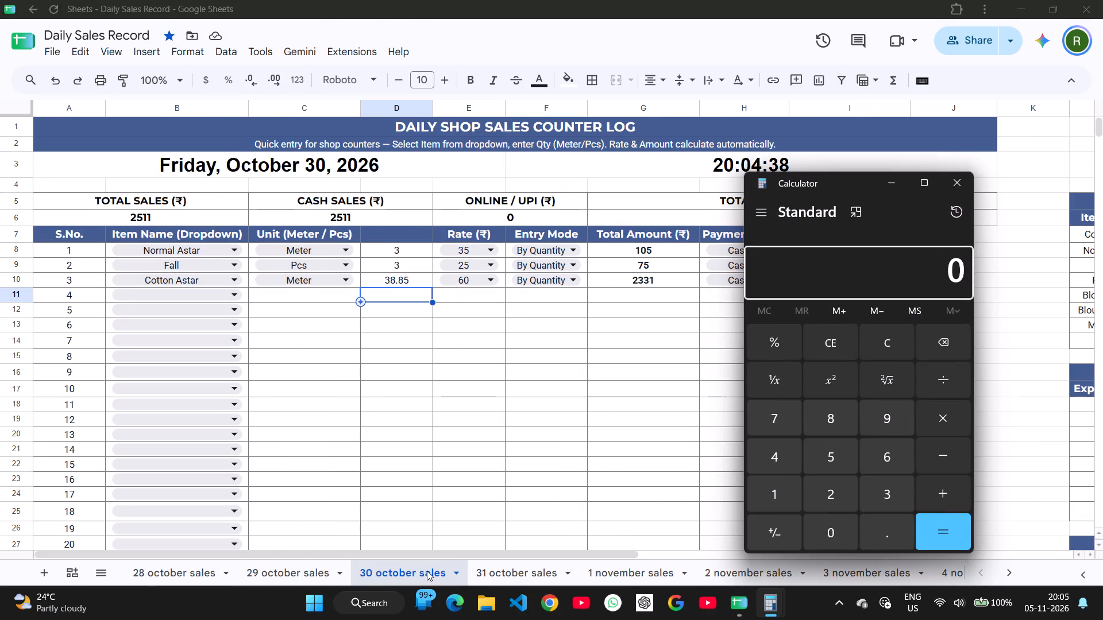
pyautogui.write('70+50+')
pyautogui.write('2150+25+35')
pyautogui.press('Return')
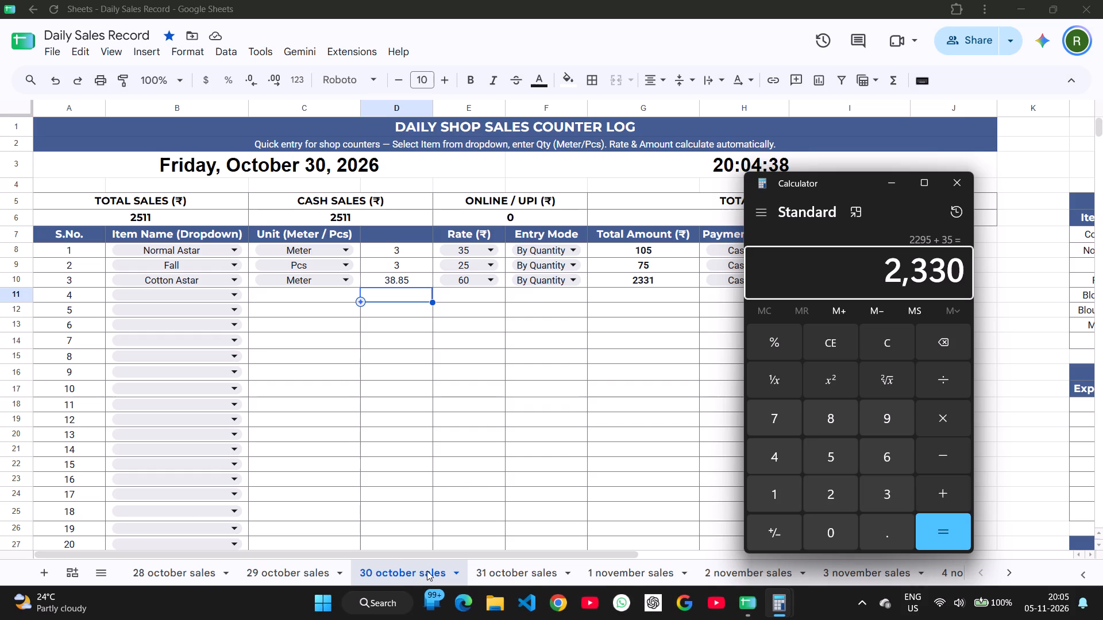
pyautogui.write('+180')
pyautogui.press('Return')
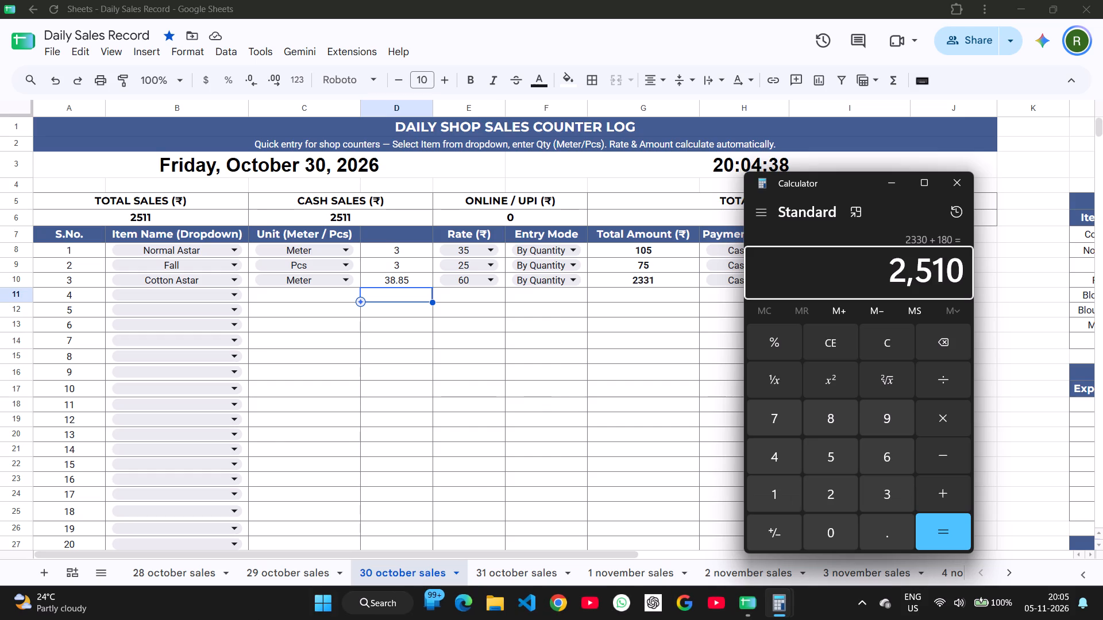
# Look up the 30 October day-end item totals and enter 38.85 as the Cotton Astar quantity for 30-Oct-2026 in the register.
pyautogui.click(446, 362)
pyautogui.hscroll(-2, 446, 362)
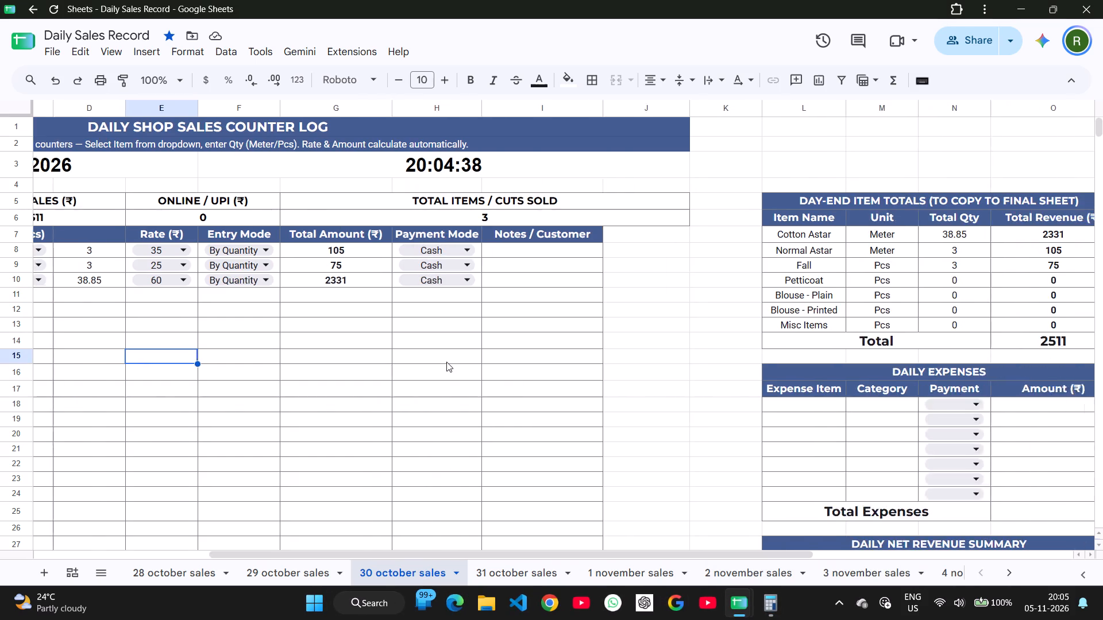
pyautogui.hscroll(-4, 446, 362)
pyautogui.hotkey('alt', 'Tab')
pyautogui.hotkey('alt', 'Tab')
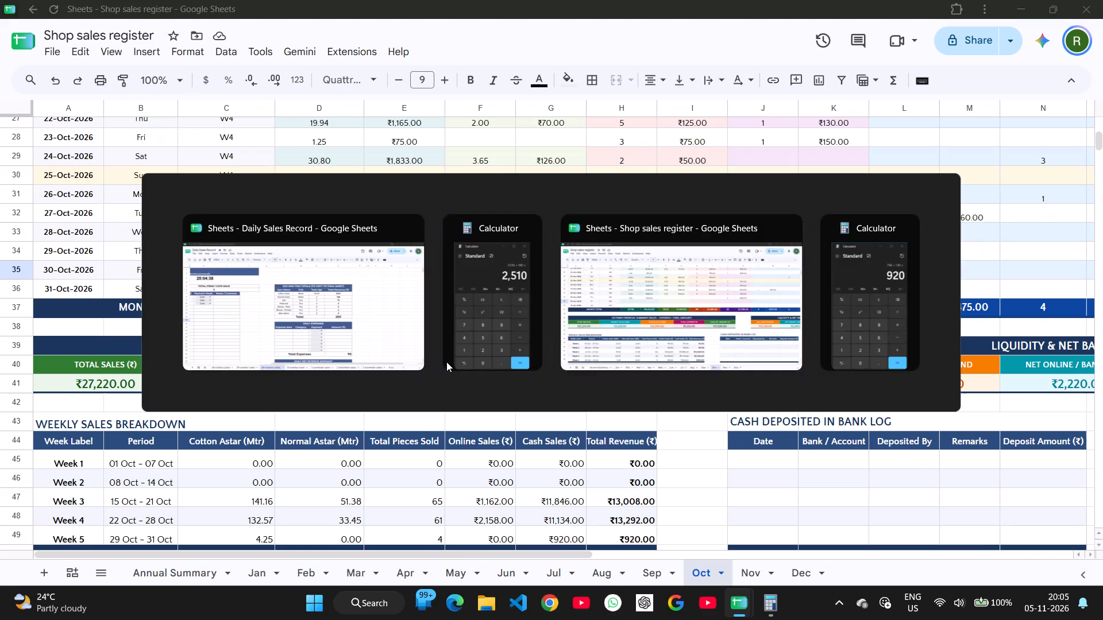
pyautogui.click(325, 269)
pyautogui.write('38.85')
pyautogui.press('Tab')
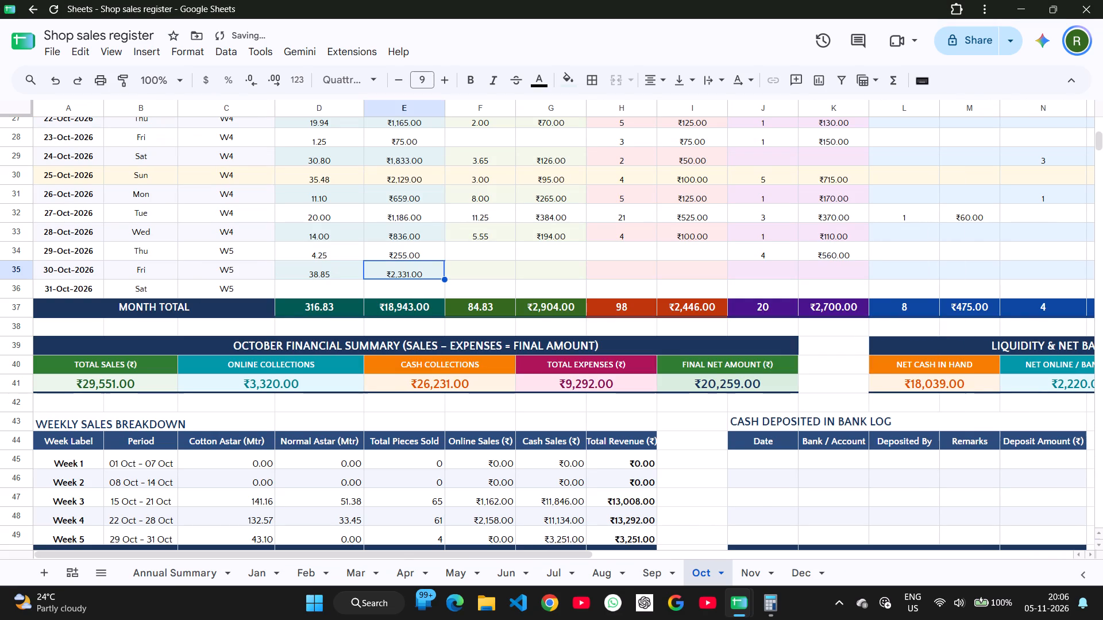
# Enter 3 as the Normal Astar quantity for 30-Oct-2026 in column F of the register.
pyautogui.hotkey('alt', 'Tab')
pyautogui.hotkey('alt', 'Tab')
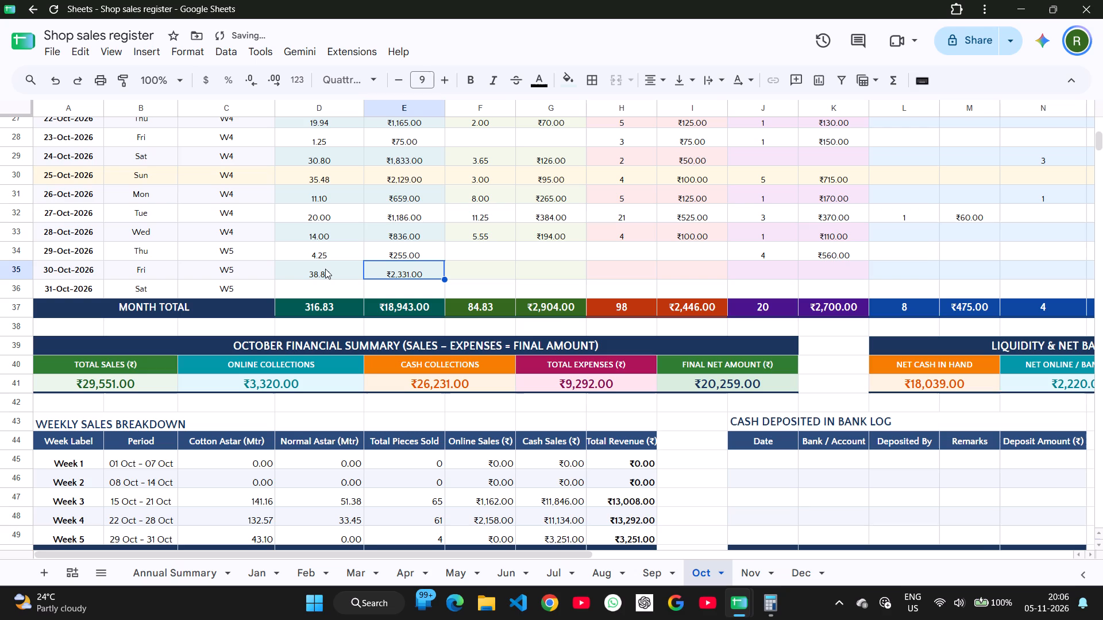
pyautogui.press('Tab')
pyautogui.press('3')
pyautogui.press('Return')
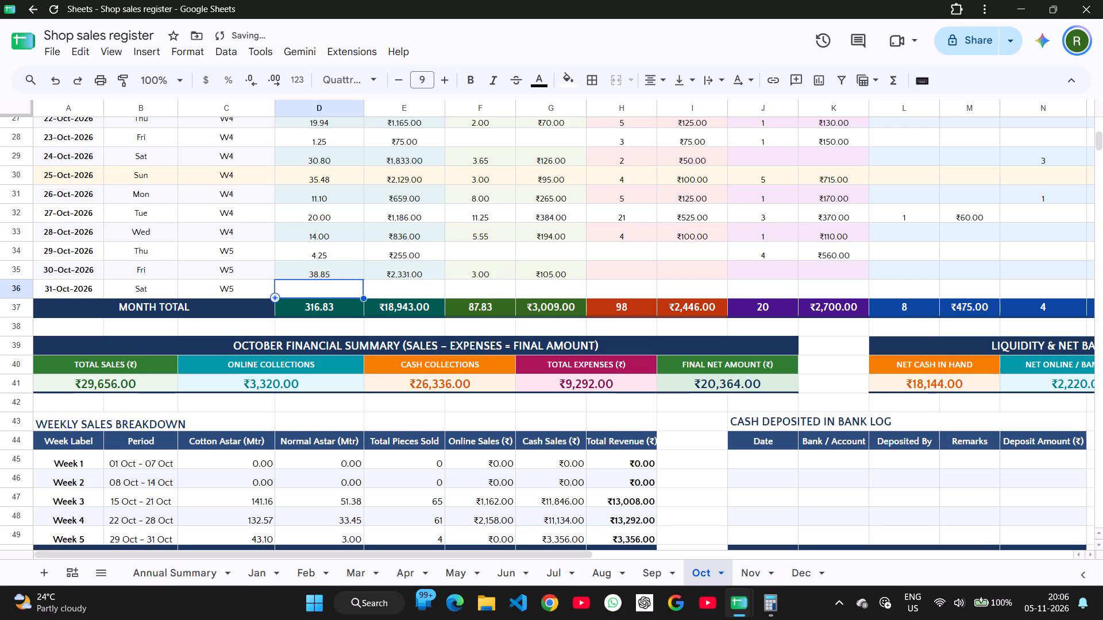
# Enter 3 as the Fall quantity for 30-Oct-2026 in column H and recheck the day-end item totals.
pyautogui.press('Tab')
pyautogui.press('Tab')
pyautogui.press('Tab')
pyautogui.press('Up')
pyautogui.hotkey('alt', 'Tab')
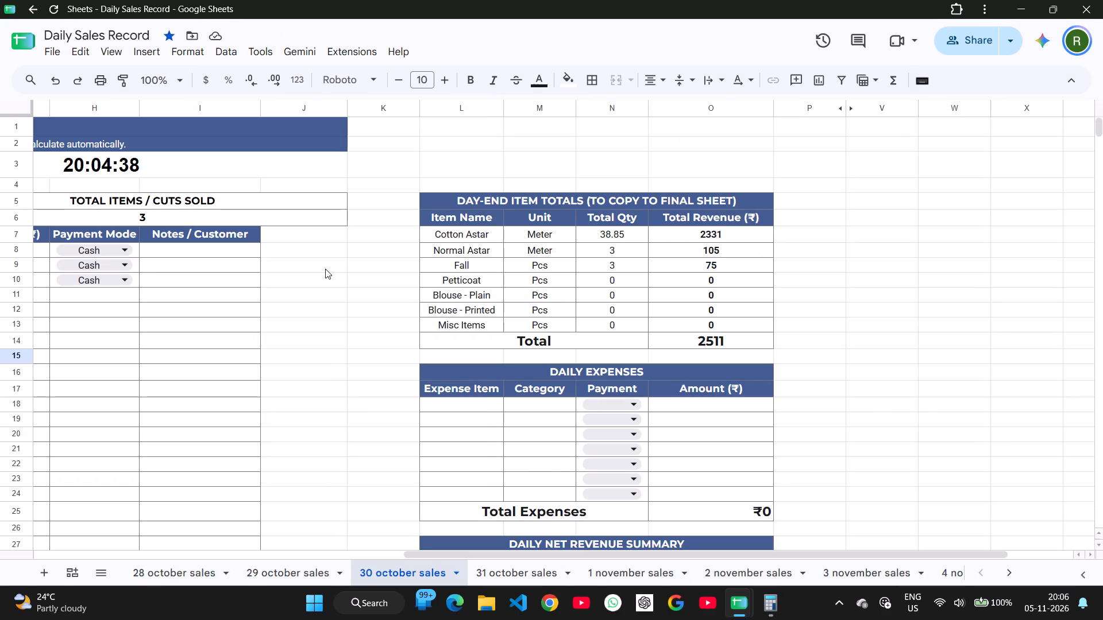
pyautogui.hotkey('alt', 'Tab')
pyautogui.press('Right')
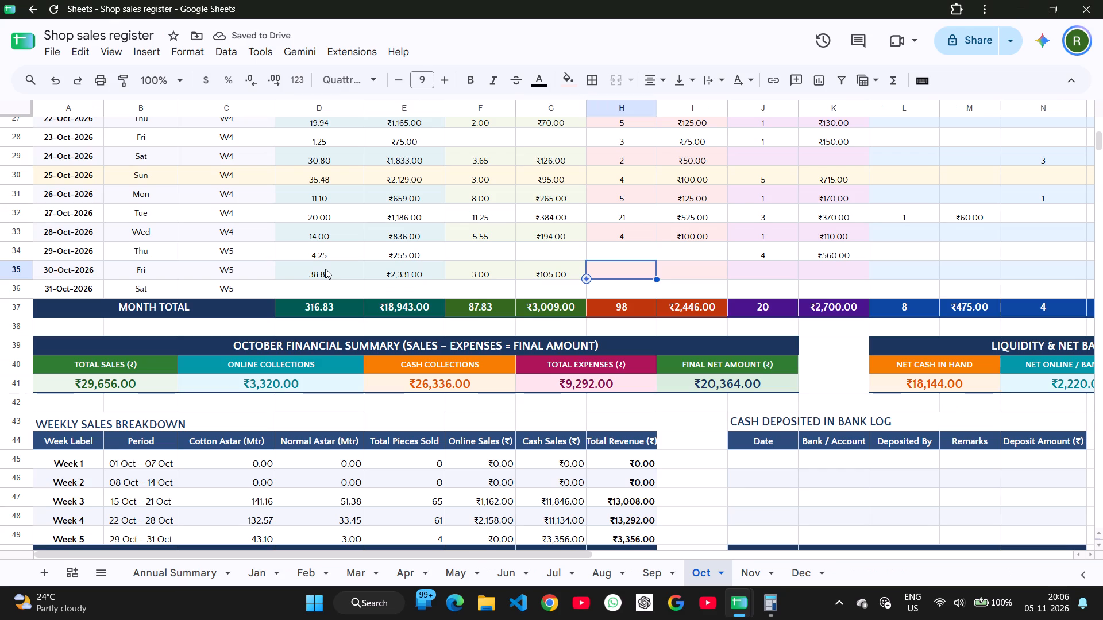
pyautogui.press('3')
pyautogui.press('Tab')
pyautogui.hotkey('alt', 'Tab')
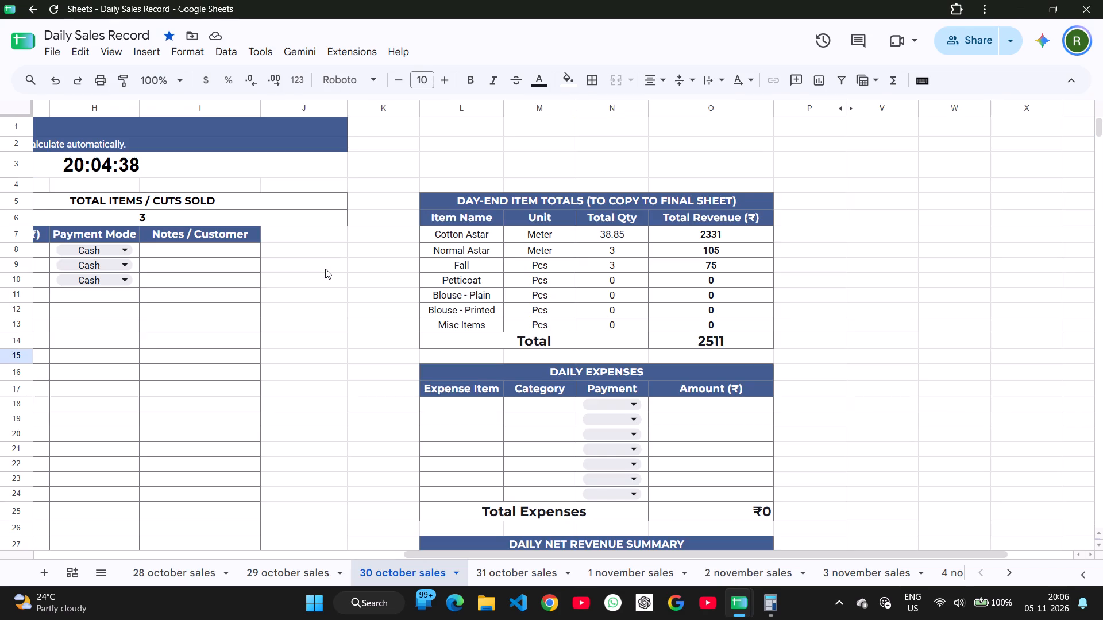
pyautogui.hotkey('alt', 'Tab')
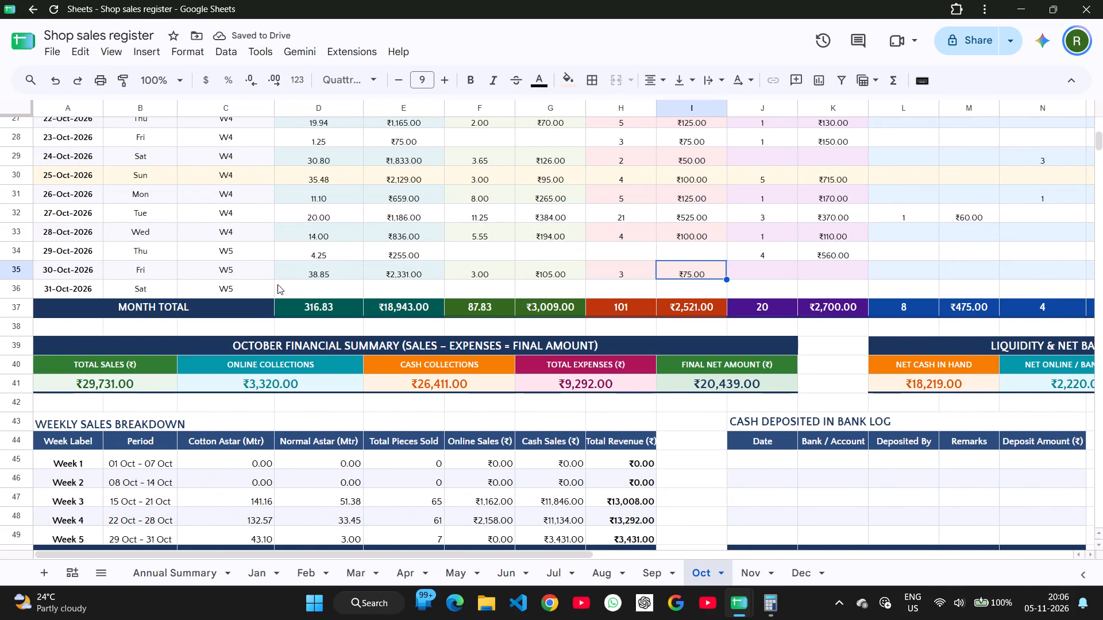
# Select the Cotton Astar cell for 31-Oct-2026, switch to the Daily Sales Record and open the 31 october sales sheet.
pyautogui.click(318, 286)
pyautogui.hotkey('alt', 'Tab')
pyautogui.hotkey('alt', 'Tab')
pyautogui.hotkey('alt', 'Tab')
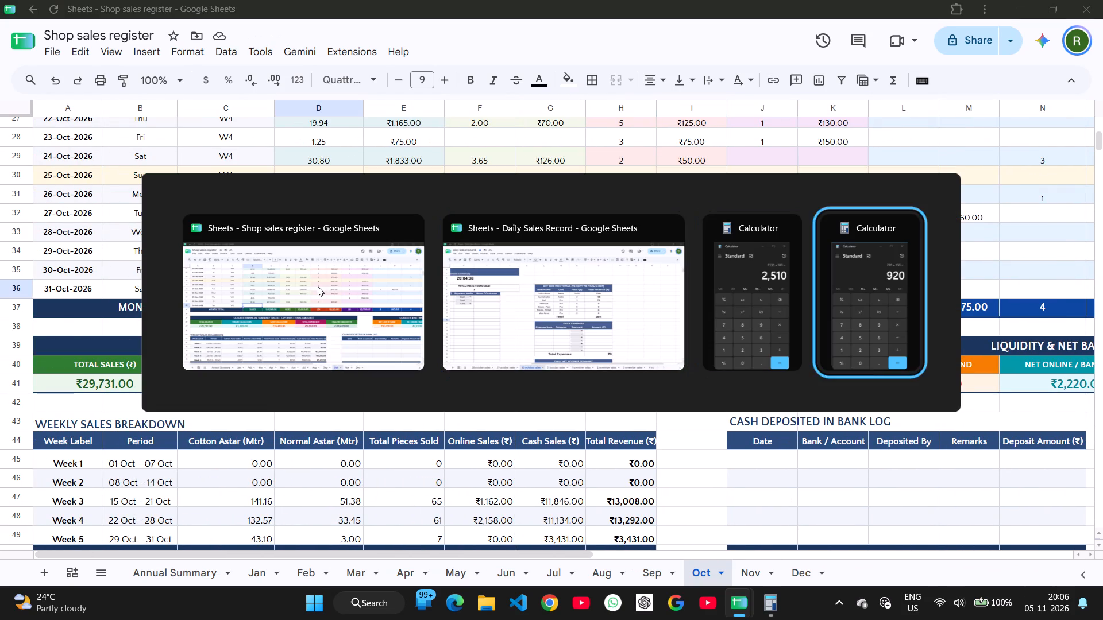
pyautogui.hotkey('alt', 'Tab')
pyautogui.hotkey('alt', 'Tab')
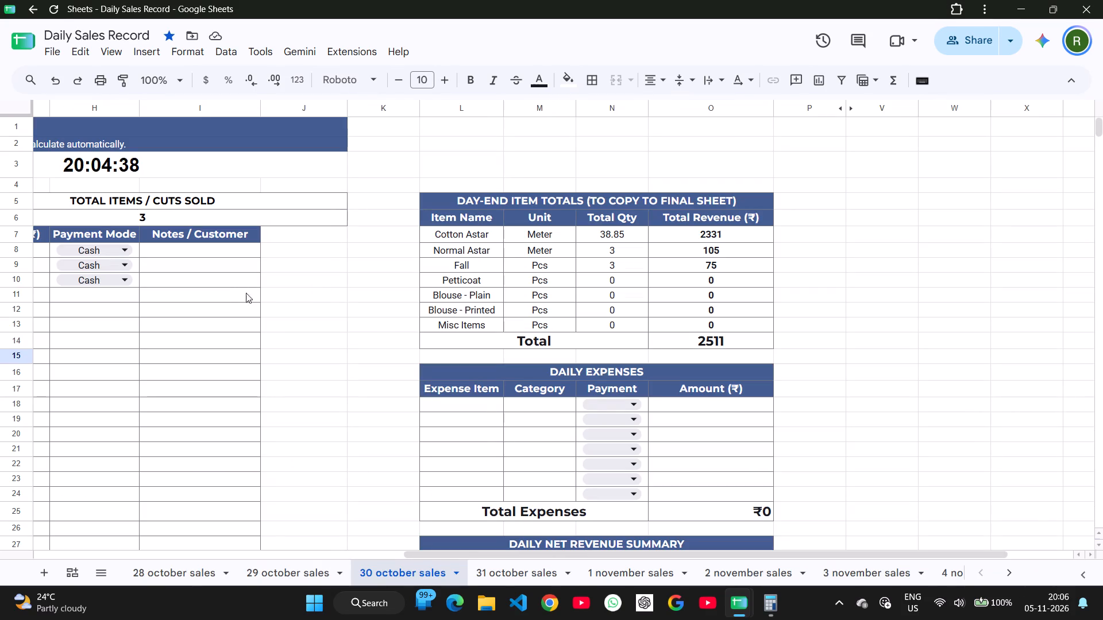
pyautogui.click(511, 567)
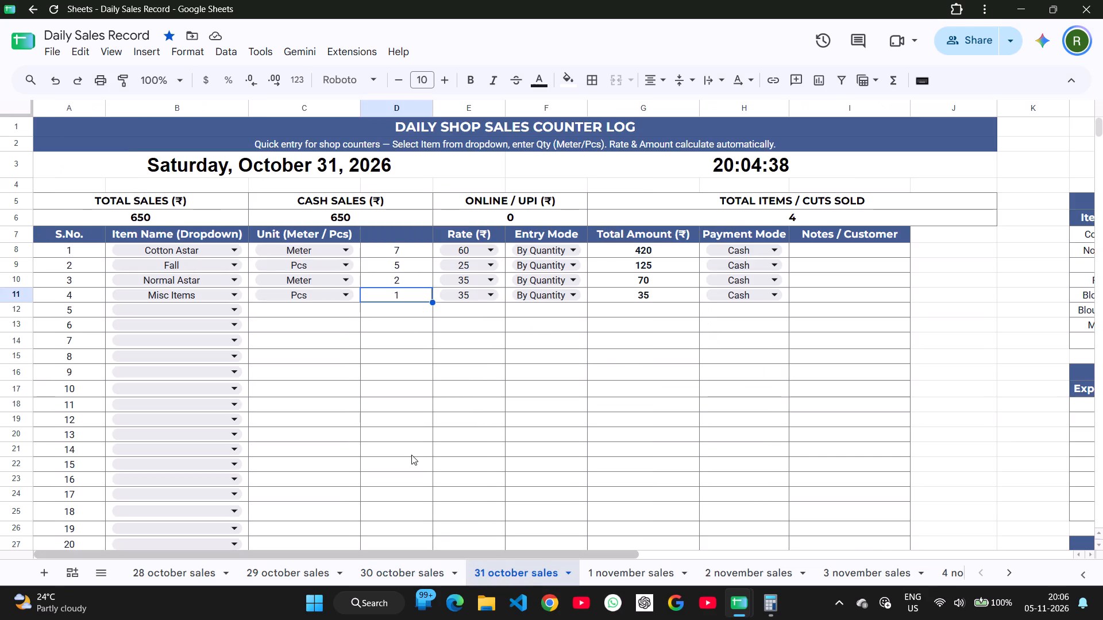
# Add 60, 25, 35, 180, 50, 25, 60, 35, 35, 25 and 120 in Calculator to check the 31 October total.
pyautogui.write('ca')
pyautogui.press('Return')
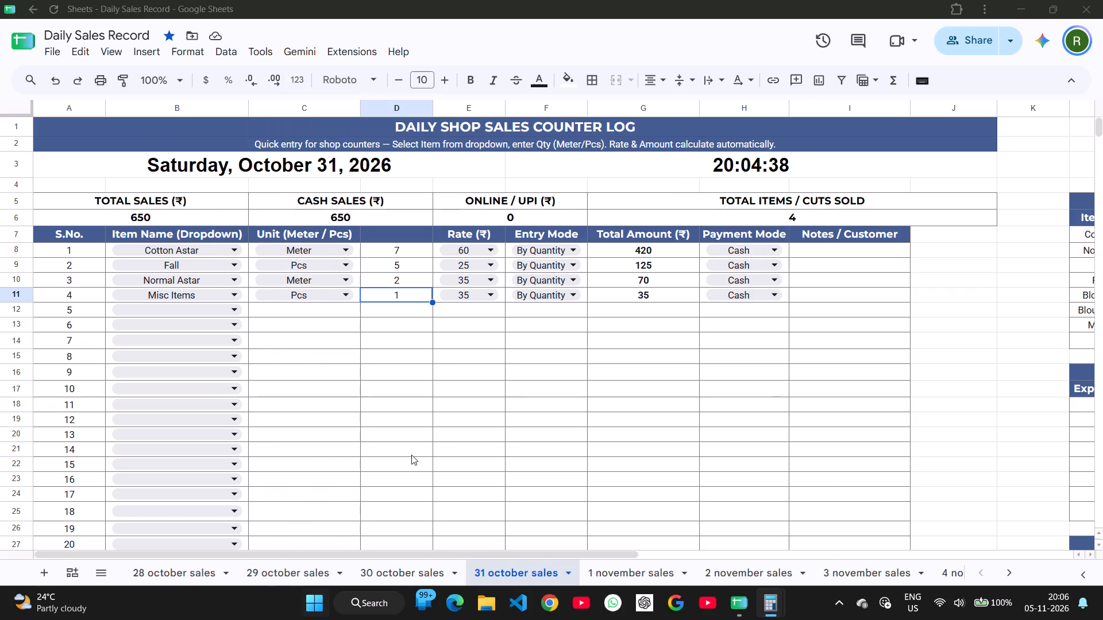
pyautogui.write('60+25+')
pyautogui.write('35+1')
pyautogui.press('Tab')
pyautogui.write('80+')
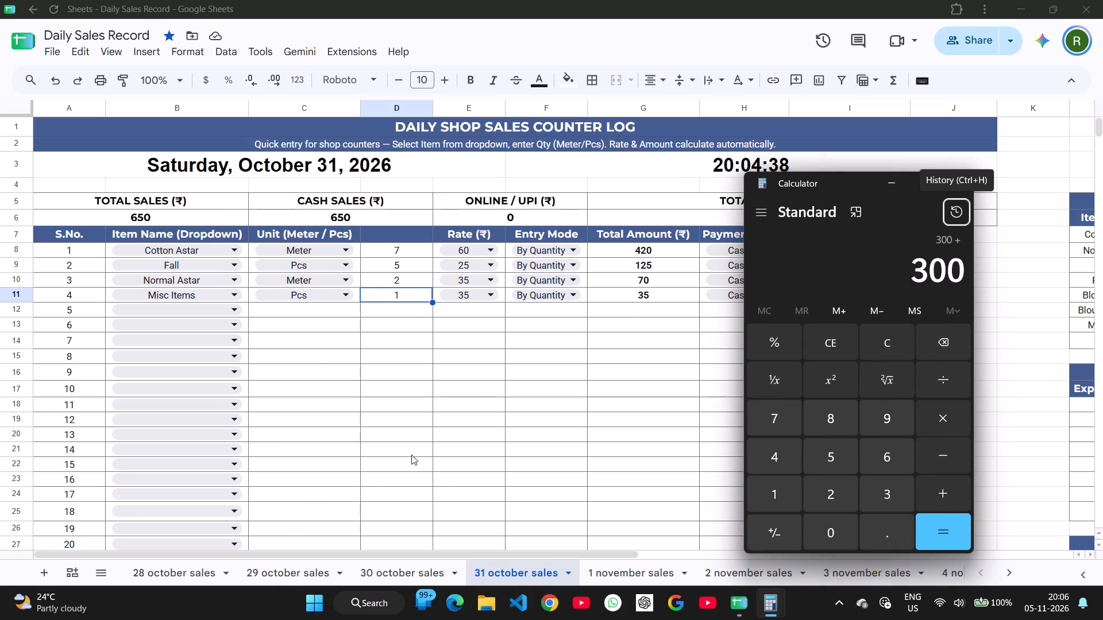
pyautogui.write('50+7')
pyautogui.press('BackSpace')
pyautogui.write('25+')
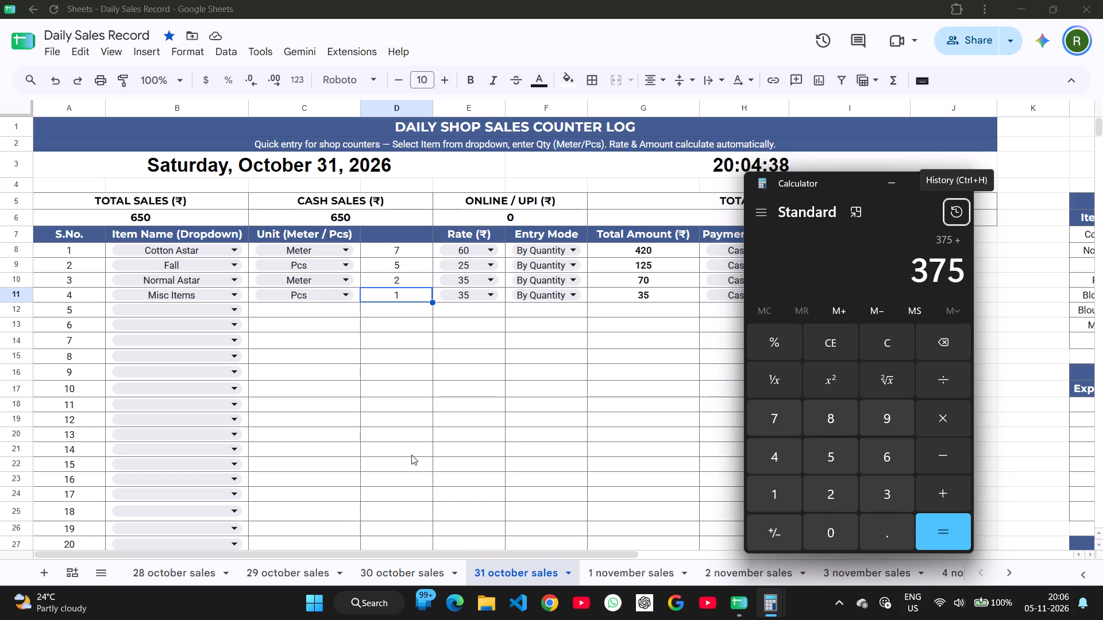
pyautogui.write('60+35+35+25+1')
pyautogui.press('Tab')
pyautogui.write('20')
pyautogui.press('Return')
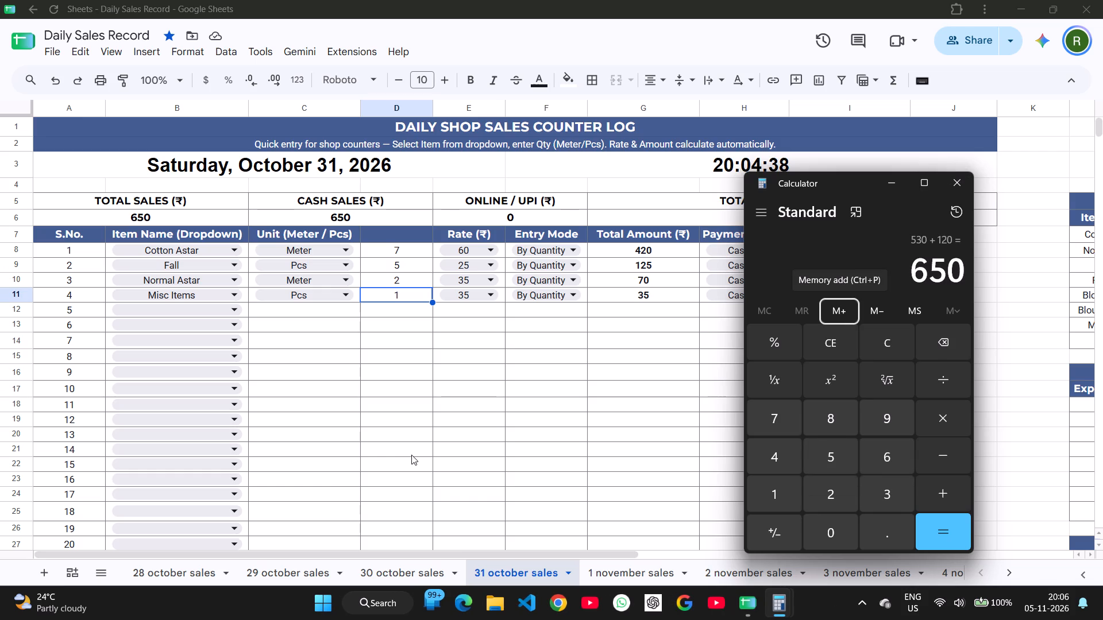
pyautogui.click(958, 189)
# Look up the 31 October day-end item totals and enter 7 as the Cotton Astar quantity for 31-Oct-2026 in the register.
pyautogui.hscroll(-2, 958, 189)
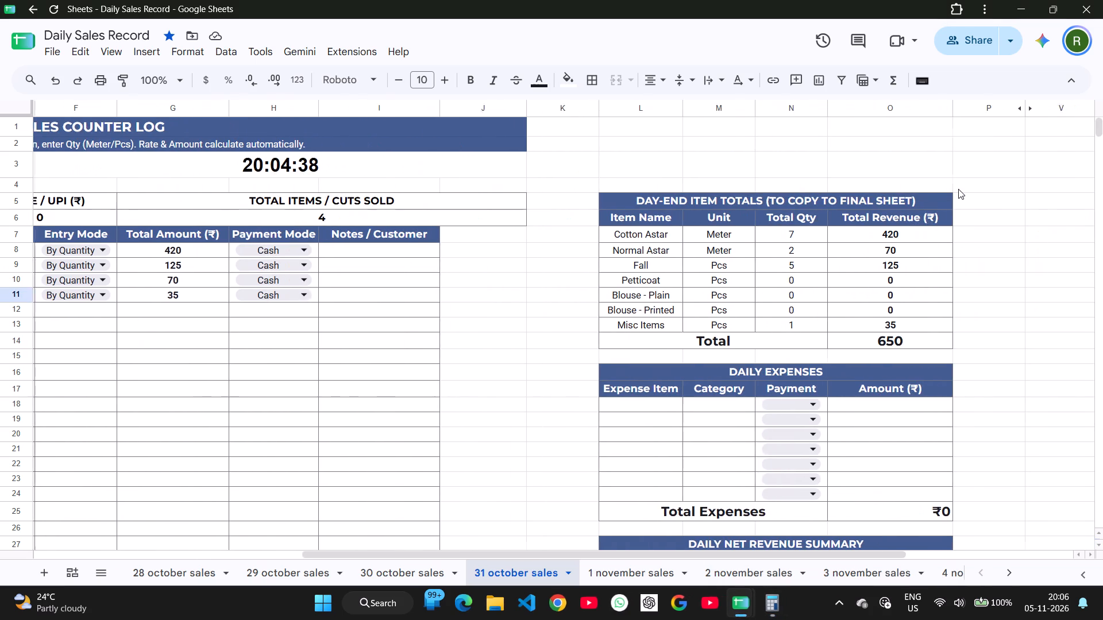
pyautogui.hscroll(-2, 958, 189)
pyautogui.hotkey('alt', 'Tab')
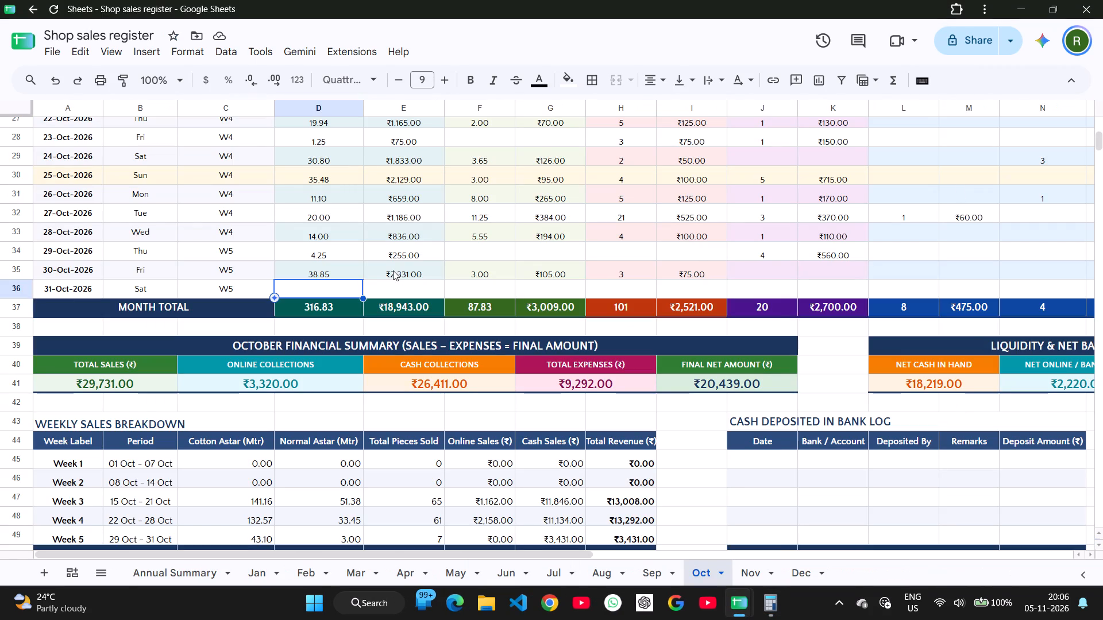
pyautogui.press('7')
pyautogui.press('Tab')
# Check the 31 October totals and enter 2 as the Normal Astar quantity for 31-Oct-2026 in column F.
pyautogui.hotkey('alt', 'Tab')
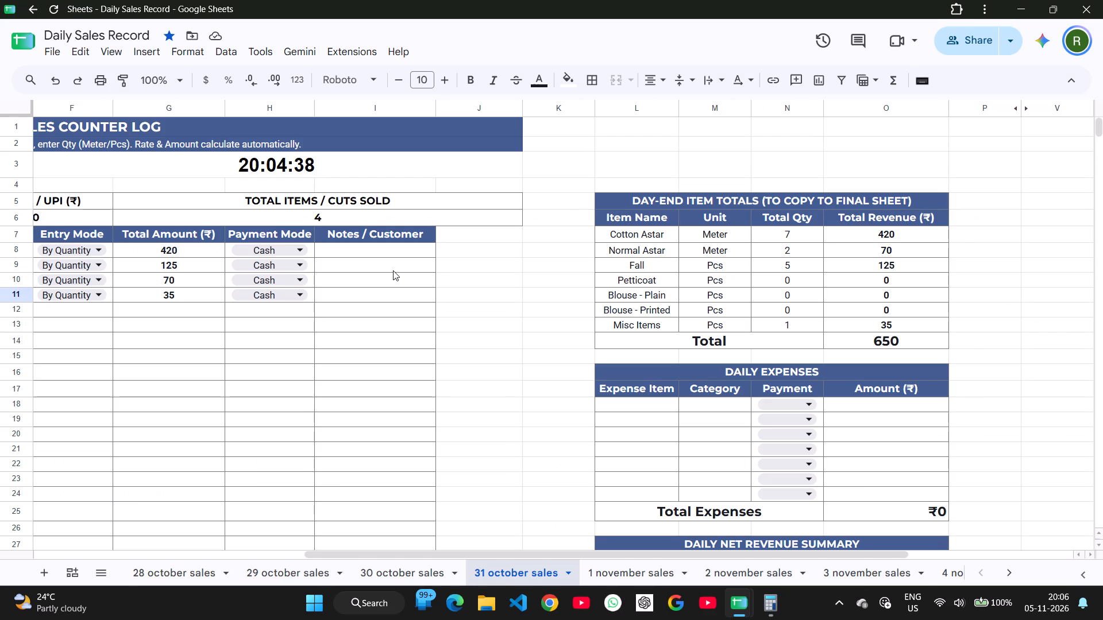
pyautogui.hotkey('alt', 'Tab')
pyautogui.press('Tab')
pyautogui.press('2')
pyautogui.press('Tab')
pyautogui.press('Tab')
# Enter 5 as the Fall quantity for 31-Oct-2026 in column H of the register.
pyautogui.hotkey('alt', 'Tab')
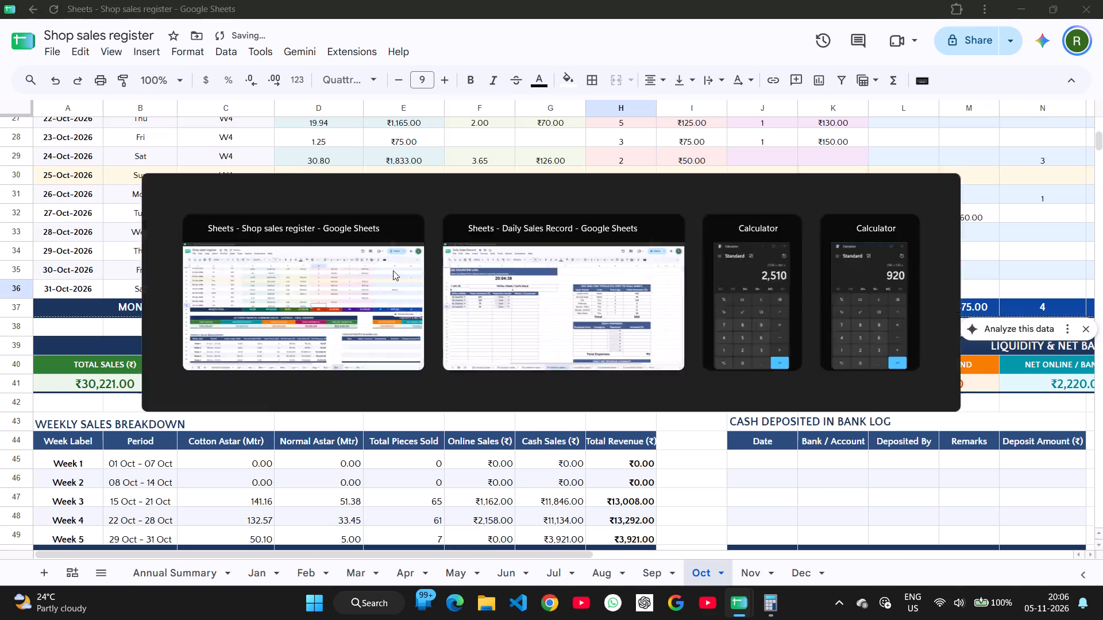
pyautogui.press('Tab')
pyautogui.hotkey('alt', 'Tab')
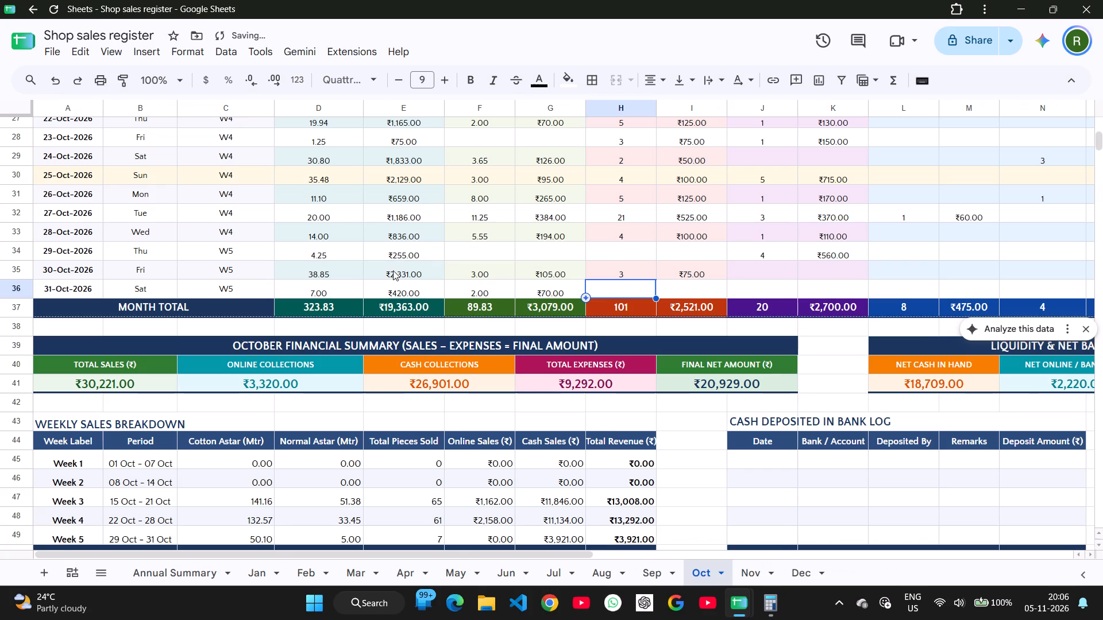
pyautogui.press('5')
pyautogui.press('Tab')
# Enter 35 as the Misc Items amount for 31-Oct-2026 in column P and recheck the row against the 31 october sales sheet.
pyautogui.press('Tab')
pyautogui.hotkey('alt', 'Tab')
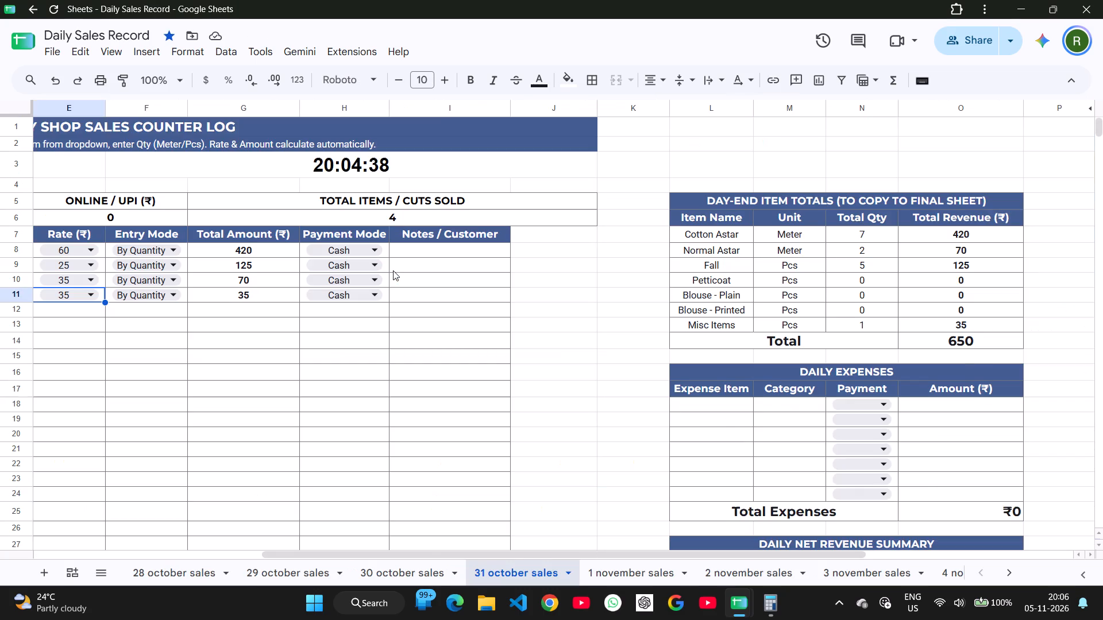
pyautogui.hotkey('alt', 'Tab')
pyautogui.press('Tab')
pyautogui.press('Tab')
pyautogui.press('Tab')
pyautogui.hscroll(-3, 393, 270)
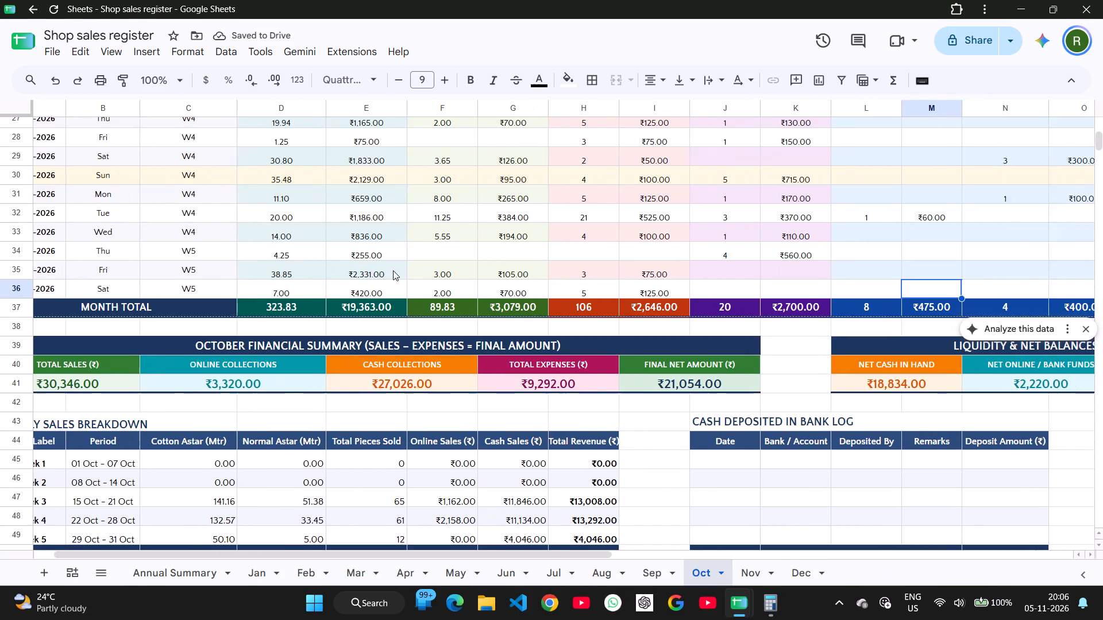
pyautogui.hscroll(-3, 393, 270)
pyautogui.press('Tab')
pyautogui.press('Tab')
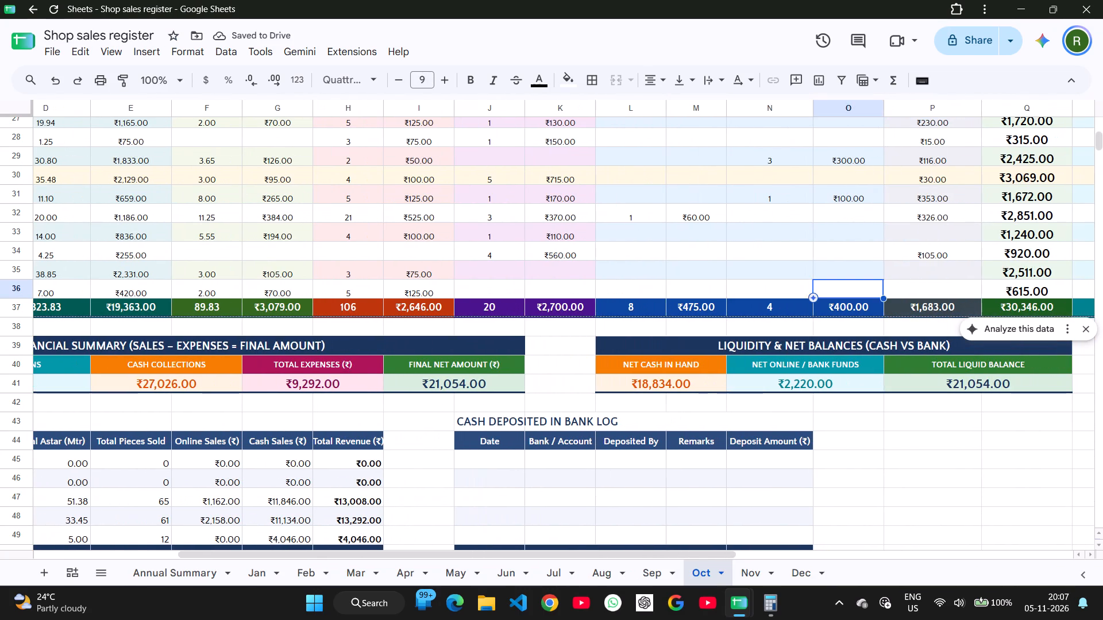
pyautogui.press('Tab')
pyautogui.write('35')
pyautogui.press('Tab')
pyautogui.hotkey('alt', 'Tab')
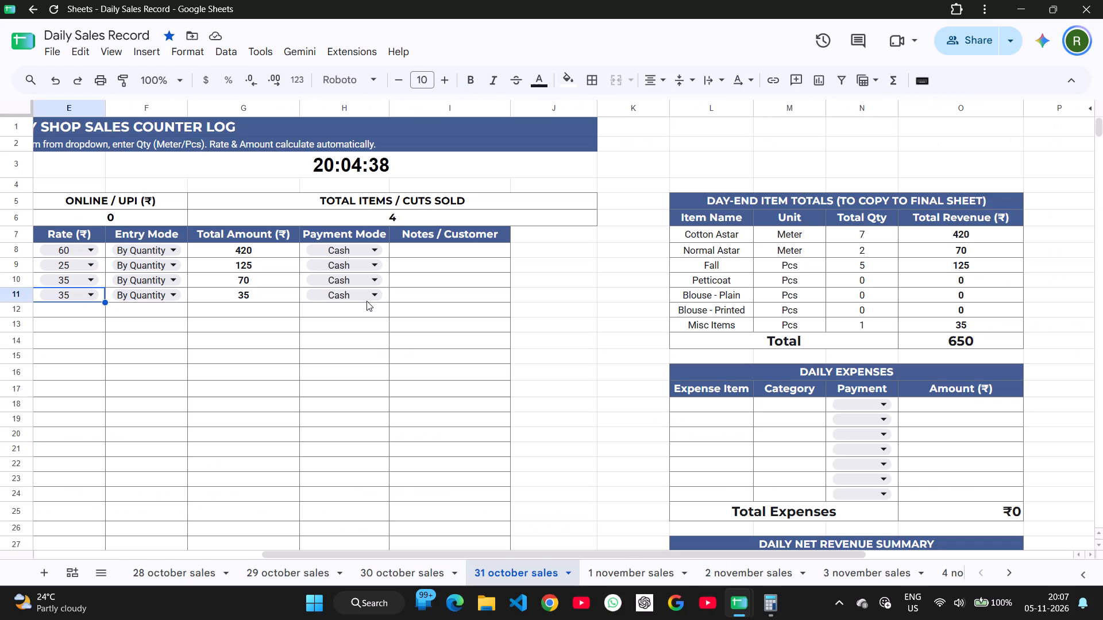
pyautogui.hscroll(11, 367, 301)
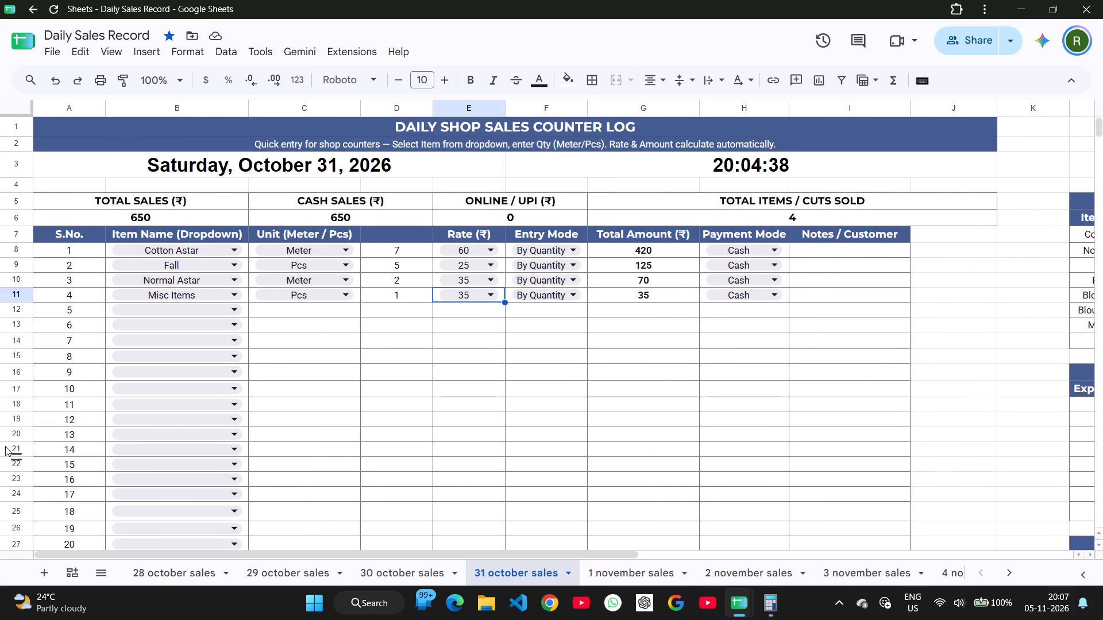
# Review the October register's weekly sales breakdown, daily total and revenue charts, and daily and monthly totals.
pyautogui.hotkey('alt', 'Tab')
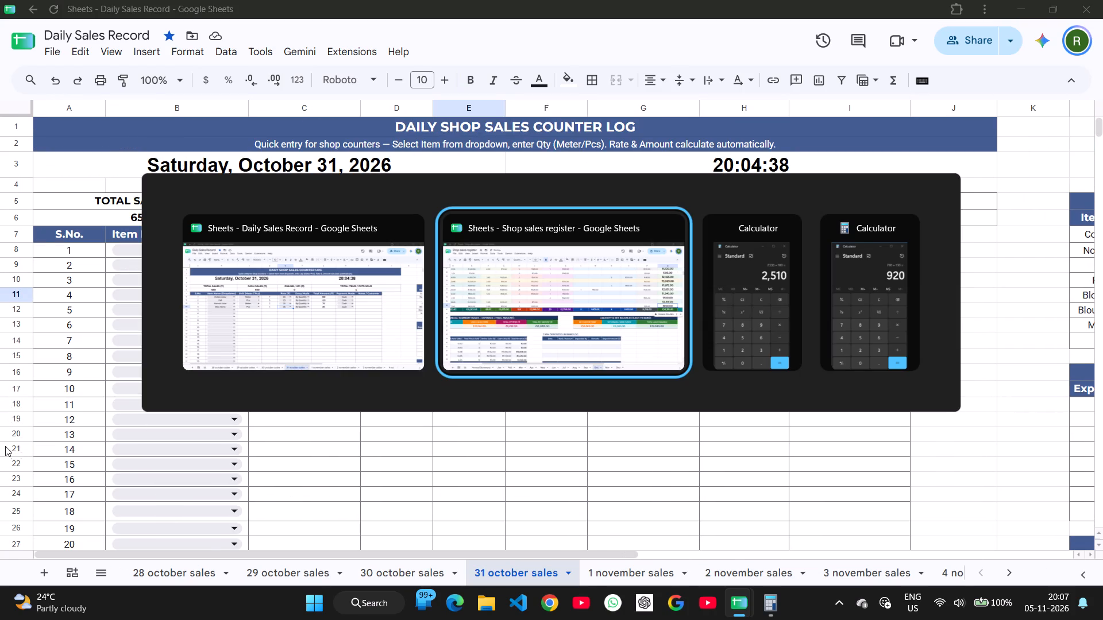
pyautogui.scroll(-2, 5, 446)
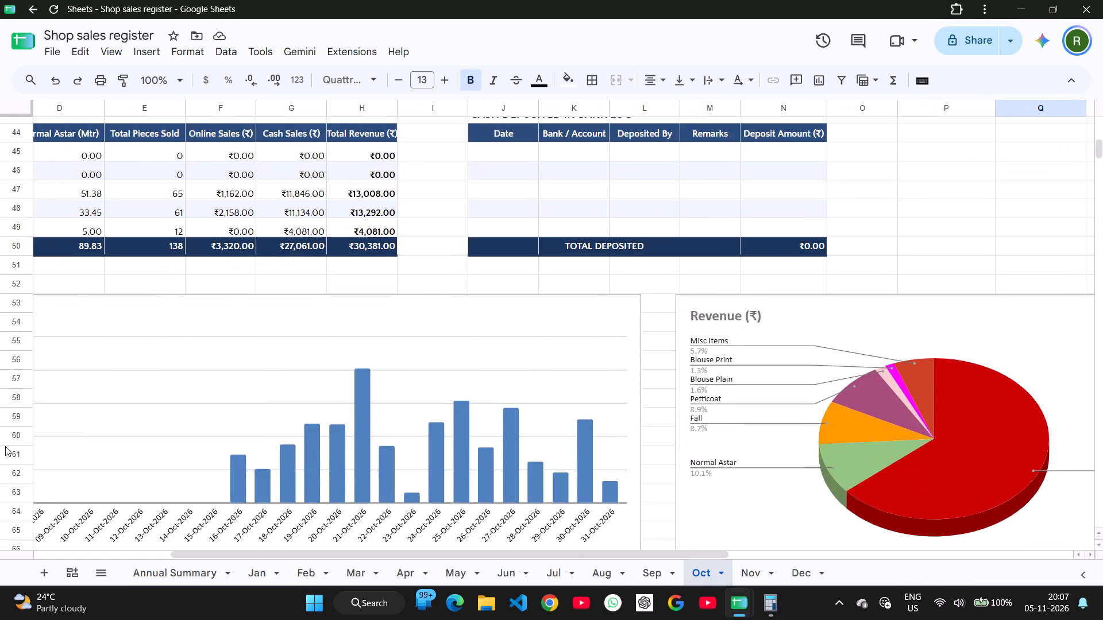
pyautogui.scroll(-1, 5, 446)
pyautogui.hscroll(1, 5, 446)
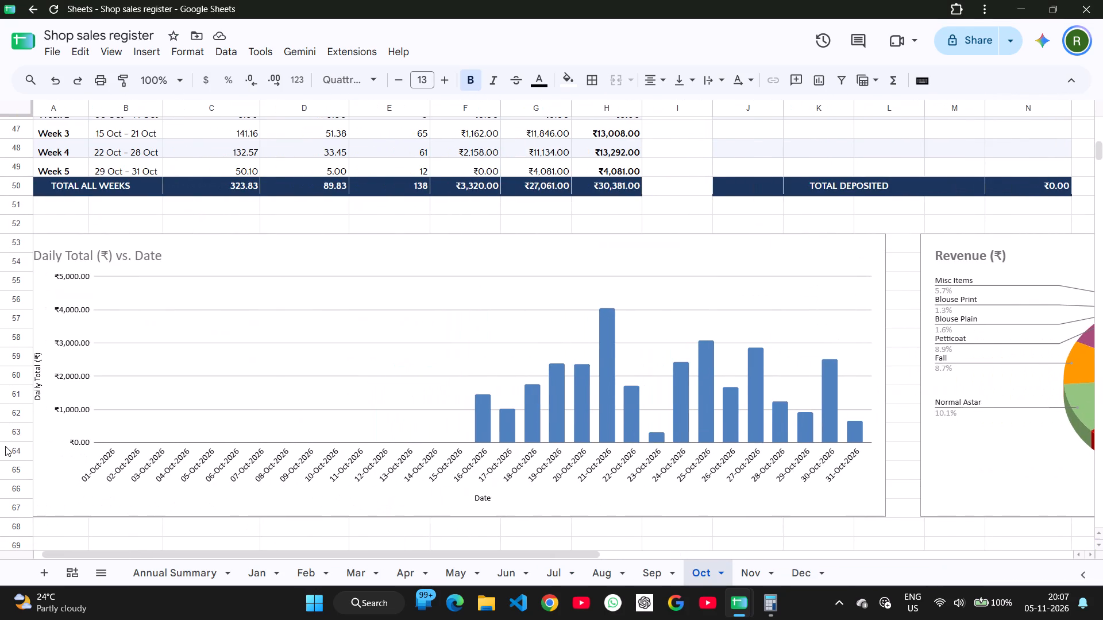
pyautogui.hscroll(1, 5, 446)
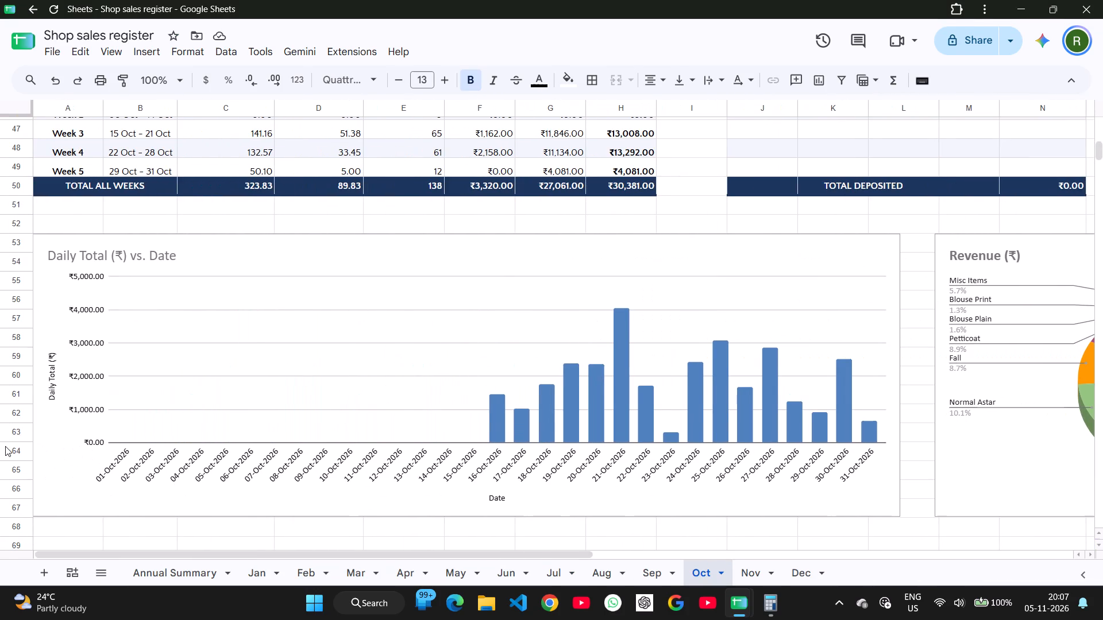
pyautogui.scroll(2, 0, 577)
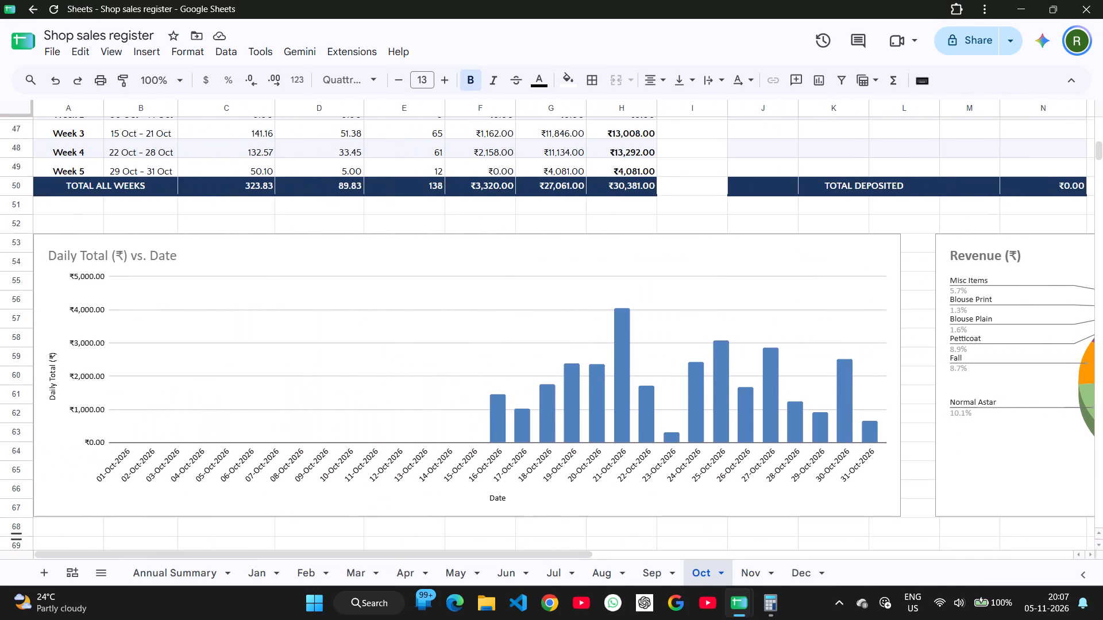
pyautogui.scroll(1, 0, 577)
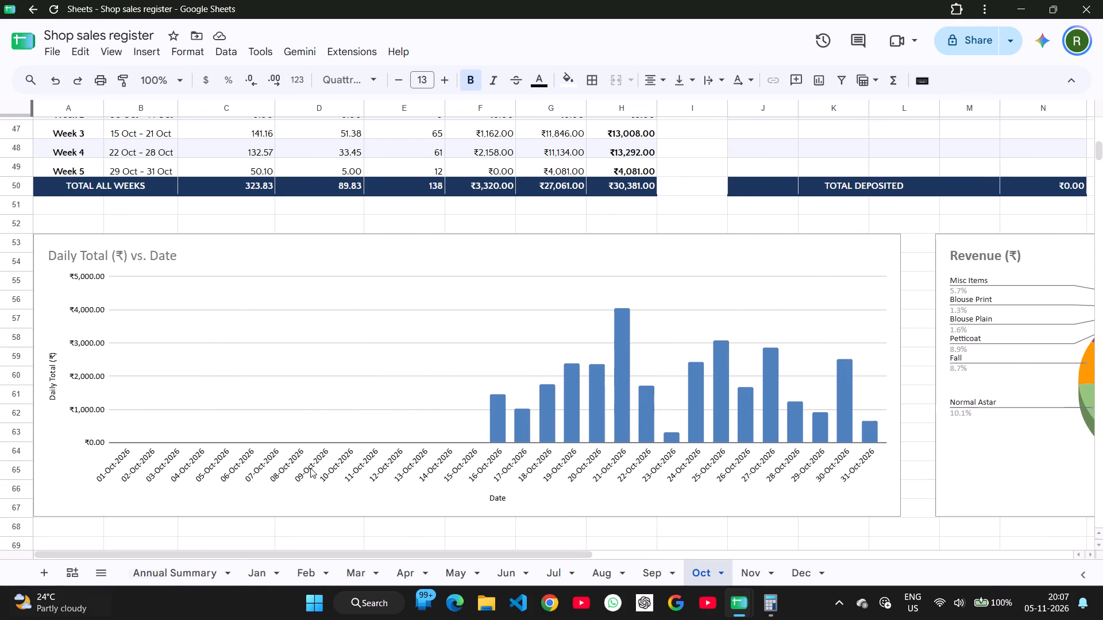
pyautogui.scroll(2, 605, 418)
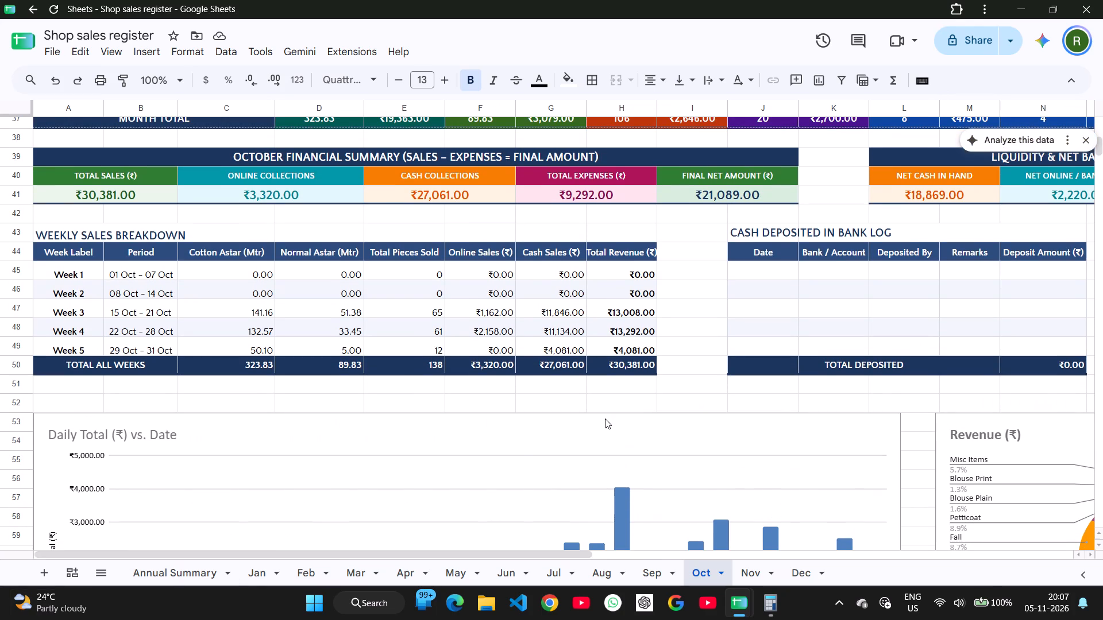
pyautogui.hscroll(-7, 605, 418)
pyautogui.scroll(6, 605, 418)
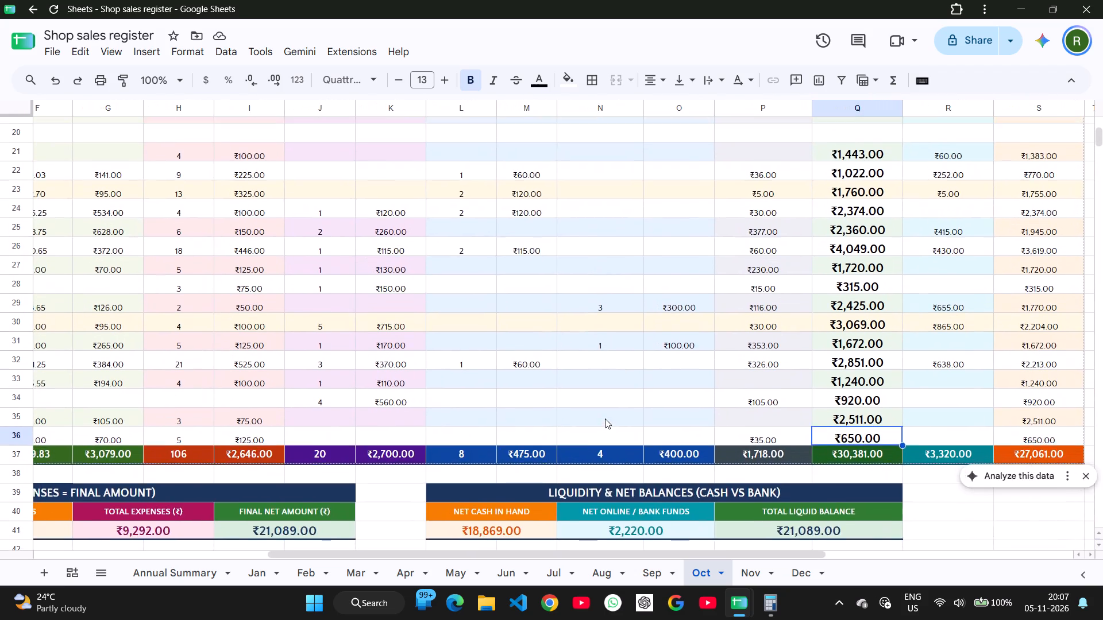
pyautogui.scroll(1, 605, 418)
pyautogui.scroll(-2, 605, 418)
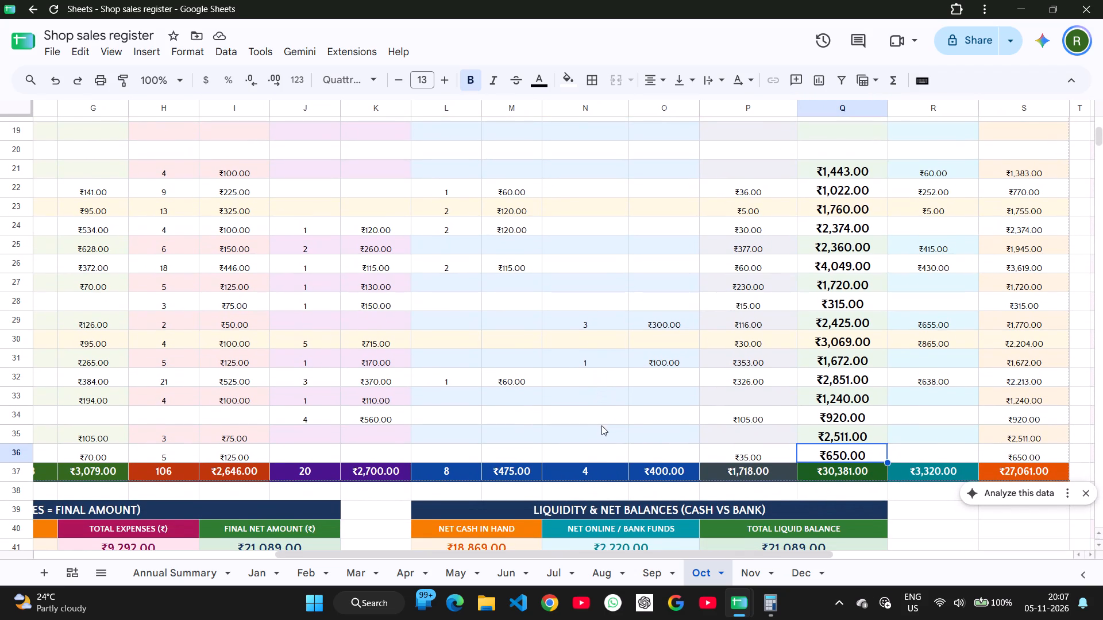
pyautogui.click(601, 425)
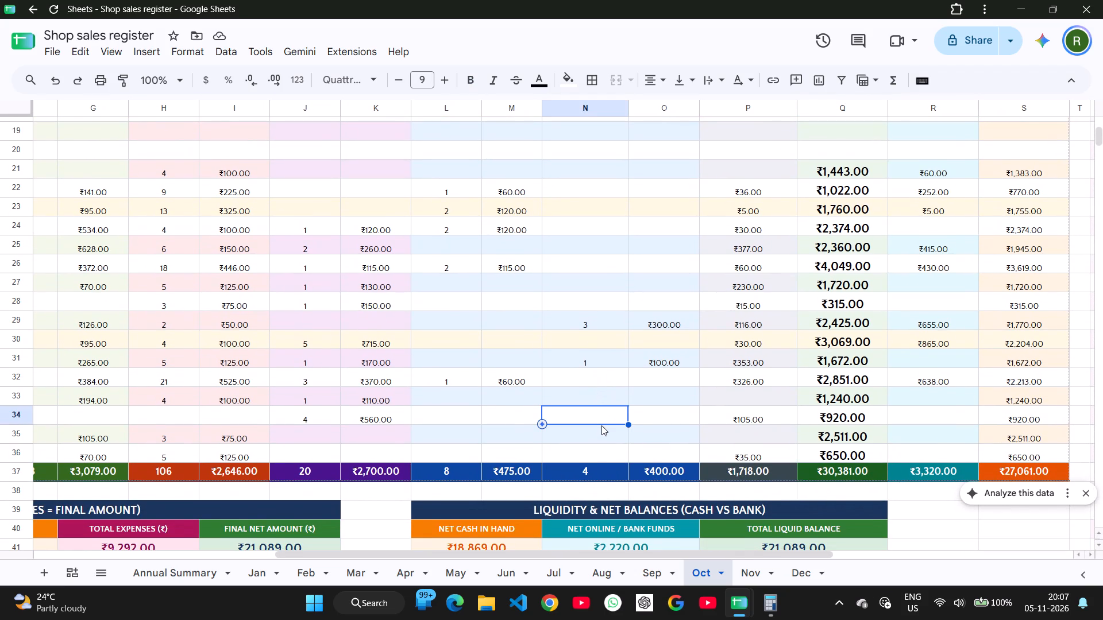
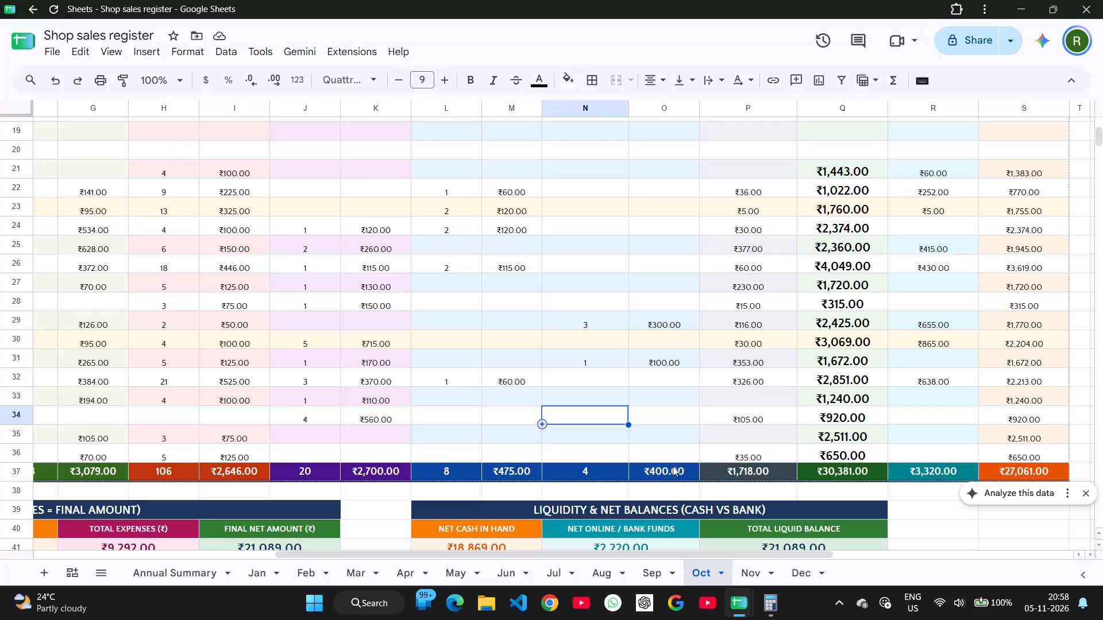
# Enter Online Sales of 35 for 28-Oct-2026 and 322 for 29-Oct-2026 in column R.
pyautogui.click(917, 377)
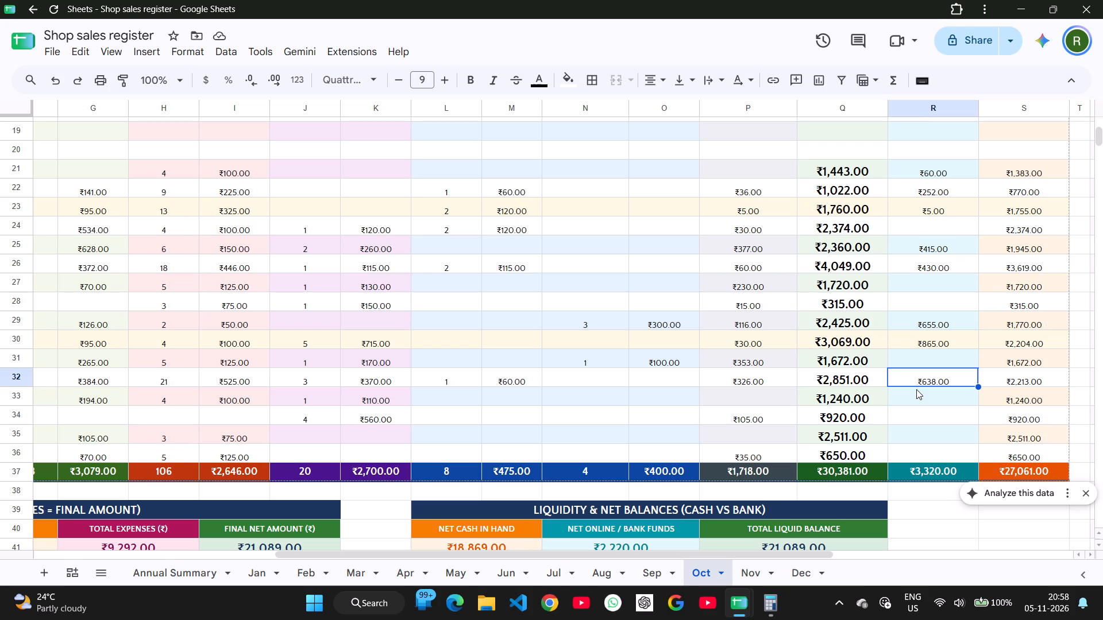
pyautogui.click(916, 389)
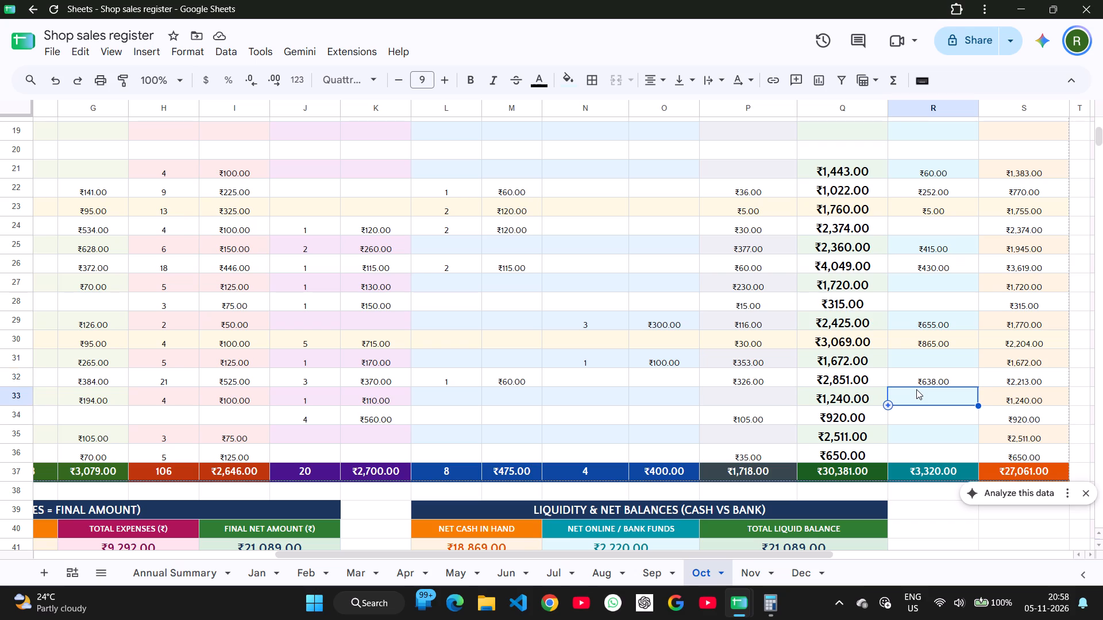
pyautogui.write('35')
pyautogui.press('Return')
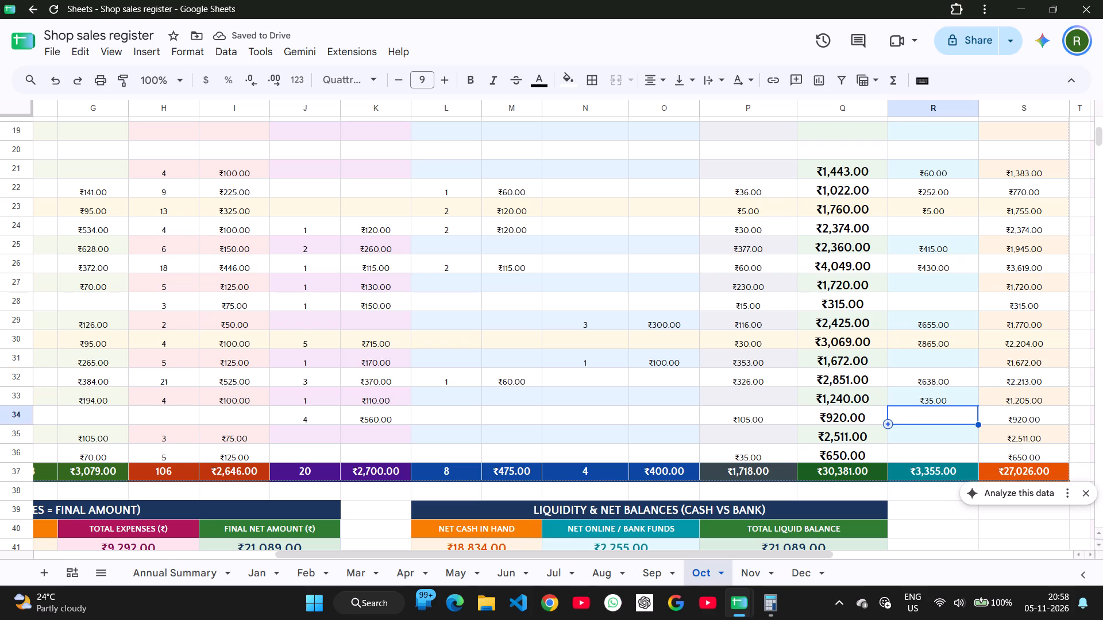
pyautogui.write('322')
pyautogui.press('Return')
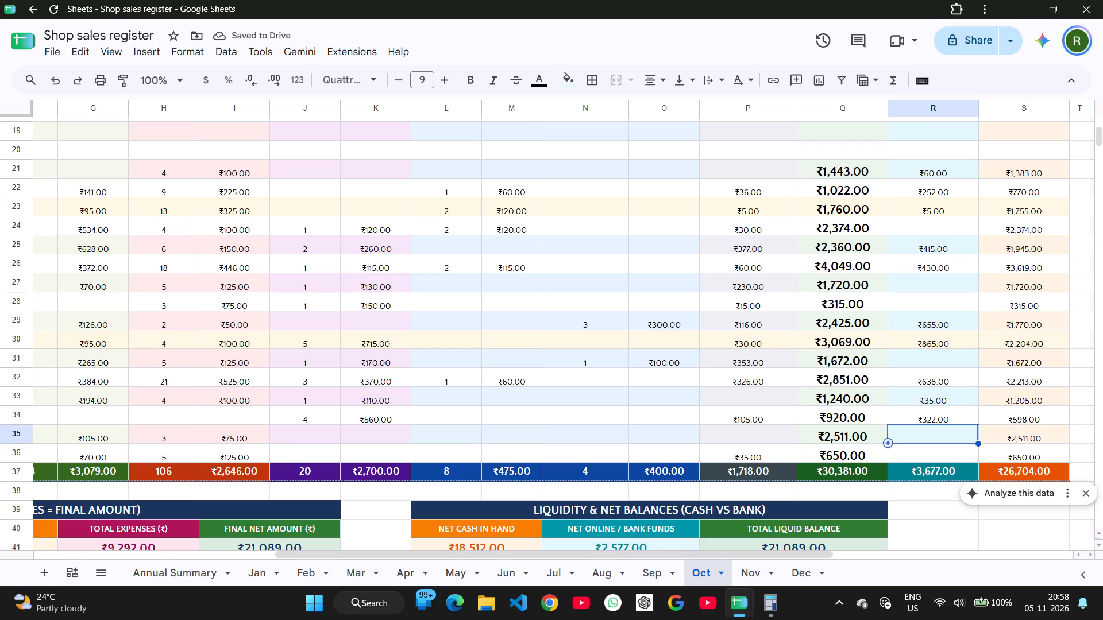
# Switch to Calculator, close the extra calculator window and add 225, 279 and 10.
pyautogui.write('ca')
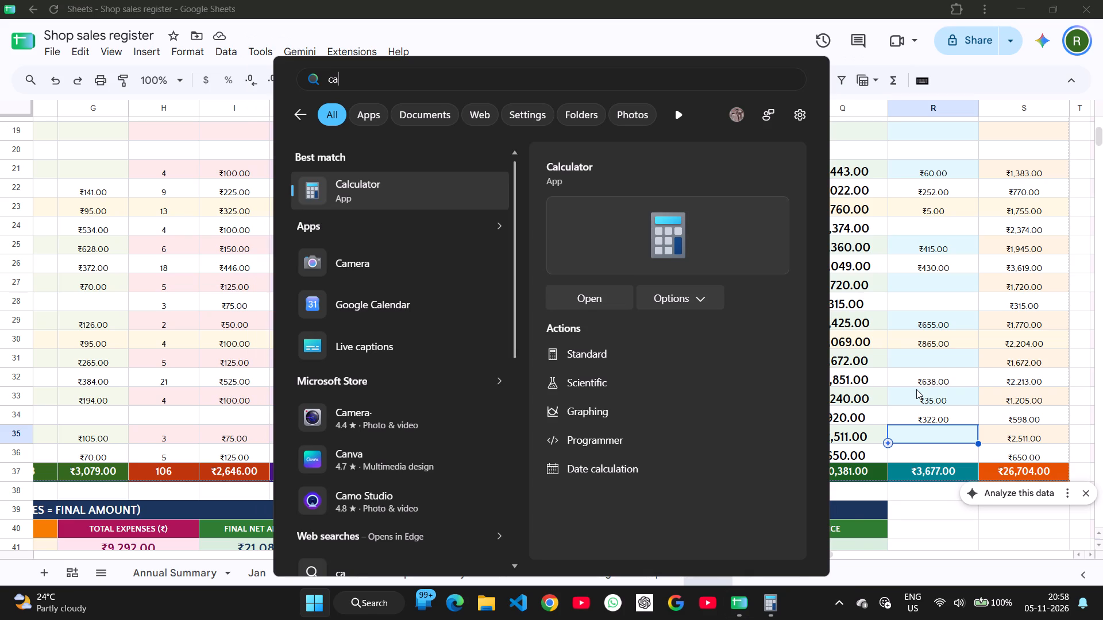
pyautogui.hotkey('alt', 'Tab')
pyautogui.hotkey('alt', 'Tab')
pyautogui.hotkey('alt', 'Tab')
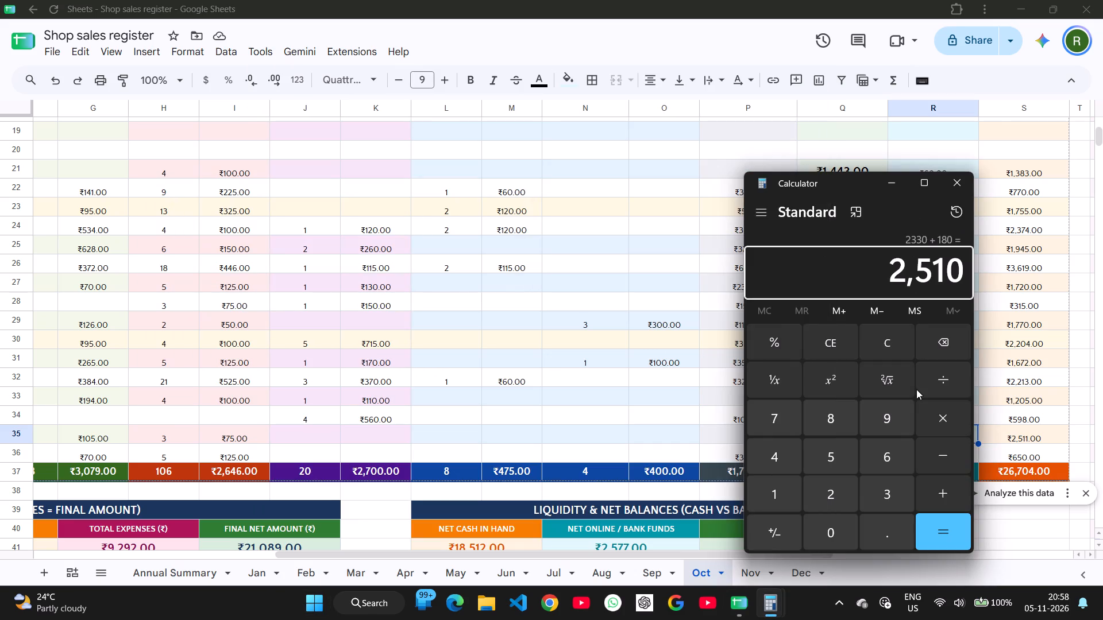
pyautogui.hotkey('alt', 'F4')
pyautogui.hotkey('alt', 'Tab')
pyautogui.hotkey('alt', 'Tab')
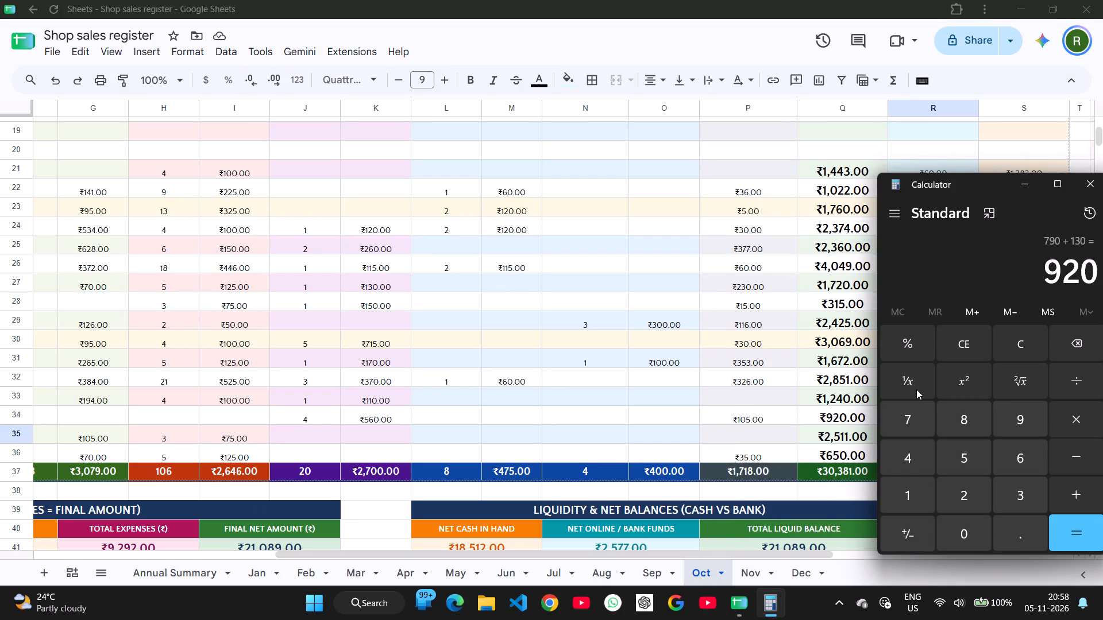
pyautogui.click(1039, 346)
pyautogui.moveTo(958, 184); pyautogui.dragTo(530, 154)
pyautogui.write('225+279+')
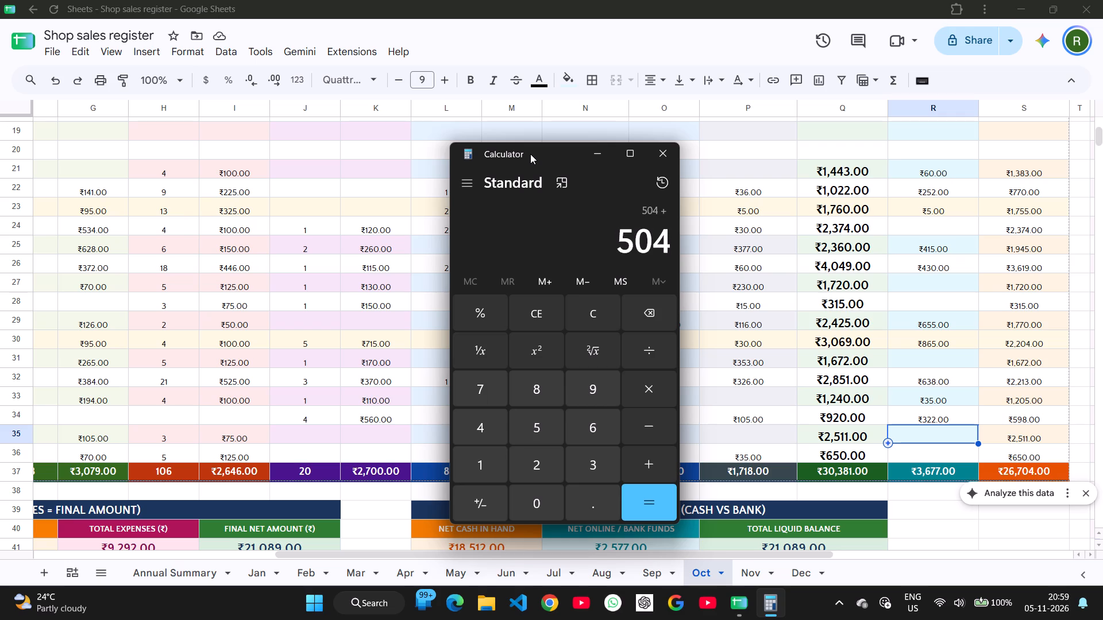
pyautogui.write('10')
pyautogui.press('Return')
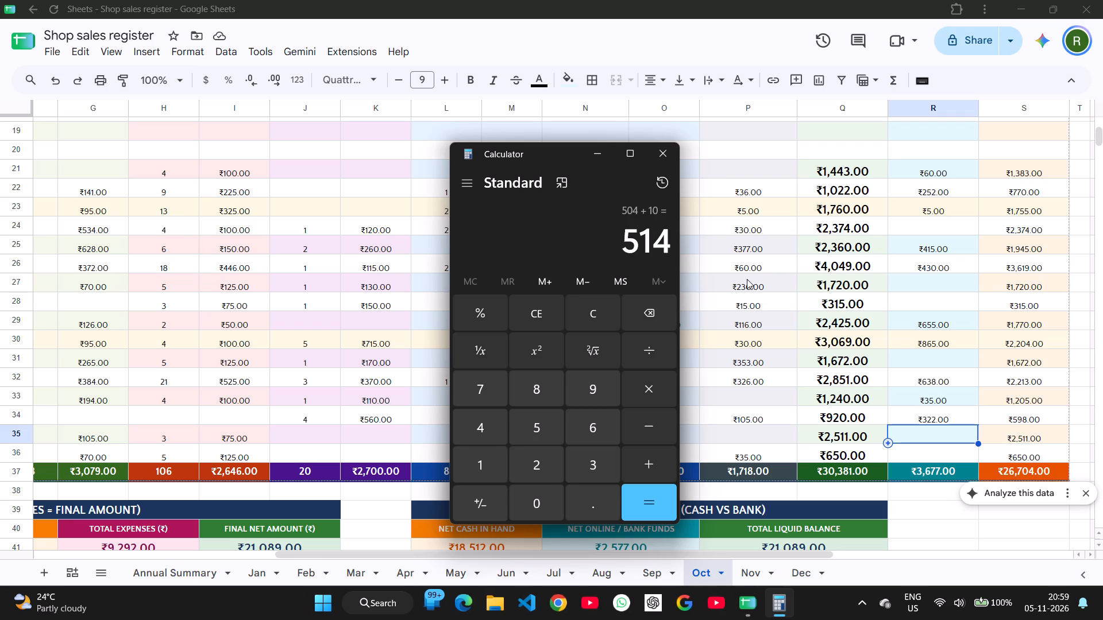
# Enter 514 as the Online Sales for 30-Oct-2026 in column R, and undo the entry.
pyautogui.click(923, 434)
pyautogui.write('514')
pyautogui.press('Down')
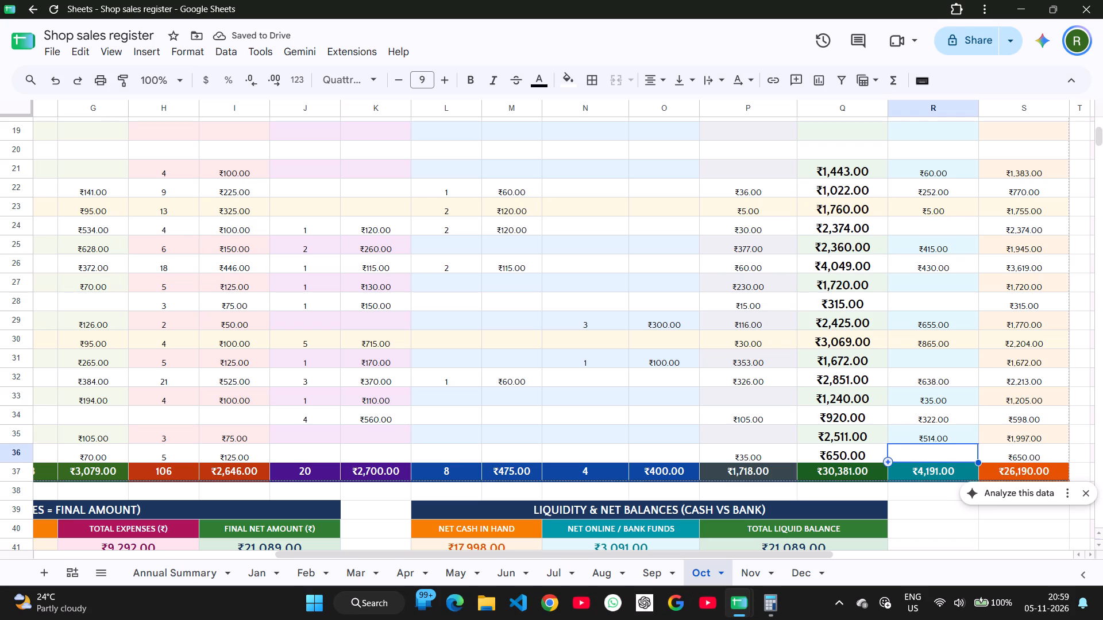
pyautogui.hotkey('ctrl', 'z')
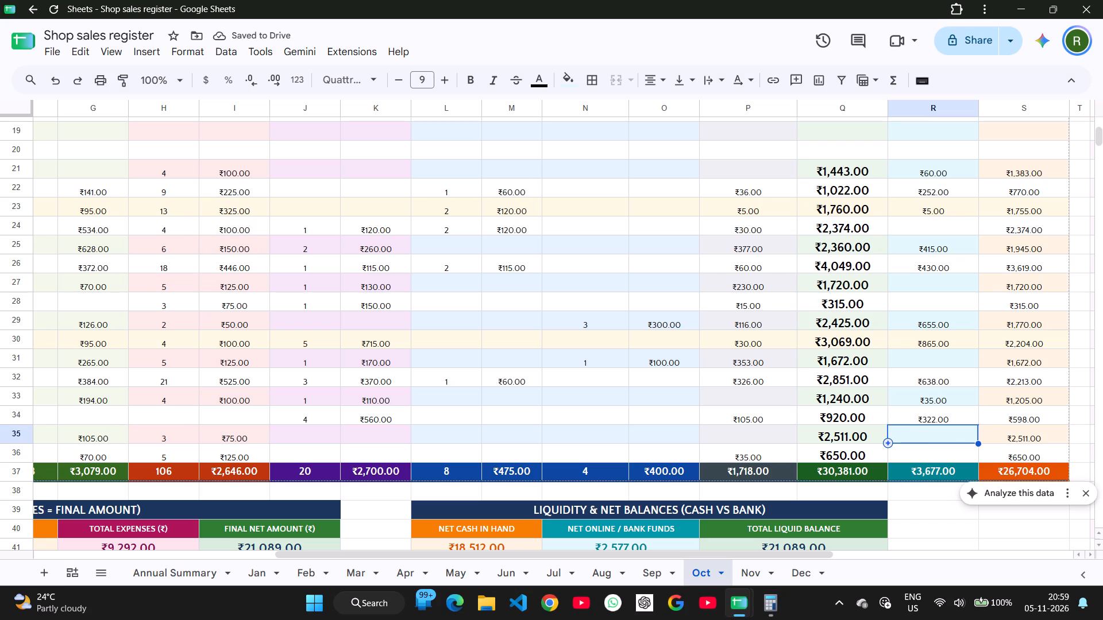
# Check the dates of the late-October rows in the October register.
pyautogui.hscroll(1, 923, 434)
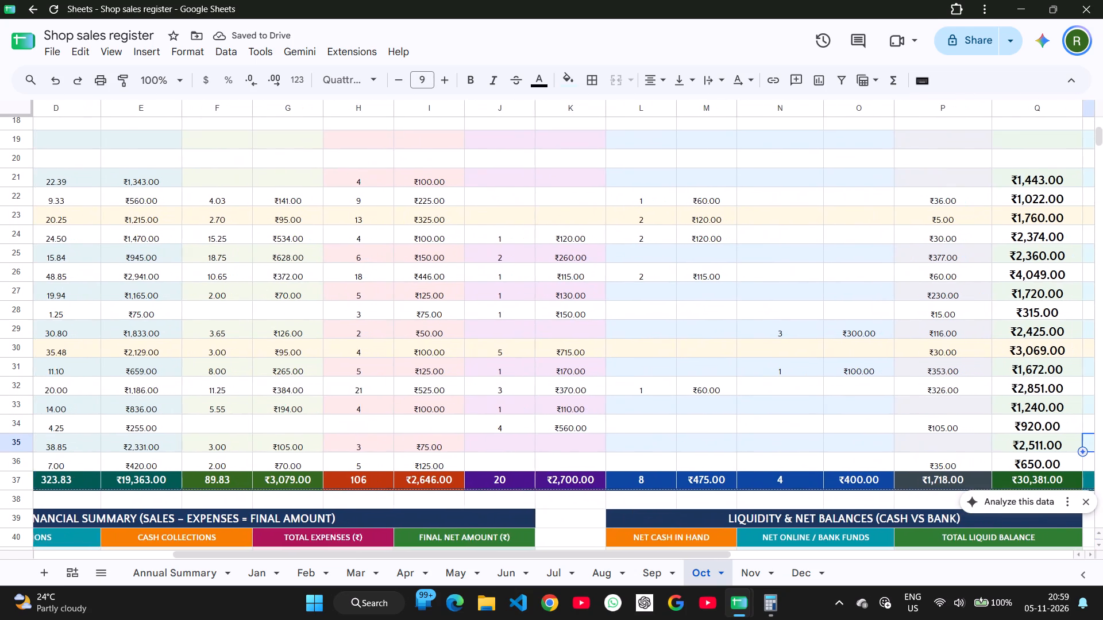
pyautogui.hscroll(3, 923, 434)
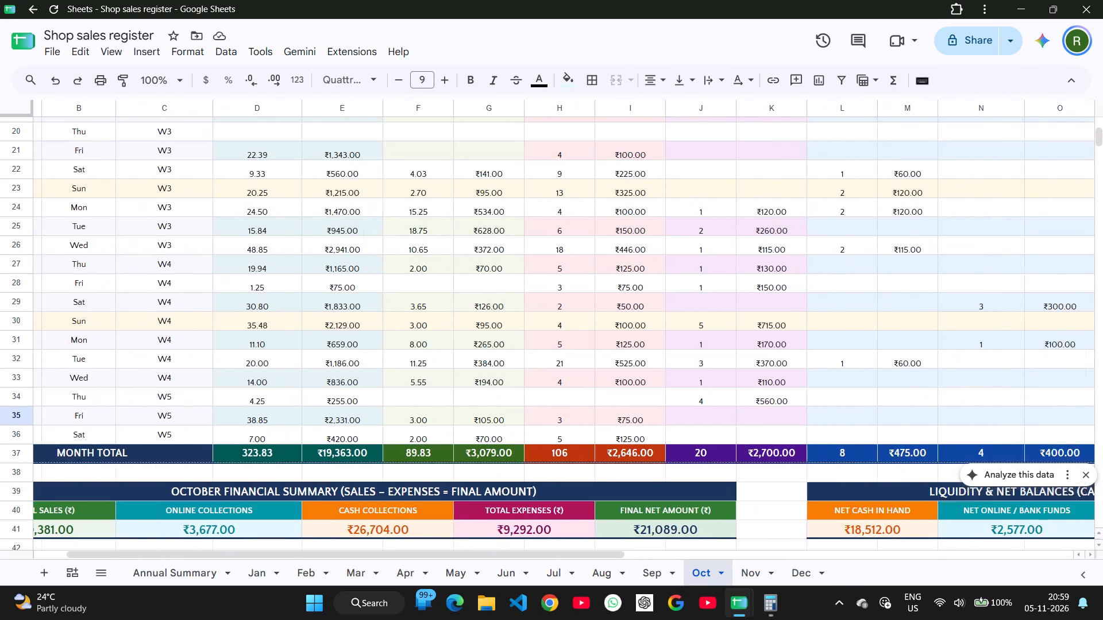
pyautogui.hscroll(3, 923, 434)
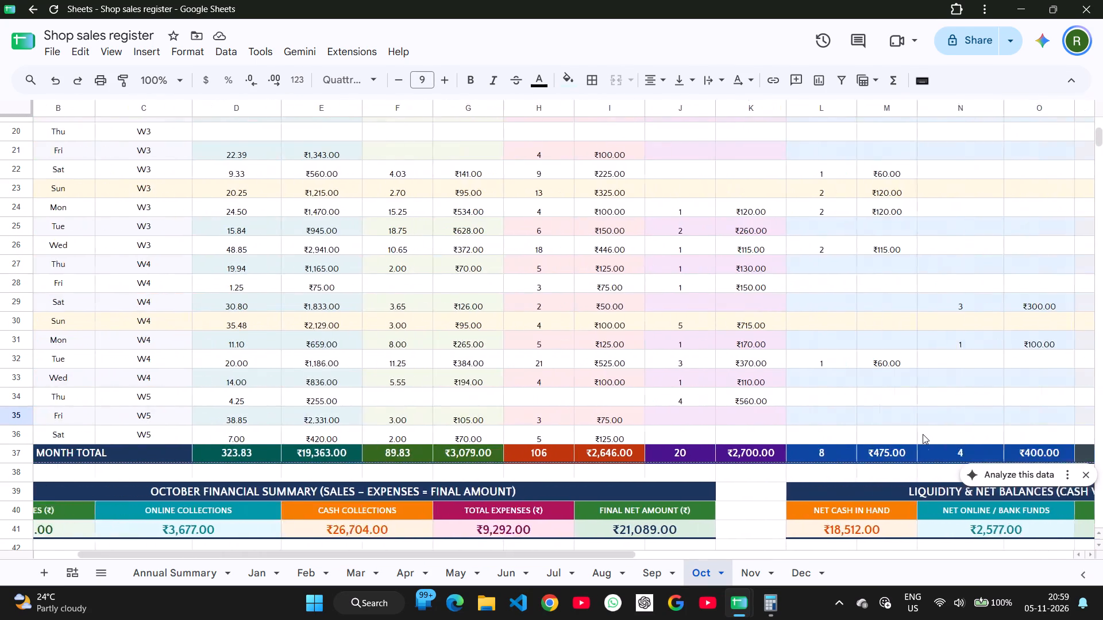
pyautogui.hscroll(3, 923, 434)
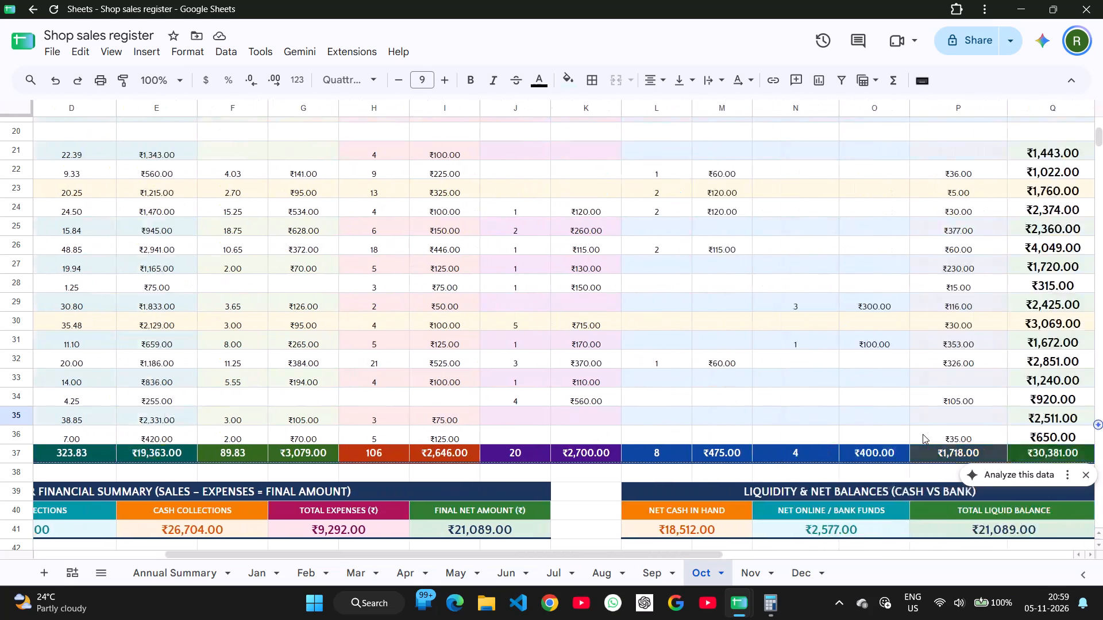
pyautogui.hscroll(2, 923, 434)
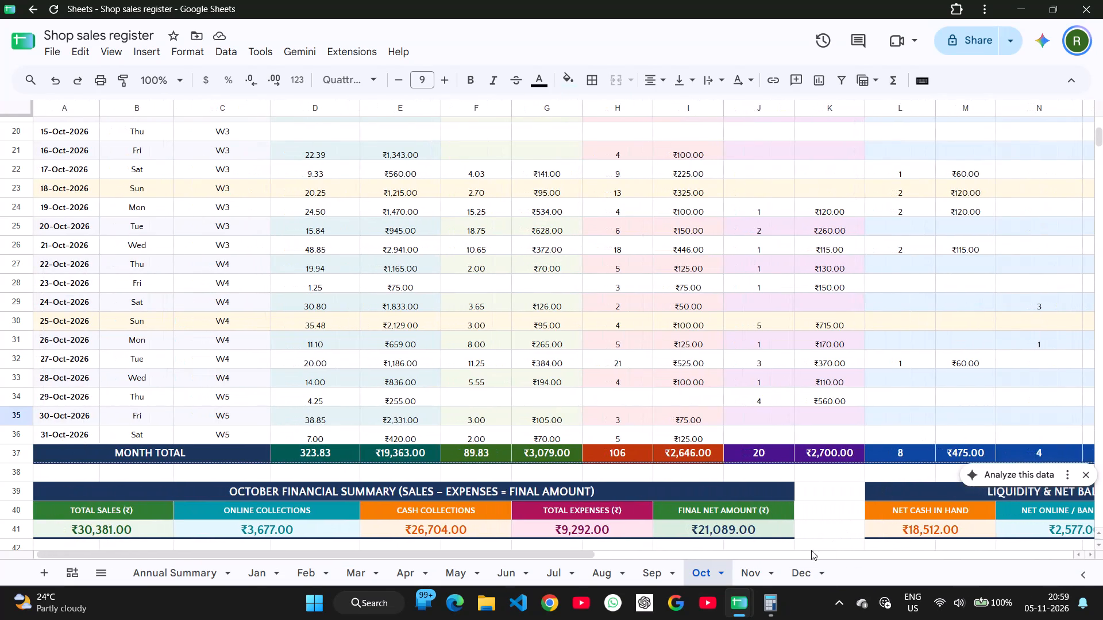
# In the November register, enter 514, the sum of 225, 279 and 10 from Calculator, as Online Sales for 01-Nov-2026.
pyautogui.click(755, 569)
pyautogui.hscroll(-3, 741, 419)
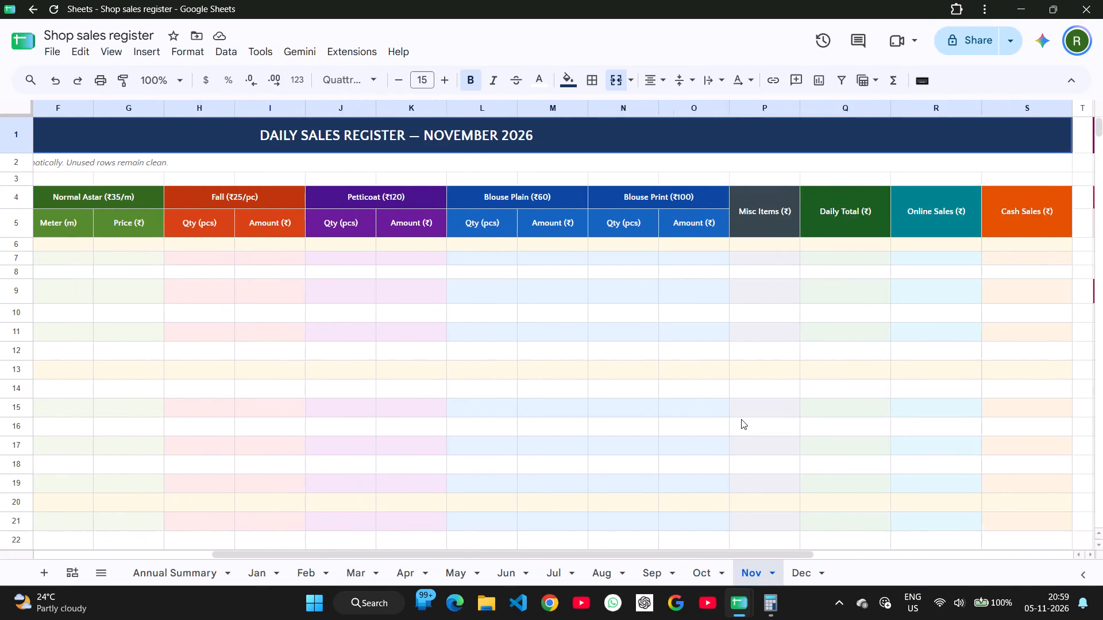
pyautogui.hscroll(-2, 741, 419)
pyautogui.click(849, 252)
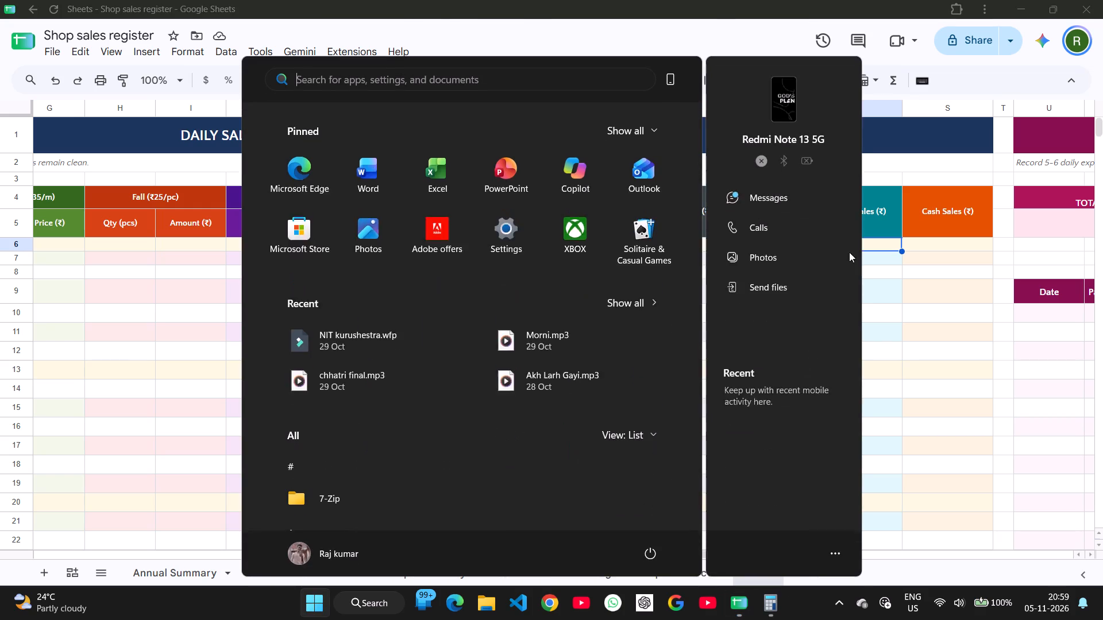
pyautogui.hotkey('alt', 'Tab')
pyautogui.hotkey('alt', 'Tab')
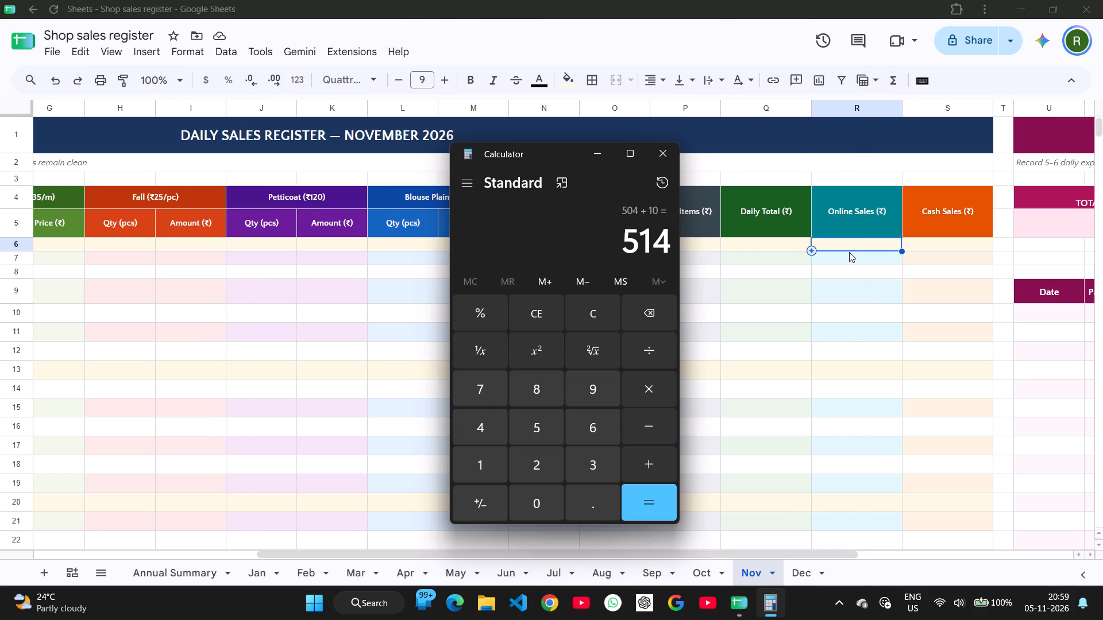
pyautogui.click(600, 299)
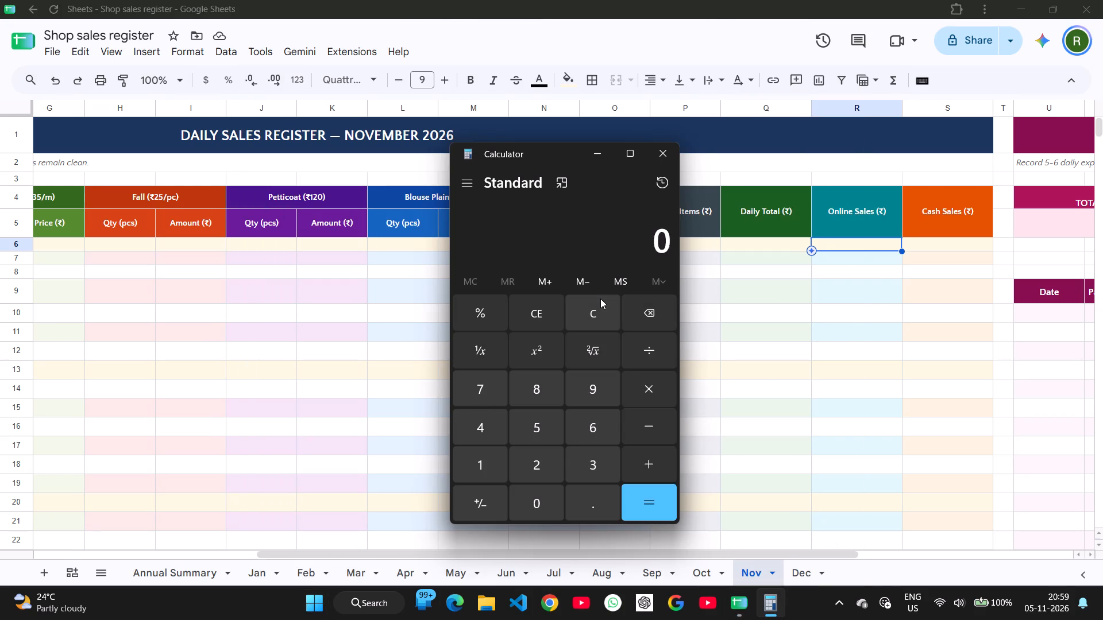
pyautogui.write('225+')
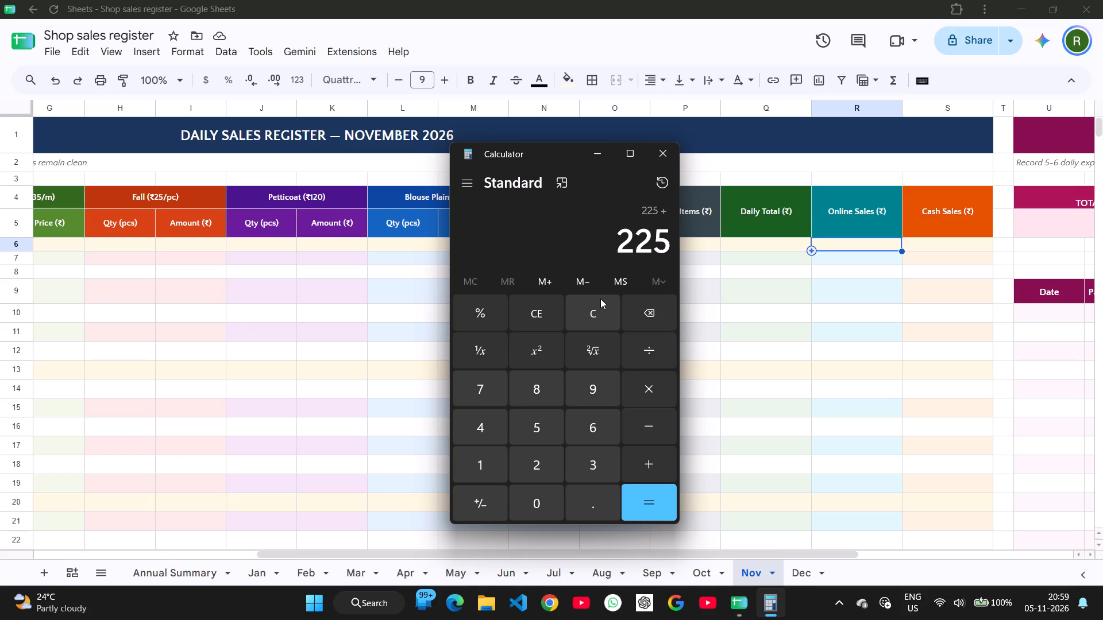
pyautogui.write('279+10')
pyautogui.press('Return')
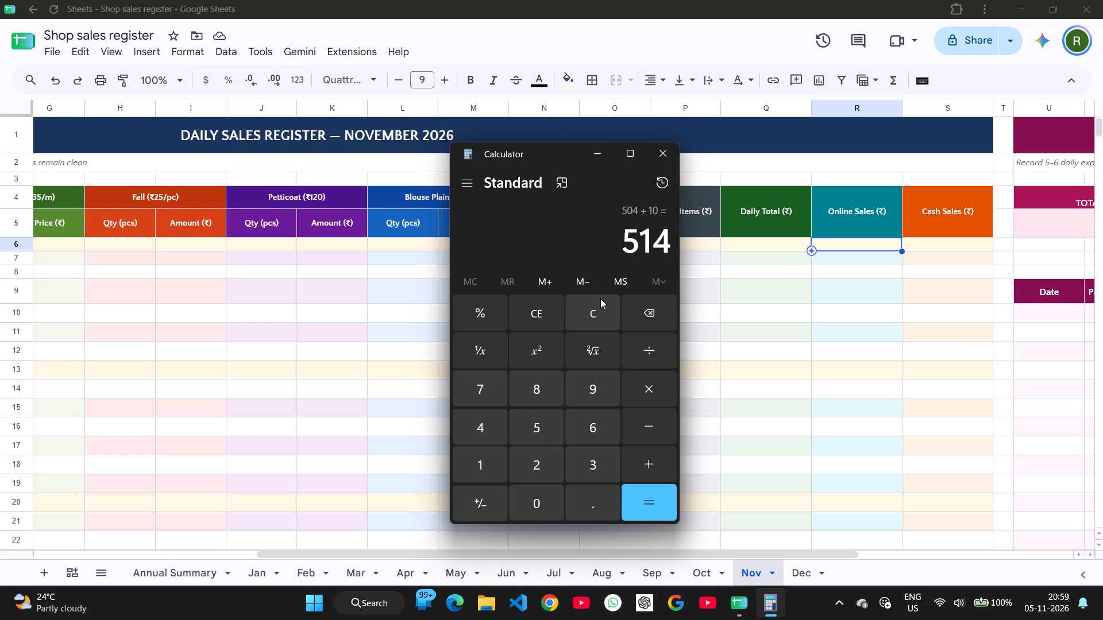
pyautogui.click(874, 245)
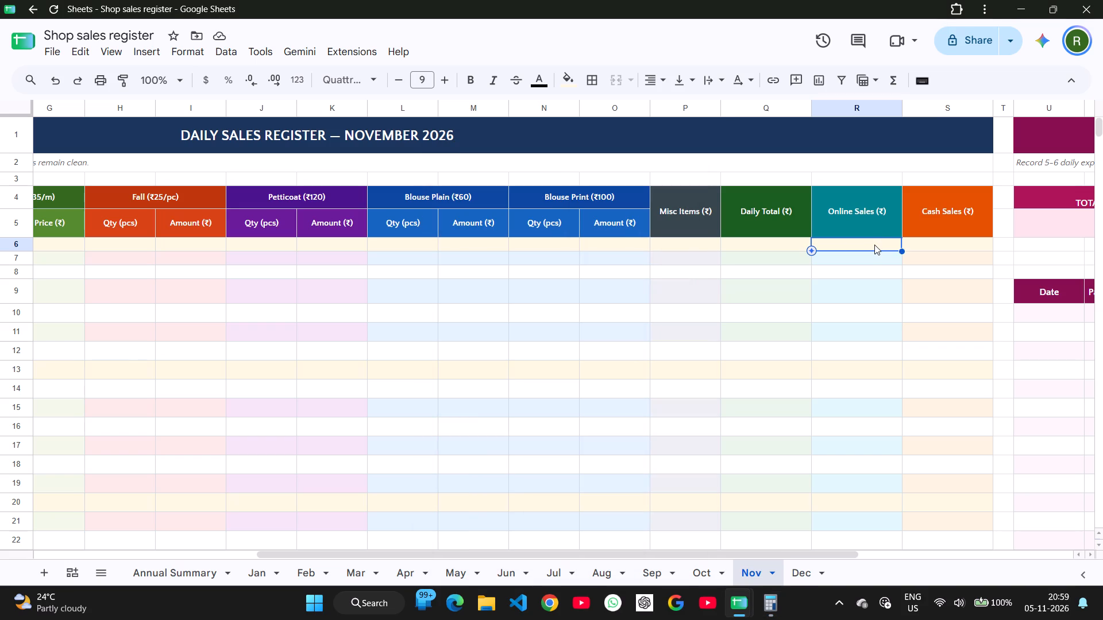
pyautogui.write('514')
pyautogui.press('Return')
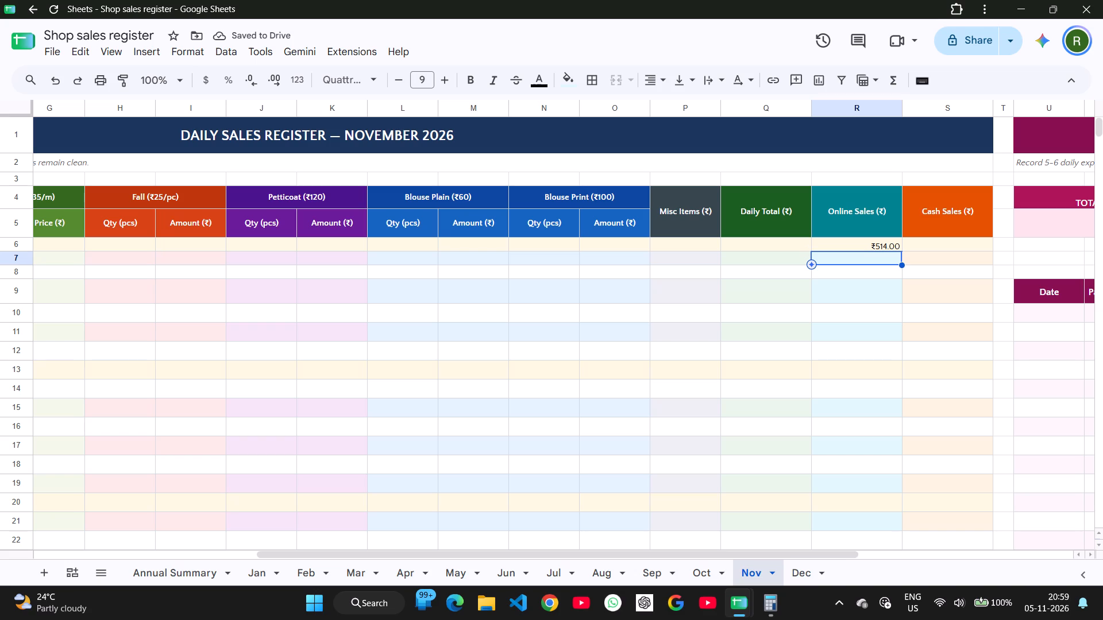
# Enter 158 as the Online Sales for 03-Nov-2026 in column R.
pyautogui.press('Down')
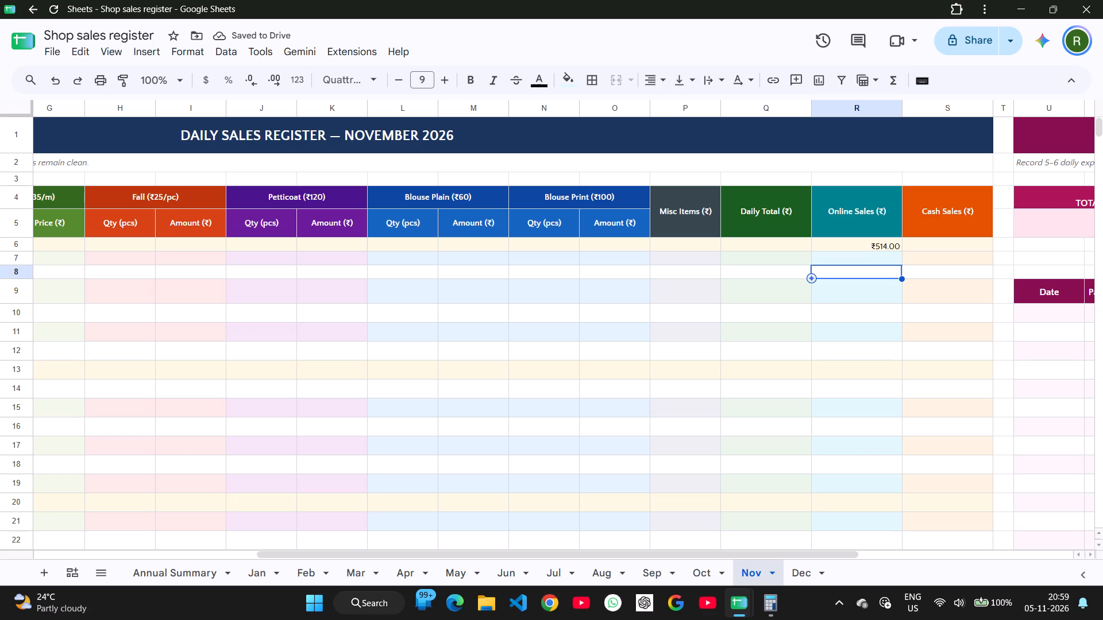
pyautogui.write('158')
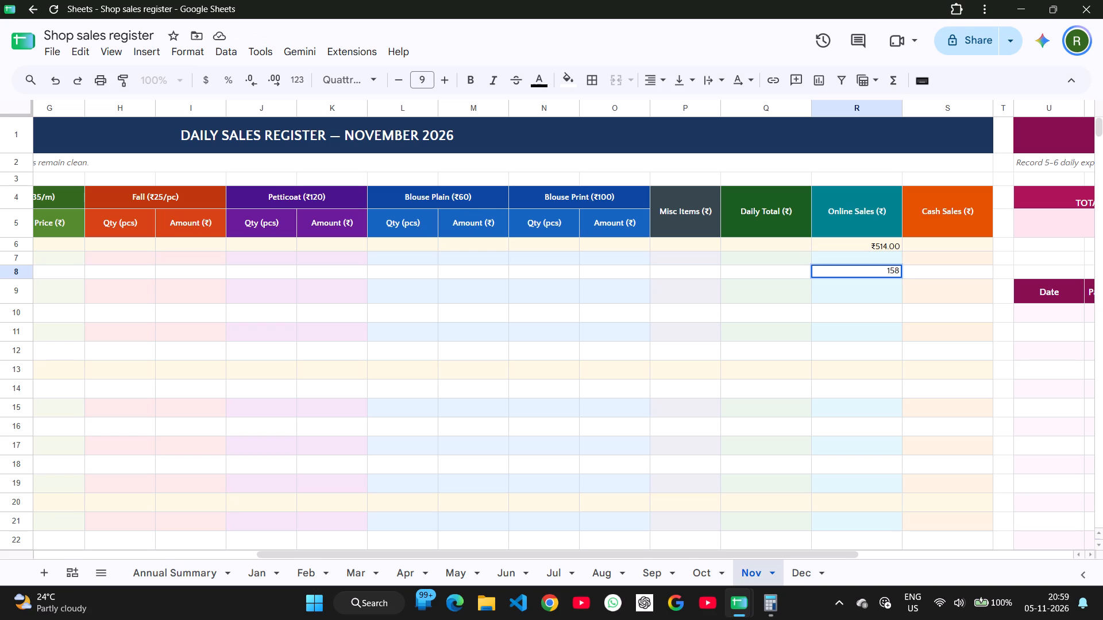
pyautogui.press('Down')
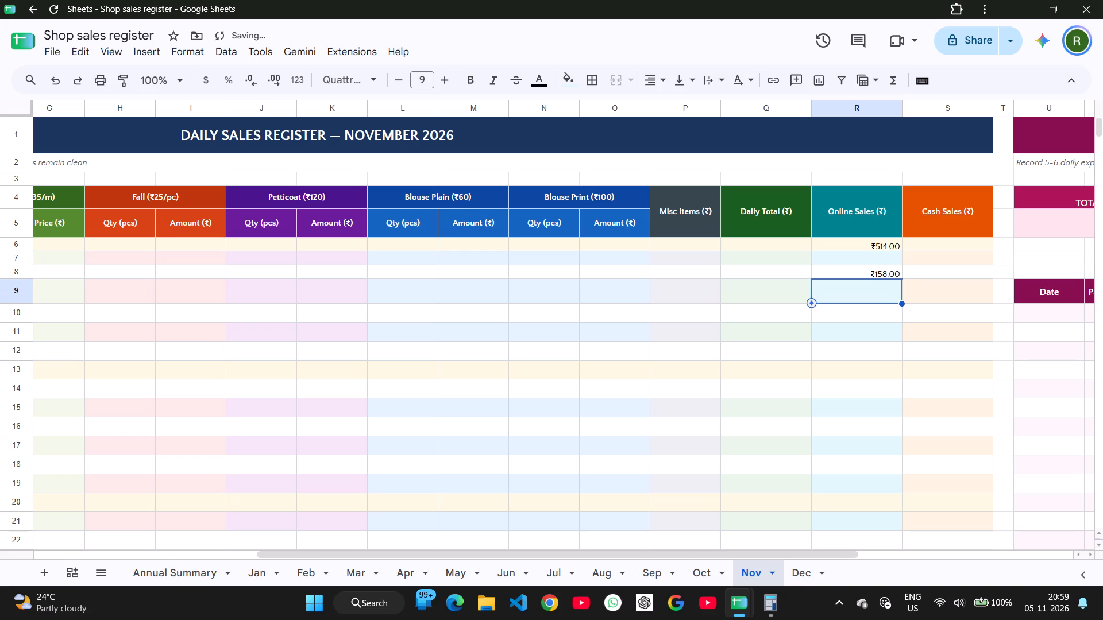
# Reduce the height of the 04-Nov-2026 row and slightly increase the height of the 01-Nov-2026 row.
pyautogui.scroll(2, 850, 323)
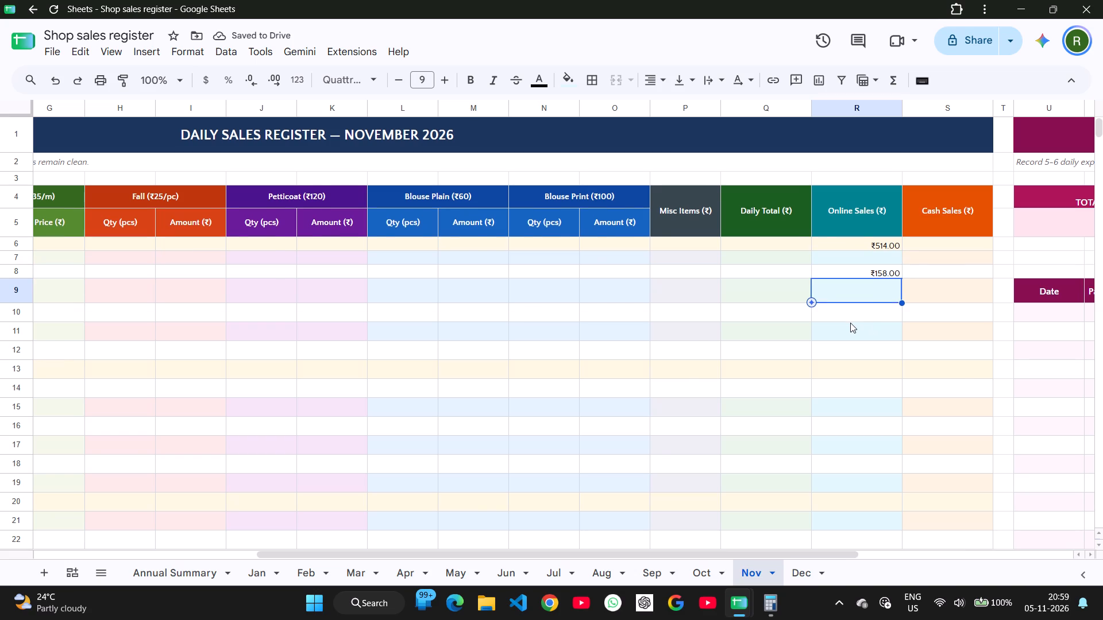
pyautogui.hscroll(5, 850, 323)
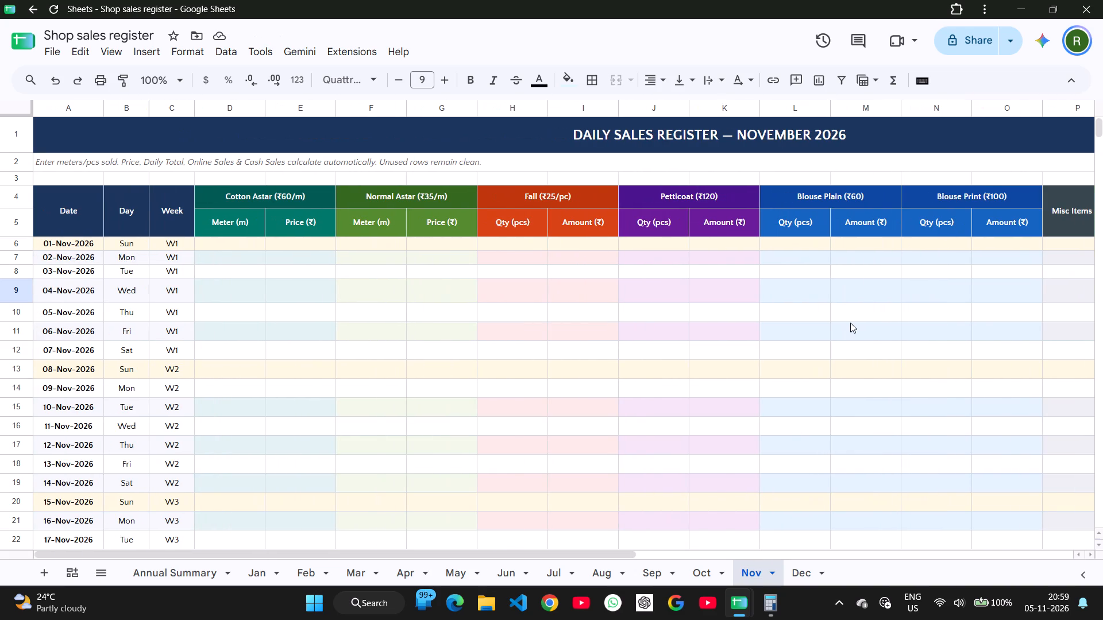
pyautogui.moveTo(17, 300); pyautogui.dragTo(17, 294)
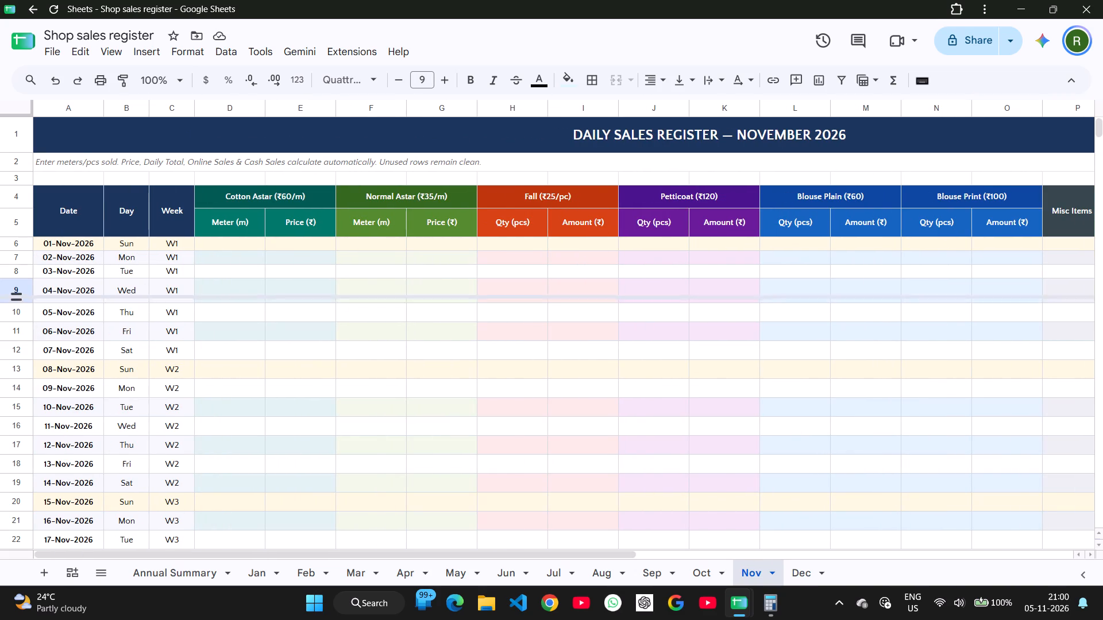
pyautogui.moveTo(17, 294); pyautogui.dragTo(17, 293)
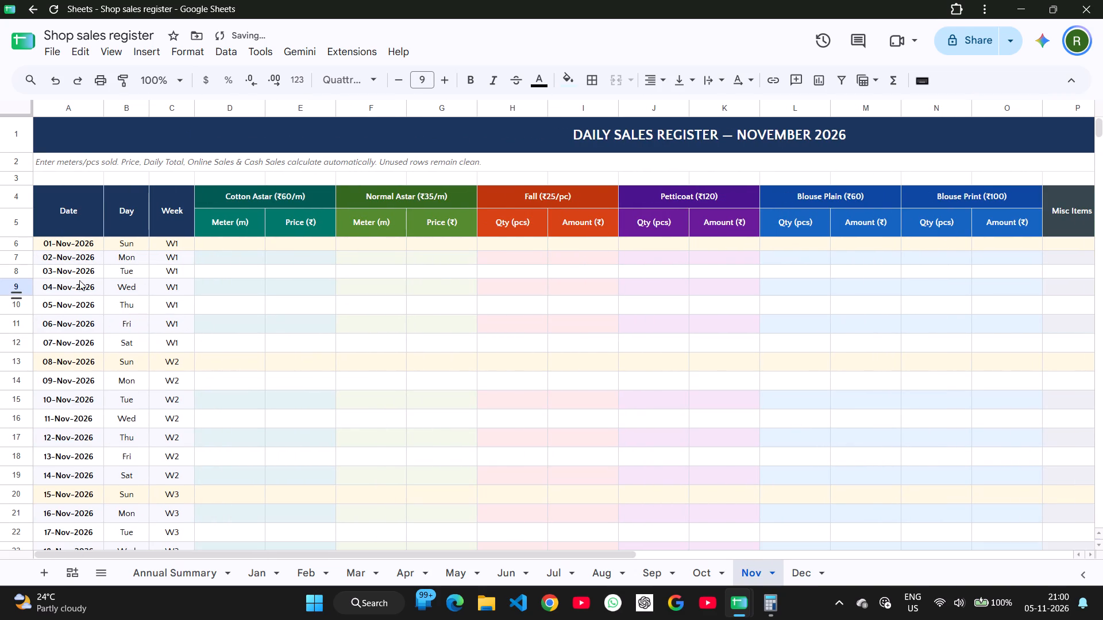
pyautogui.click(16, 249)
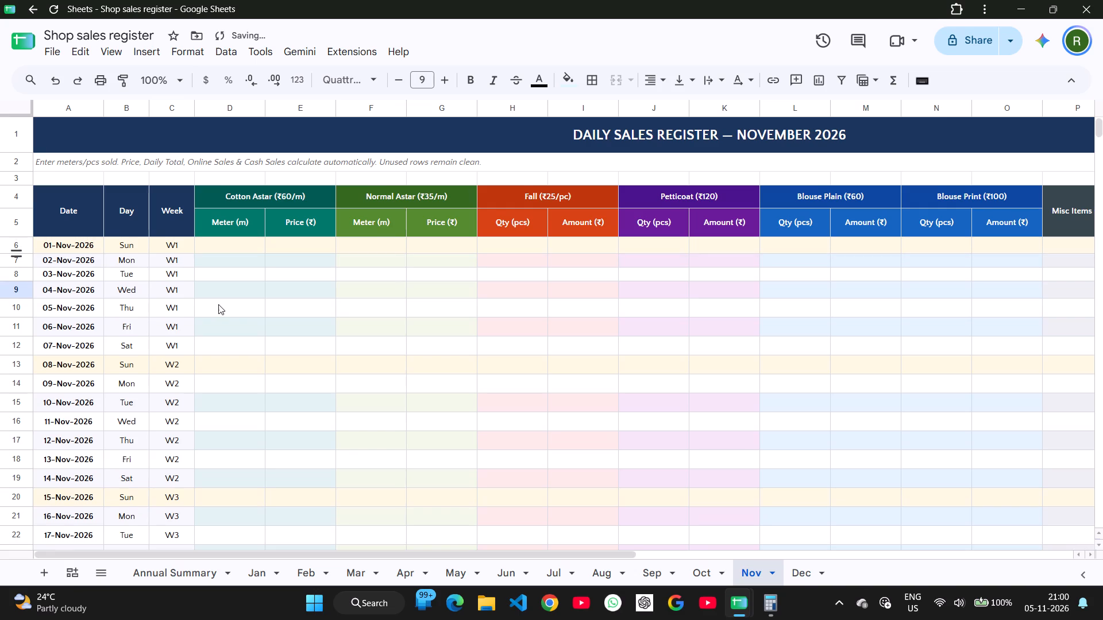
# Enter 1092 and 106 as the Online Sales for 04-Nov-2026 and 05-Nov-2026 in the November register.
pyautogui.scroll(-1, 218, 304)
pyautogui.hscroll(-4, 218, 304)
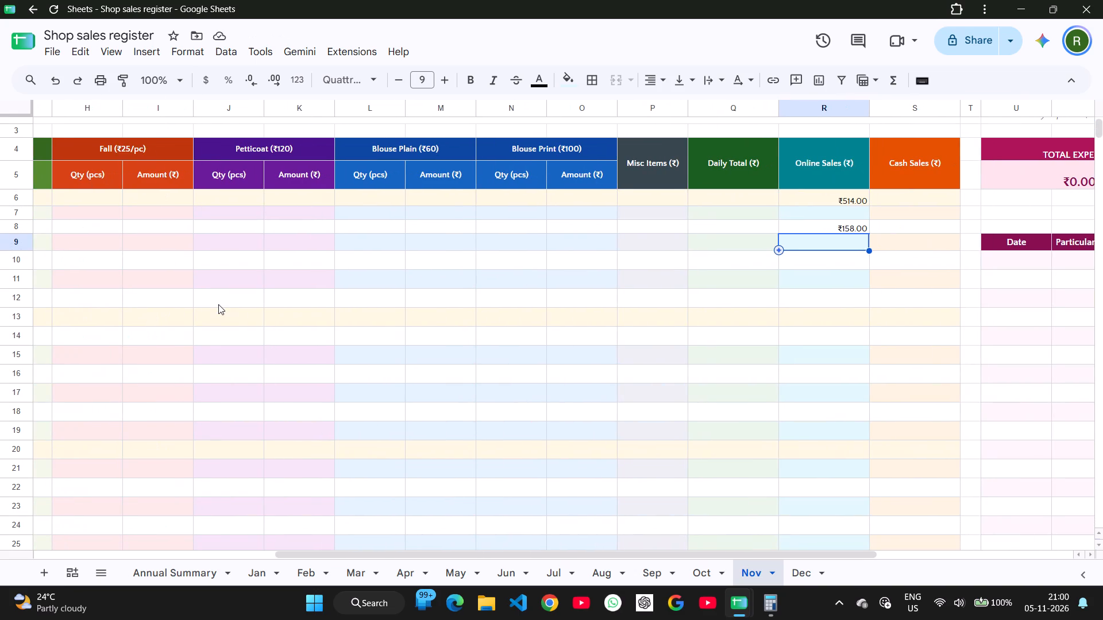
pyautogui.write('109')
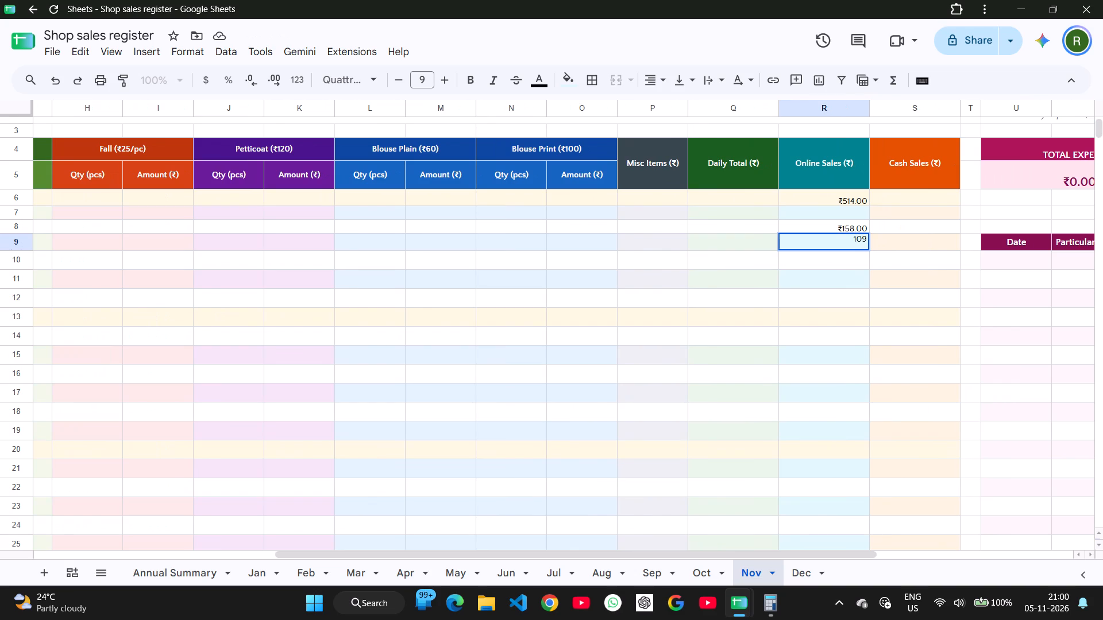
pyautogui.press('2')
pyautogui.press('Down')
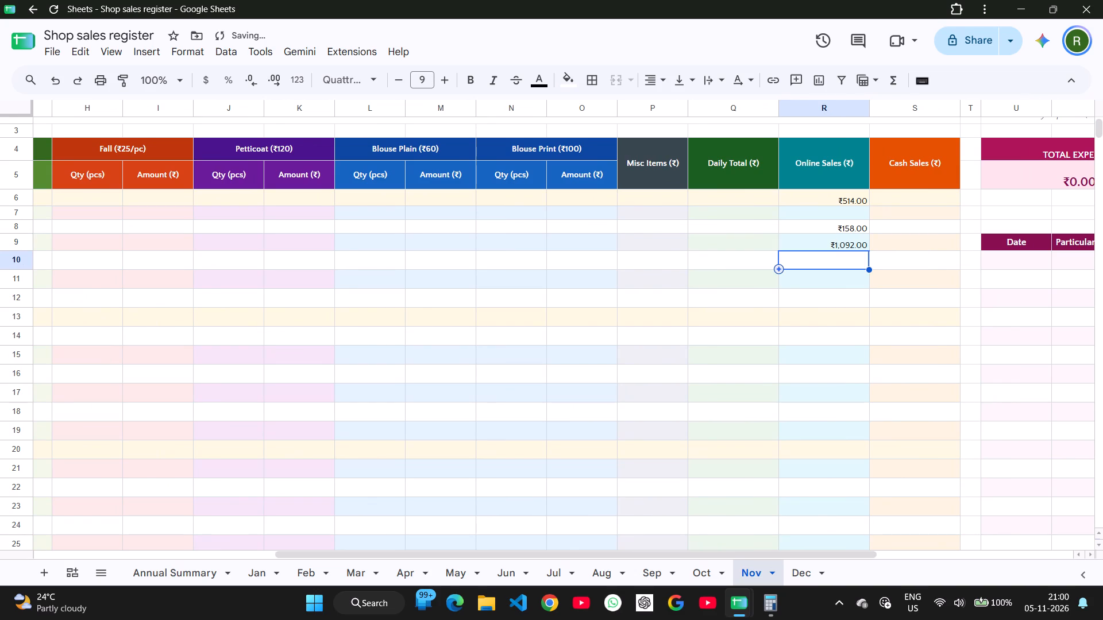
pyautogui.write('106')
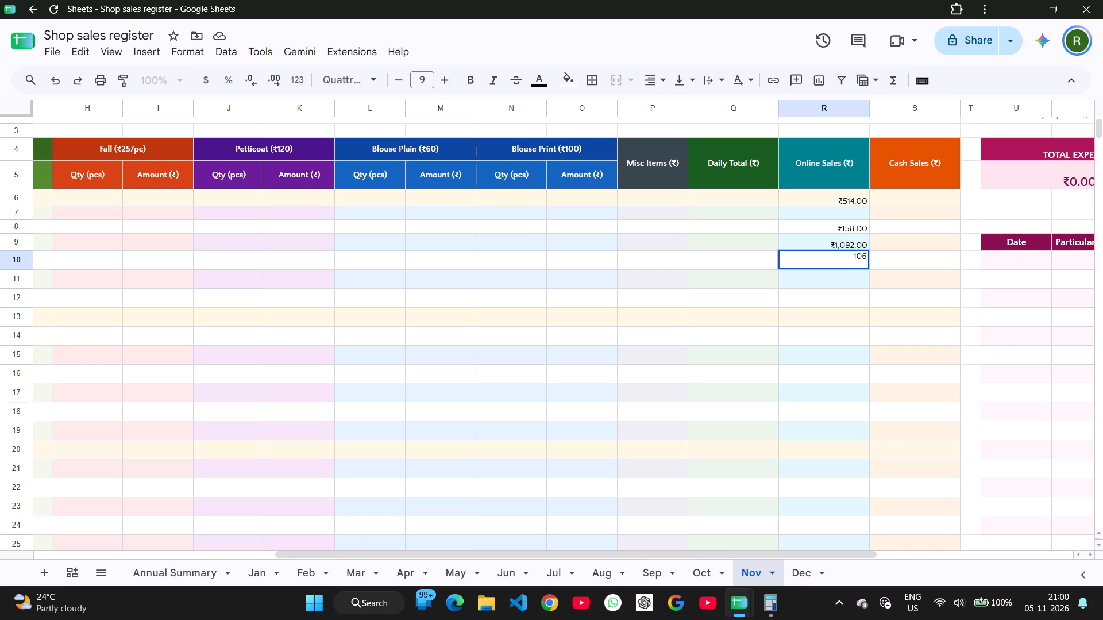
pyautogui.press('Down')
# Switch to the Daily Sales Record spreadsheet and delete the 28 october sales sheet.
pyautogui.scroll(-3, 218, 304)
pyautogui.scroll(1, 218, 304)
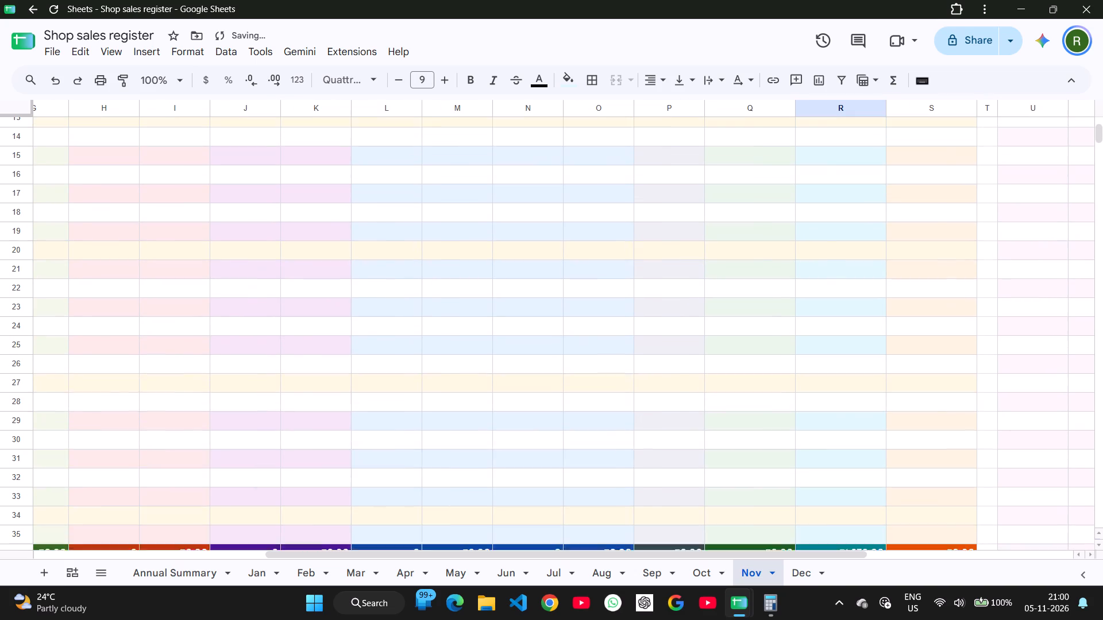
pyautogui.scroll(1, 218, 304)
pyautogui.hotkey('alt', 'Tab')
pyautogui.hotkey('alt', 'Tab')
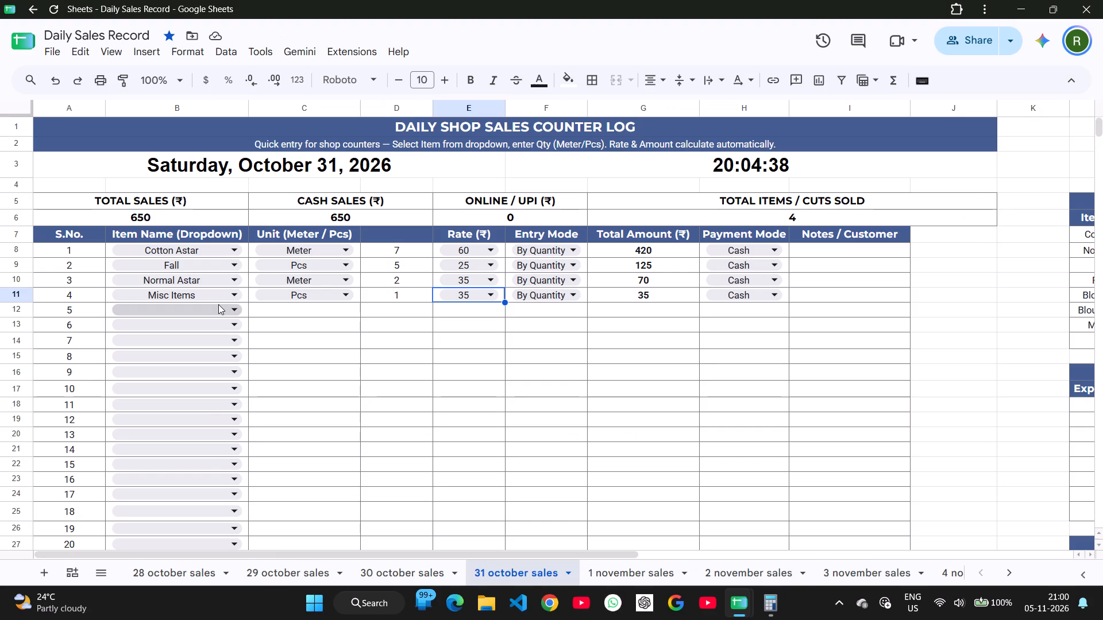
pyautogui.click(169, 578)
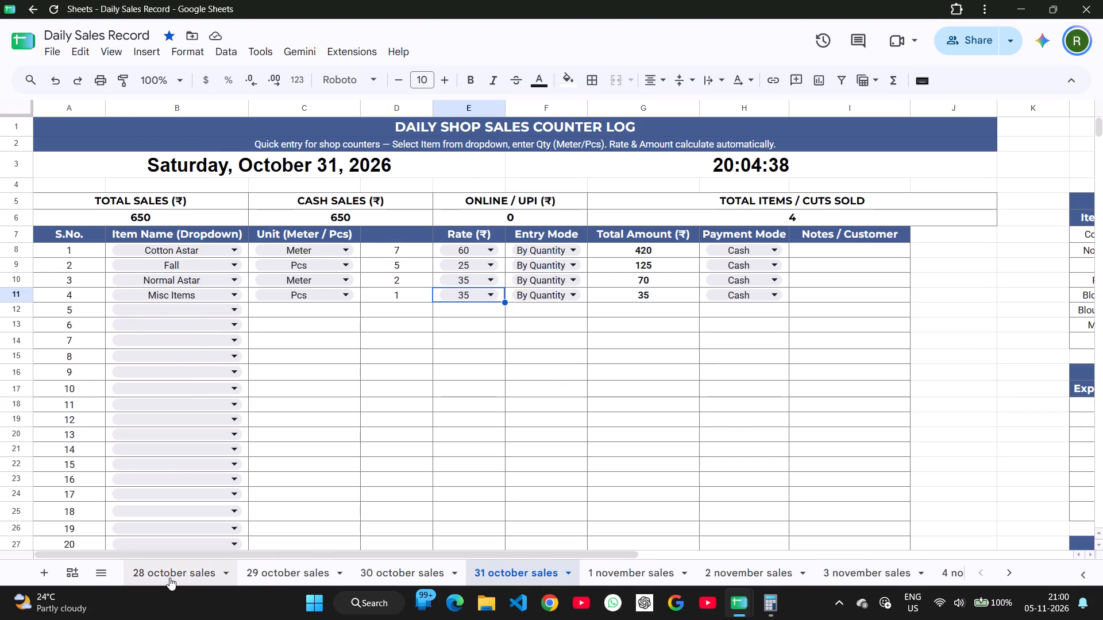
pyautogui.hscroll(13, 323, 451)
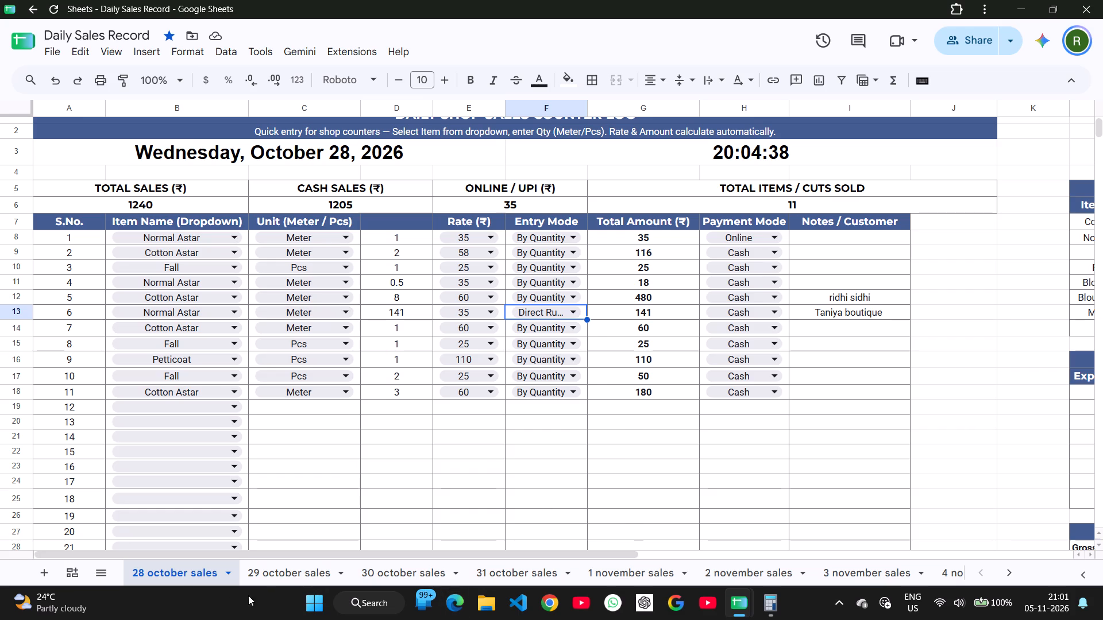
pyautogui.rightClick(178, 578)
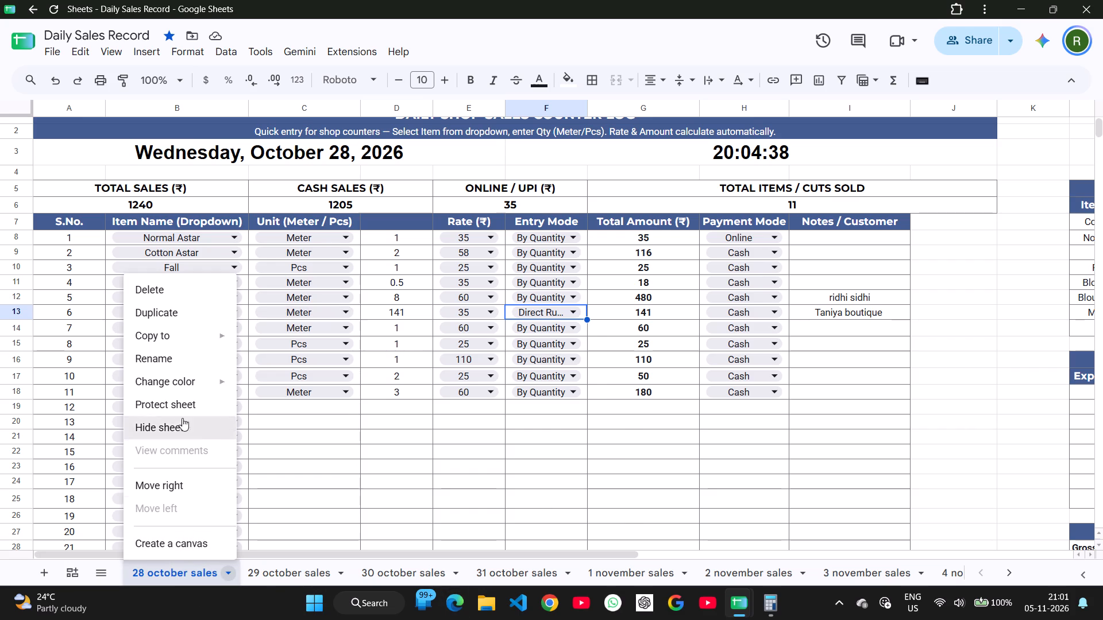
pyautogui.click(194, 293)
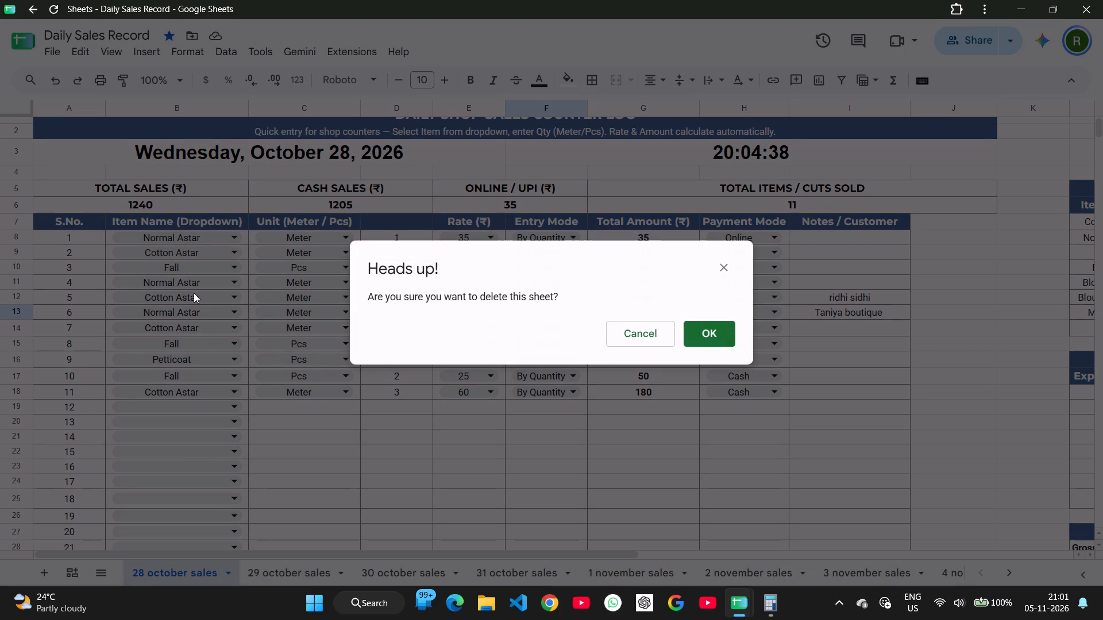
pyautogui.press('Return')
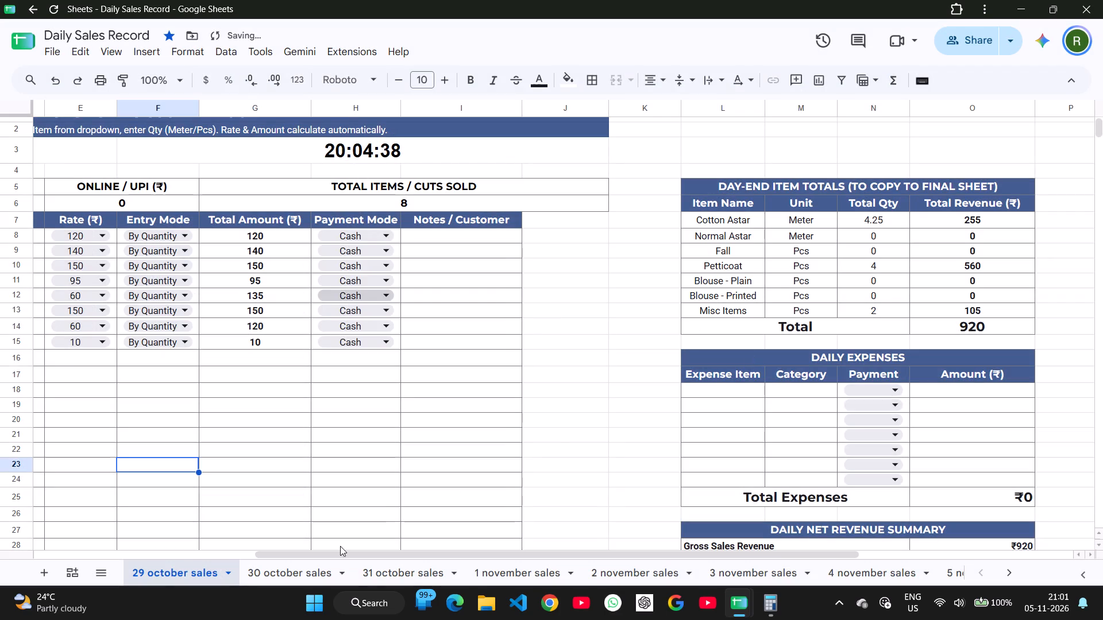
# Delete the 29 october sales and 30 october sales sheets from the Daily Sales Record.
pyautogui.rightClick(195, 576)
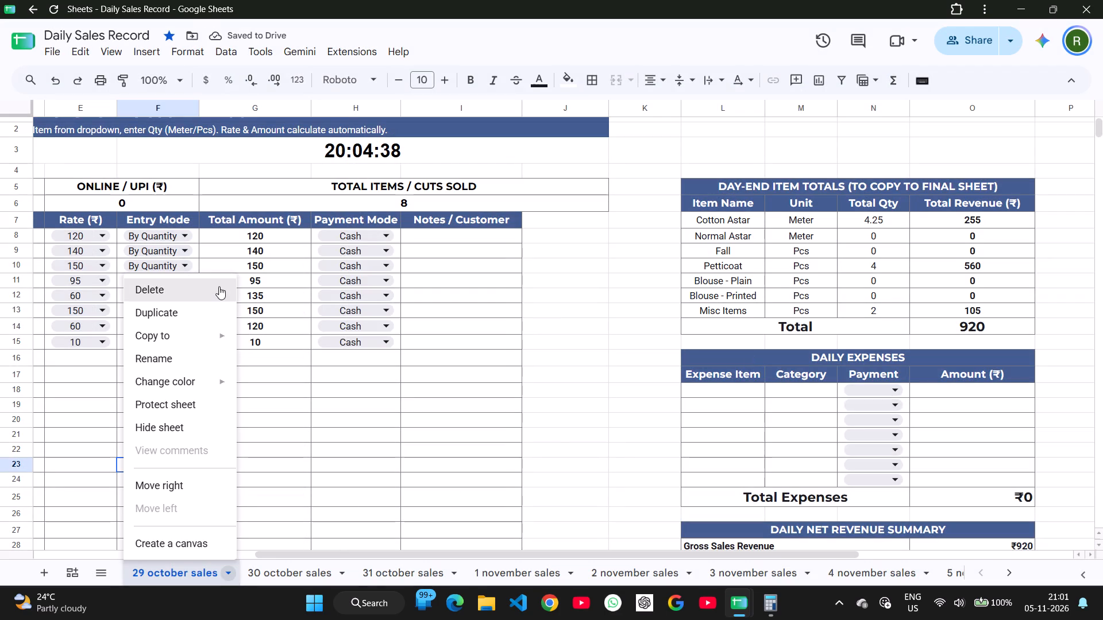
pyautogui.click(218, 289)
pyautogui.press('Return')
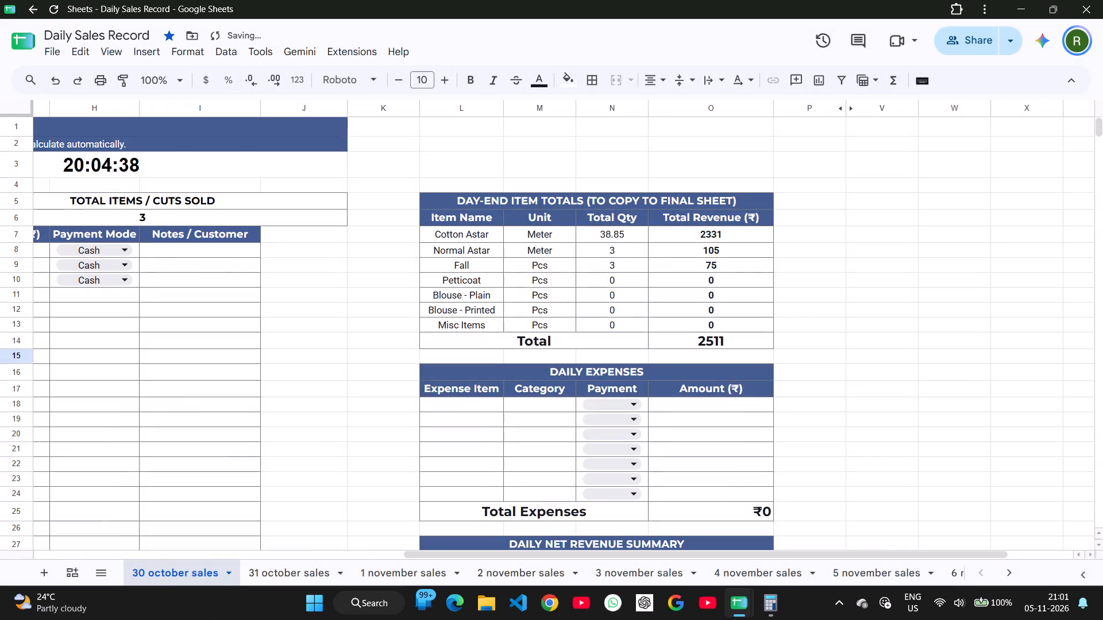
pyautogui.rightClick(177, 574)
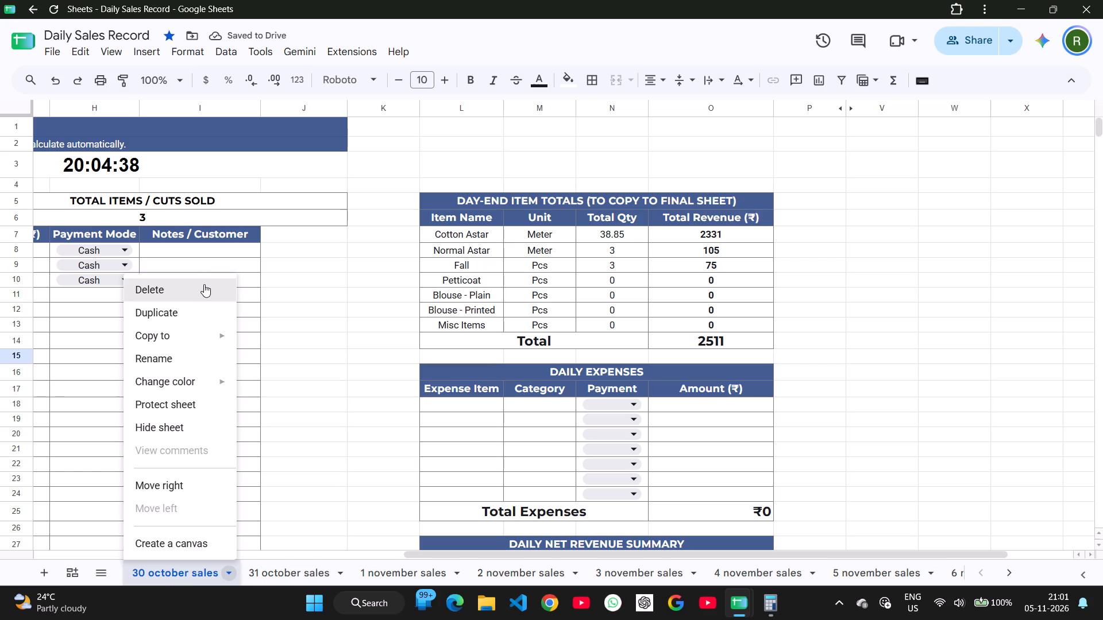
pyautogui.click(203, 288)
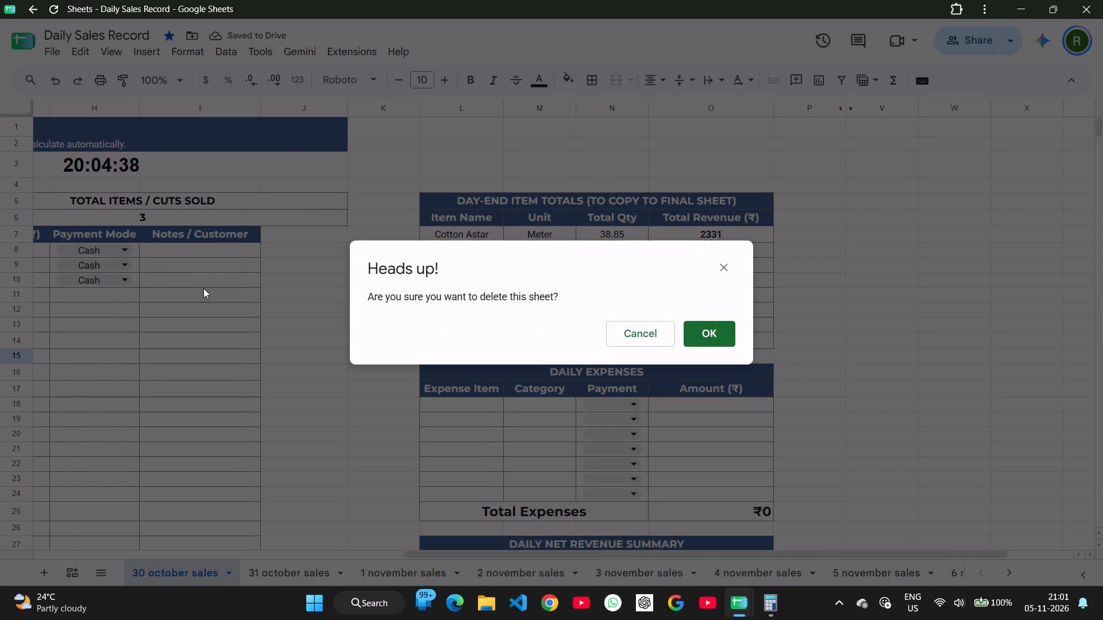
pyautogui.press('Return')
# Check the late-October entries and their Online Sales column in the Oct sheet of the Shop sales register.
pyautogui.hotkey('alt', 'Tab')
pyautogui.hotkey('alt', 'Tab')
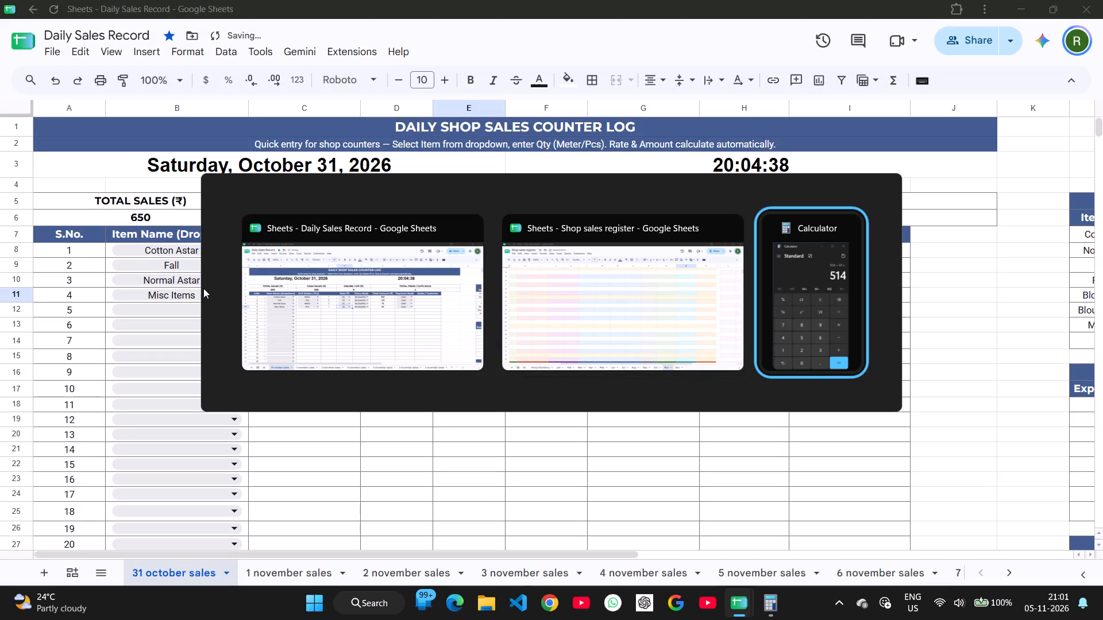
pyautogui.hotkey('alt', 'Tab')
pyautogui.hotkey('alt', 'Tab')
pyautogui.click(701, 582)
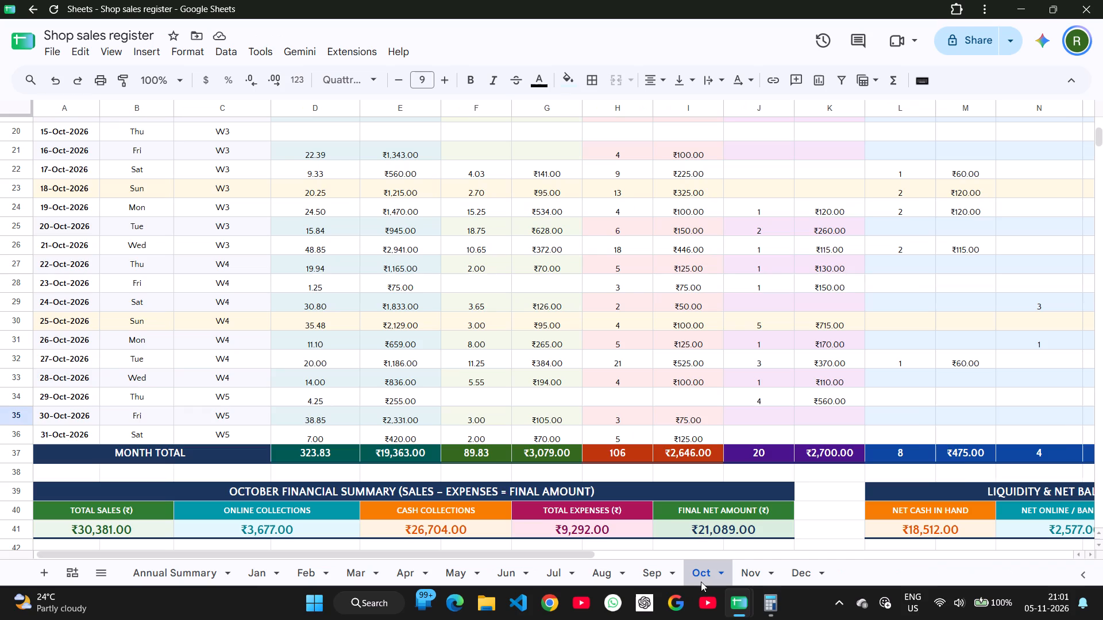
pyautogui.scroll(-1, 694, 431)
pyautogui.hscroll(-2, 694, 431)
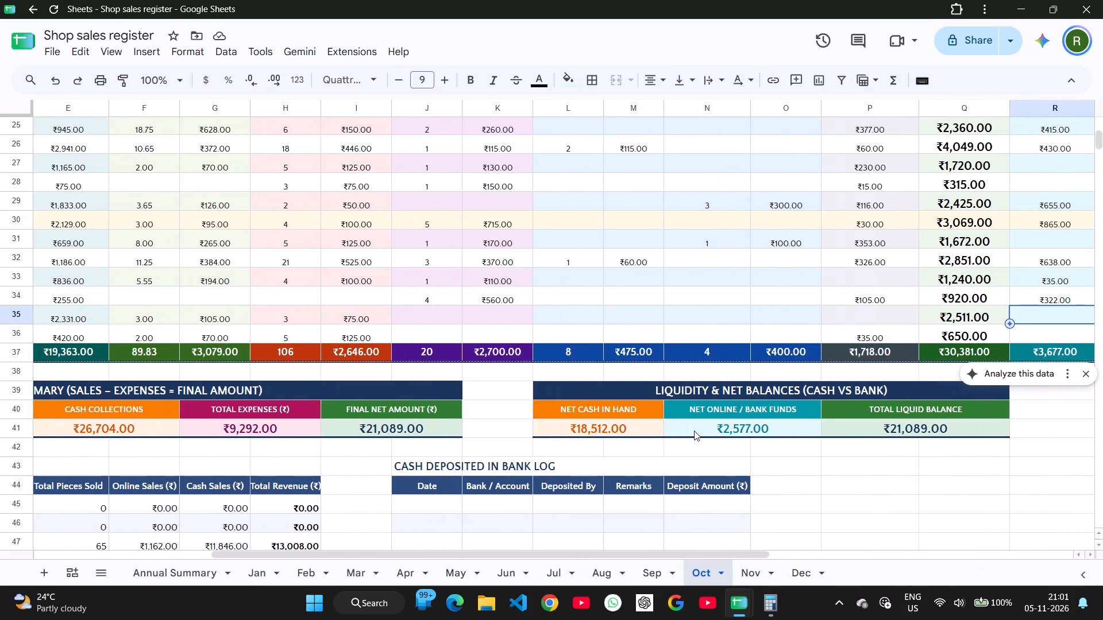
pyautogui.hscroll(-2, 694, 431)
pyautogui.hotkey('alt', 'Tab')
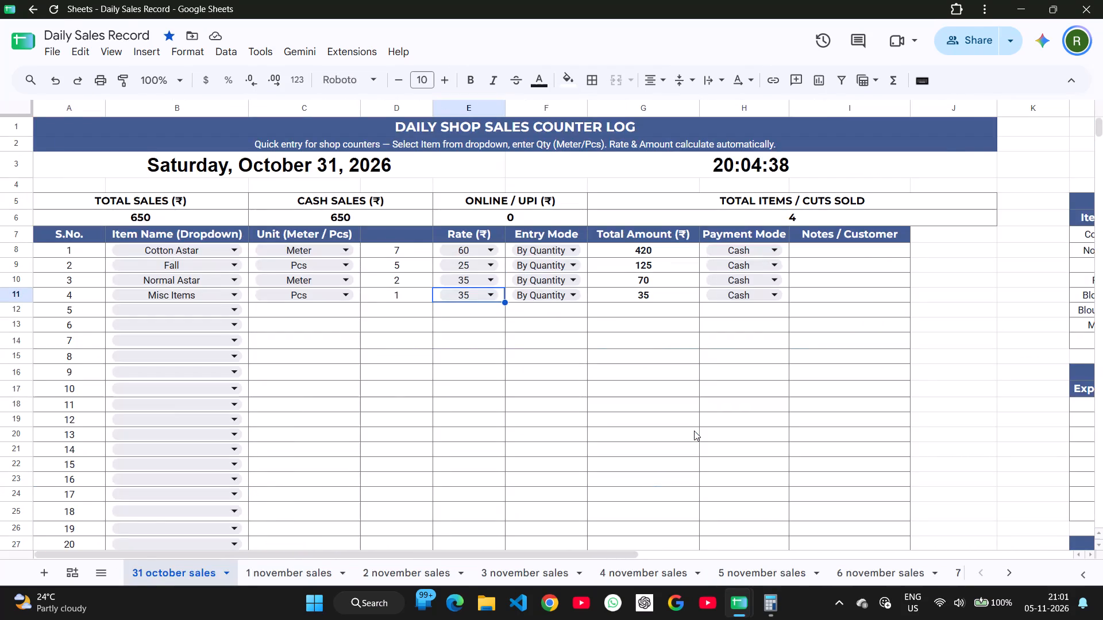
pyautogui.hotkey('alt', 'Tab')
pyautogui.hotkey('alt', 'Tab')
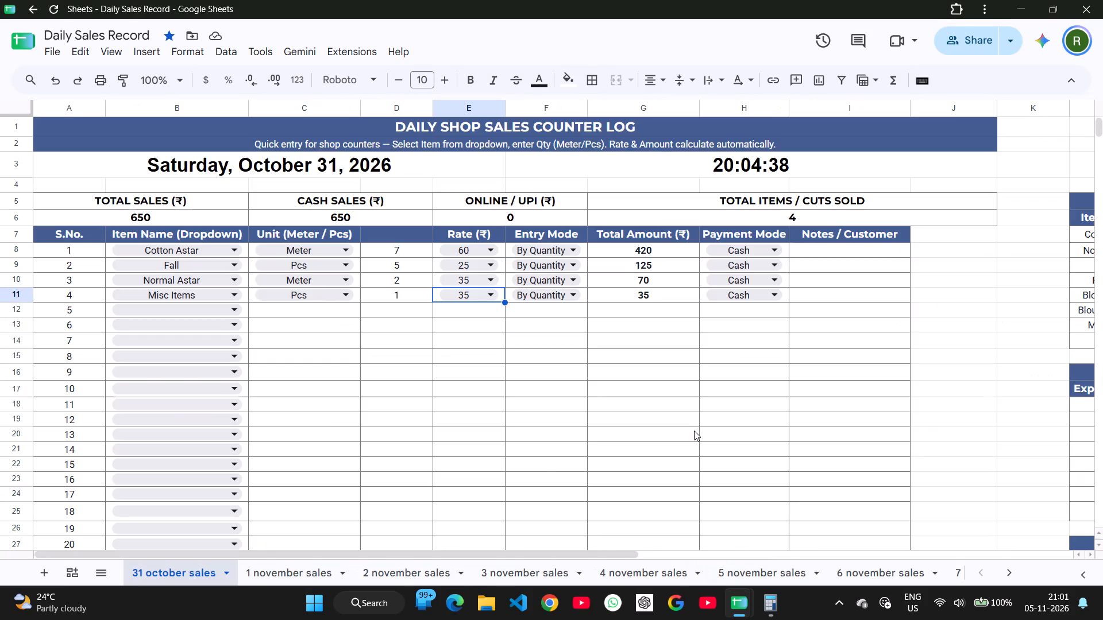
# Delete the 31 october sales sheet from the Daily Sales Record.
pyautogui.rightClick(200, 573)
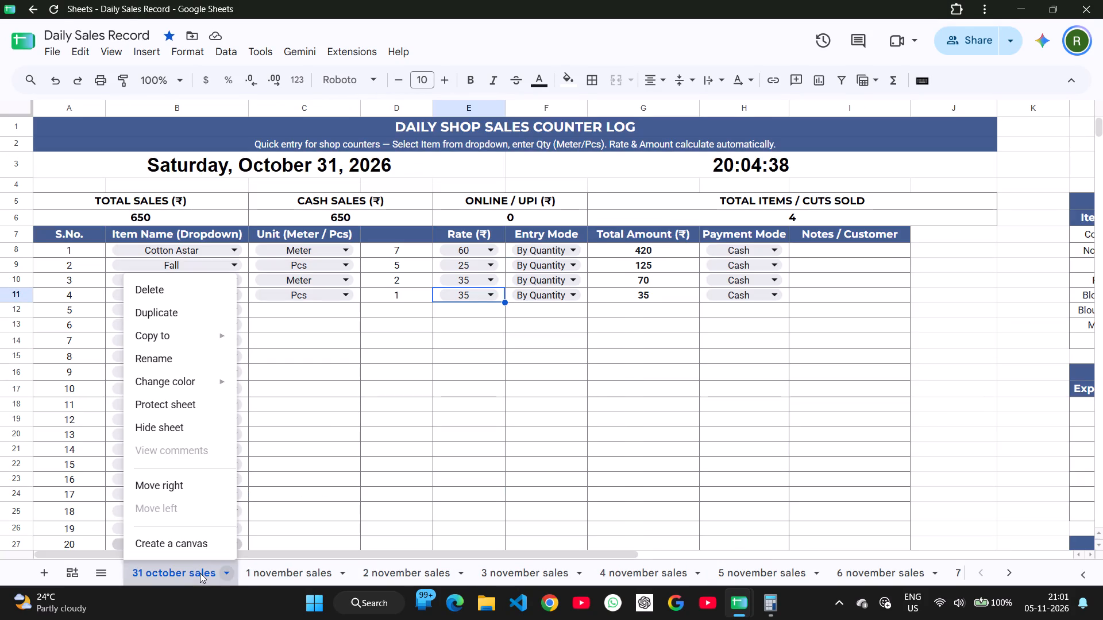
pyautogui.click(173, 292)
pyautogui.press('Return')
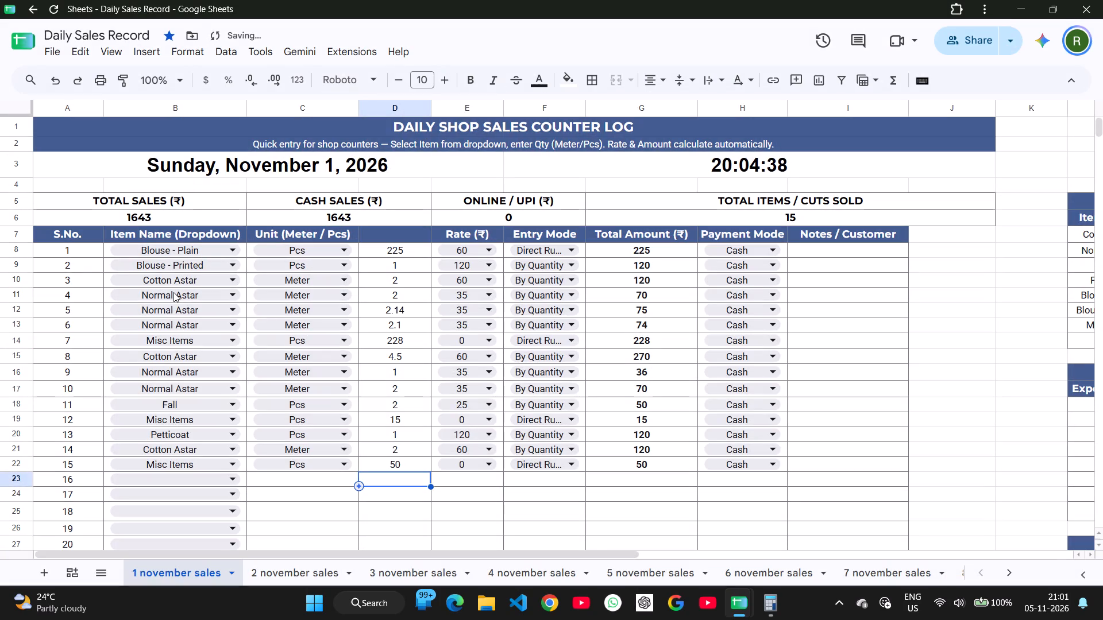
# Open the register's Nov sheet and look through the 1 to 5 November daily sheets in the Daily Sales Record.
pyautogui.hotkey('alt', 'Tab')
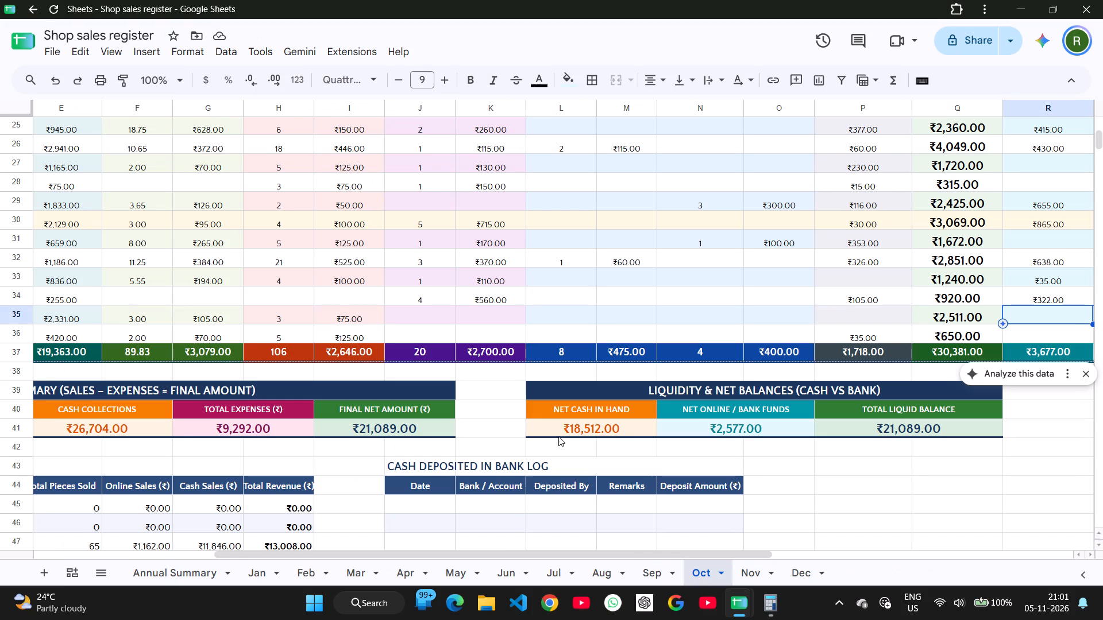
pyautogui.click(751, 573)
pyautogui.hotkey('alt', 'Tab')
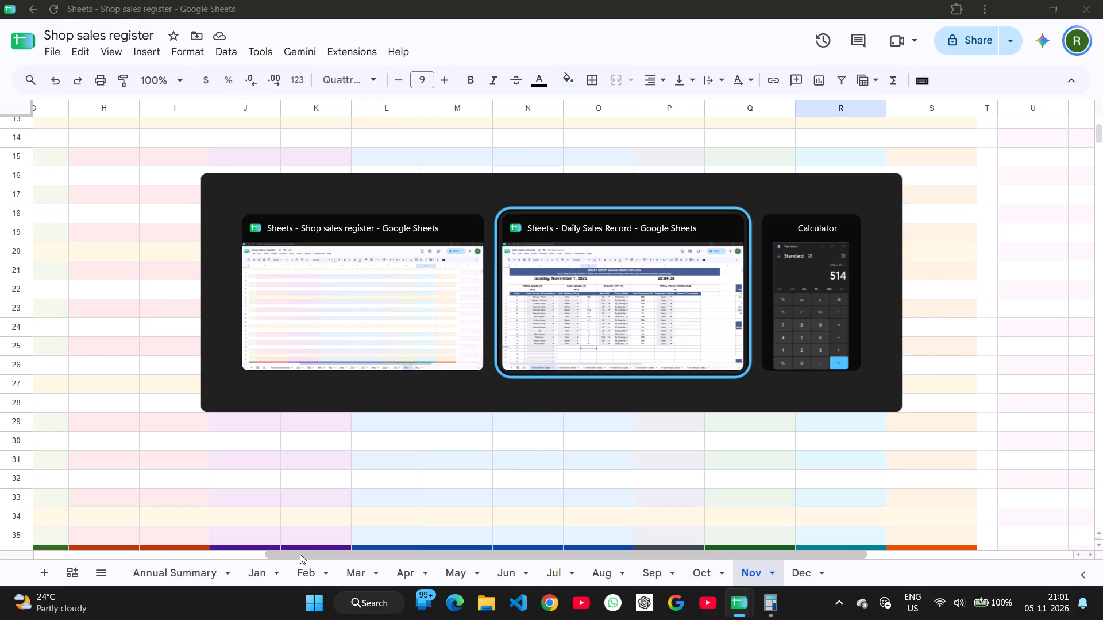
pyautogui.click(307, 586)
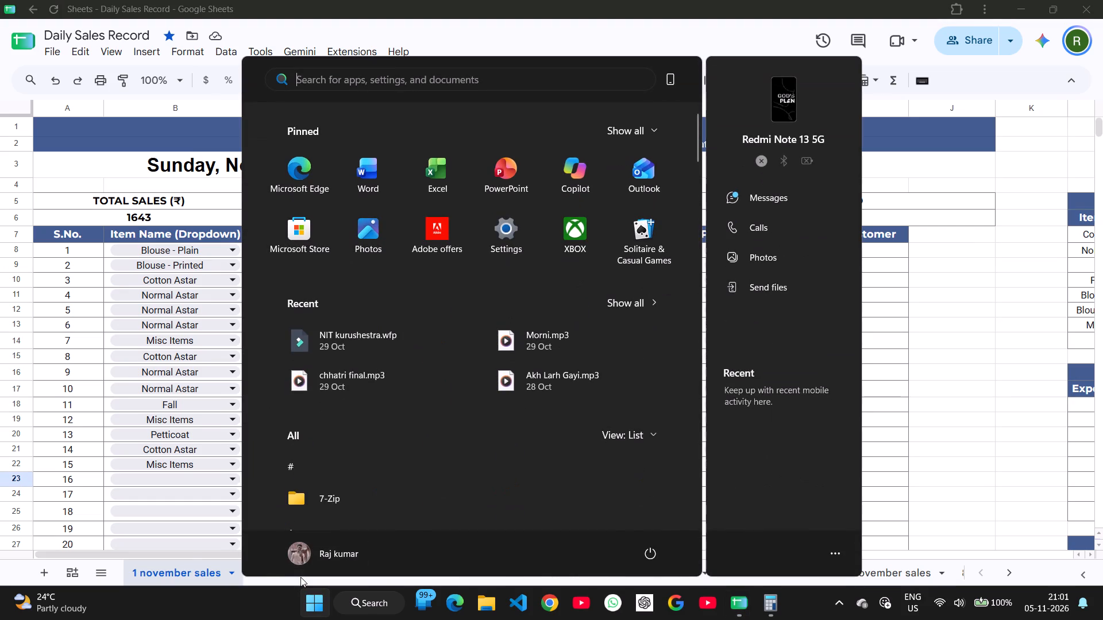
pyautogui.click(269, 596)
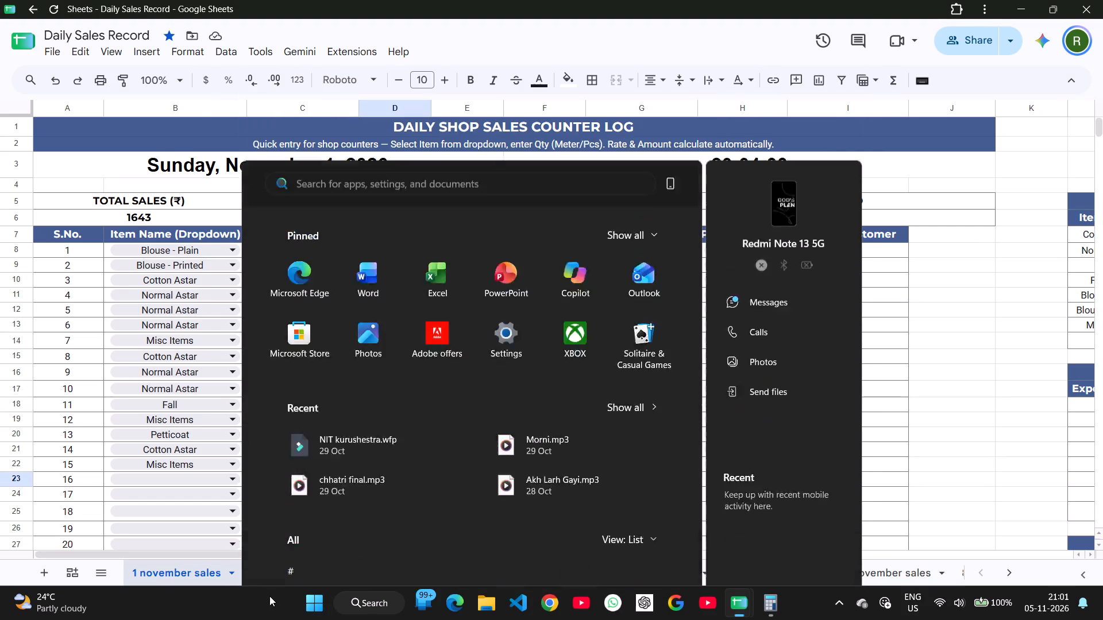
pyautogui.click(286, 579)
pyautogui.click(385, 569)
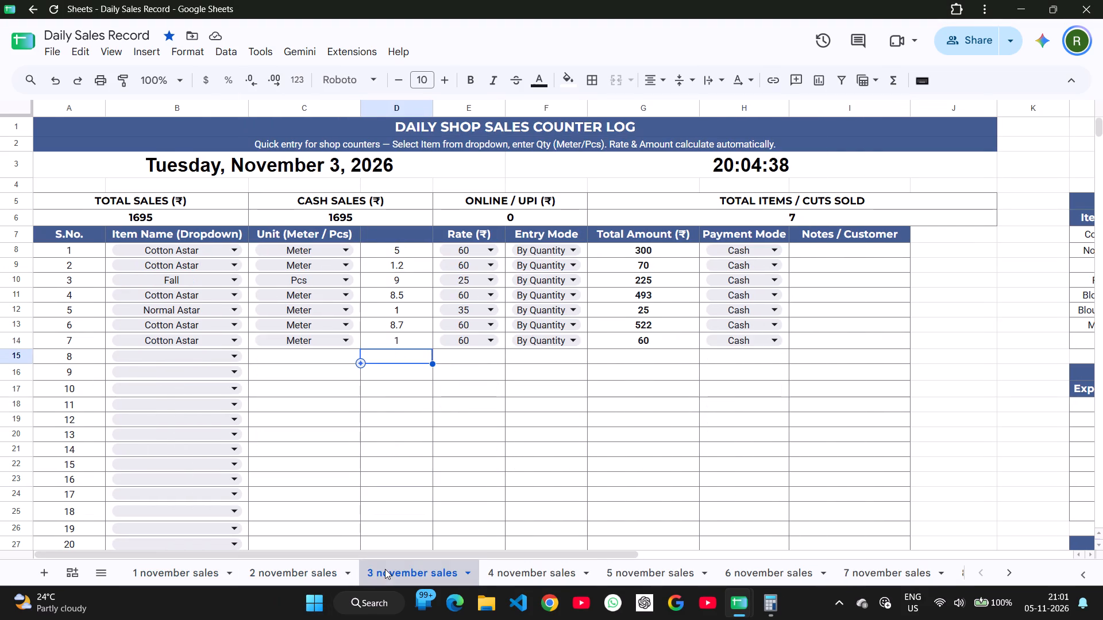
pyautogui.click(539, 568)
pyautogui.click(611, 567)
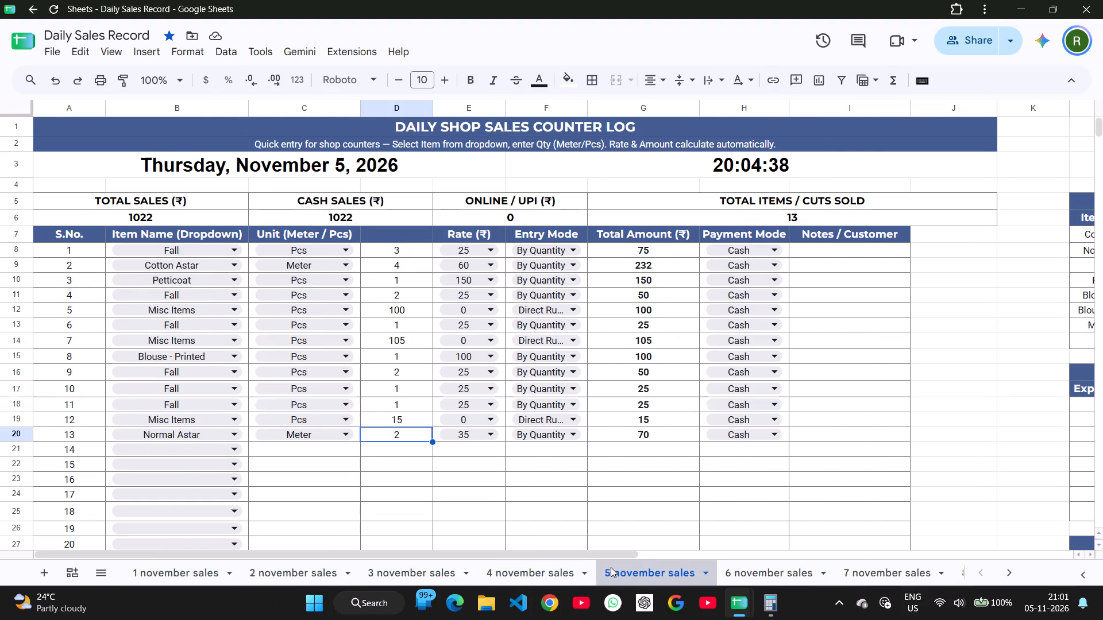
pyautogui.click(166, 567)
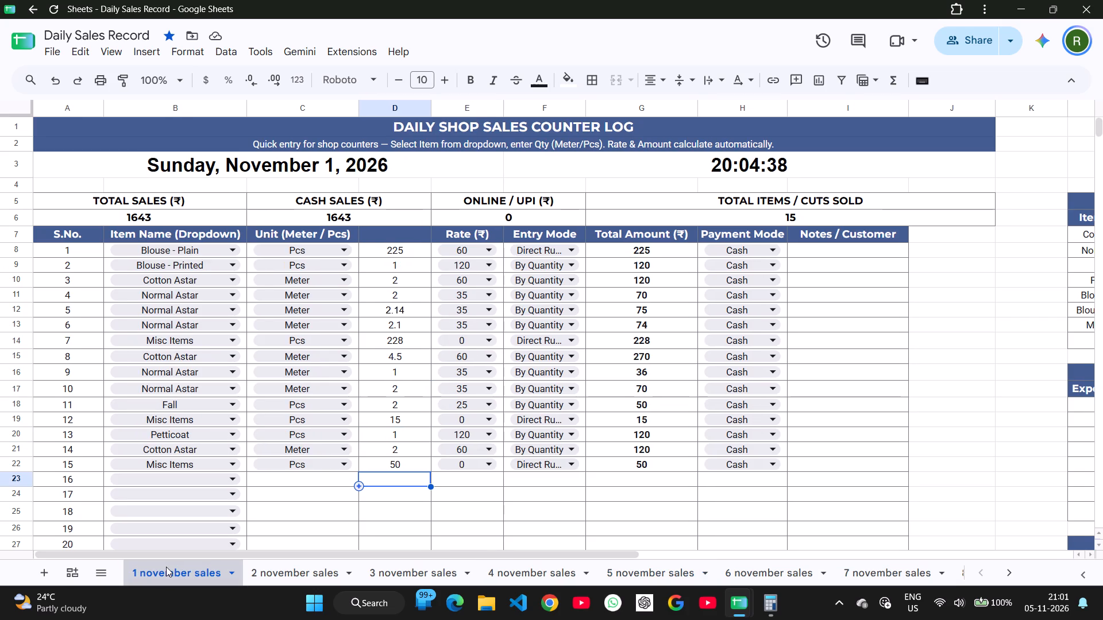
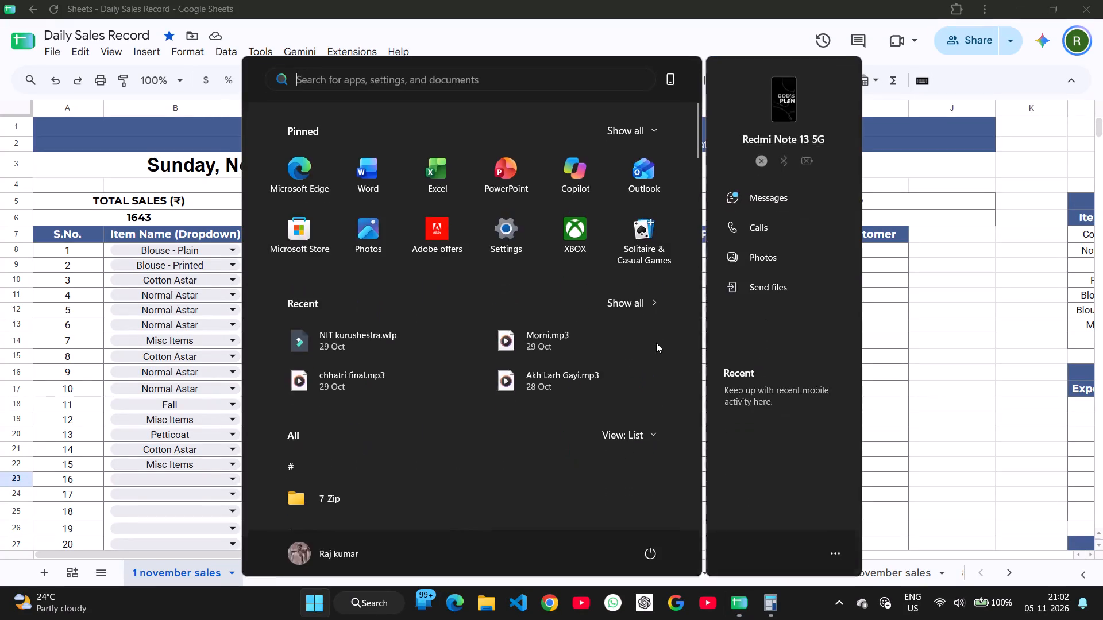
# Switch to Calculator and compute 279 minus 18.
pyautogui.write('ca')
pyautogui.hotkey('alt', 'Tab')
pyautogui.hotkey('alt', 'Tab')
pyautogui.hotkey('alt', 'Tab')
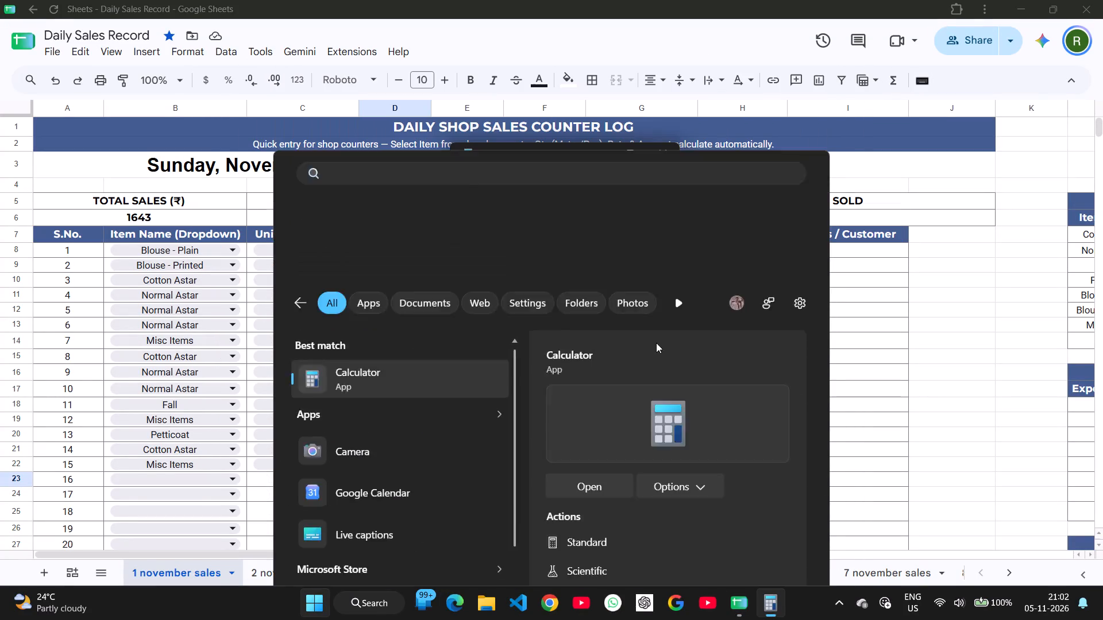
pyautogui.write('27+')
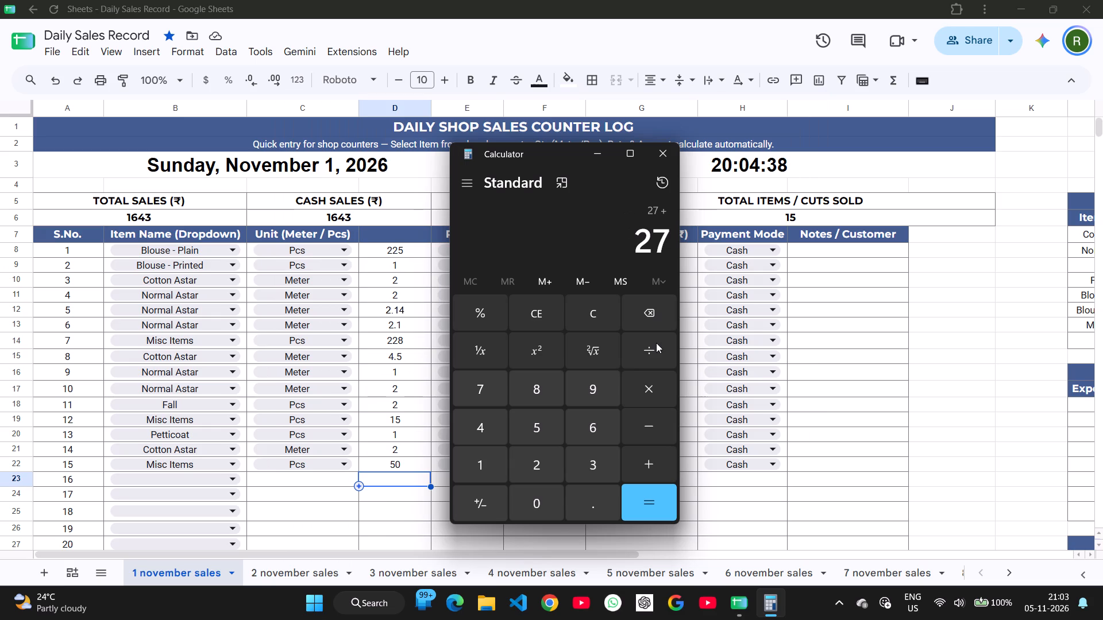
pyautogui.press('space')
pyautogui.write('279-18')
pyautogui.press('Return')
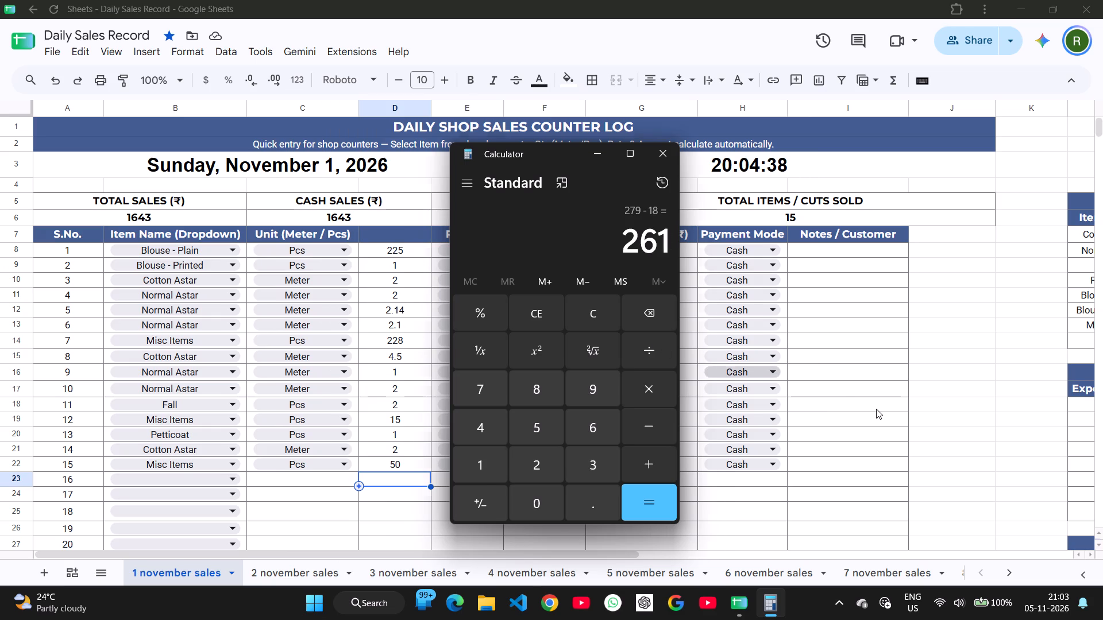
# Back in the Daily Sales Record, set the total amount of the 4.5-meter Cotton Astar row on 1 November to 261.
pyautogui.click(876, 409)
pyautogui.hotkey('alt', 'Tab')
pyautogui.hotkey('alt', 'Tab')
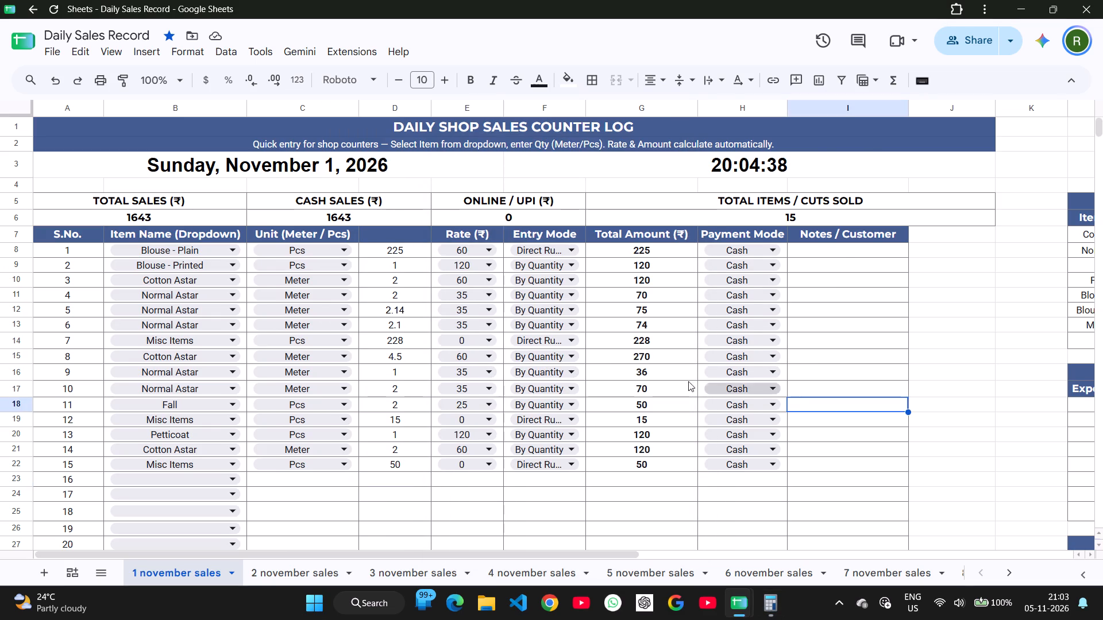
pyautogui.click(654, 357)
pyautogui.write('261')
pyautogui.press('Return')
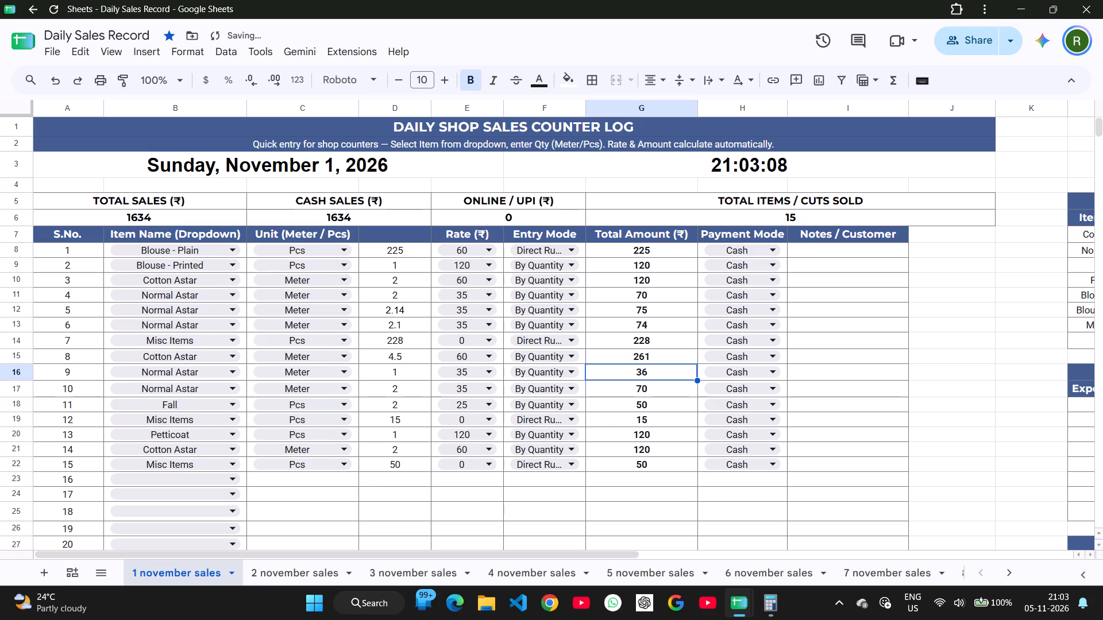
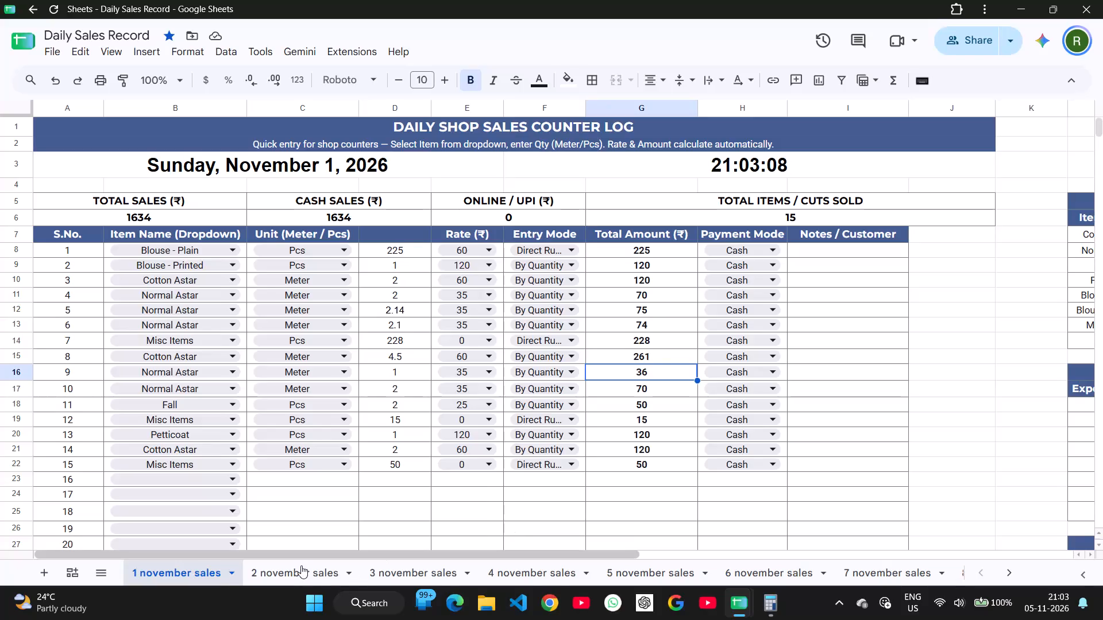
# Open the 2 November sales sheet to review that day's entries.
pyautogui.click(299, 565)
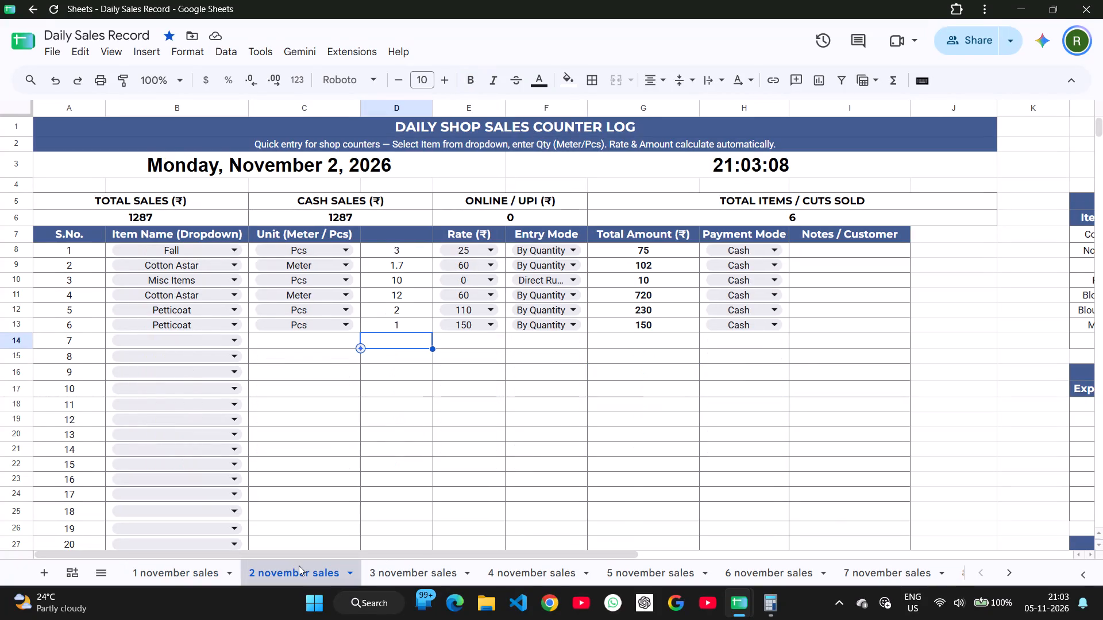
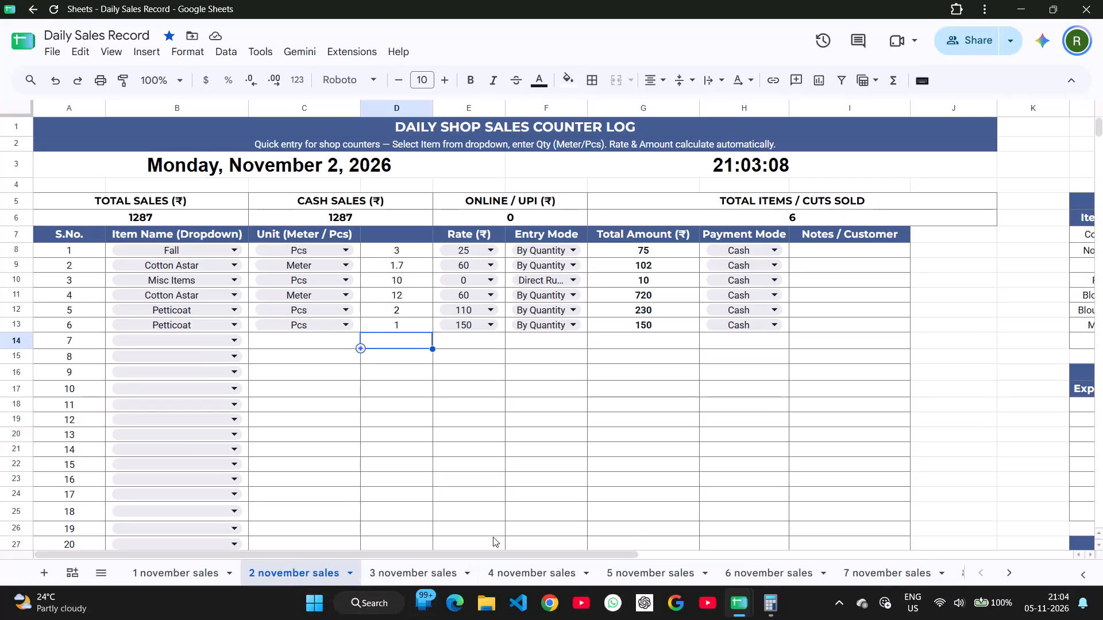
# Review the 3 November sales amounts and set the seventh entry's Cotton Astar quantity to 3.5.
pyautogui.click(396, 565)
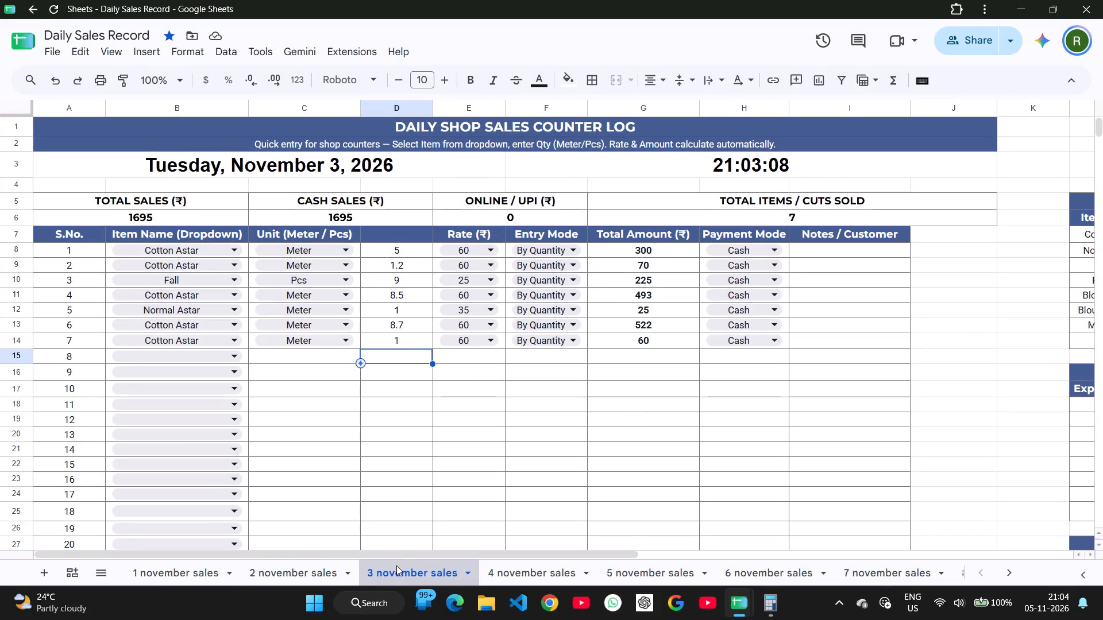
pyautogui.click(657, 313)
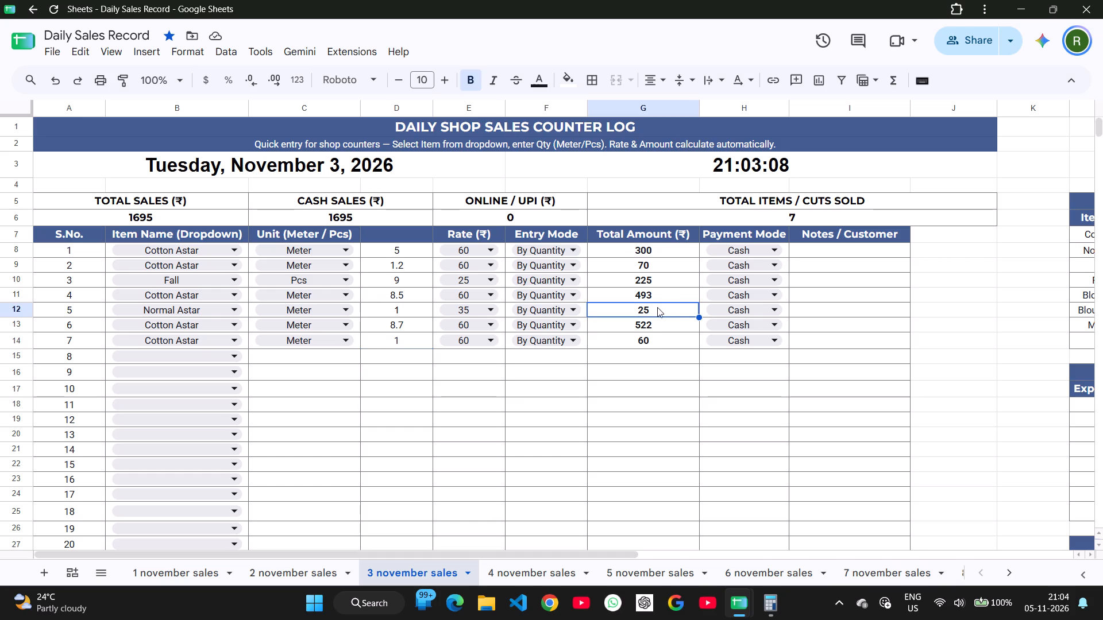
pyautogui.click(664, 277)
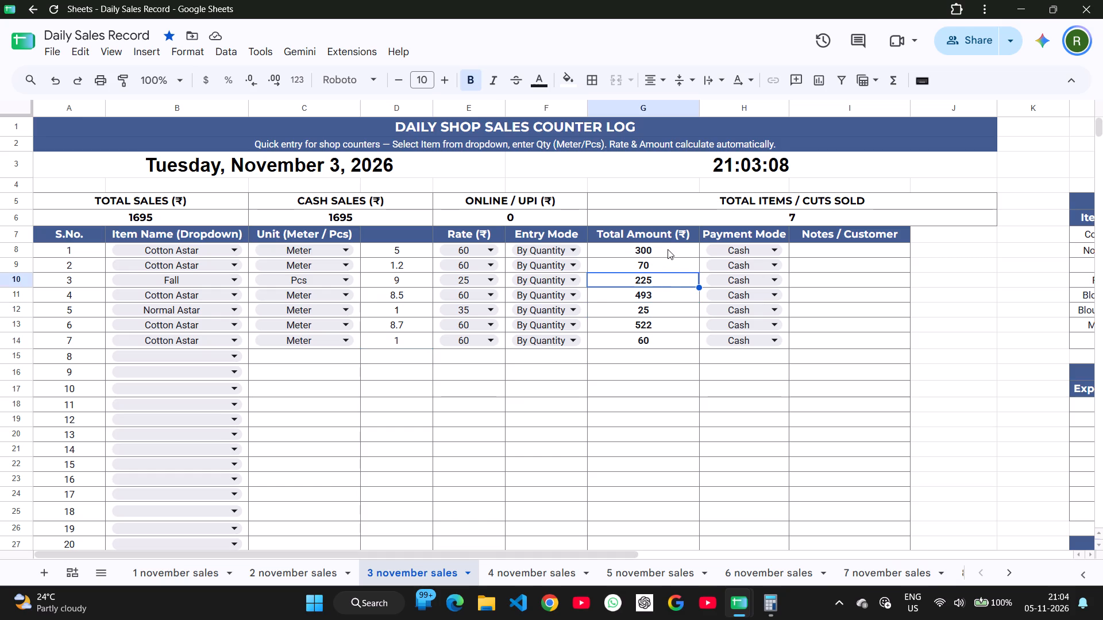
pyautogui.click(668, 251)
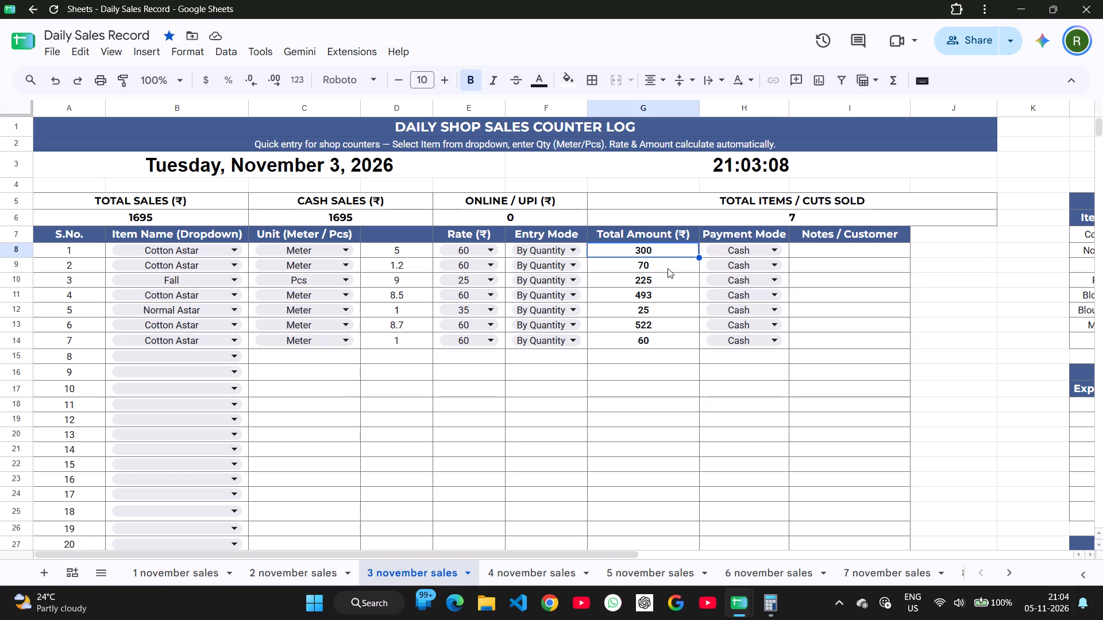
pyautogui.click(668, 268)
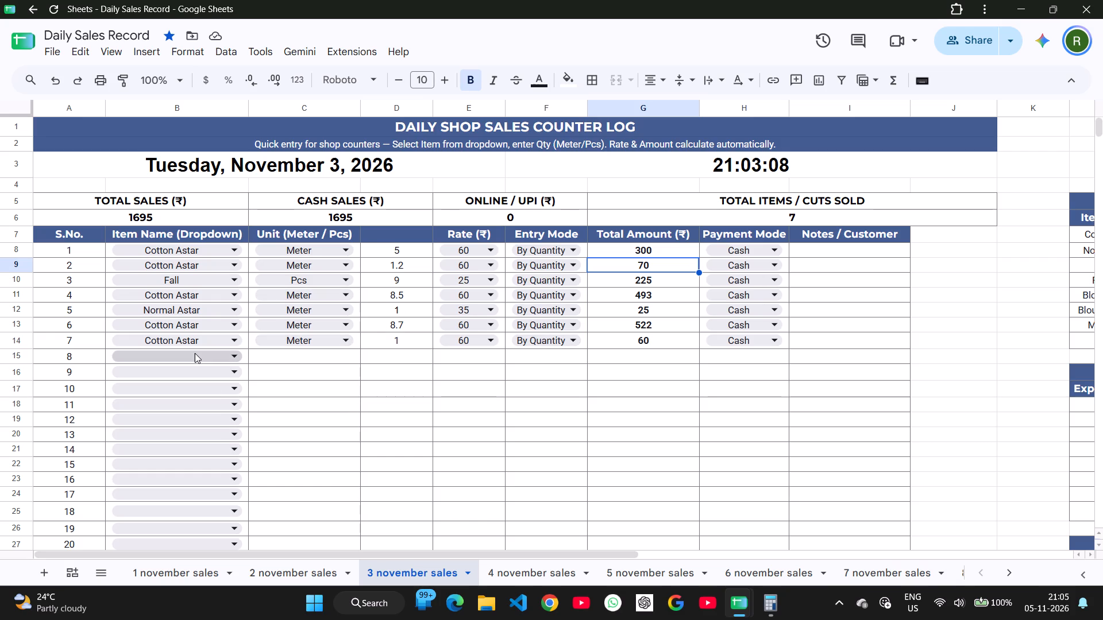
pyautogui.click(395, 338)
pyautogui.write('3.5')
pyautogui.press('Return')
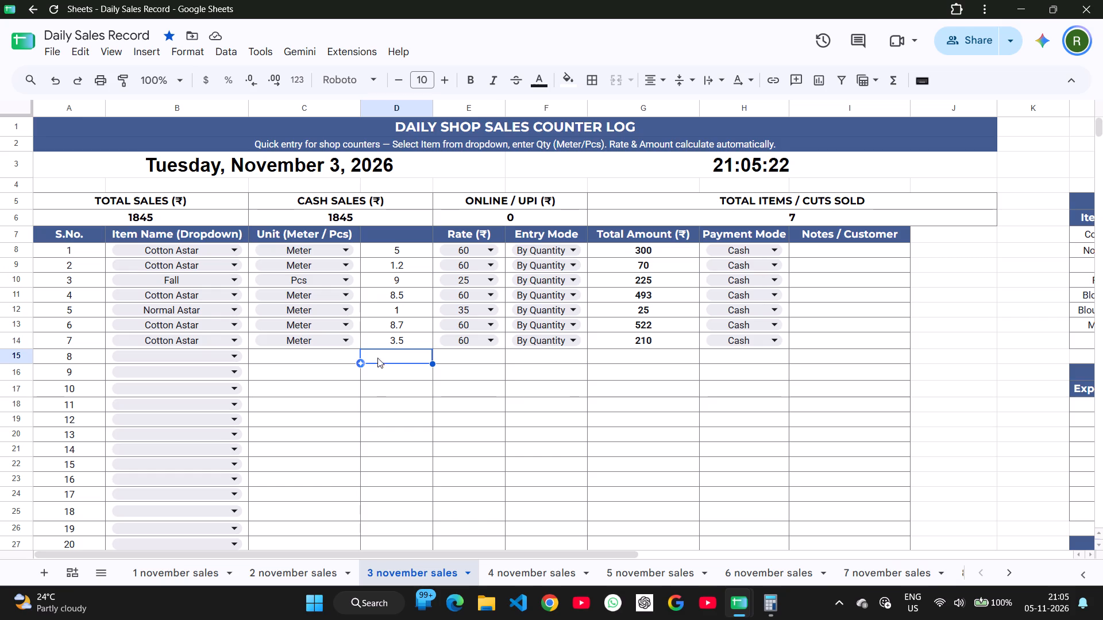
pyautogui.click(404, 340)
pyautogui.write('2.5')
pyautogui.press('Return')
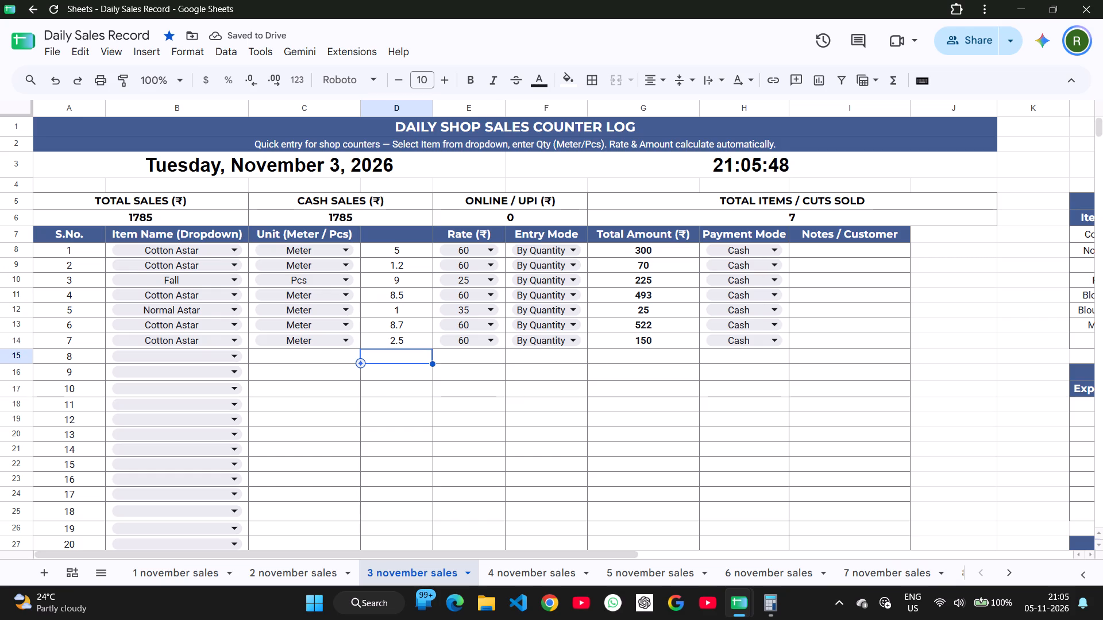
pyautogui.click(419, 340)
pyautogui.write('3.5')
pyautogui.press('Return')
# Set the total amount of the seventh entry on the 3 November sheet to 205.
pyautogui.click(662, 345)
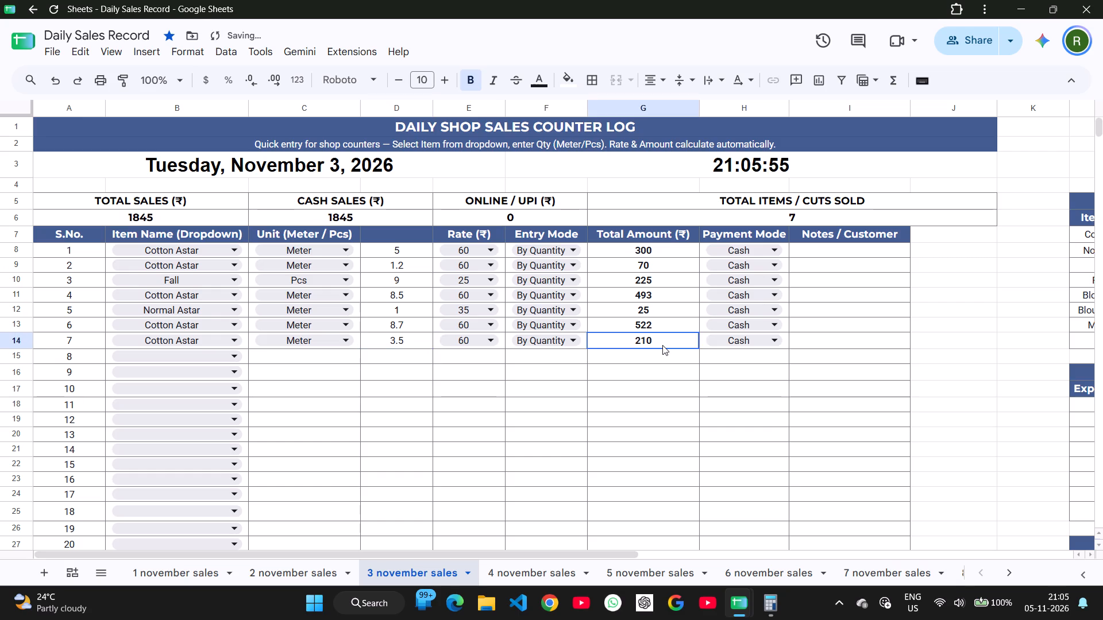
pyautogui.write('205')
pyautogui.press('Return')
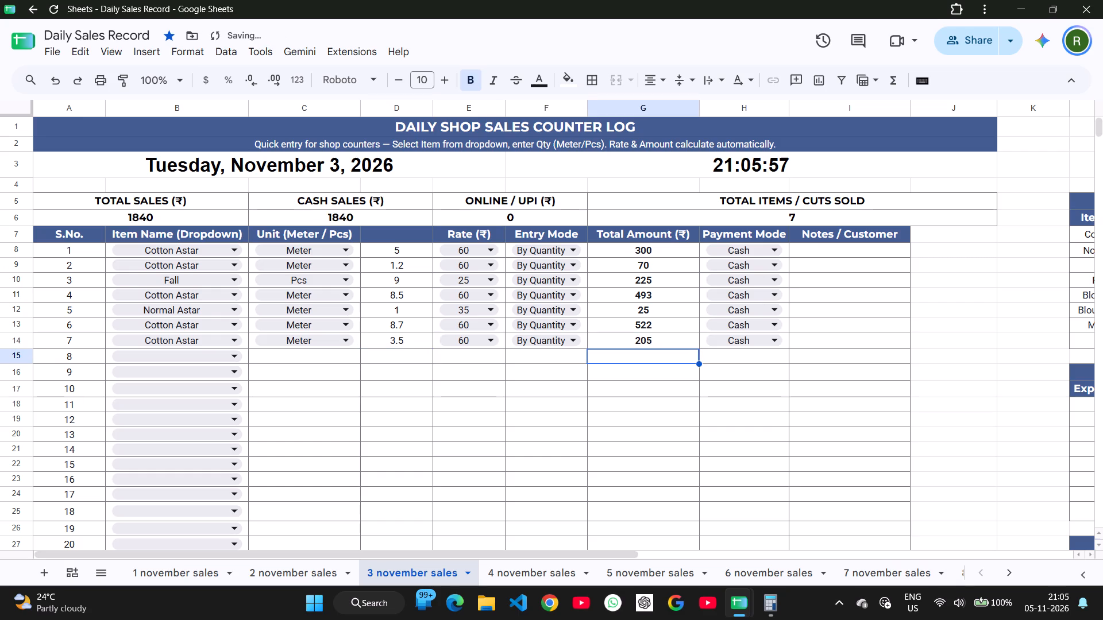
# Open the 4 November and 5 November sales sheets to review their entries.
pyautogui.click(536, 574)
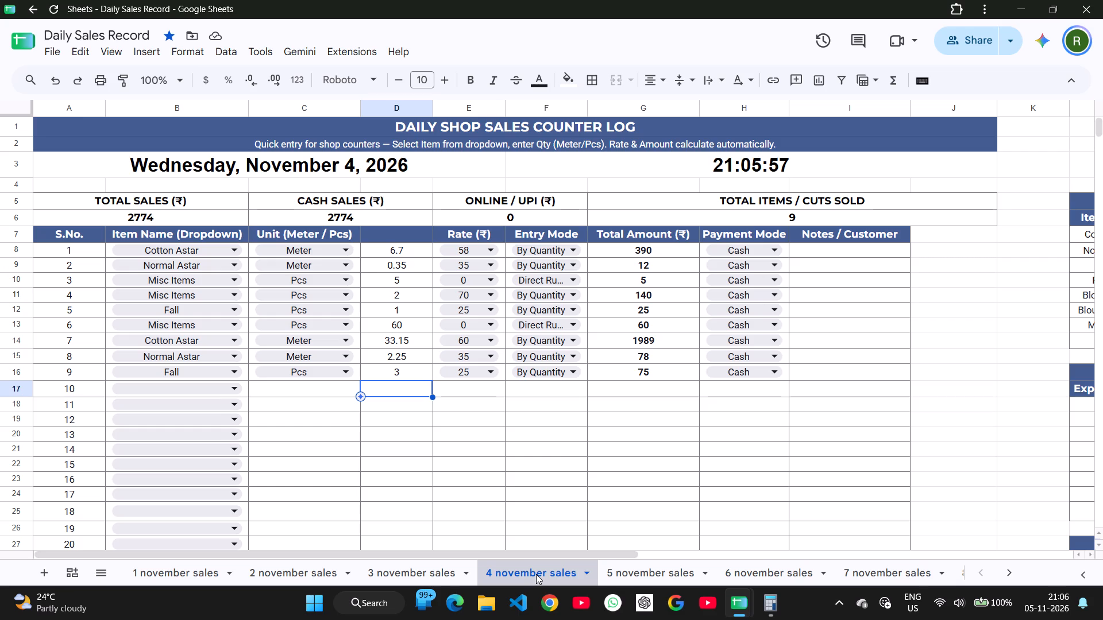
pyautogui.click(639, 561)
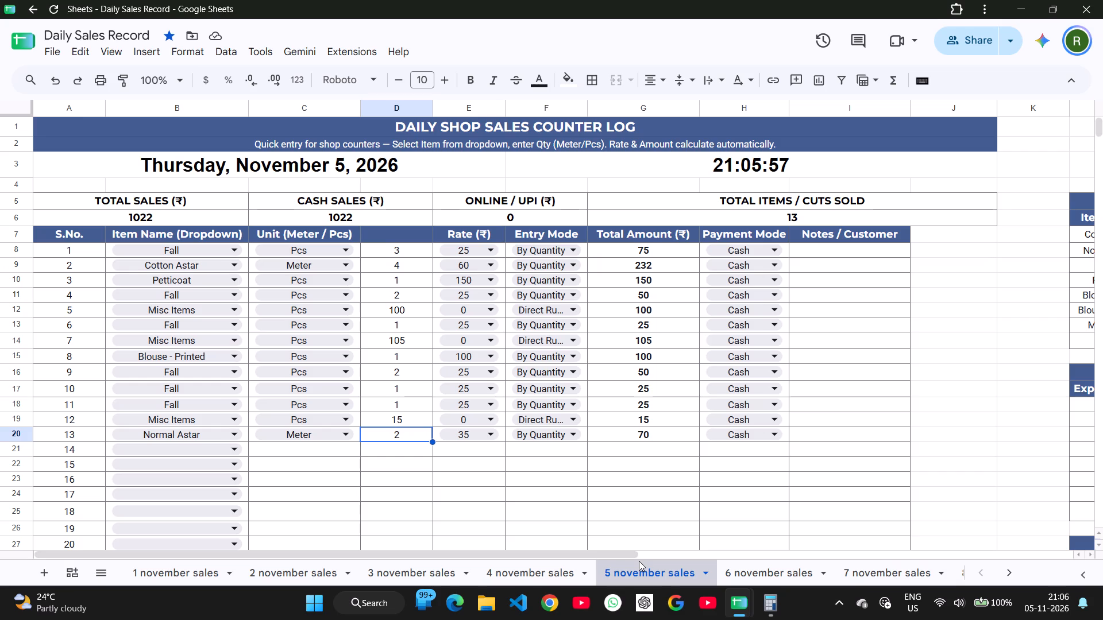
# From the 1 November day-end totals, enter Cotton Astar 8.5 meters and price 501 for 01-Nov-2026 in the Shop sales register.
pyautogui.click(186, 564)
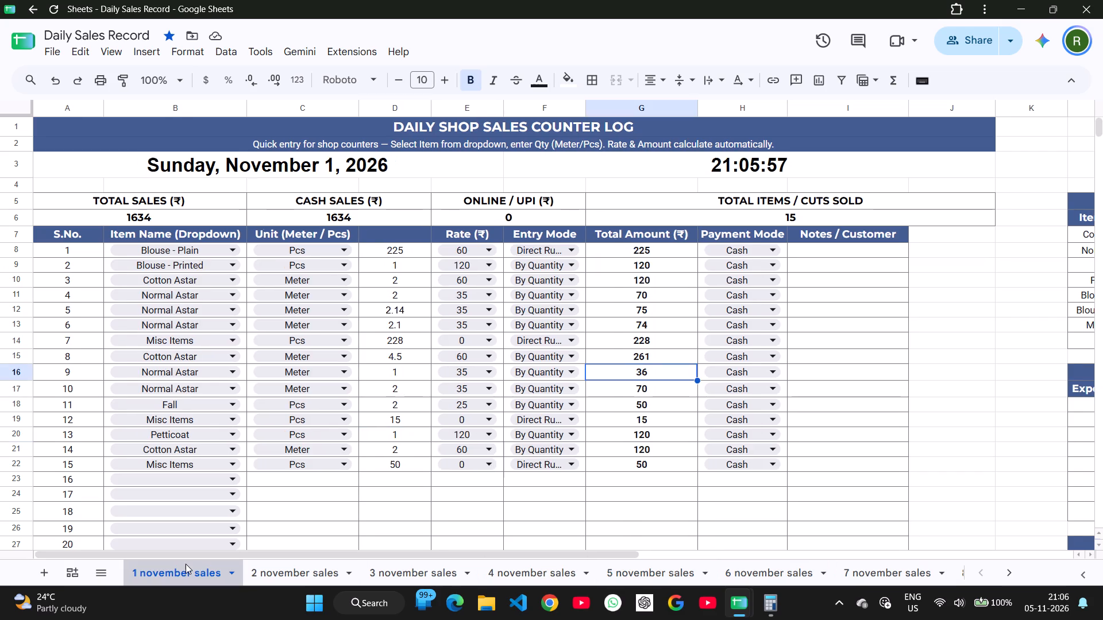
pyautogui.hotkey('alt', 'Tab')
pyautogui.click(667, 153)
pyautogui.hotkey('alt', 'Tab')
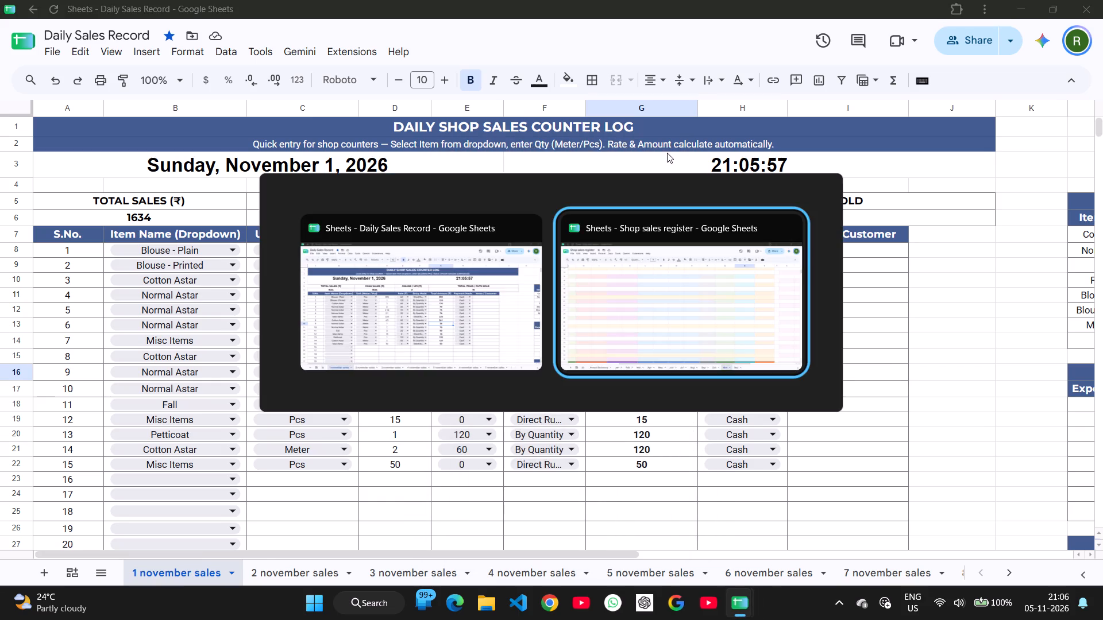
pyautogui.scroll(7, 488, 387)
pyautogui.moveTo(464, 552); pyautogui.dragTo(138, 553)
pyautogui.click(230, 234)
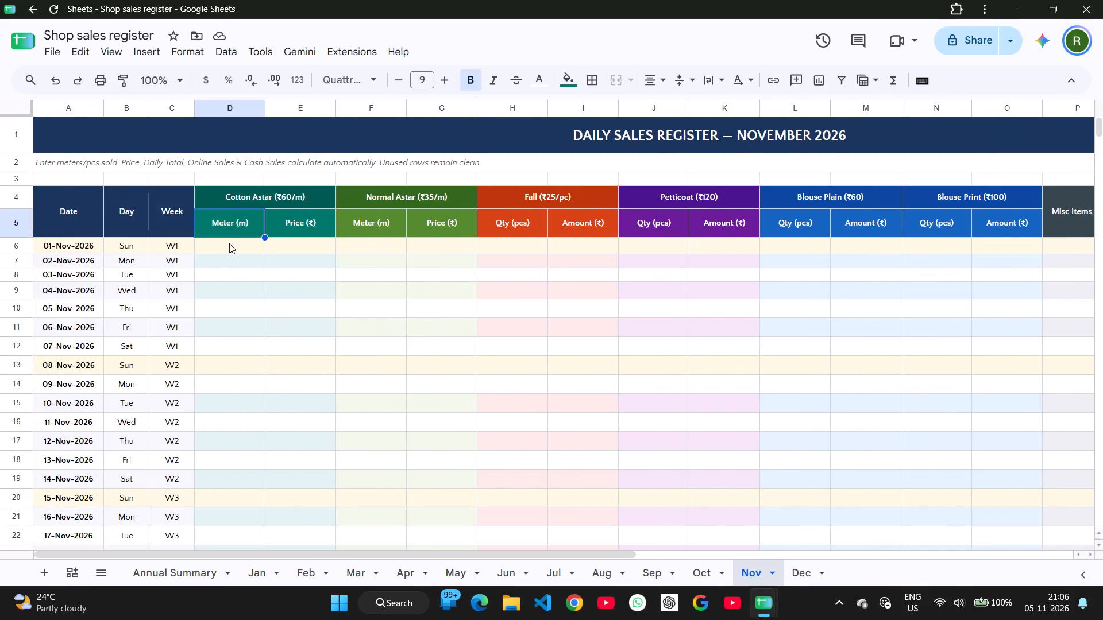
pyautogui.click(229, 243)
pyautogui.hotkey('alt', 'Tab')
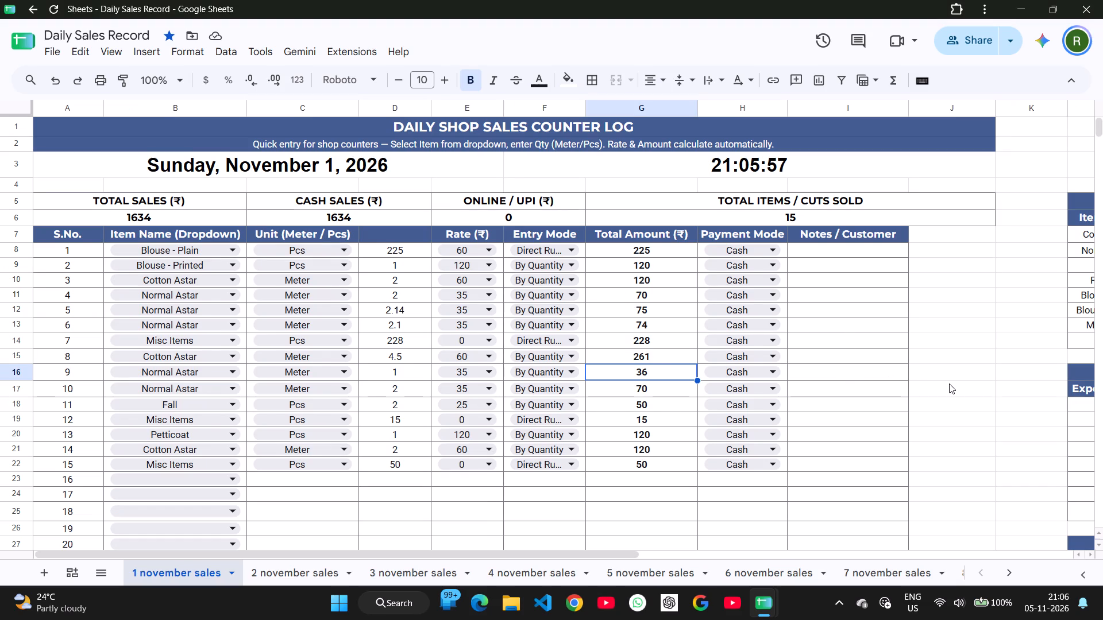
pyautogui.hscroll(-3, 949, 383)
pyautogui.hotkey('alt', 'Tab')
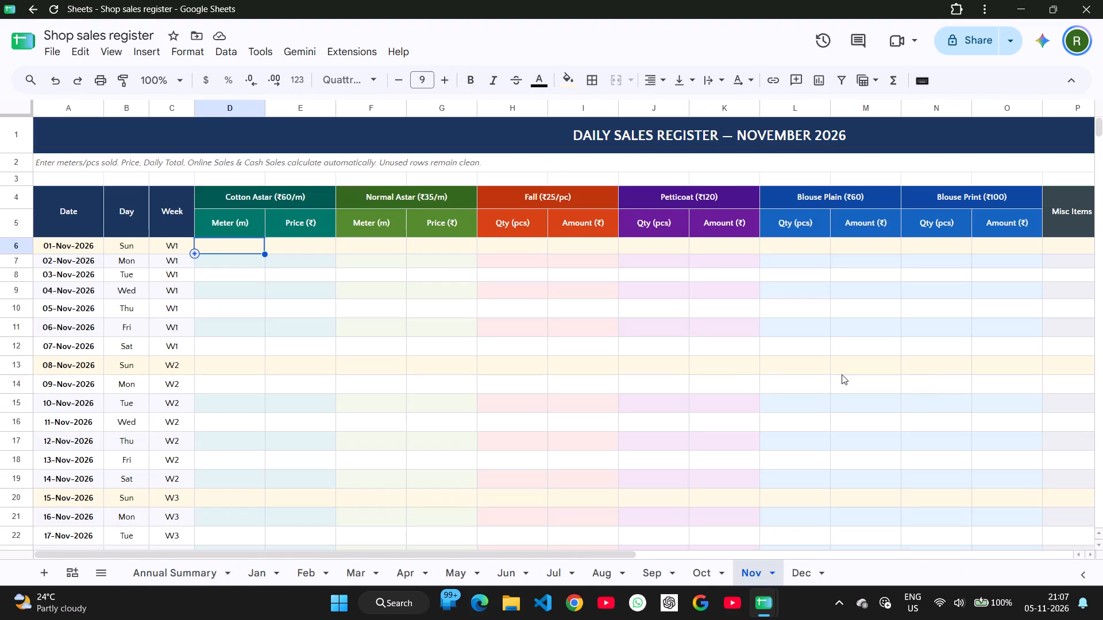
pyautogui.write('8.5')
pyautogui.press('Tab')
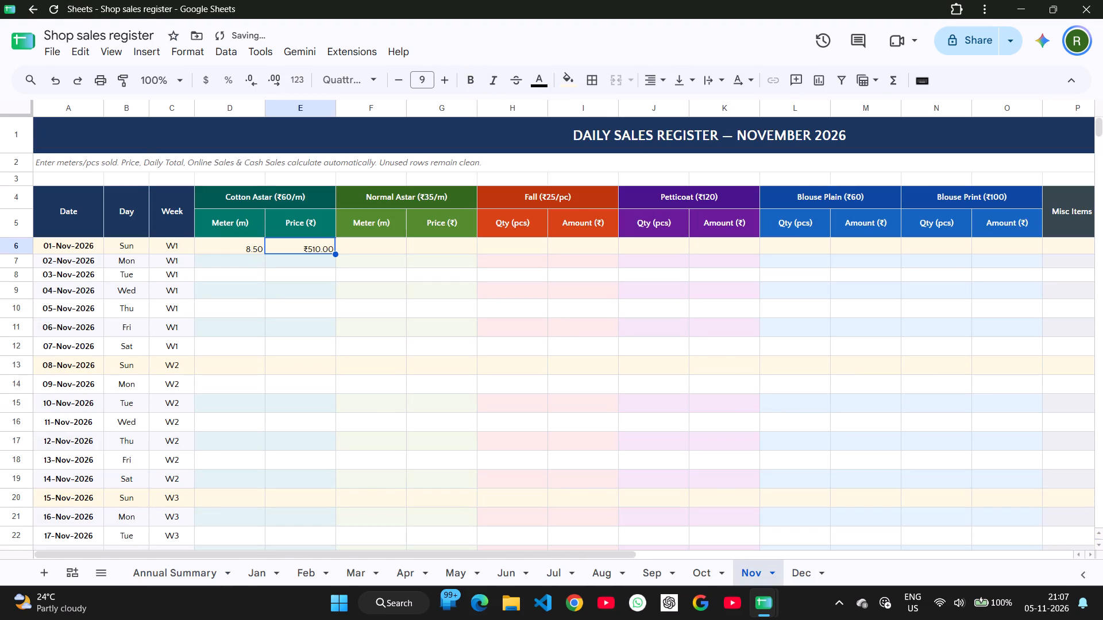
pyautogui.hotkey('alt', 'Tab')
pyautogui.hotkey('alt', 'Tab')
pyautogui.write('501')
pyautogui.press('Tab')
# Enter Normal Astar 9.24 meters and price 325 in the register's 01-Nov-2026 row.
pyautogui.hotkey('alt', 'Tab')
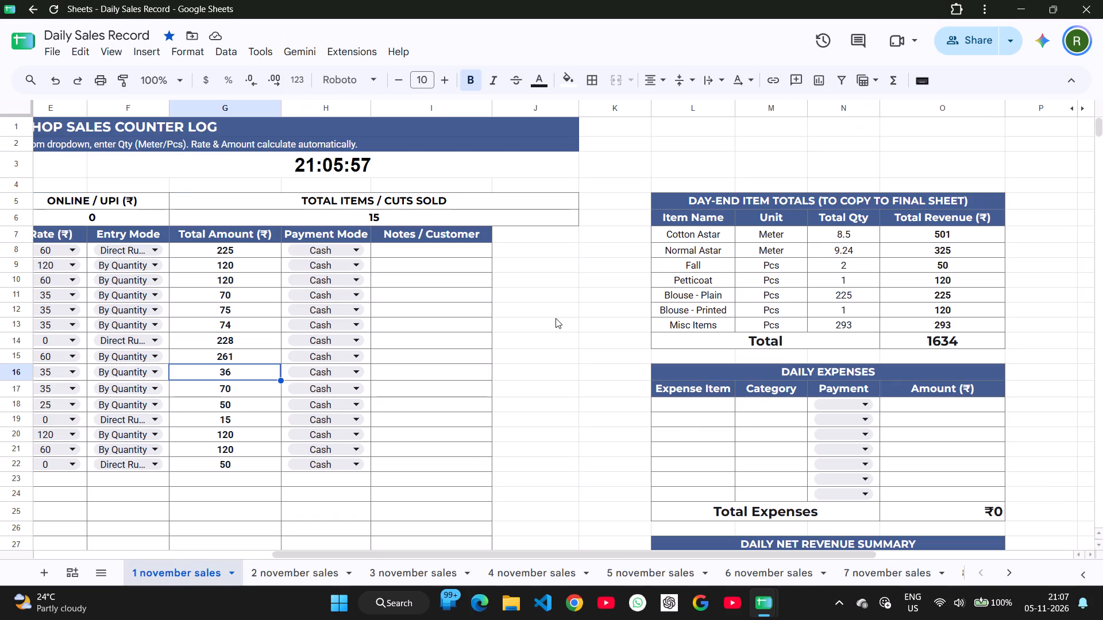
pyautogui.hotkey('alt', 'Tab')
pyautogui.write('9.24')
pyautogui.press('Tab')
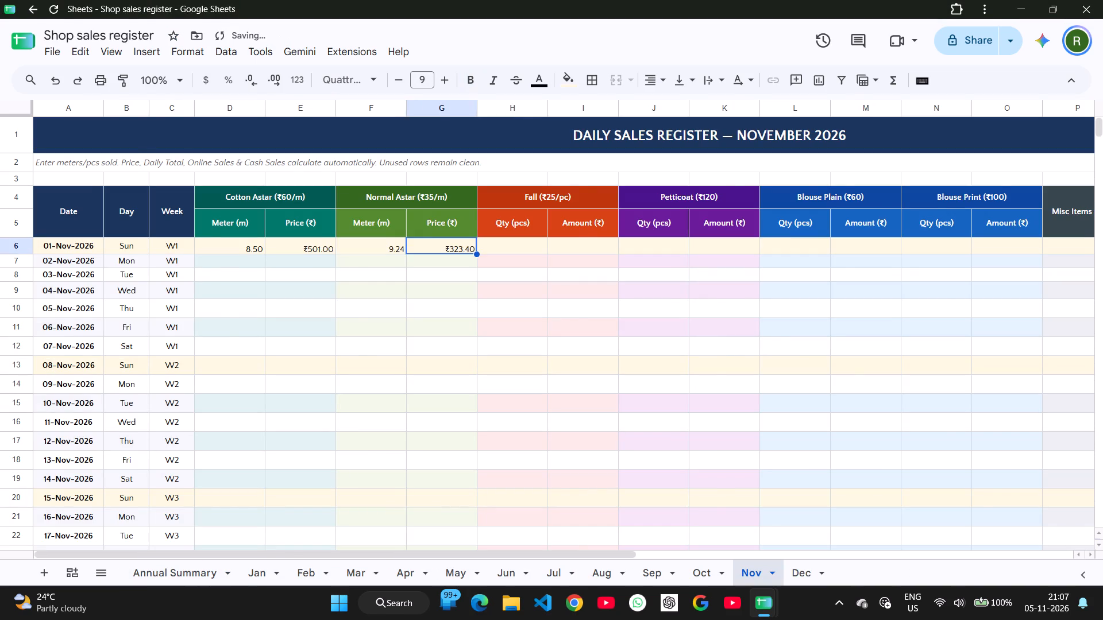
pyautogui.hotkey('alt', 'Tab')
pyautogui.hotkey('alt', 'Tab')
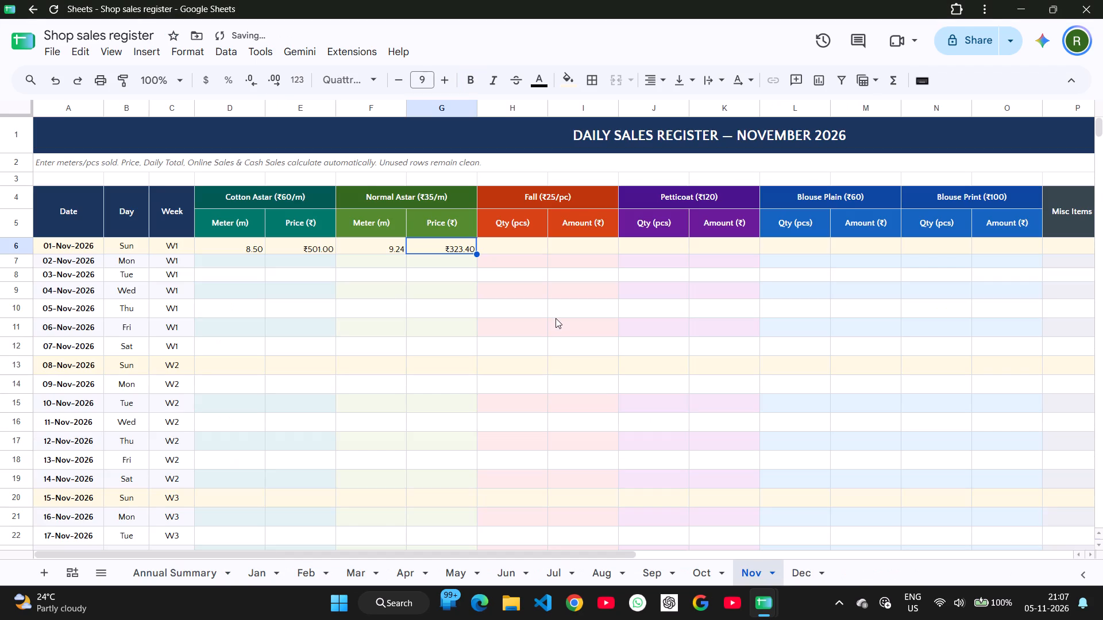
pyautogui.write('3.25')
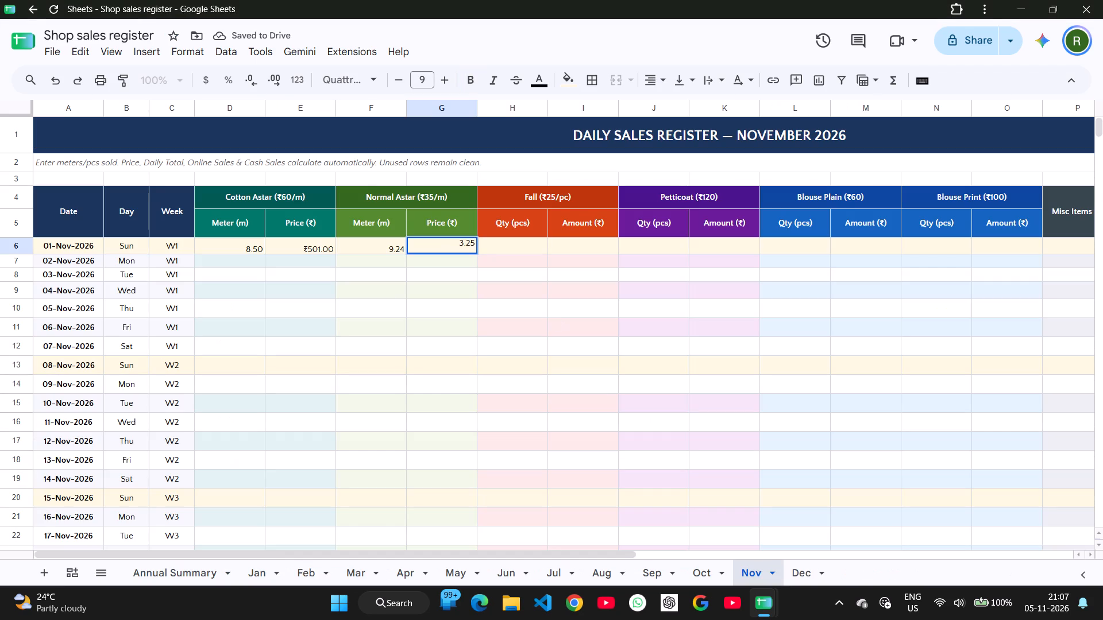
pyautogui.press('BackSpace')
pyautogui.press('BackSpace')
pyautogui.write('25')
pyautogui.press('BackSpace')
pyautogui.press('BackSpace')
pyautogui.press('BackSpace')
pyautogui.write('25')
pyautogui.press('Tab')
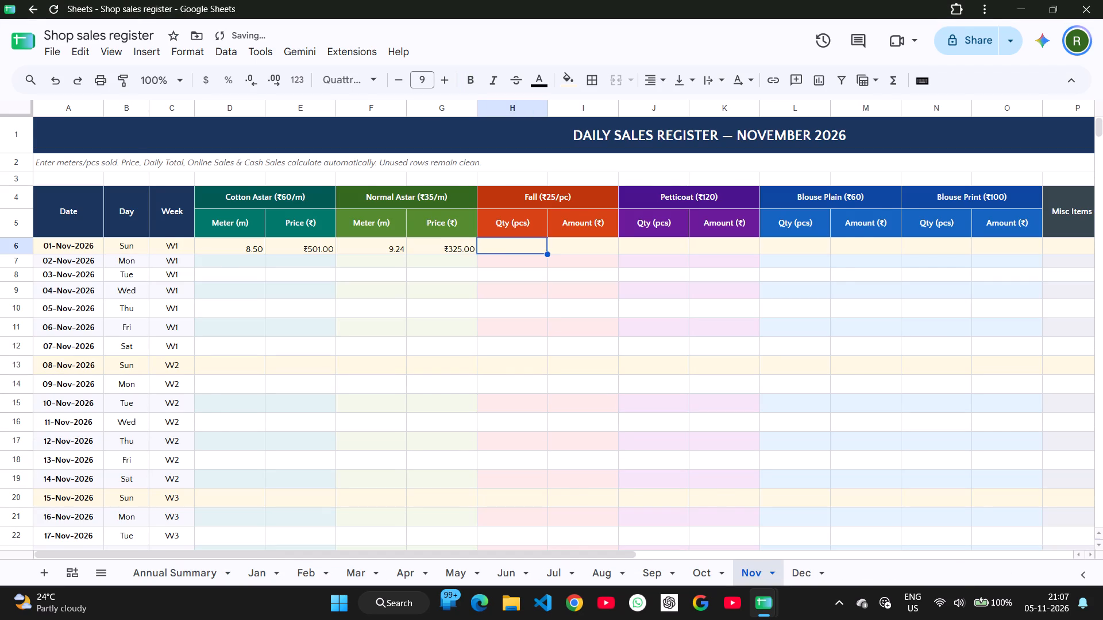
# Enter a Fall quantity of 2 and a Petticoat quantity of 1 in the 01-Nov-2026 row.
pyautogui.hotkey('alt', 'Tab')
pyautogui.hotkey('alt', 'Tab')
pyautogui.press('2')
pyautogui.press('Tab')
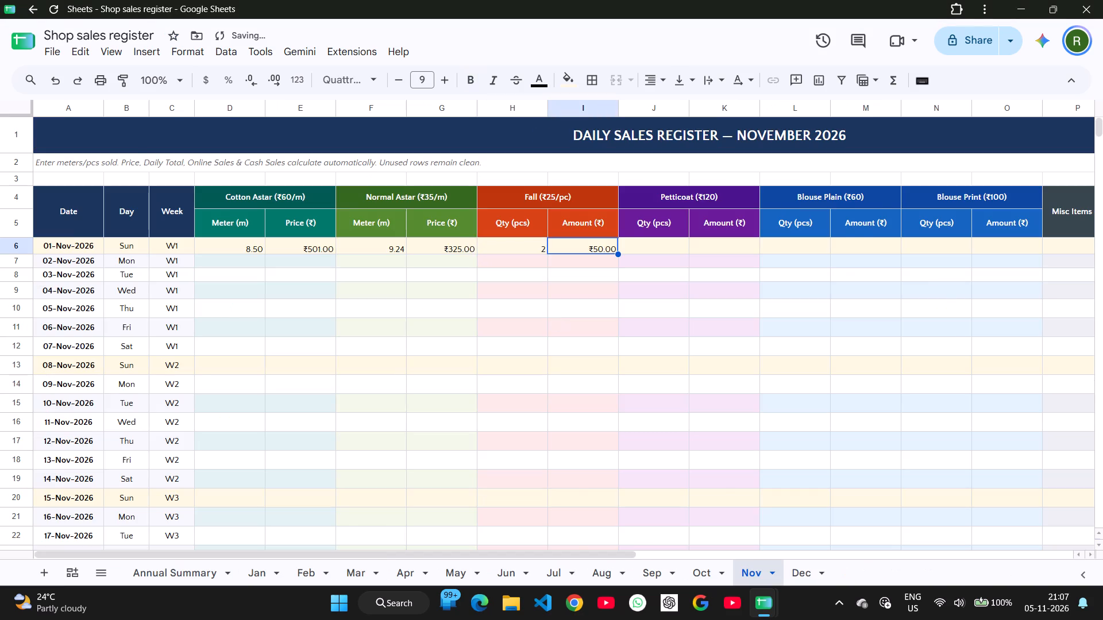
pyautogui.hotkey('alt', 'Tab')
pyautogui.hotkey('alt', 'Tab')
pyautogui.press('Tab')
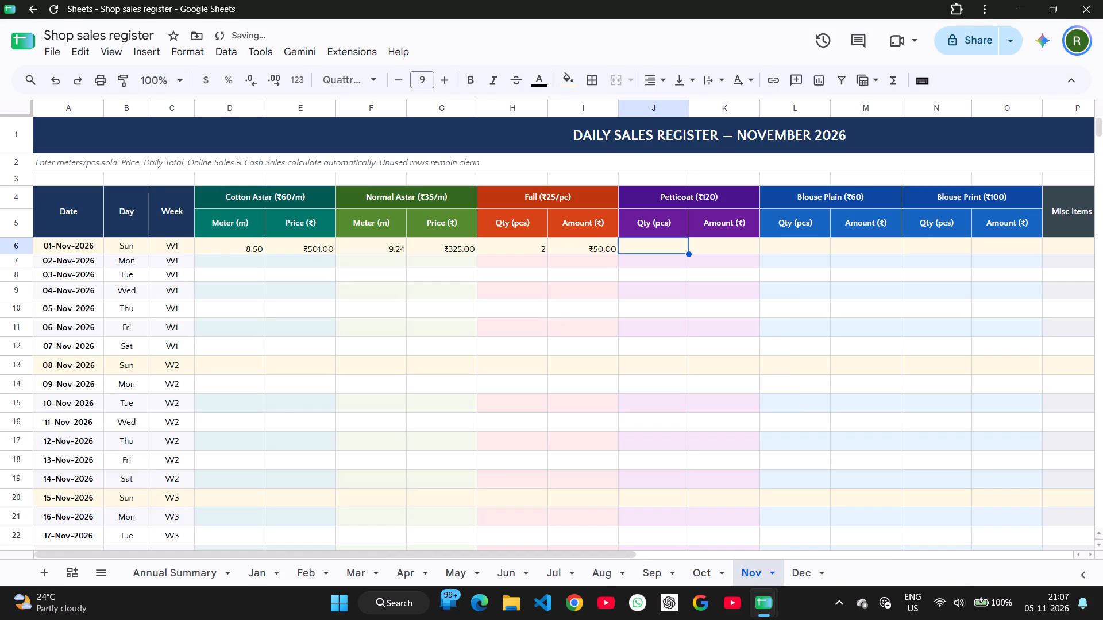
pyautogui.press('1')
pyautogui.press('Tab')
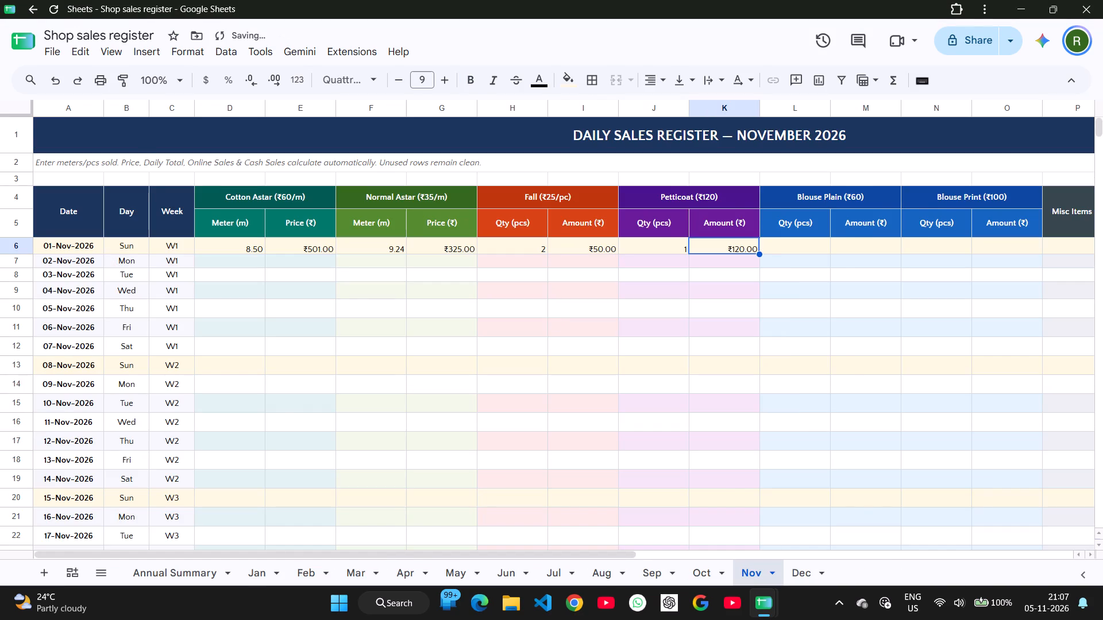
# Enter the Blouse Plain amount of 225 in the 01-Nov-2026 row, leaving its quantity blank.
pyautogui.hotkey('alt', 'Tab')
pyautogui.hotkey('alt', 'Tab')
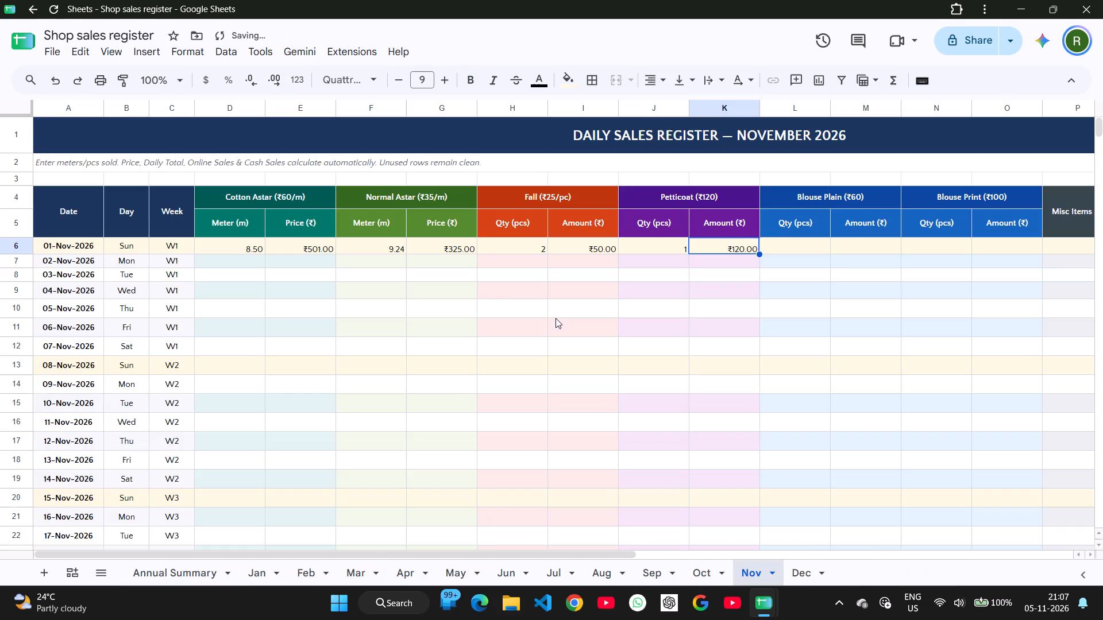
pyautogui.hotkey('alt', 'Tab')
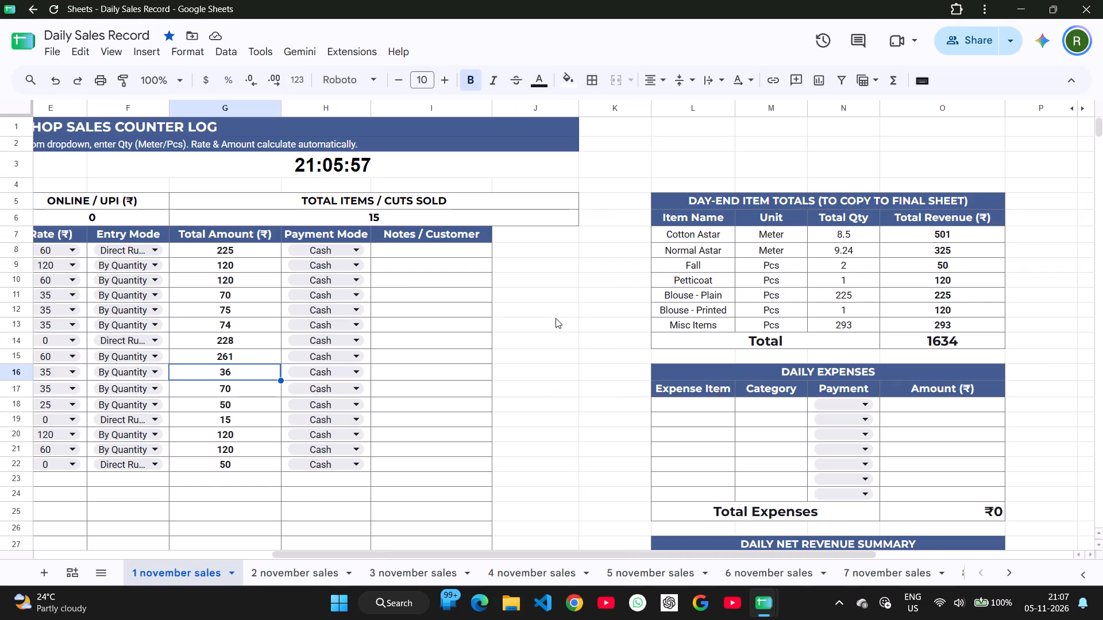
pyautogui.hotkey('alt', 'Tab')
pyautogui.hotkey('alt', 'Tab')
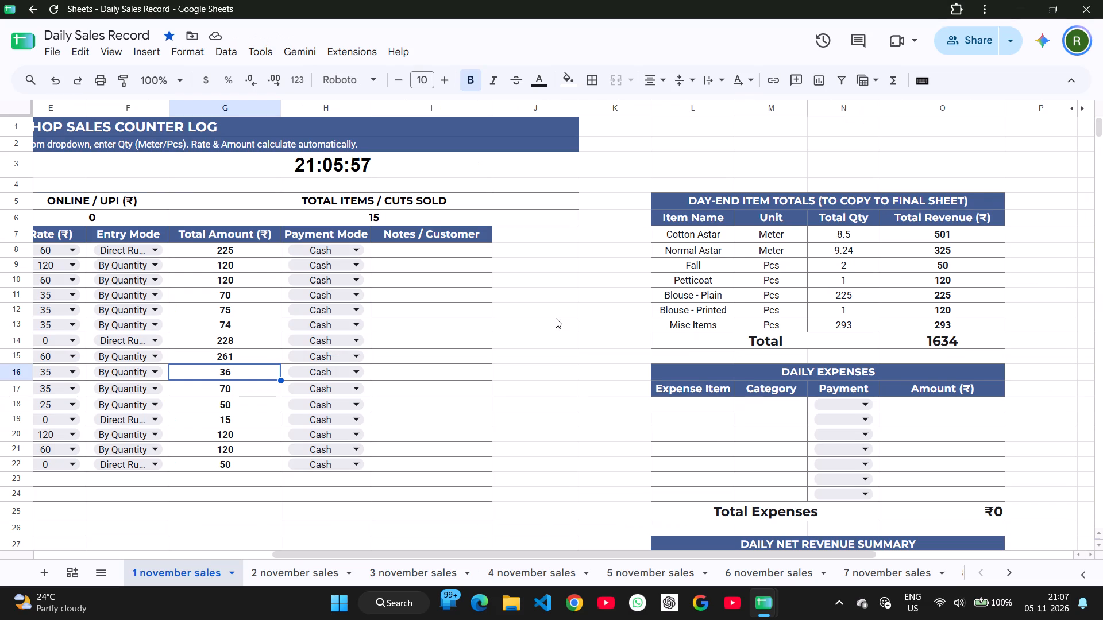
pyautogui.hotkey('alt', 'Tab')
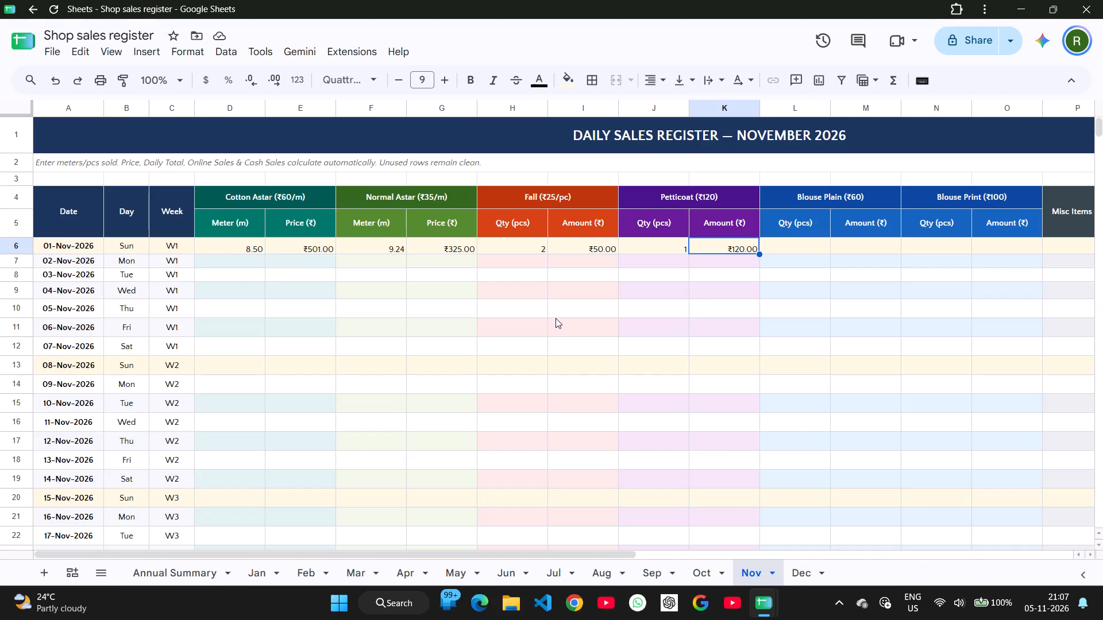
pyautogui.press('Tab')
pyautogui.press('Tab')
pyautogui.write('225')
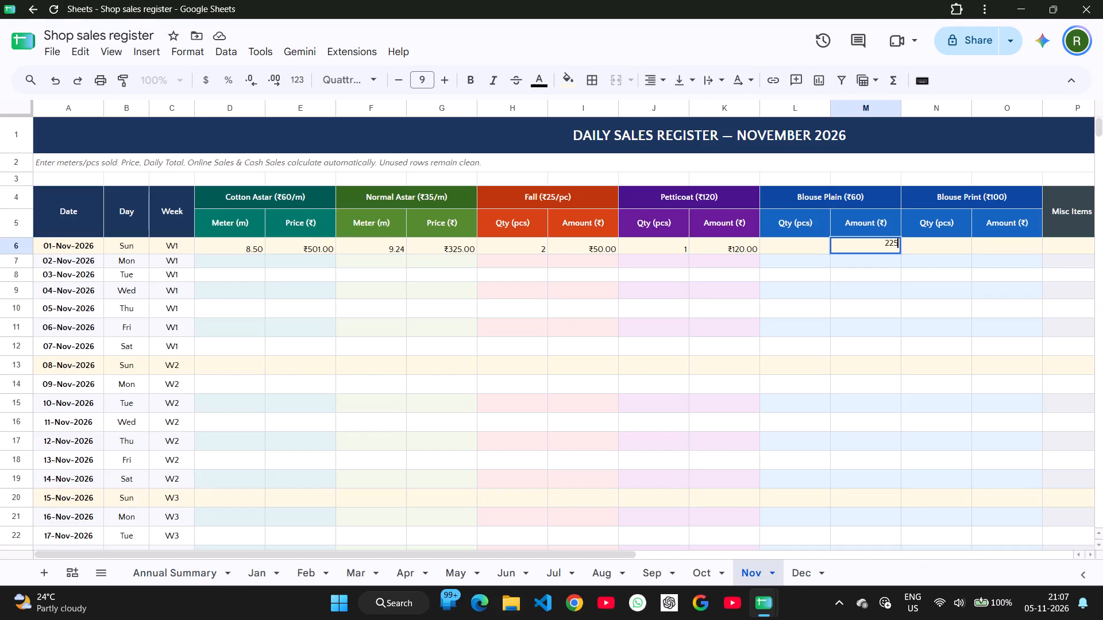
pyautogui.press('Tab')
# Enter a Blouse Print quantity of 1 and amount of 120 in the register's 01-Nov-2026 row.
pyautogui.hotkey('alt', 'Tab')
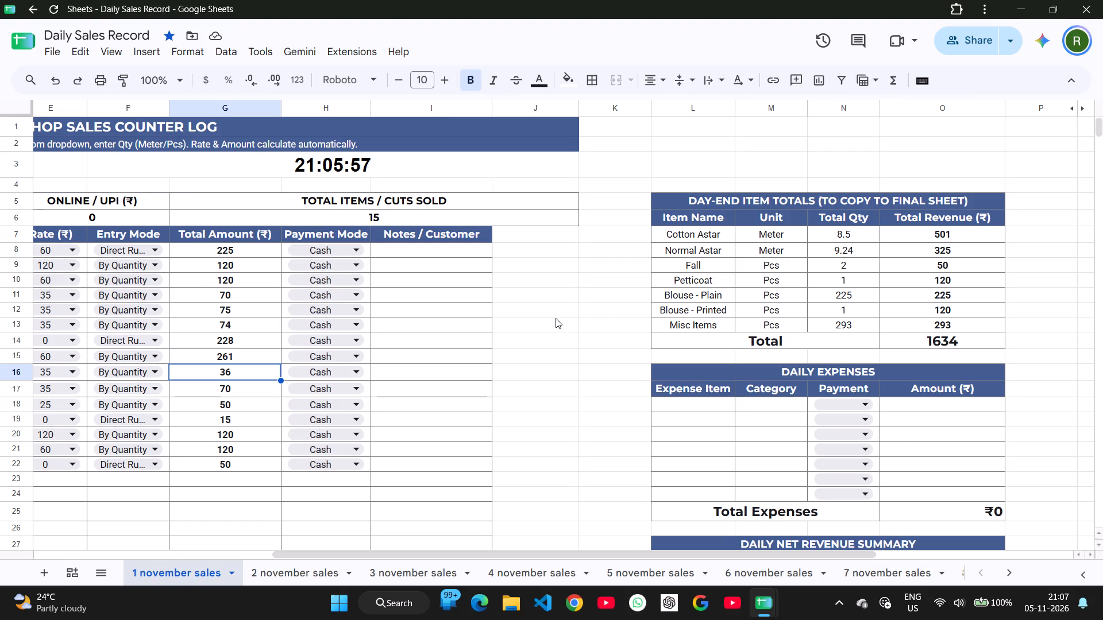
pyautogui.hotkey('alt', 'Tab')
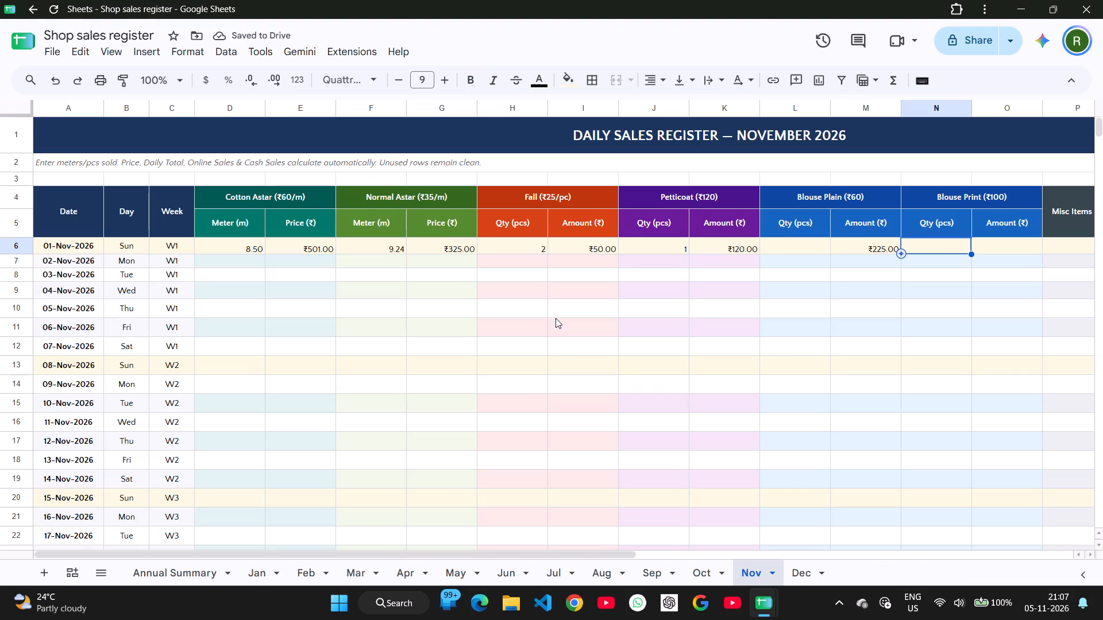
pyautogui.press('Tab')
pyautogui.press('Left')
pyautogui.press('1')
pyautogui.press('Tab')
pyautogui.write('120')
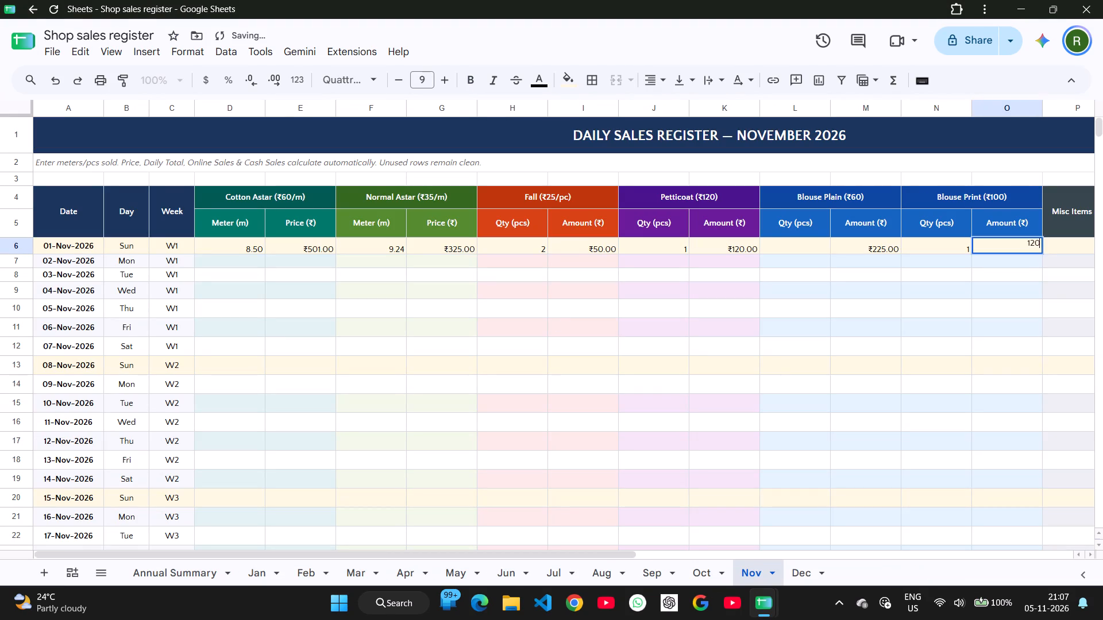
pyautogui.press('Return')
pyautogui.press('Right')
pyautogui.press('Up')
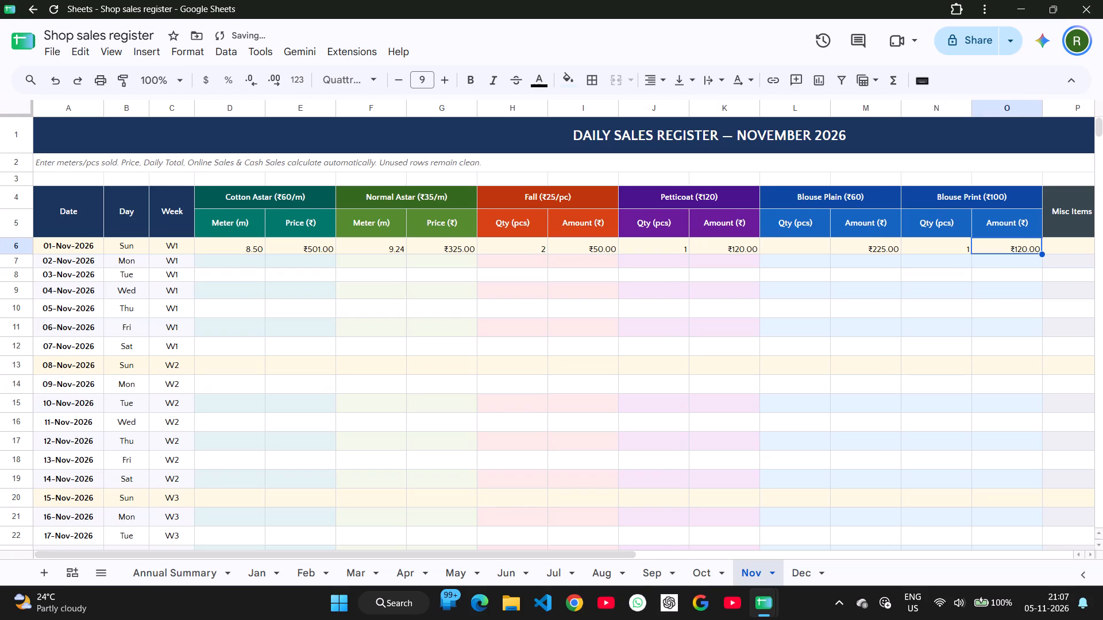
# Enter the Misc Items amount of 293 in the 01-Nov-2026 row.
pyautogui.press('Right')
pyautogui.hotkey('alt', 'Tab')
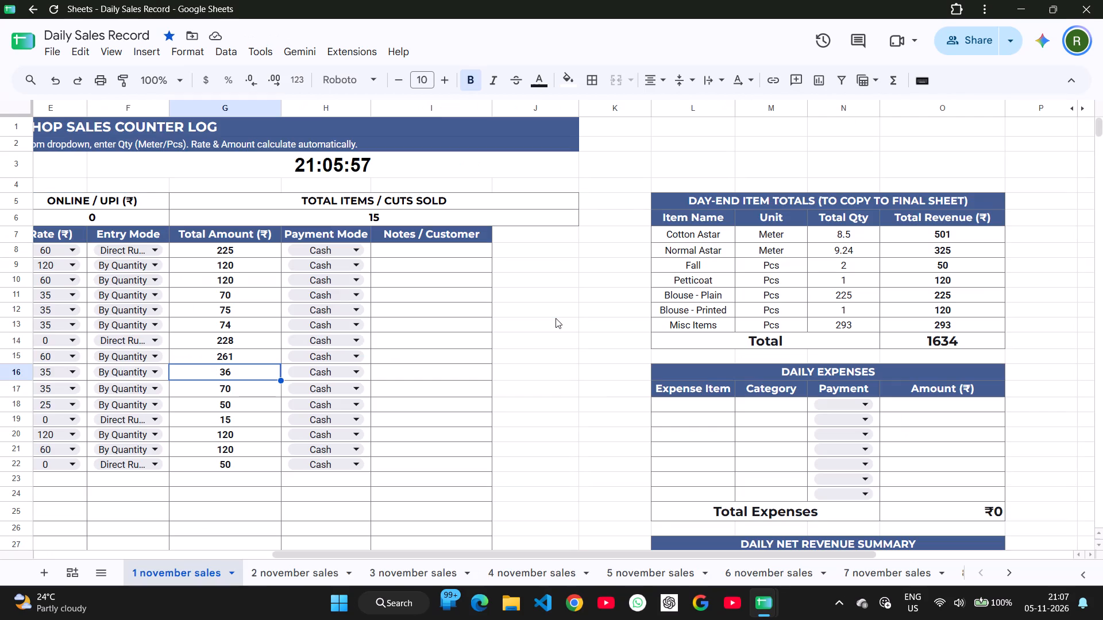
pyautogui.hotkey('alt', 'Tab')
pyautogui.write('29')
pyautogui.press('3')
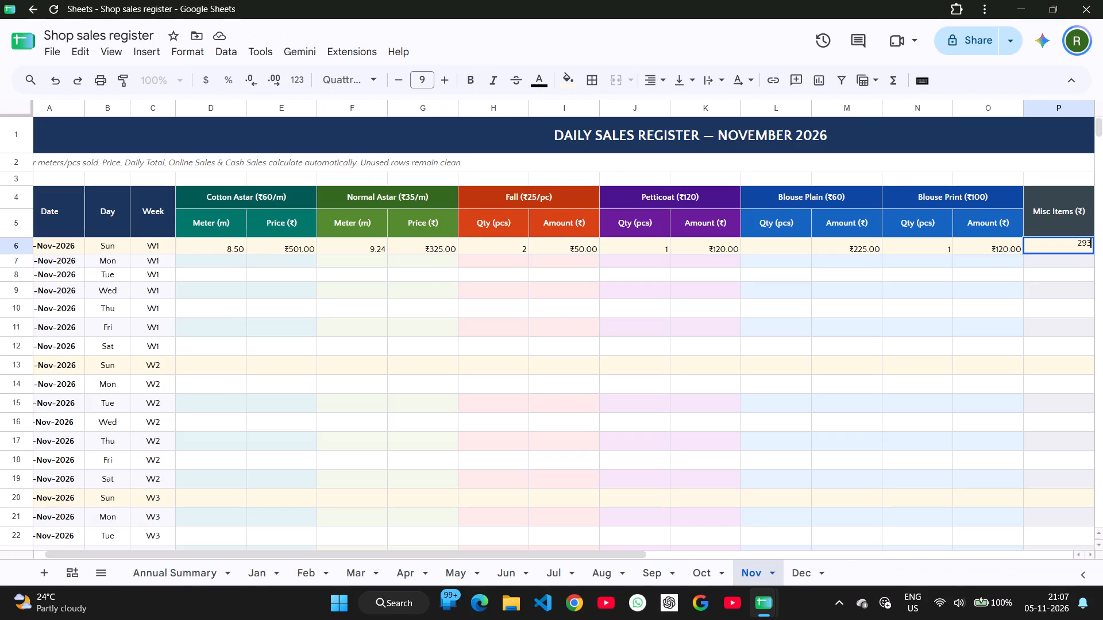
pyautogui.press('Tab')
# Compare the register's 01-Nov-2026 daily total, online and cash sales with the 1 November counter log in Daily Sales Record.
pyautogui.hscroll(-2, 556, 318)
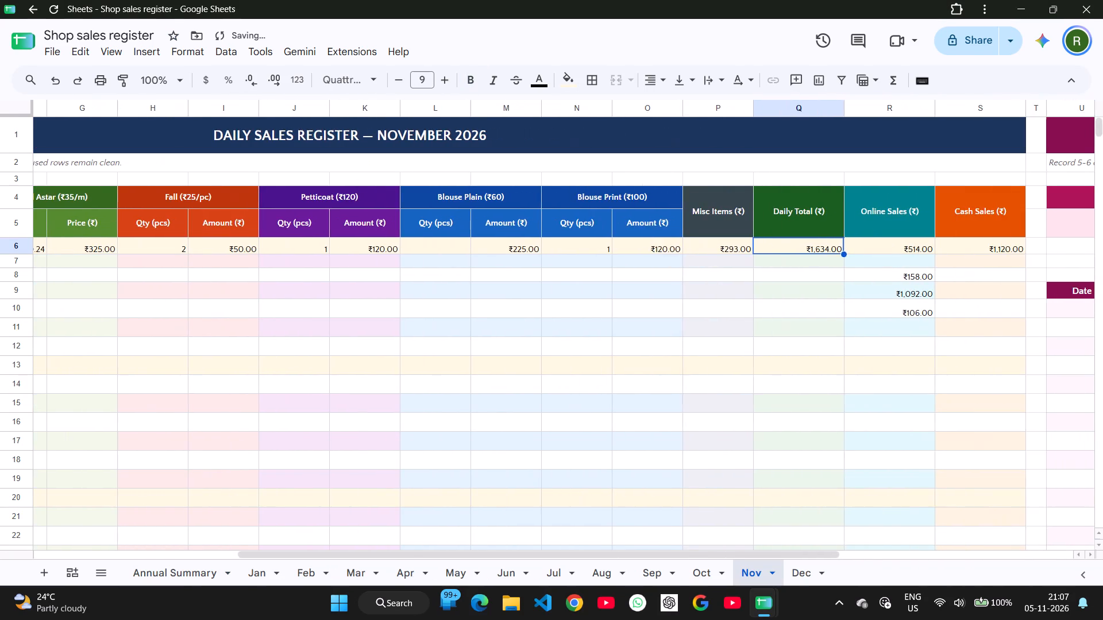
pyautogui.hscroll(-1, 556, 318)
pyautogui.hotkey('alt', 'Tab')
pyautogui.hscroll(5, 556, 318)
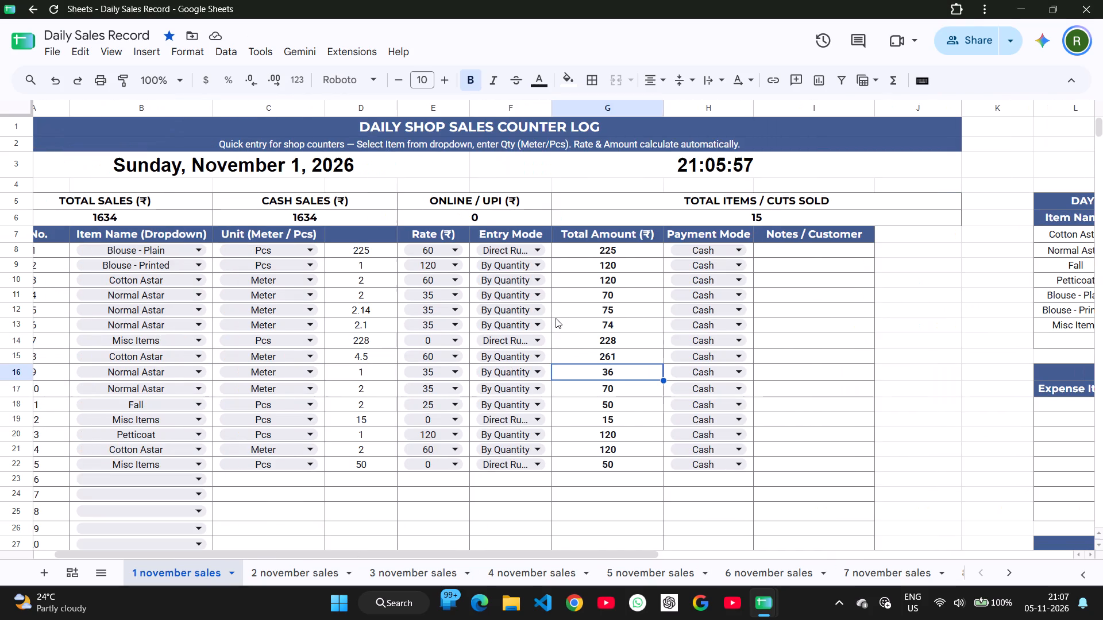
pyautogui.hotkey('alt', 'Tab')
pyautogui.hscroll(-3, 556, 318)
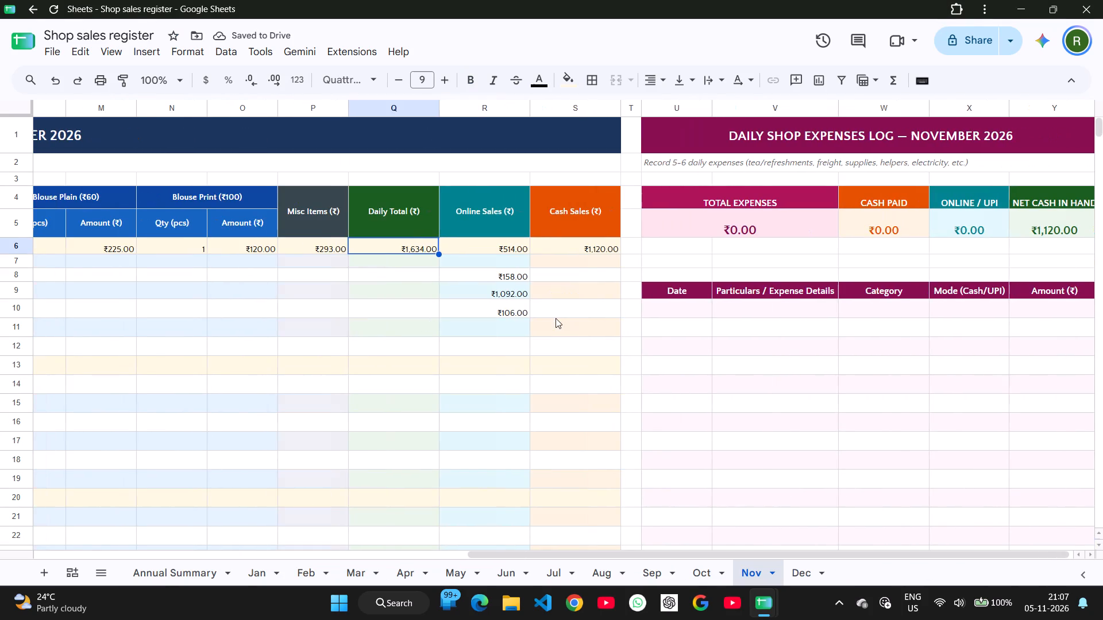
pyautogui.hscroll(-1, 556, 318)
pyautogui.hotkey('alt', 'Tab')
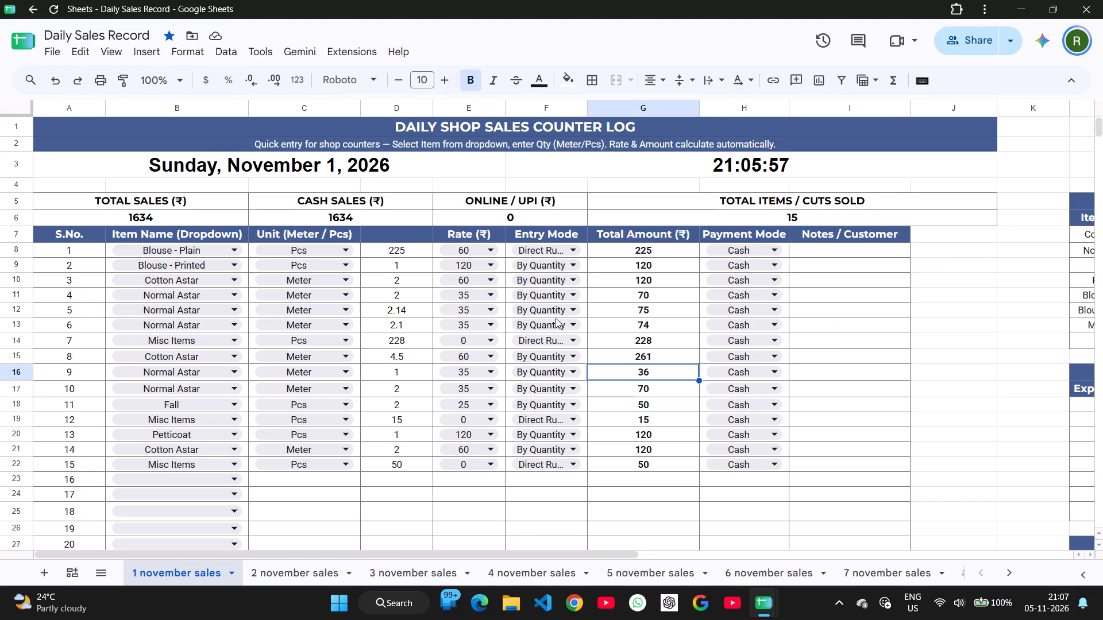
pyautogui.hscroll(15, 556, 318)
pyautogui.hscroll(-9, 556, 318)
pyautogui.hscroll(11, 556, 318)
pyautogui.hotkey('alt', 'Tab')
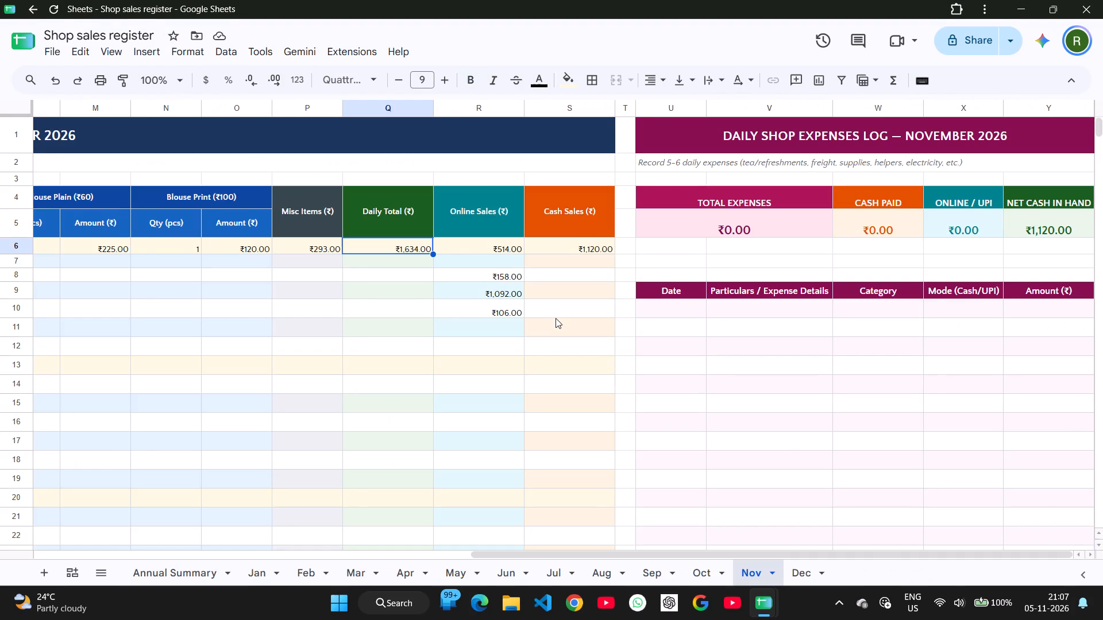
pyautogui.click(556, 318)
pyautogui.hscroll(10, 556, 318)
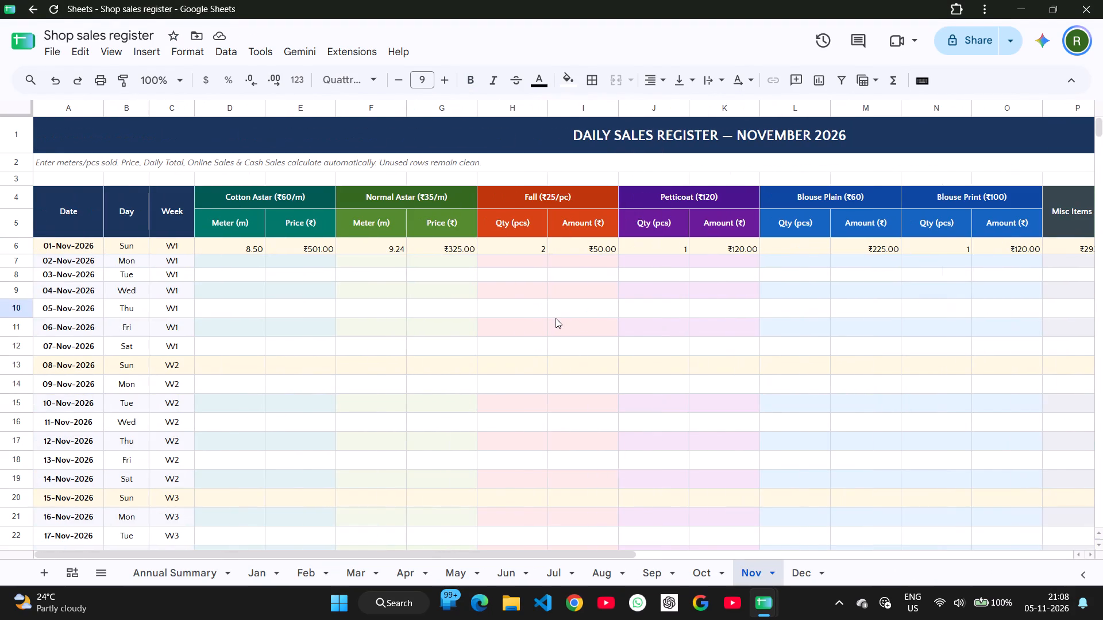
# Divide 225 by 60 in Calculator, enter a Blouse Plain quantity of 3 for 01-Nov-2026, and close Calculator.
pyautogui.click(237, 255)
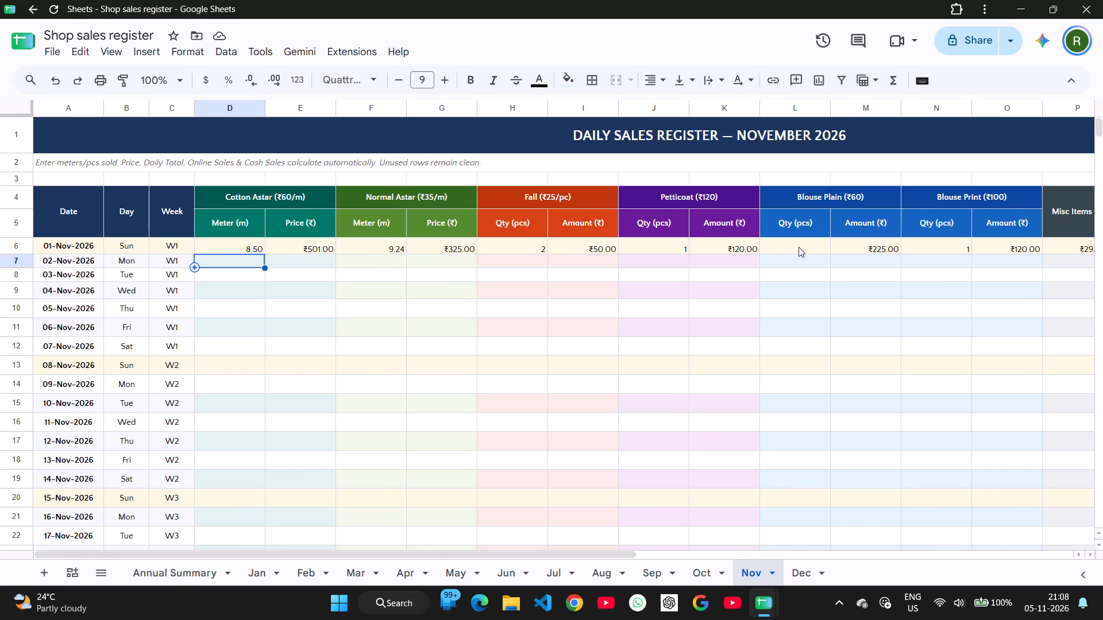
pyautogui.click(789, 247)
pyautogui.write('cal')
pyautogui.press('Return')
pyautogui.write('2.')
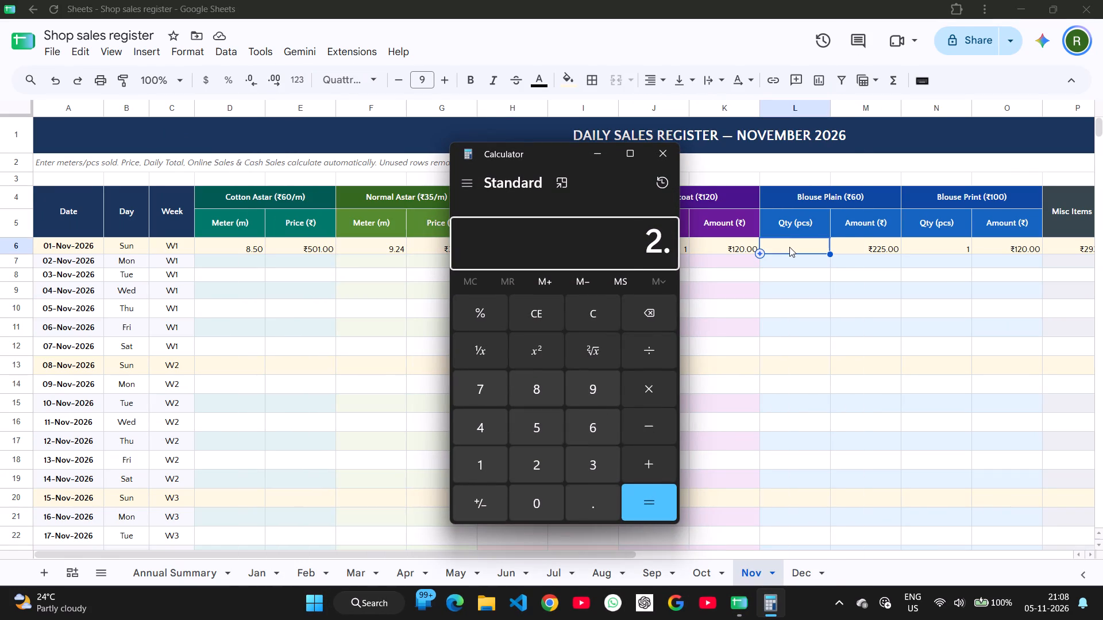
pyautogui.press('BackSpace')
pyautogui.write('25/60')
pyautogui.press('Return')
pyautogui.press('3')
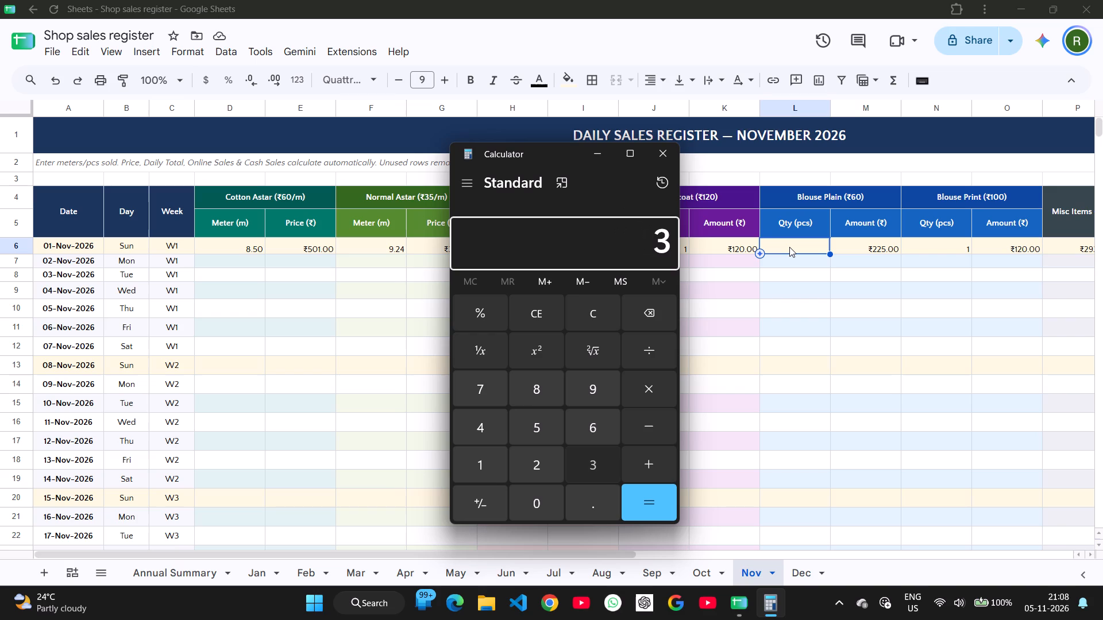
pyautogui.click(789, 247)
pyautogui.press('3')
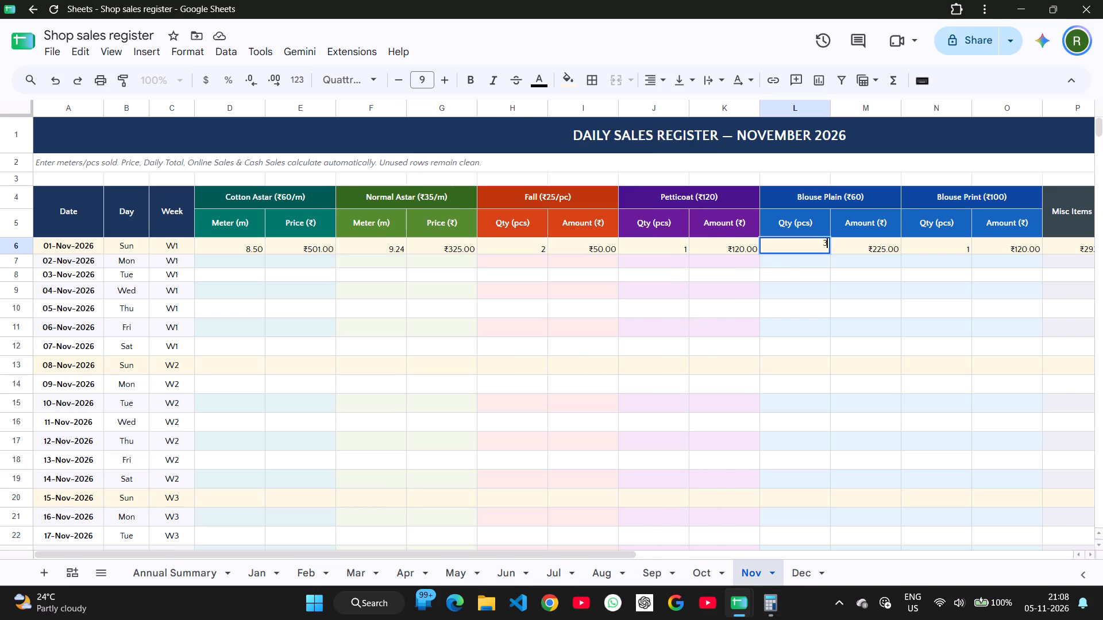
pyautogui.press('Return')
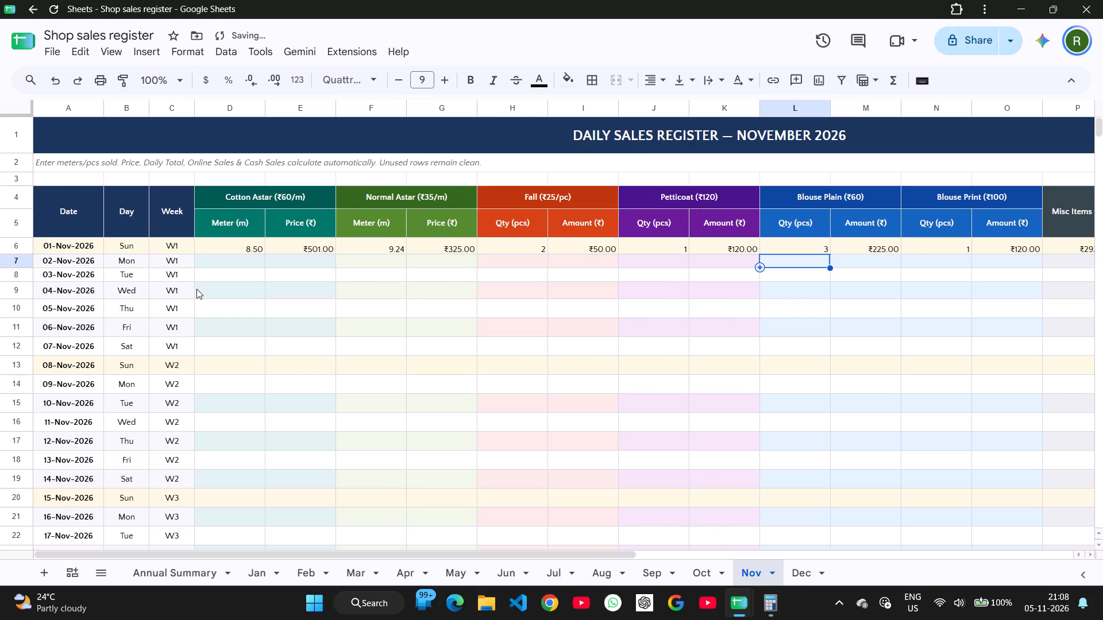
pyautogui.click(240, 261)
pyautogui.hotkey('alt', 'Tab')
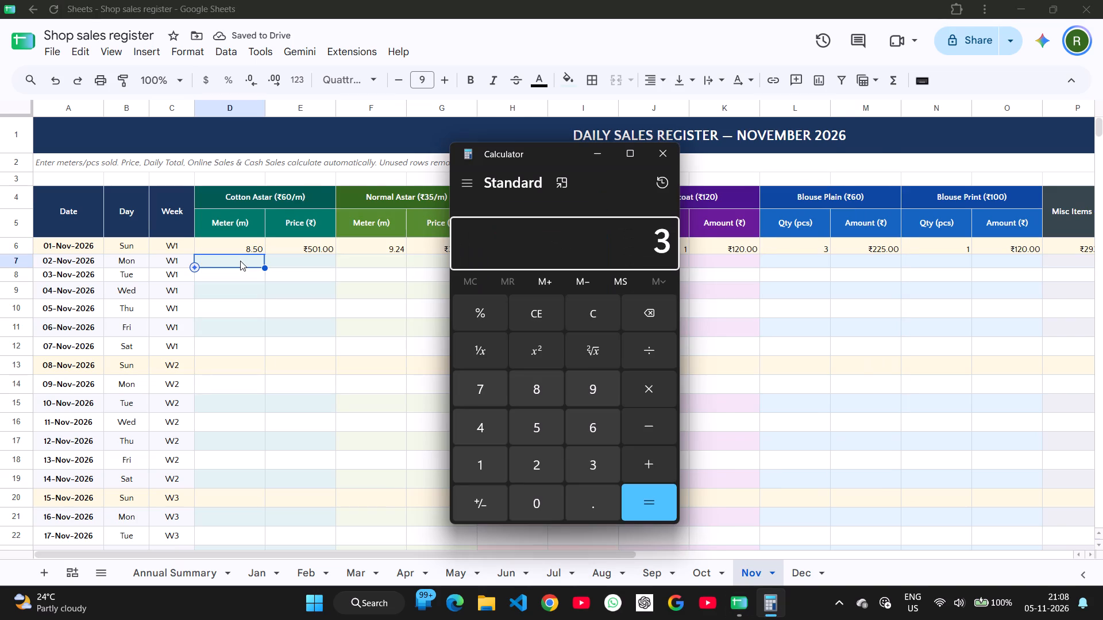
pyautogui.hotkey('alt', 'F4')
# Delete the 1 november sales sheet from the Daily Sales Record.
pyautogui.hotkey('alt', 'Tab')
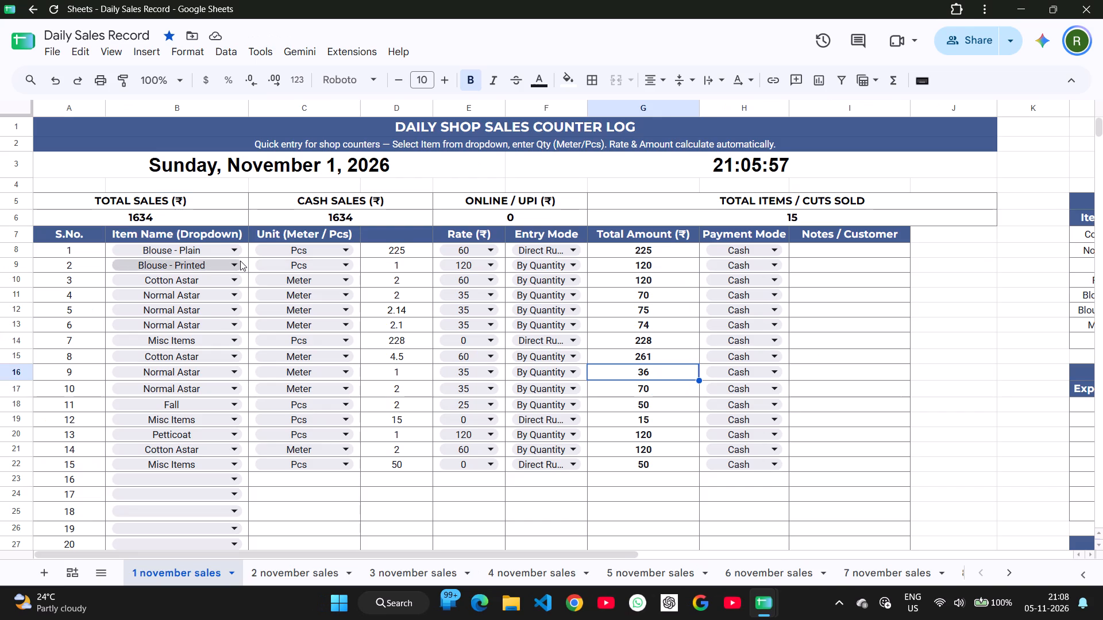
pyautogui.rightClick(159, 571)
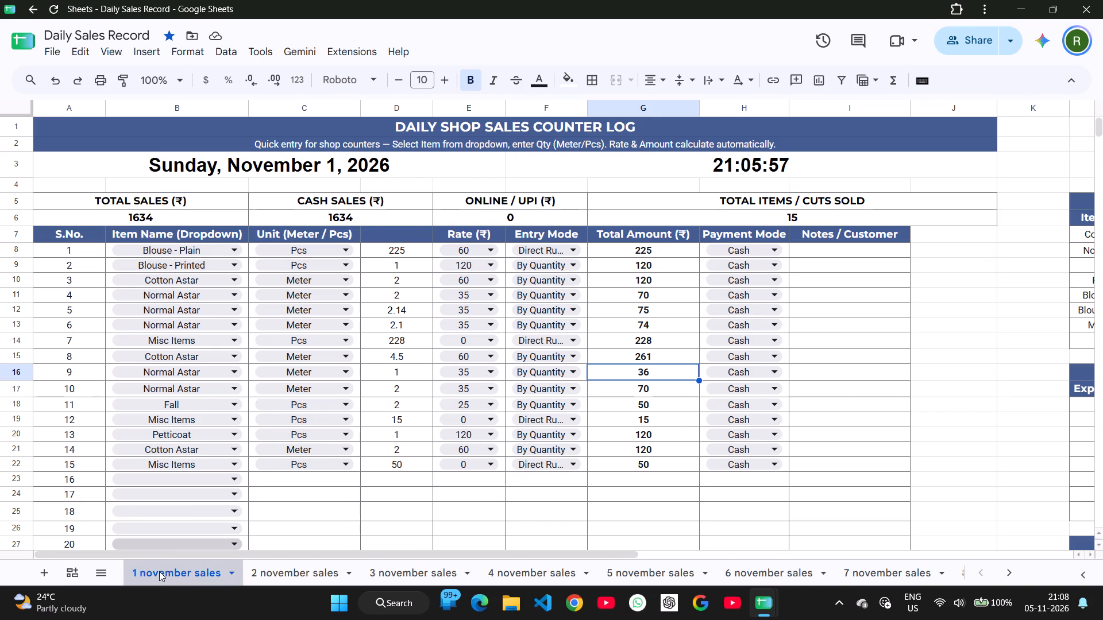
pyautogui.click(161, 294)
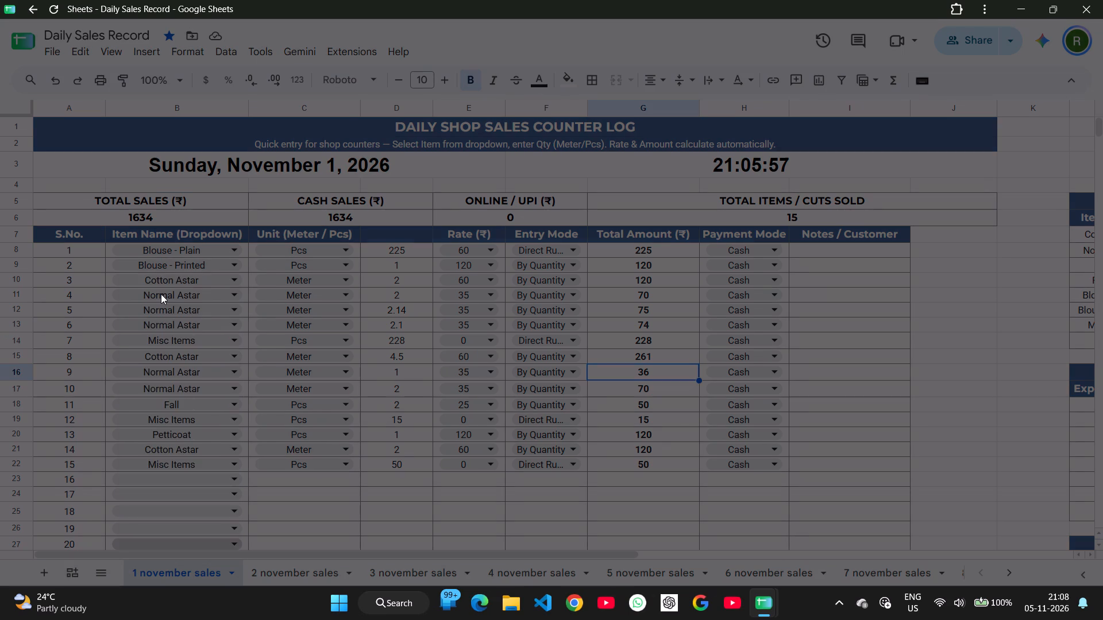
pyautogui.press('Return')
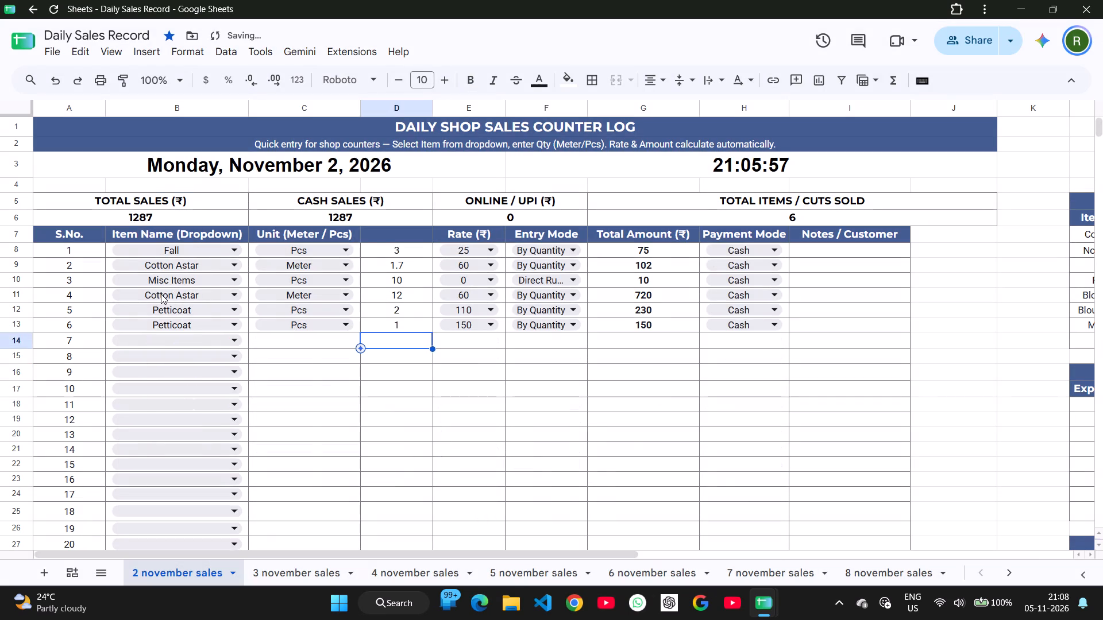
# From the 2 November day-end totals, enter Cotton Astar 13.7 meters in the Shop sales register's 02-Nov-2026 row.
pyautogui.hscroll(-5, 161, 294)
pyautogui.hotkey('alt', 'Tab')
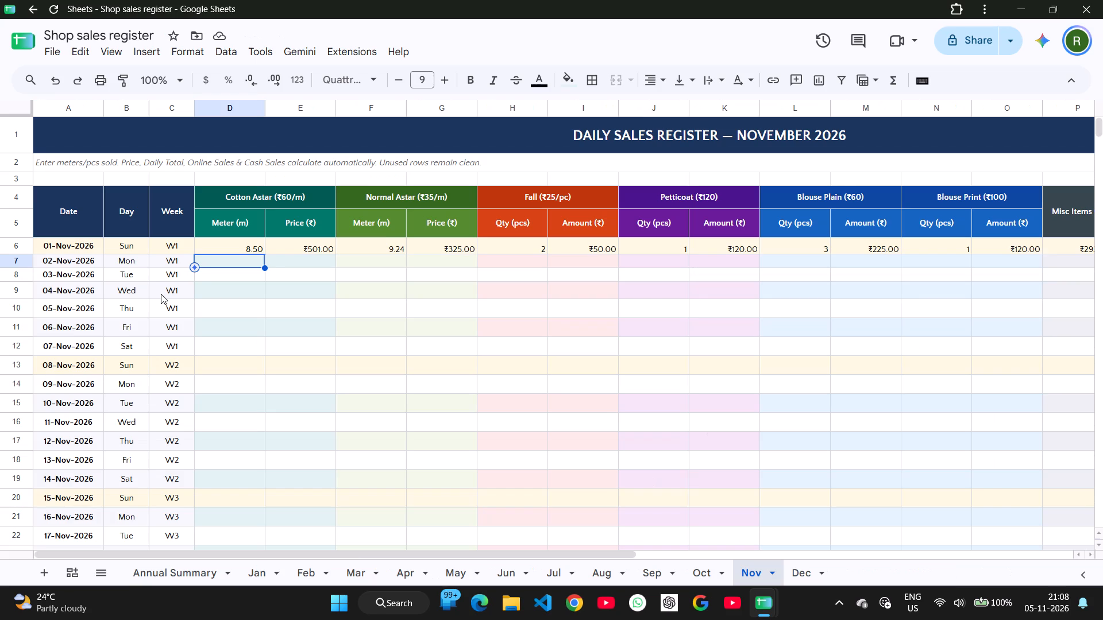
pyautogui.write('13.7')
pyautogui.press('Tab')
# Enter a Fall quantity of 3 in the 02-Nov-2026 row, leaving Normal Astar blank.
pyautogui.hotkey('alt', 'Tab')
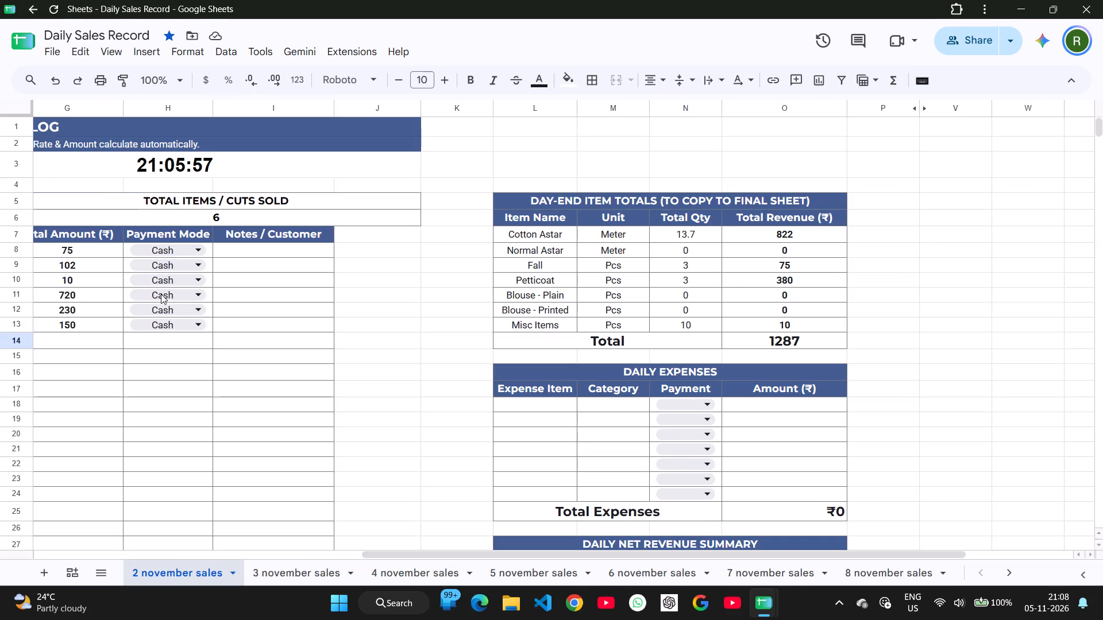
pyautogui.hotkey('alt', 'Tab')
pyautogui.press('Tab')
pyautogui.press('Tab')
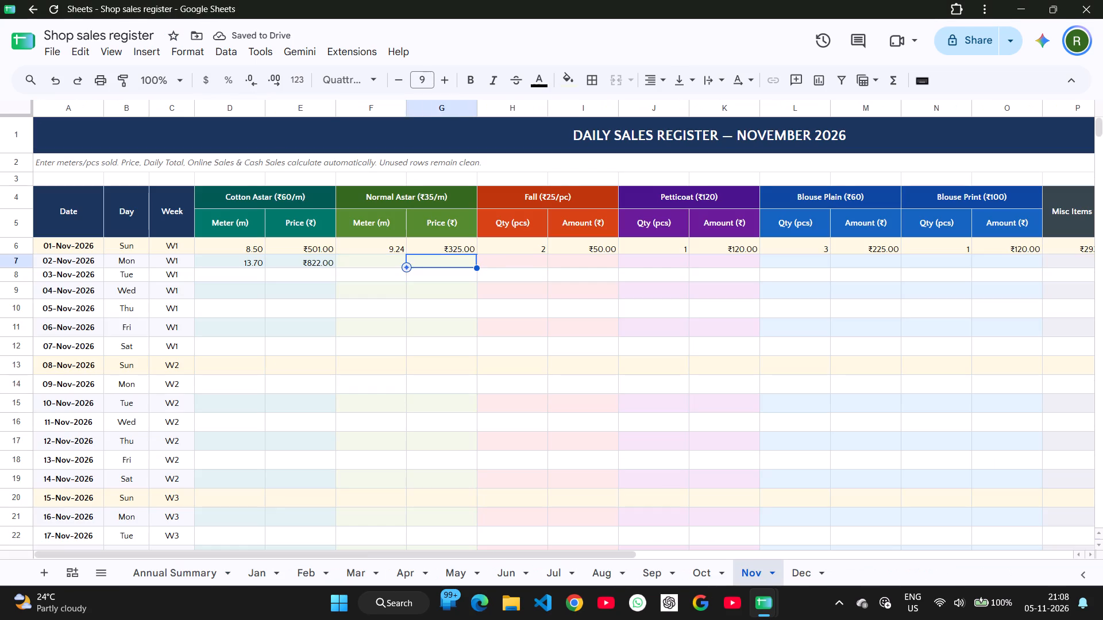
pyautogui.press('Tab')
pyautogui.press('3')
pyautogui.press('Tab')
pyautogui.press('Tab')
# Enter a Petticoat quantity of 3 and amount of 380 in the 02-Nov-2026 row.
pyautogui.hotkey('alt', 'Tab')
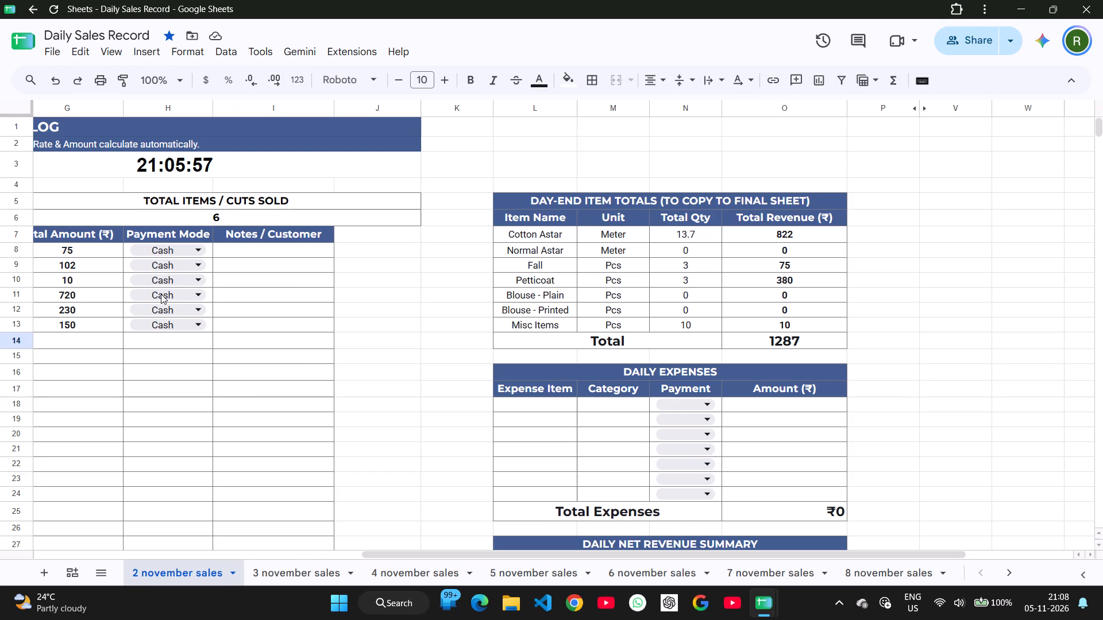
pyautogui.hotkey('alt', 'Tab')
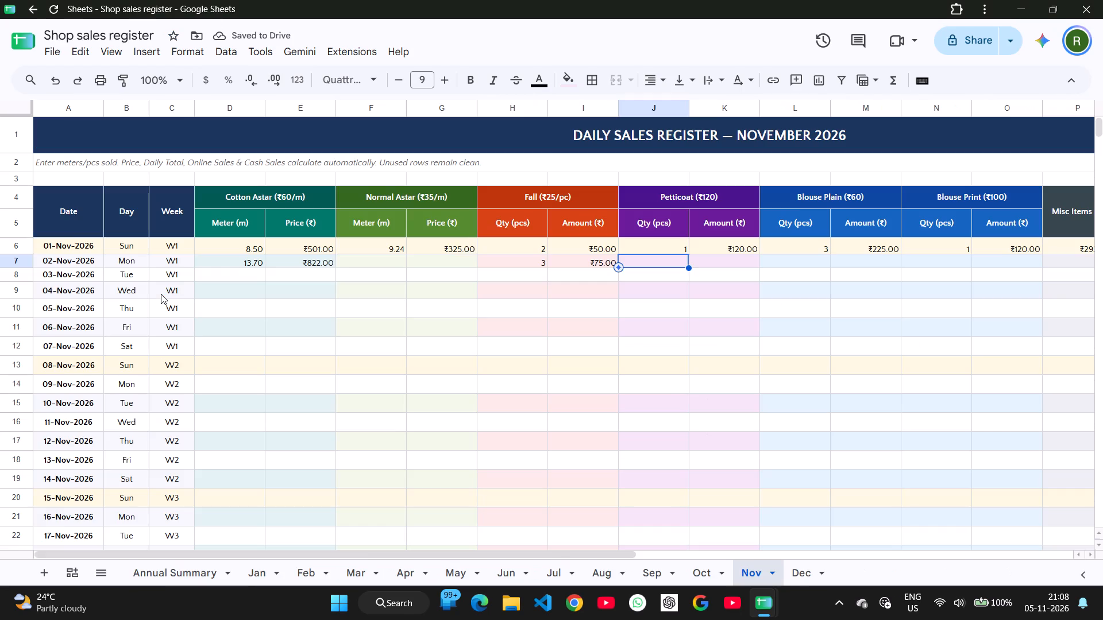
pyautogui.press('3')
pyautogui.press('Tab')
pyautogui.write('380')
pyautogui.press('Tab')
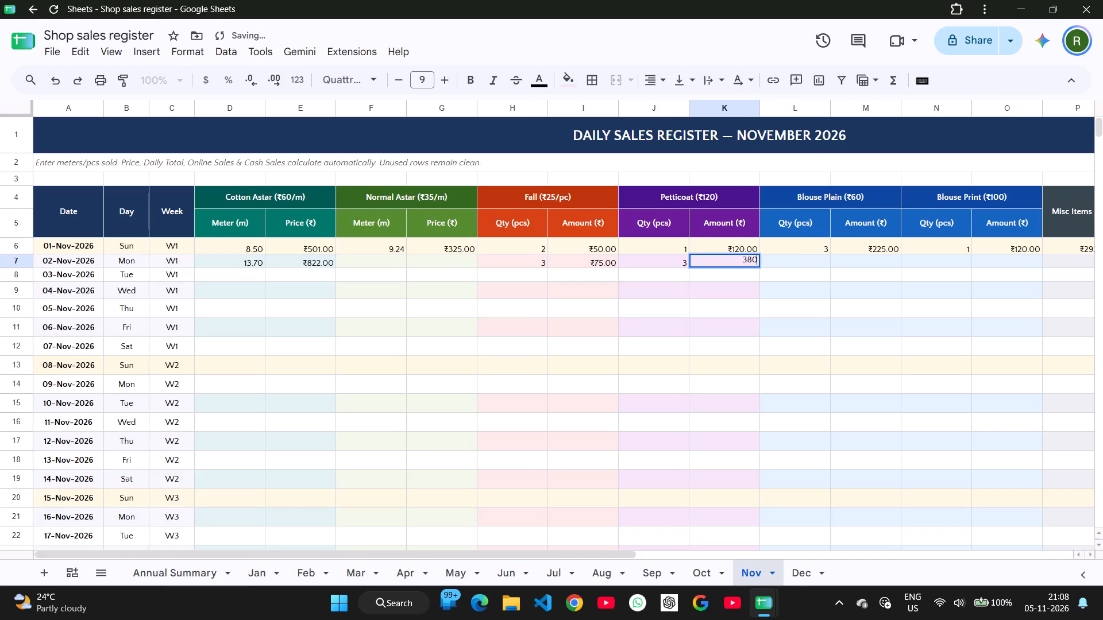
# Enter the Misc Items amount of 10 in the 02-Nov-2026 row, leaving both Blouse items and Online Sales blank.
pyautogui.hotkey('alt', 'Tab')
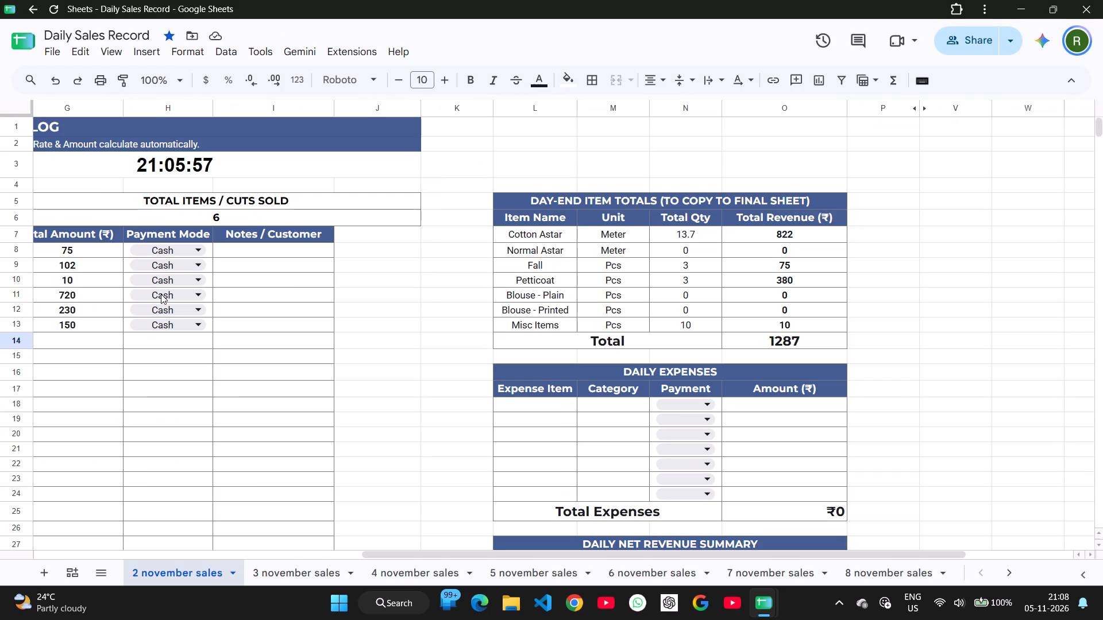
pyautogui.hotkey('alt', 'Tab')
pyautogui.press('Tab')
pyautogui.press('Tab')
pyautogui.press('Tab')
pyautogui.press('Tab')
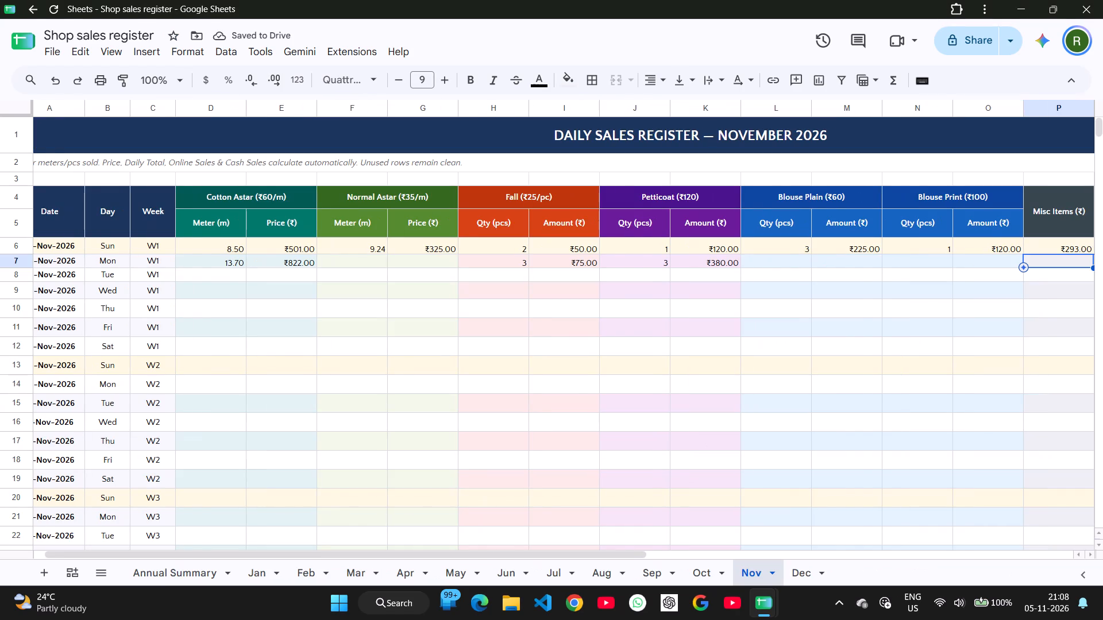
pyautogui.write('10')
pyautogui.press('Tab')
pyautogui.press('Tab')
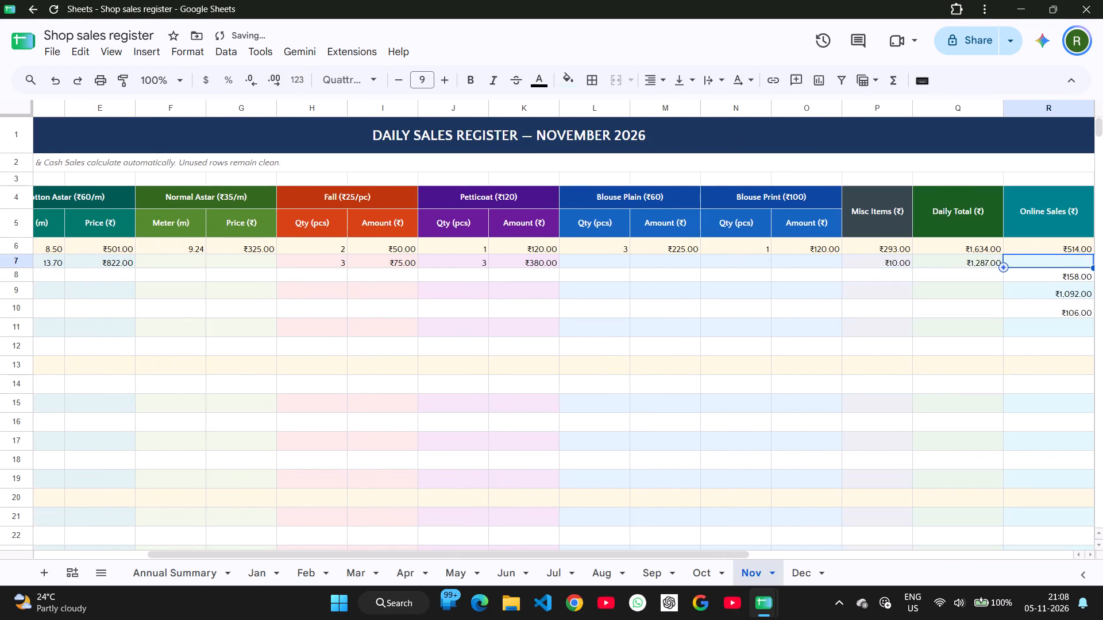
pyautogui.hotkey('alt', 'Tab')
pyautogui.hotkey('alt', 'Tab')
# Select the Cotton Astar meter cell in the 03-Nov-2026 row of the Shop sales register.
pyautogui.press('Down')
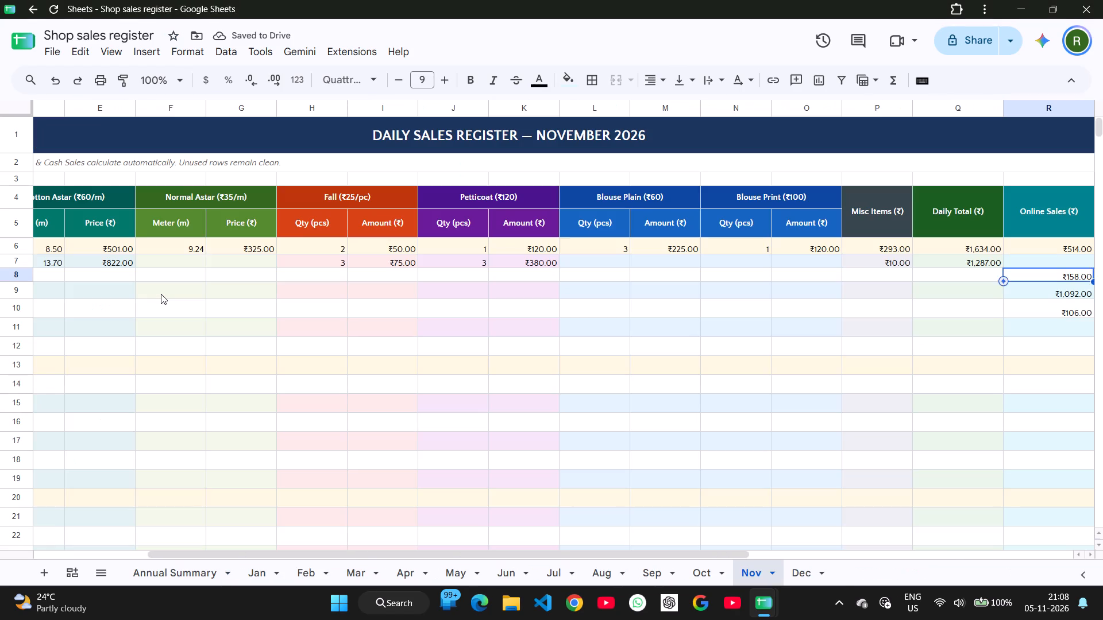
pyautogui.press('Left')
pyautogui.press('Left')
pyautogui.press('Left')
pyautogui.press('Left')
pyautogui.press('Left')
pyautogui.press('Left')
pyautogui.press('Left')
pyautogui.press('Left')
pyautogui.press('Left')
pyautogui.press('Left')
pyautogui.press('Left')
pyautogui.press('Left')
pyautogui.press('Left')
pyautogui.press('Left')
pyautogui.press('Left')
pyautogui.press('Left')
pyautogui.press('Left')
pyautogui.press('Left')
pyautogui.press('Left')
pyautogui.press('Right')
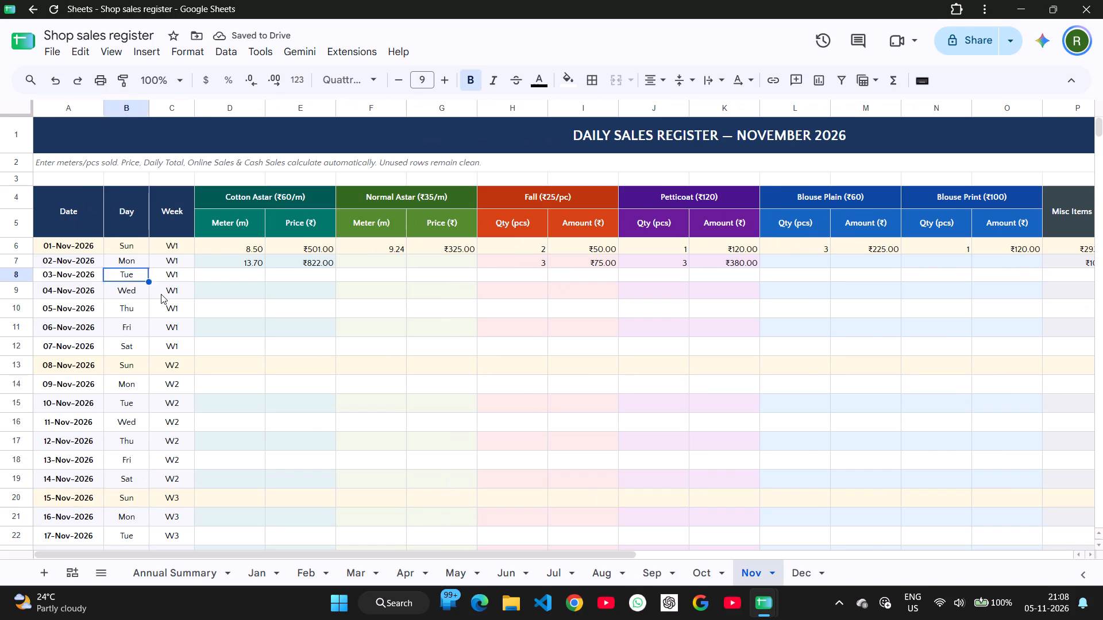
pyautogui.press('Right')
pyautogui.press('Right')
# Switch to the Daily Sales Record and delete the "2 november sales" sheet.
pyautogui.hotkey('alt', 'Tab')
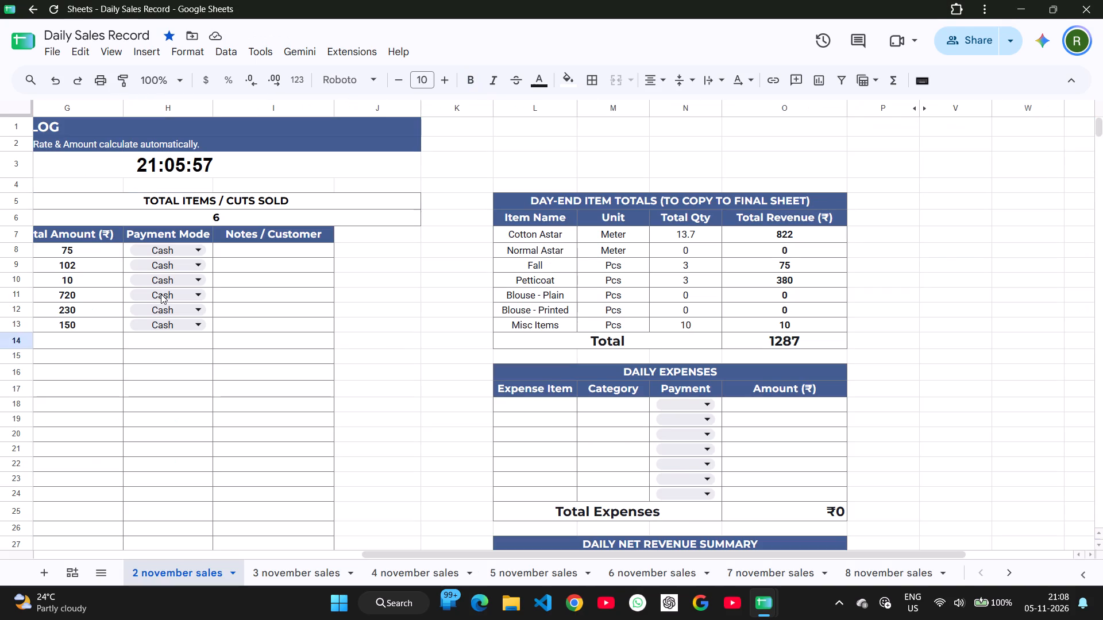
pyautogui.rightClick(145, 568)
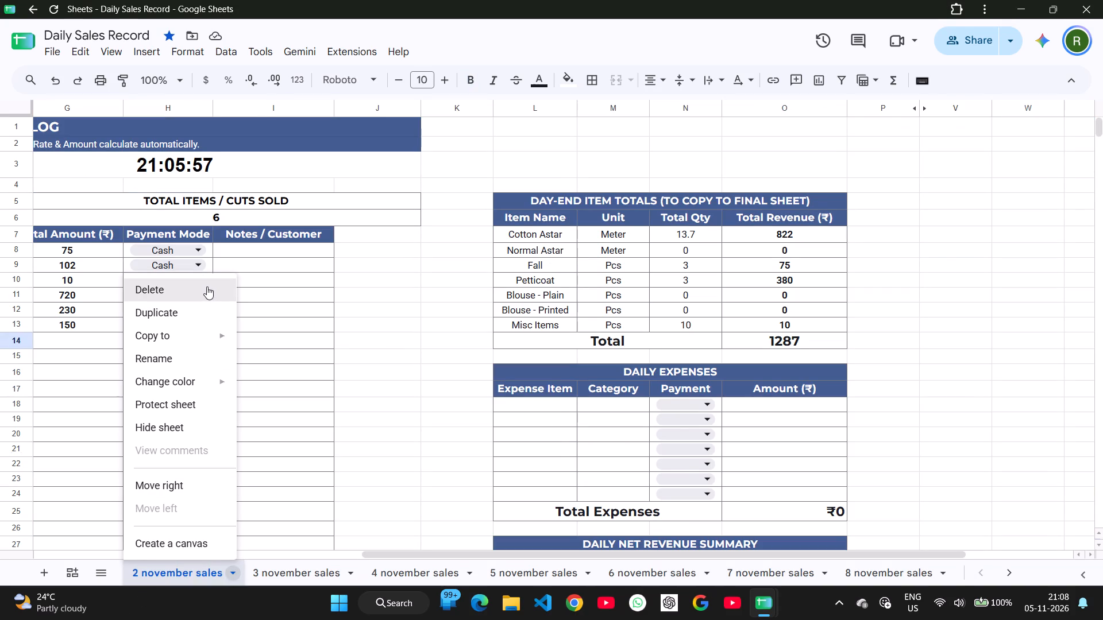
pyautogui.click(207, 286)
pyautogui.press('Return')
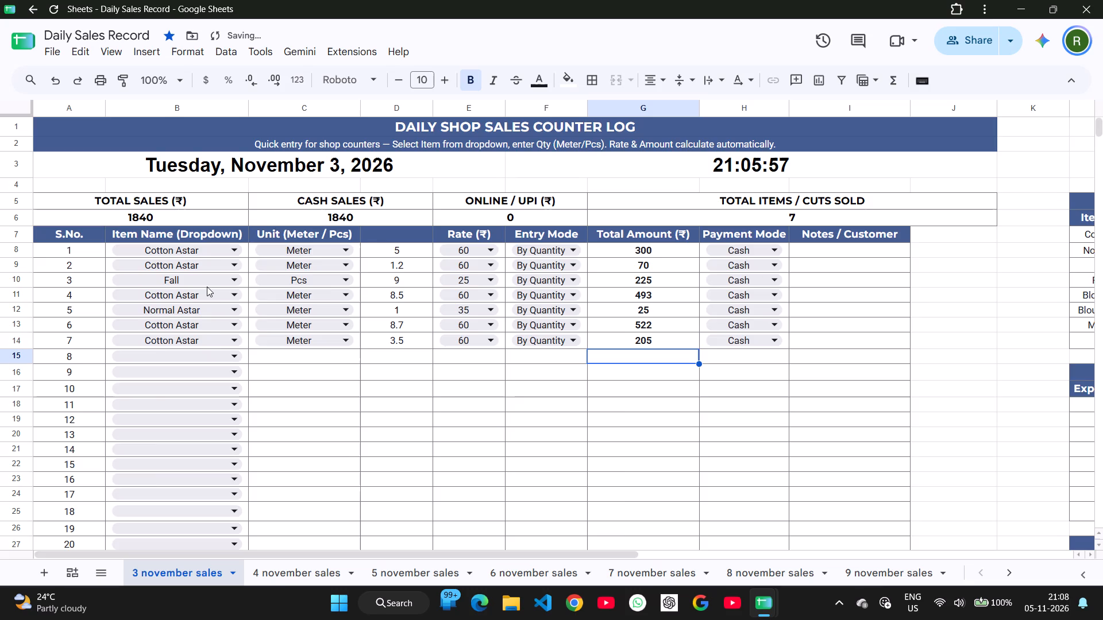
# From the 3 November day-end totals, enter Cotton Astar 26.9 meters and price 1590 in the register's 03-Nov-2026 row.
pyautogui.hscroll(-6, 207, 286)
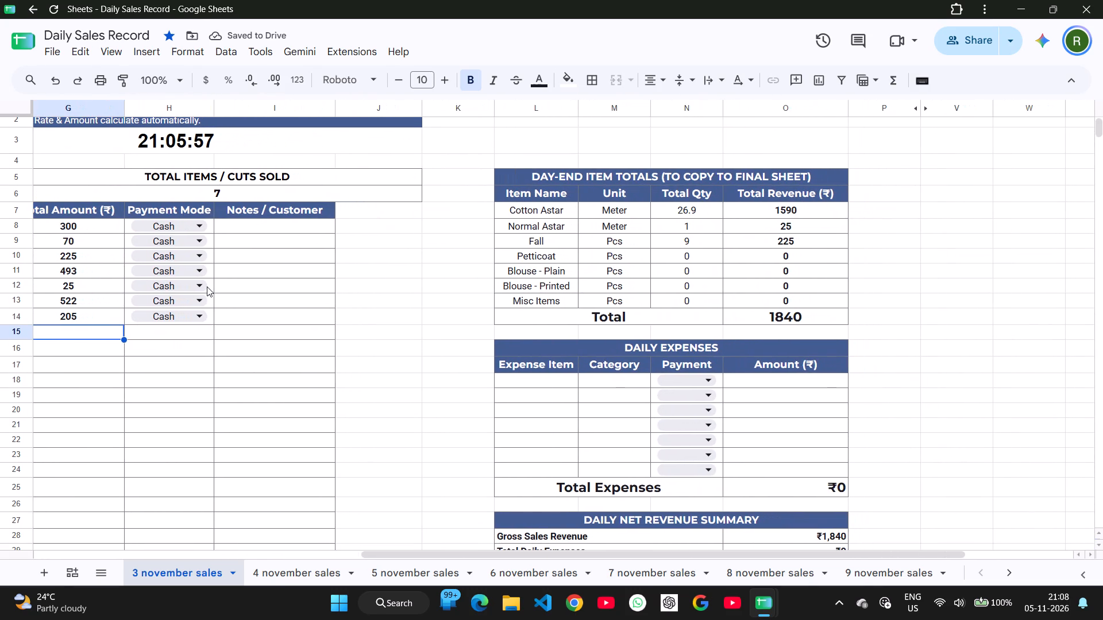
pyautogui.hotkey('alt', 'Tab')
pyautogui.write('26.9')
pyautogui.press('Tab')
pyautogui.hotkey('alt', 'Tab')
pyautogui.hotkey('alt', 'Tab')
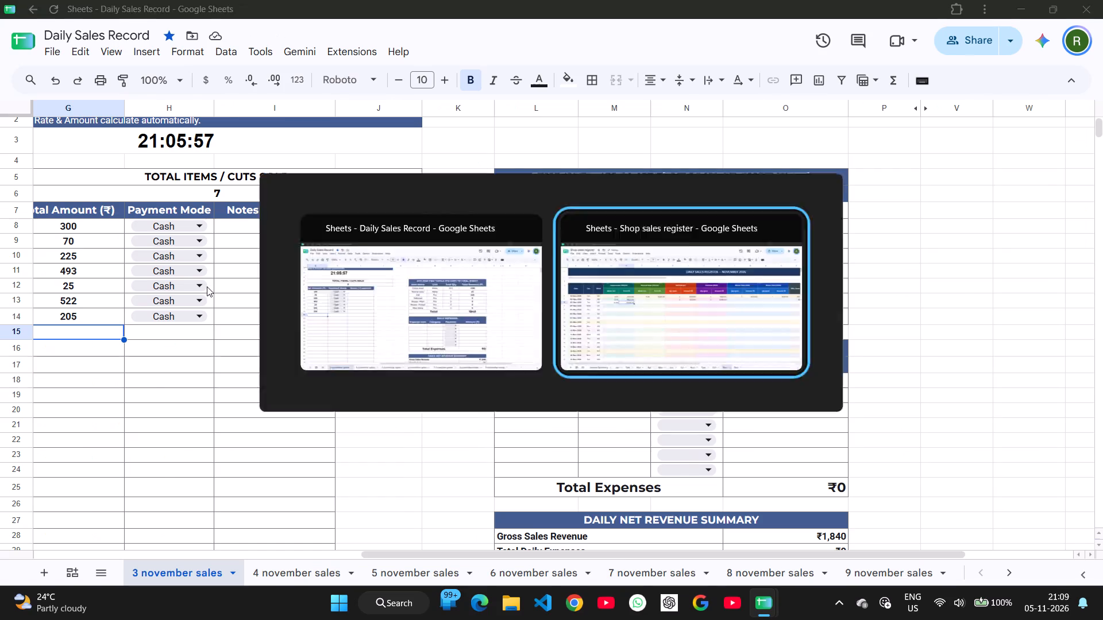
pyautogui.write('1590')
pyautogui.press('Tab')
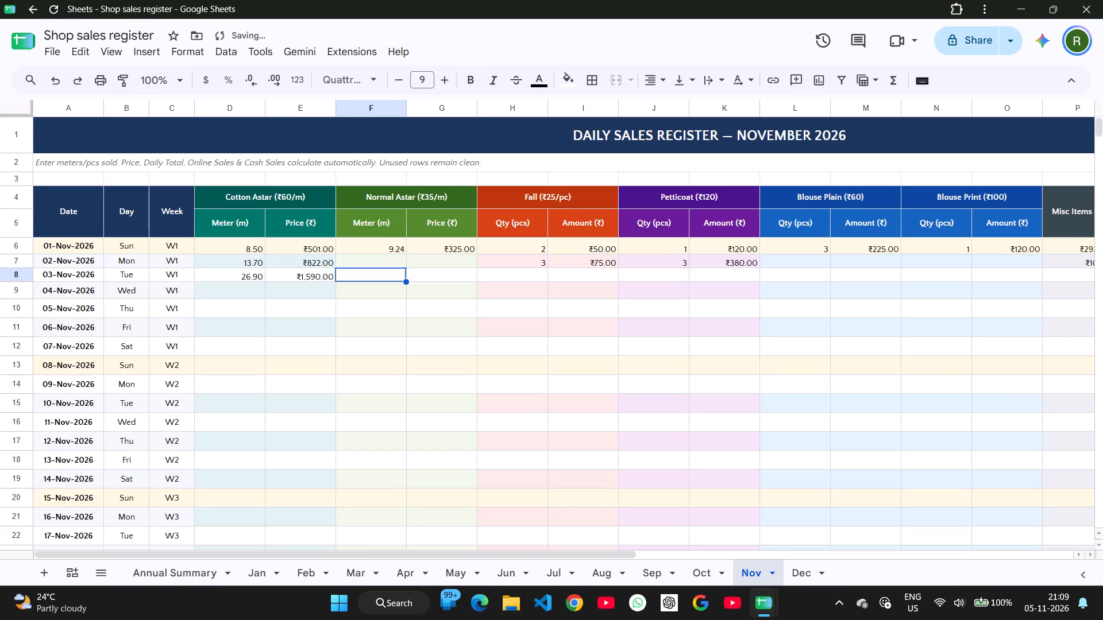
# Enter Normal Astar 1 meter and price 25 in the 03-Nov-2026 row.
pyautogui.hotkey('alt', 'Tab')
pyautogui.hotkey('alt', 'Tab')
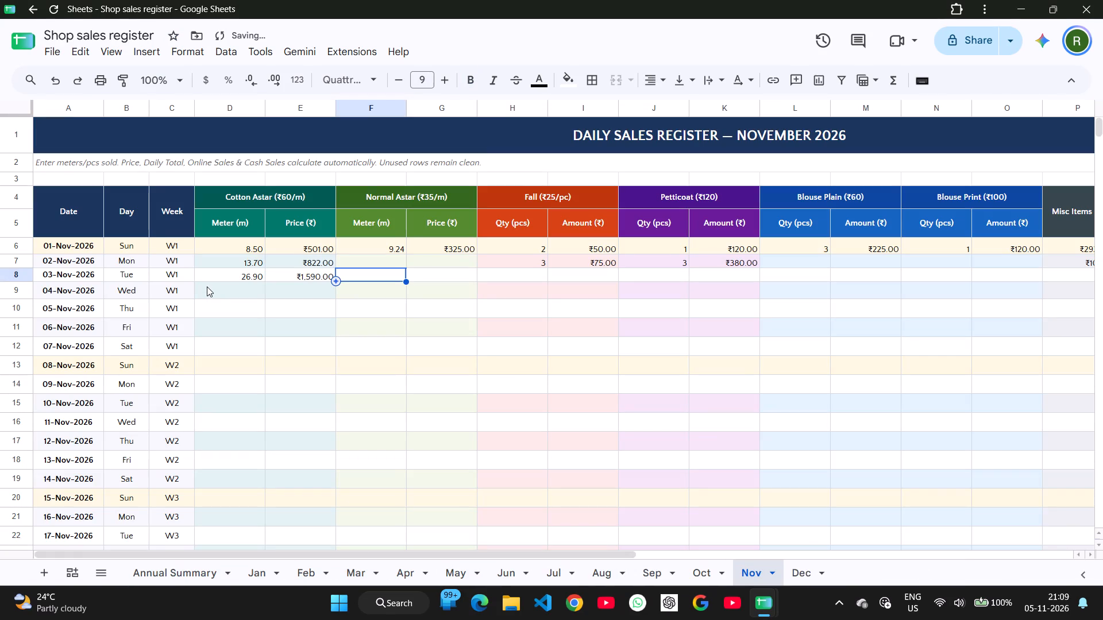
pyautogui.press('1')
pyautogui.press('Tab')
pyautogui.write('25')
pyautogui.press('Tab')
# Enter a Fall quantity of 9 in the 03-Nov-2026 row, leaving its amount to calculate.
pyautogui.hotkey('alt', 'Tab')
pyautogui.hotkey('alt', 'Tab')
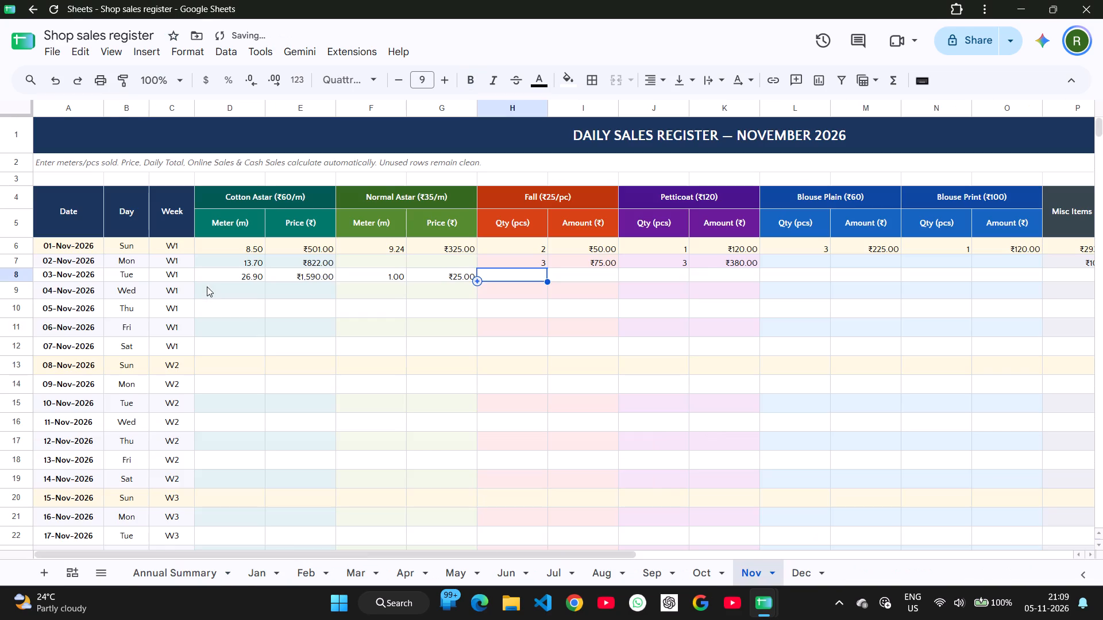
pyautogui.press('9')
pyautogui.press('Tab')
pyautogui.press('Tab')
# Compare the 3 November day-end totals with the register's 03-Nov-2026 row, including its daily total and sales columns.
pyautogui.hotkey('alt', 'Tab')
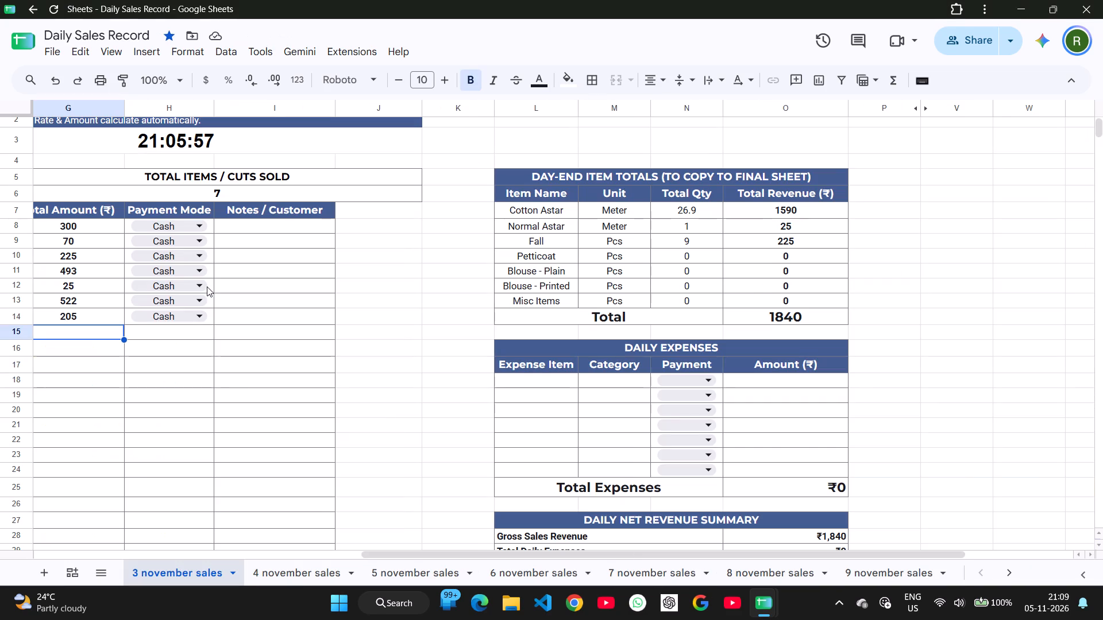
pyautogui.hotkey('alt', 'Tab')
pyautogui.hotkey('alt', 'Tab')
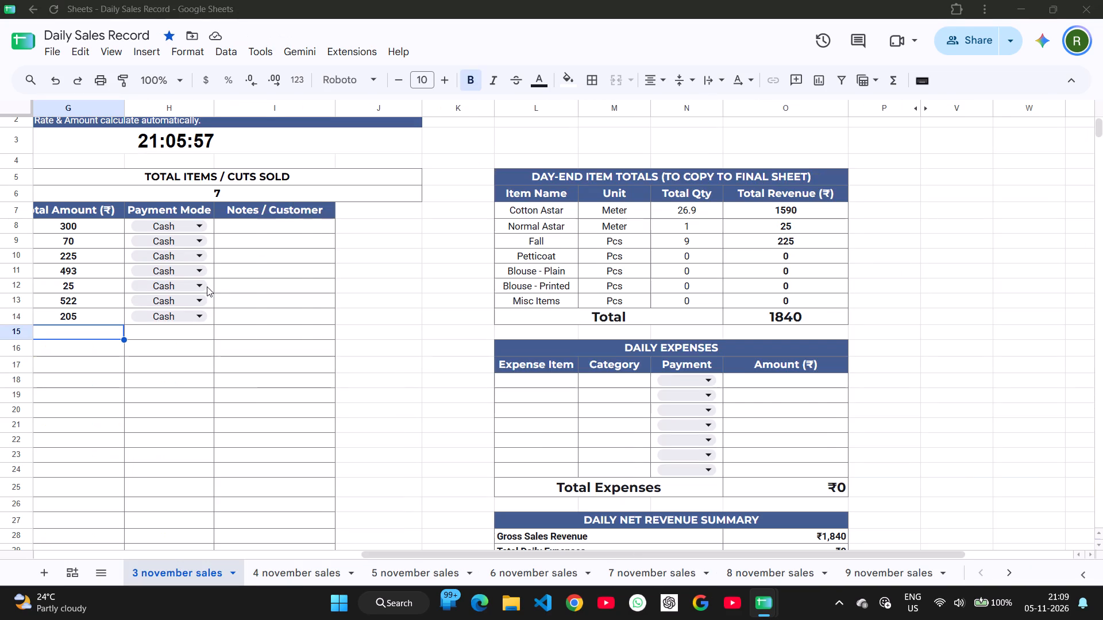
pyautogui.hscroll(-4, 207, 286)
pyautogui.hotkey('alt', 'Tab')
pyautogui.hscroll(-1, 207, 286)
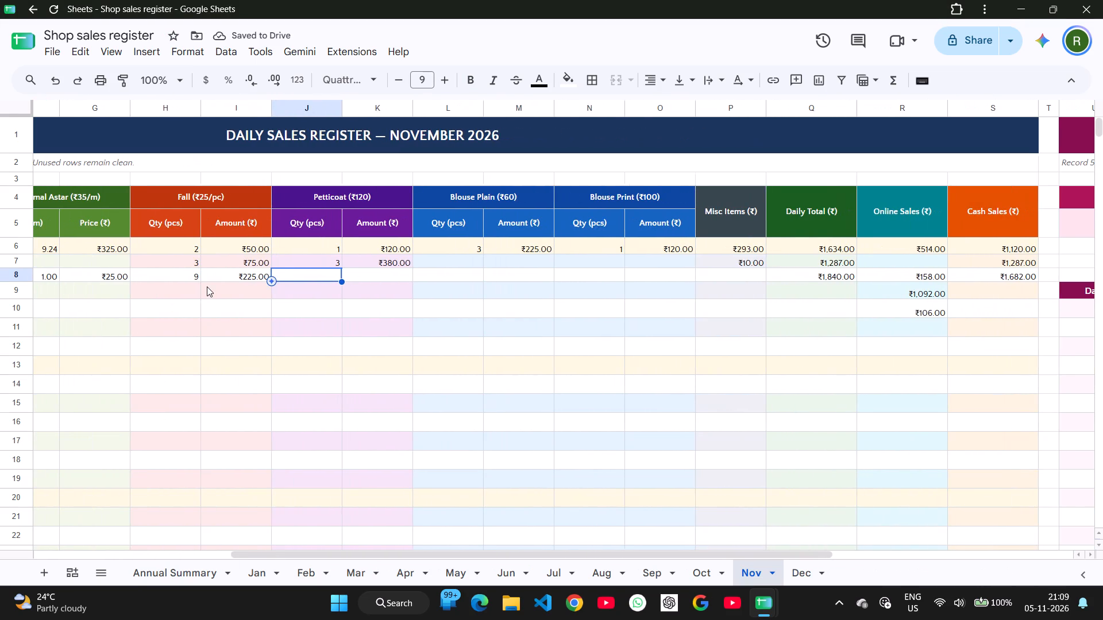
pyautogui.hscroll(-1, 207, 286)
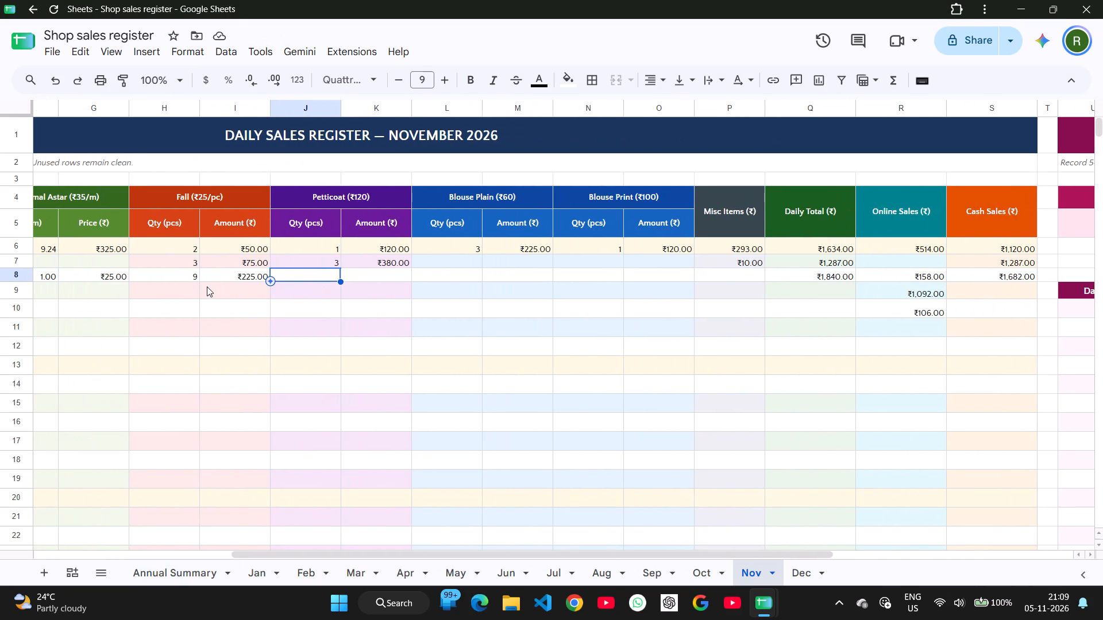
pyautogui.hscroll(8, 207, 286)
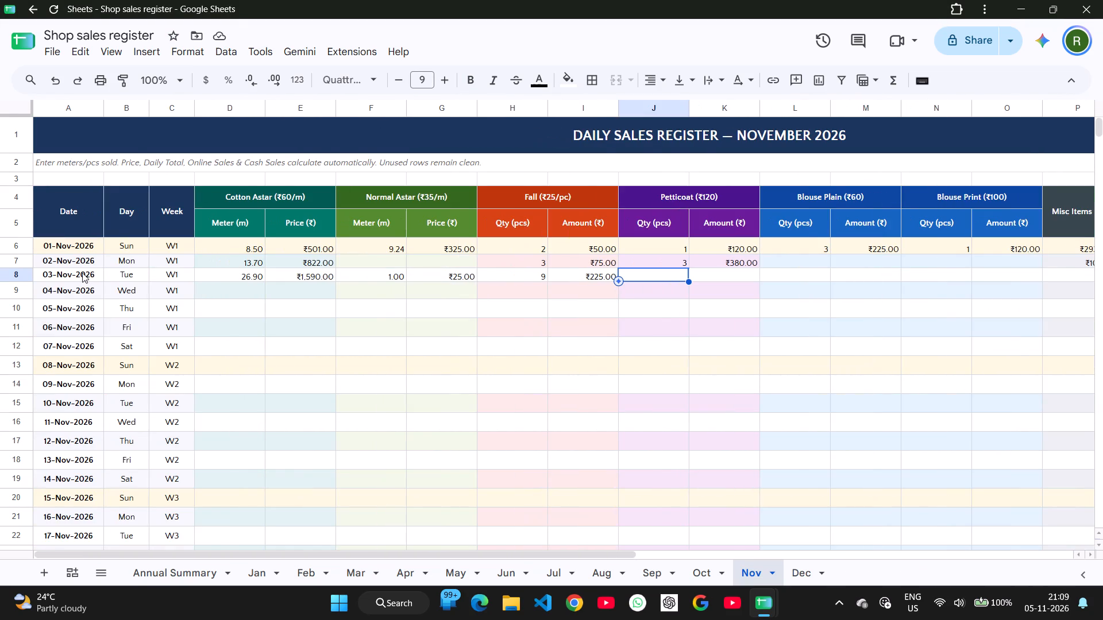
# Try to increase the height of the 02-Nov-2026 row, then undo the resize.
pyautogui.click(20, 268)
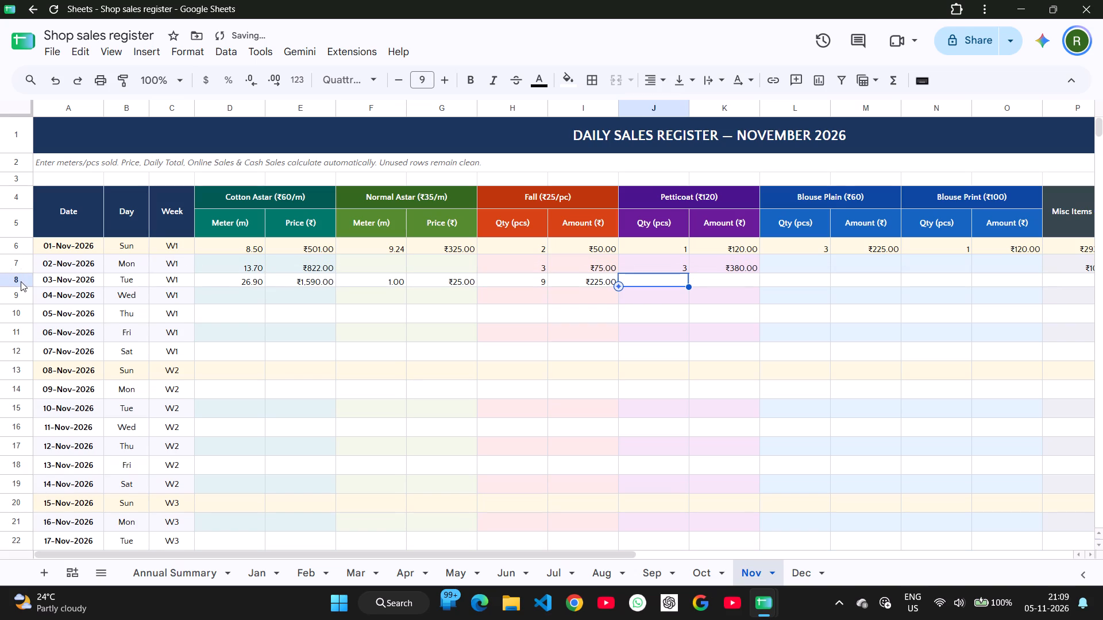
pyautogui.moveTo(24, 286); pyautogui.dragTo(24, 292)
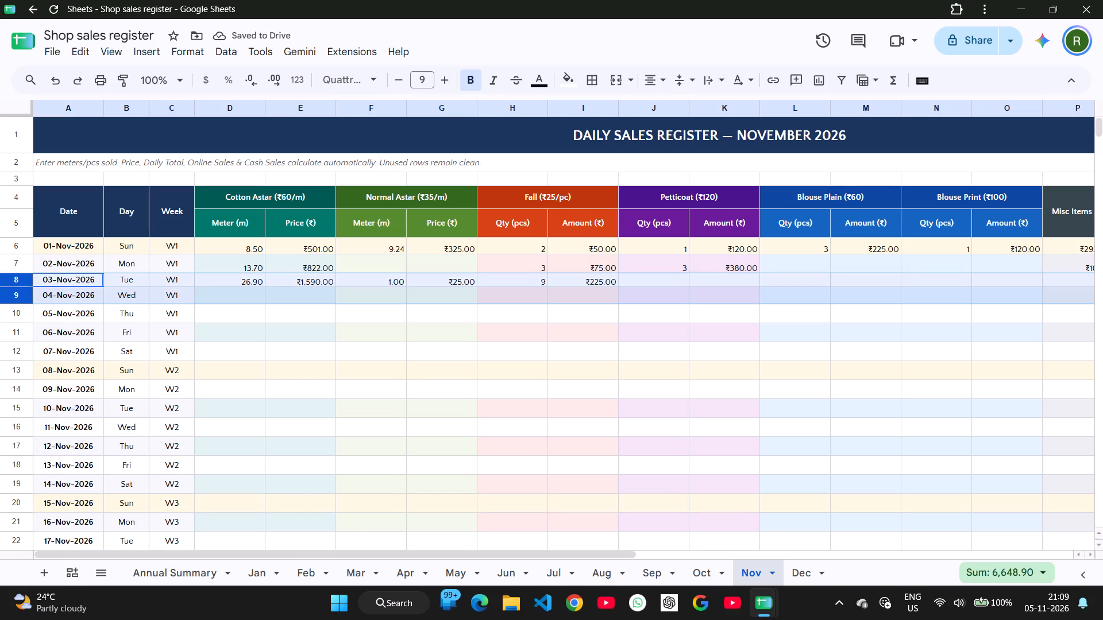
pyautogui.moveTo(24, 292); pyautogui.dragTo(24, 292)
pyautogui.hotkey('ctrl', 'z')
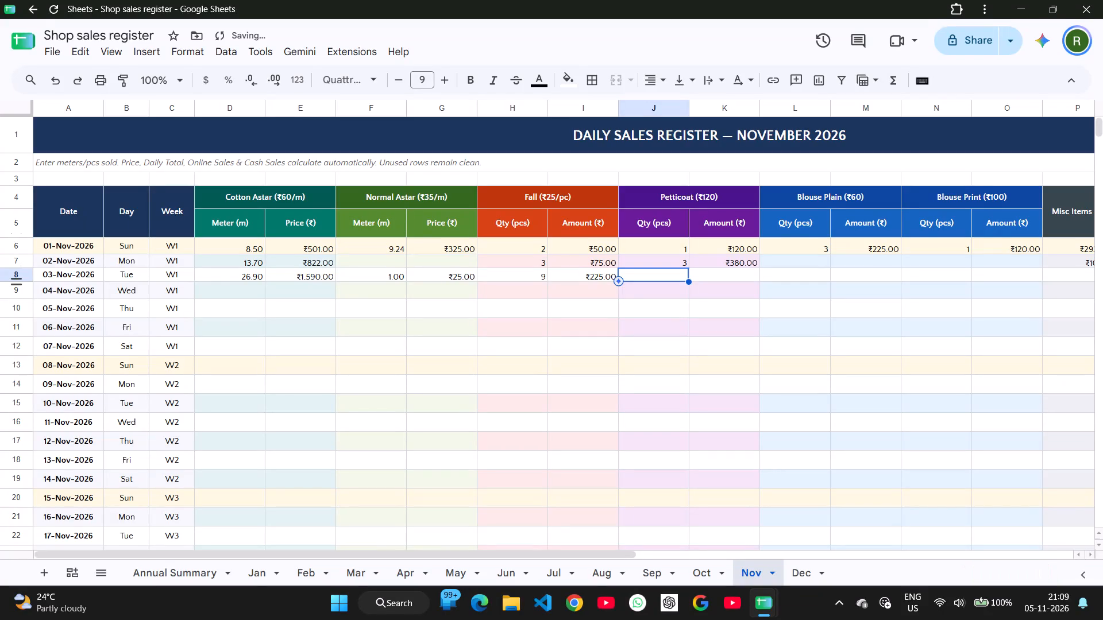
# Slightly increase the heights of the 03-Nov-2026 and 02-Nov-2026 rows, and select the 04-Nov-2026 Cotton Astar meter cell.
pyautogui.click(21, 282)
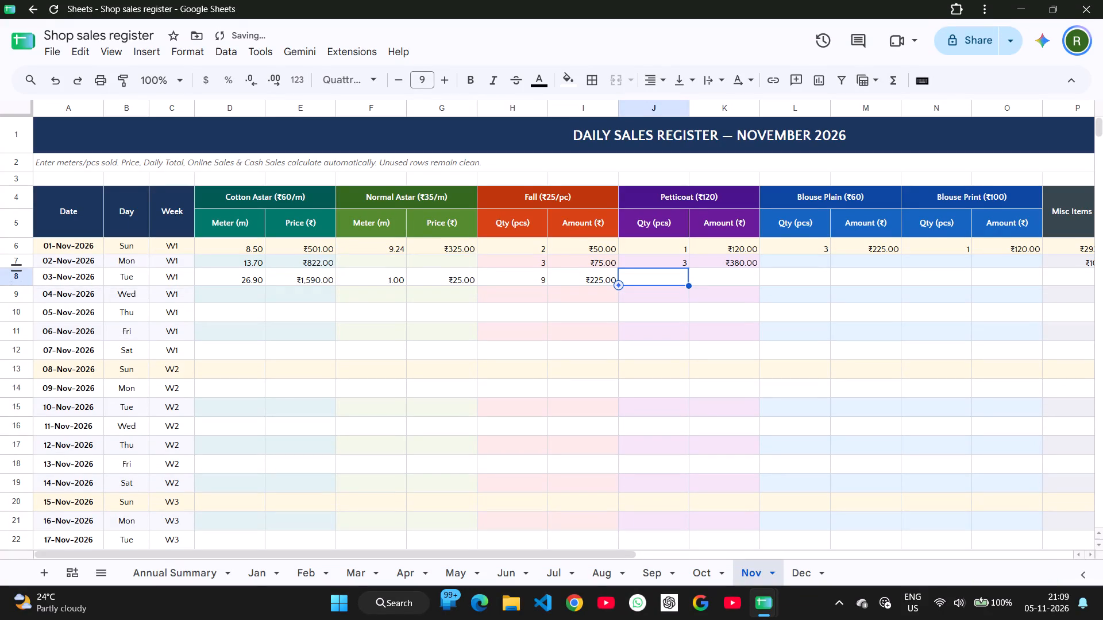
pyautogui.click(20, 269)
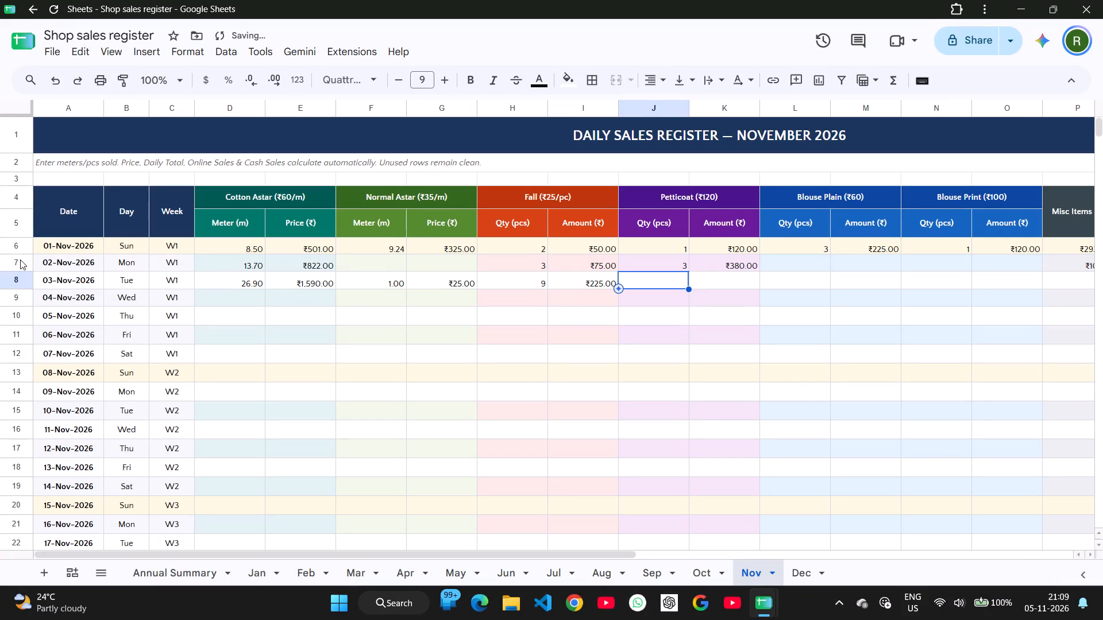
pyautogui.click(245, 299)
# Delete the "3 november sales" sheet from the Daily Sales Record.
pyautogui.hotkey('alt', 'Tab')
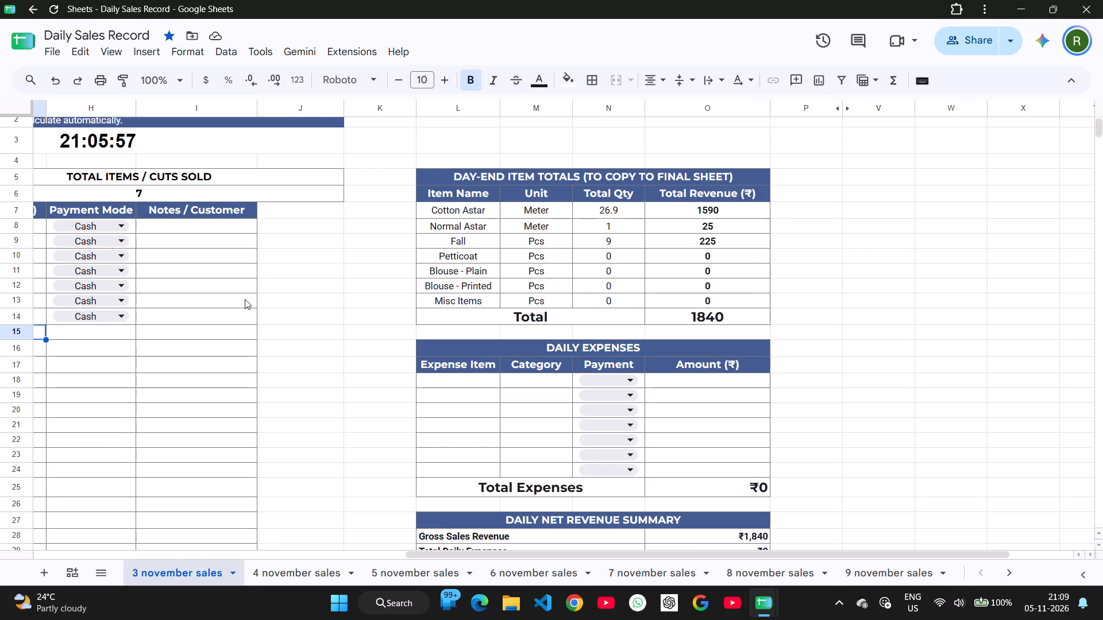
pyautogui.rightClick(182, 583)
pyautogui.click(159, 288)
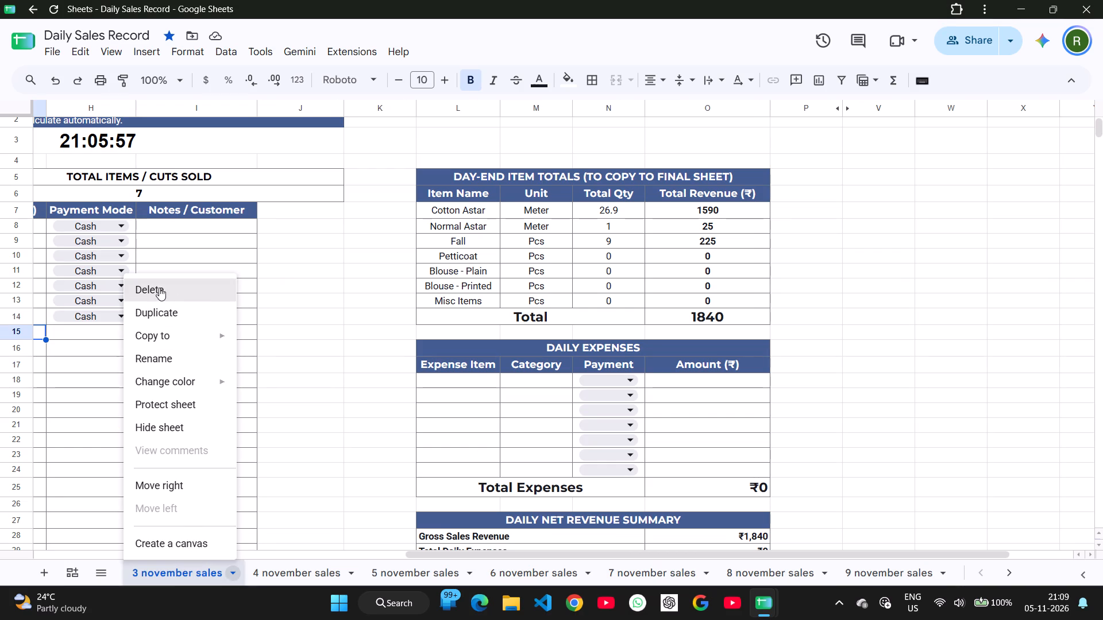
pyautogui.press('Return')
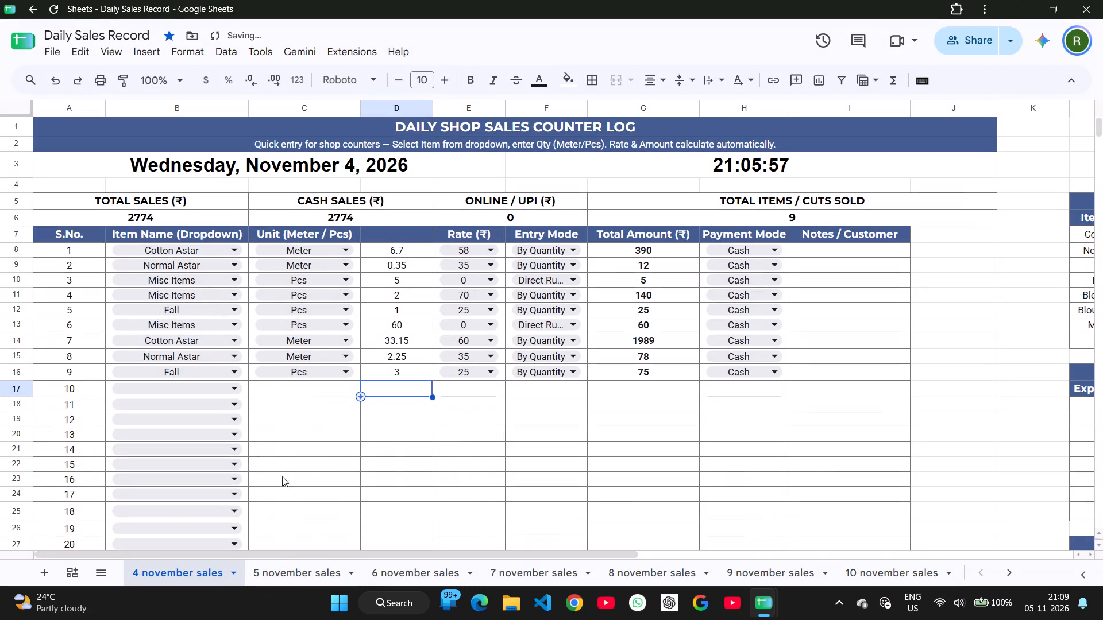
# From the 4 November day-end totals, enter Cotton Astar 39.85 meters and price 2379 in the register's 04-Nov-2026 row.
pyautogui.hscroll(-4, 334, 420)
pyautogui.hotkey('alt', 'Tab')
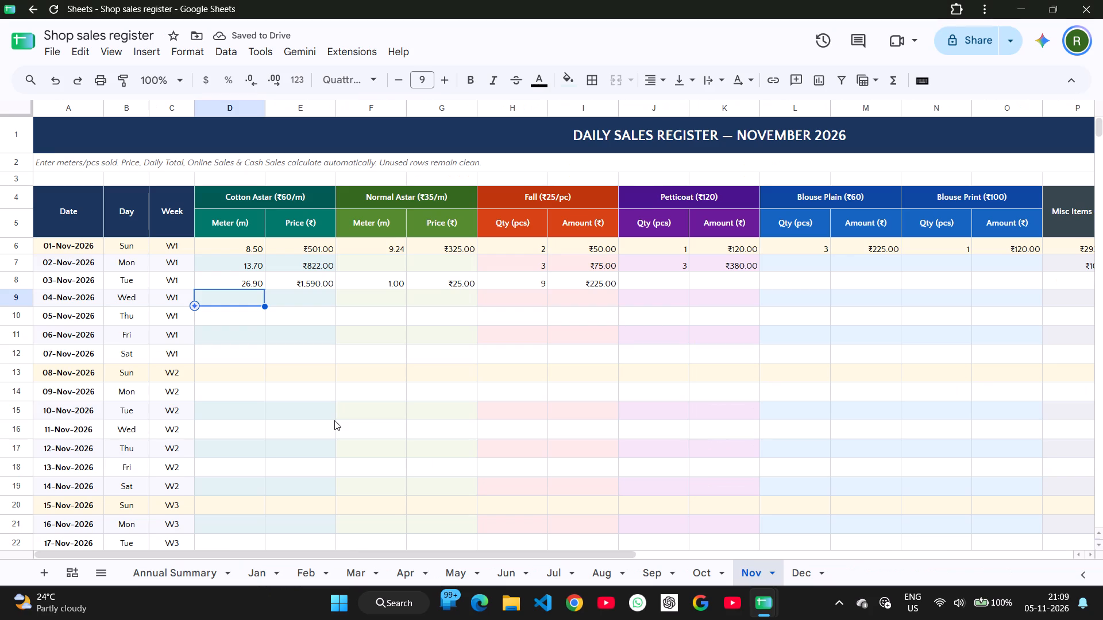
pyautogui.write('39.')
pyautogui.hotkey('alt', 'Tab')
pyautogui.hotkey('alt', 'Tab')
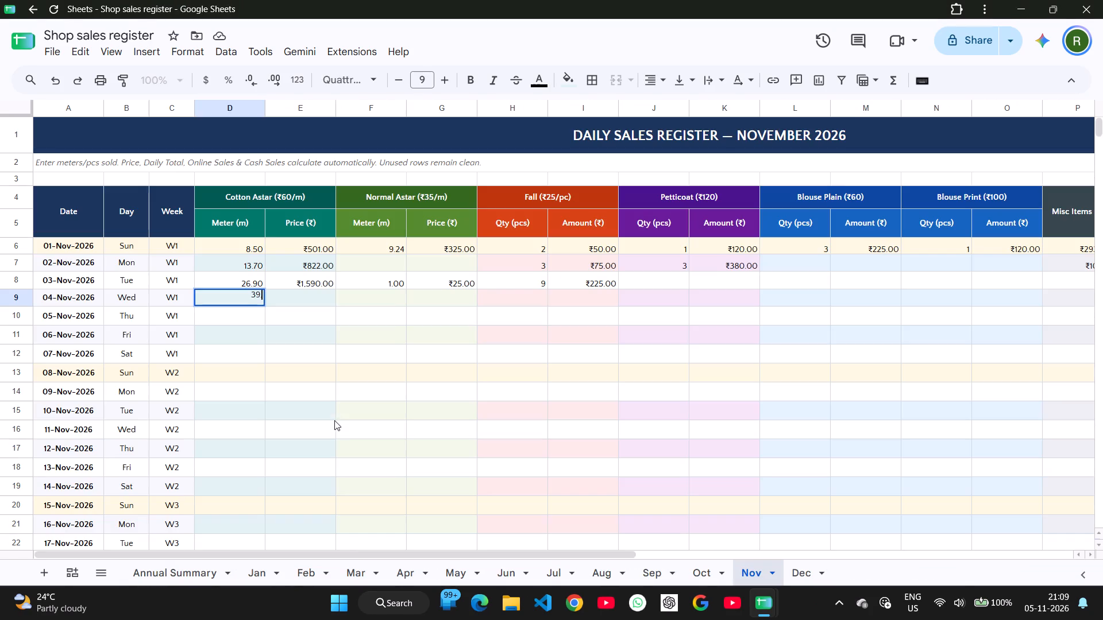
pyautogui.write('85')
pyautogui.press('Tab')
pyautogui.hotkey('alt', 'Tab')
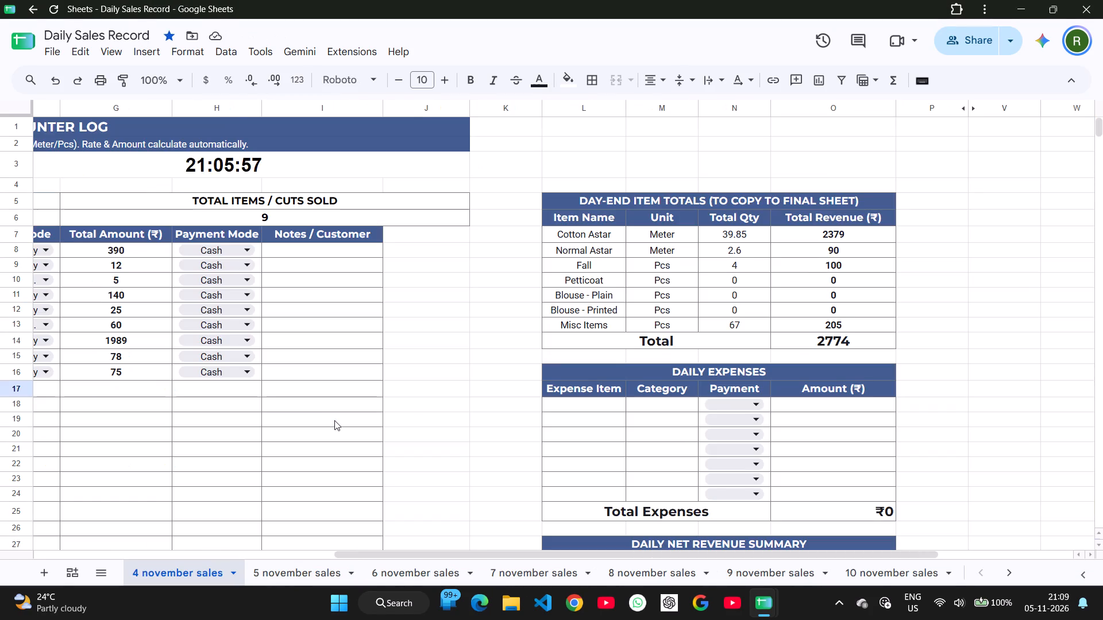
pyautogui.hotkey('alt', 'Tab')
pyautogui.write('2379')
pyautogui.press('Tab')
# Enter Normal Astar 2.6 meters and price 90 in the 04-Nov-2026 row.
pyautogui.hotkey('alt', 'Tab')
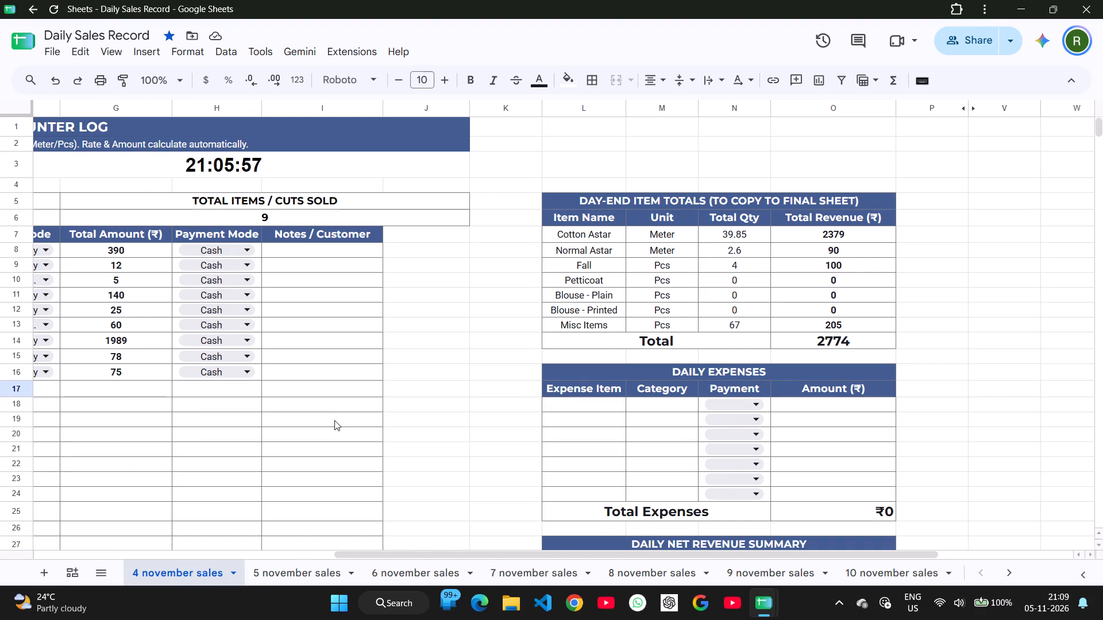
pyautogui.hotkey('alt', 'Tab')
pyautogui.write('2.6')
pyautogui.press('Tab')
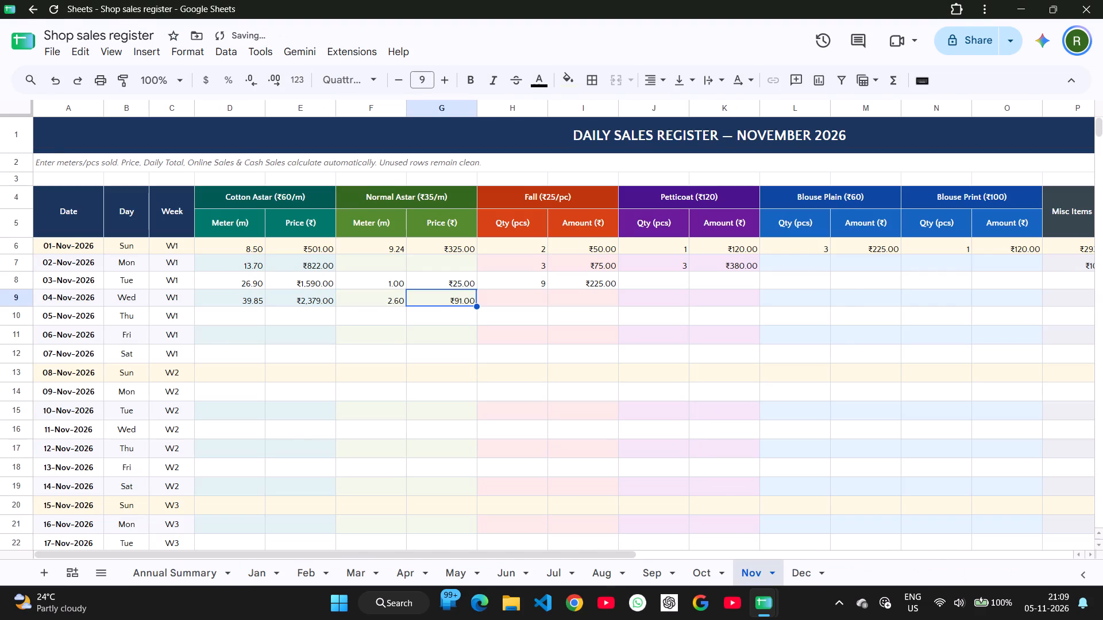
pyautogui.hotkey('alt', 'Tab')
pyautogui.hotkey('alt', 'Tab')
pyautogui.write('90')
pyautogui.hotkey('alt', 'Tab')
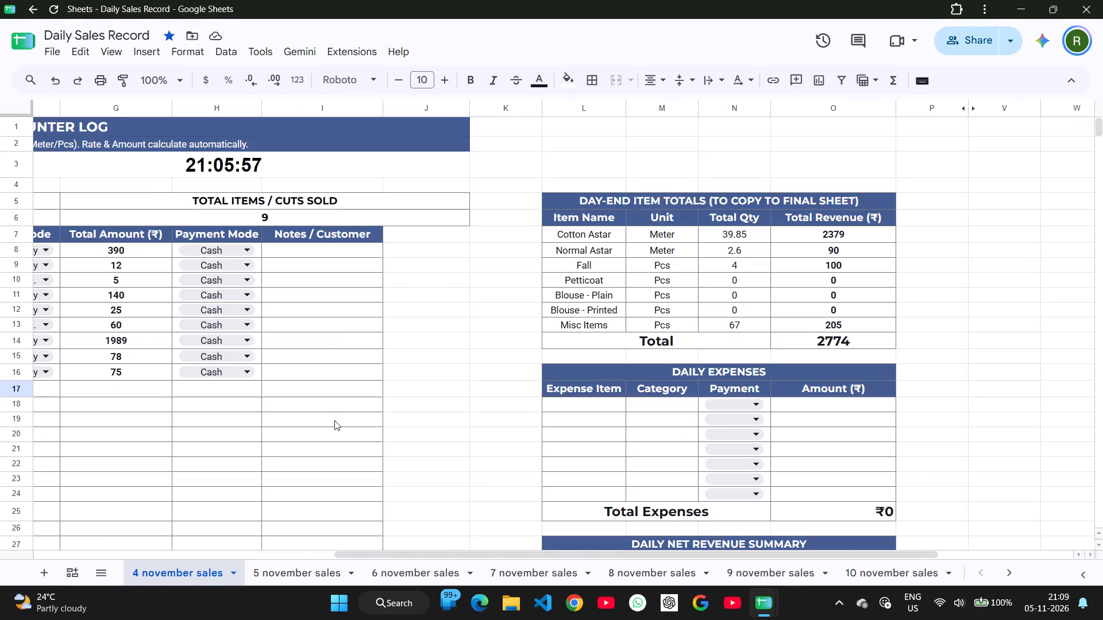
pyautogui.hotkey('alt', 'Tab')
pyautogui.press('Tab')
# Enter a Fall quantity of 4 in the 04-Nov-2026 row.
pyautogui.hotkey('alt', 'Tab')
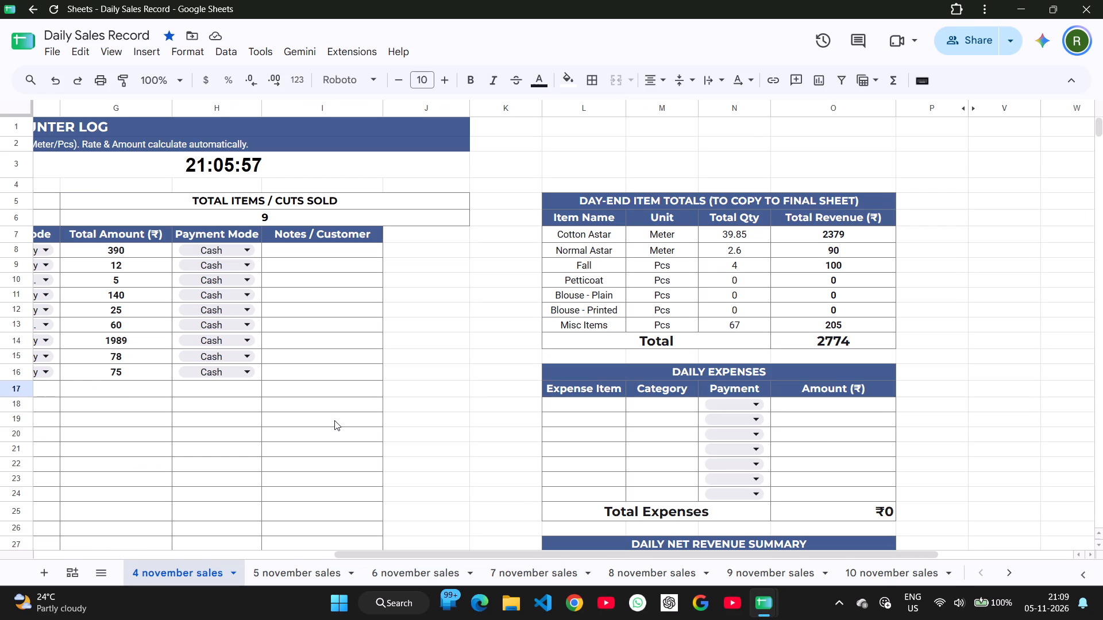
pyautogui.hotkey('alt', 'Tab')
pyautogui.press('4')
pyautogui.press('Tab')
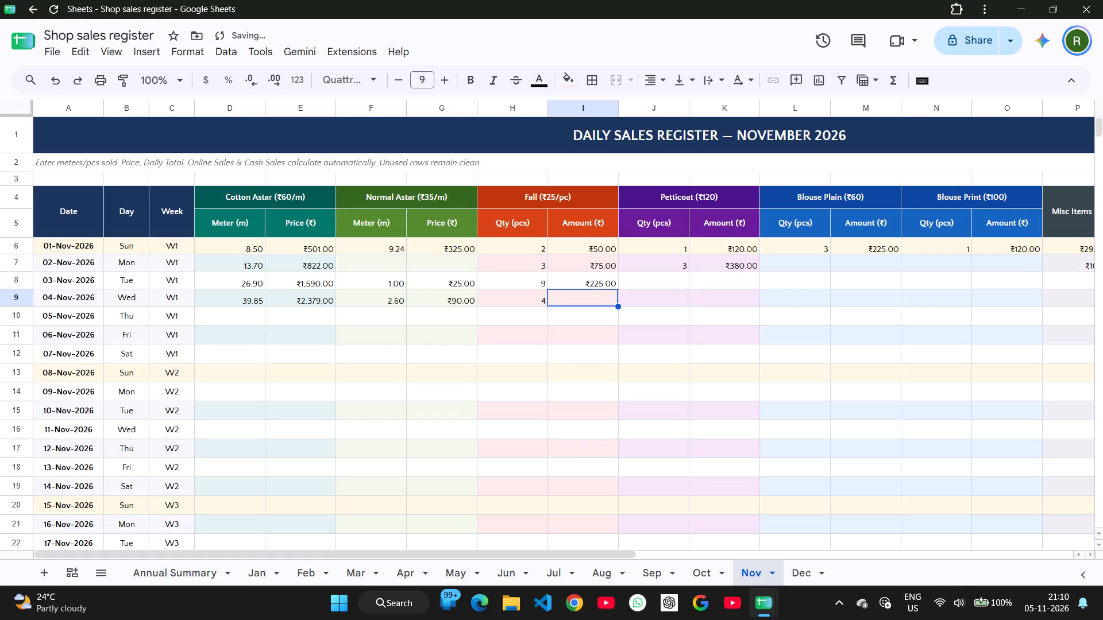
# Enter 67 under Misc Items in the 04-Nov-2026 row, leaving the Petticoat and both Blouse items blank.
pyautogui.press('Tab')
pyautogui.press('Tab')
pyautogui.press('Tab')
pyautogui.press('Tab')
pyautogui.press('Tab')
pyautogui.press('Tab')
pyautogui.press('Tab')
pyautogui.write('67')
pyautogui.press('Tab')
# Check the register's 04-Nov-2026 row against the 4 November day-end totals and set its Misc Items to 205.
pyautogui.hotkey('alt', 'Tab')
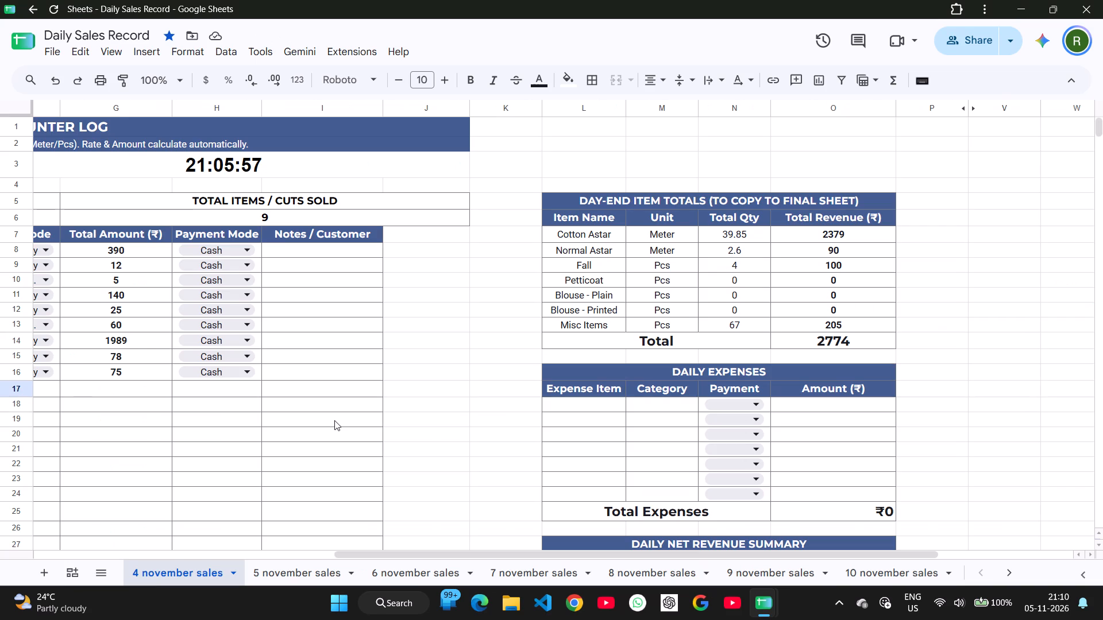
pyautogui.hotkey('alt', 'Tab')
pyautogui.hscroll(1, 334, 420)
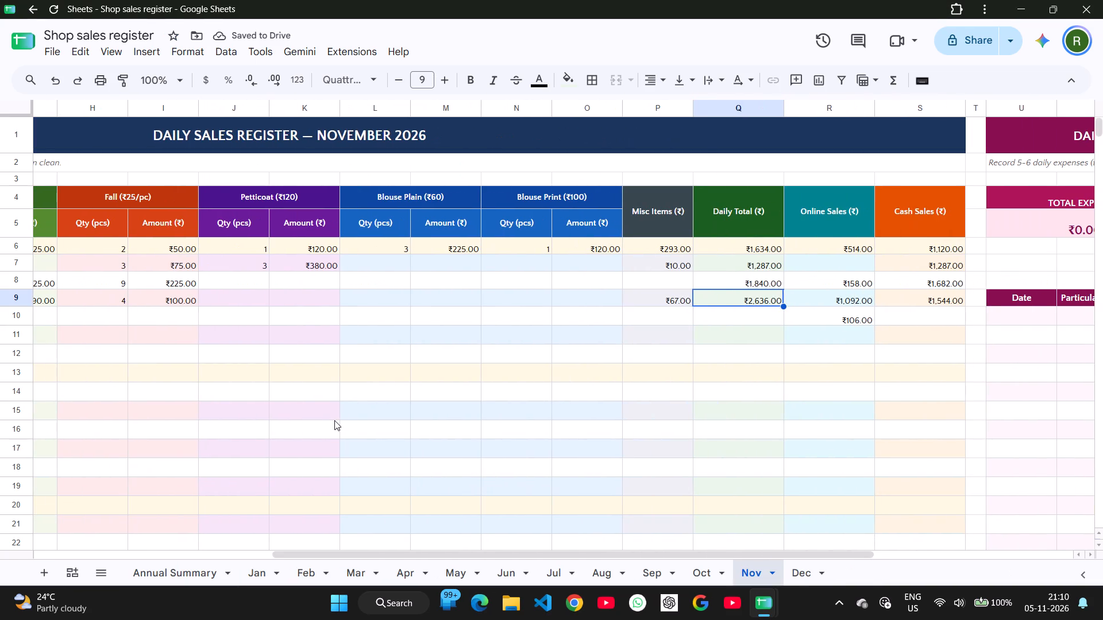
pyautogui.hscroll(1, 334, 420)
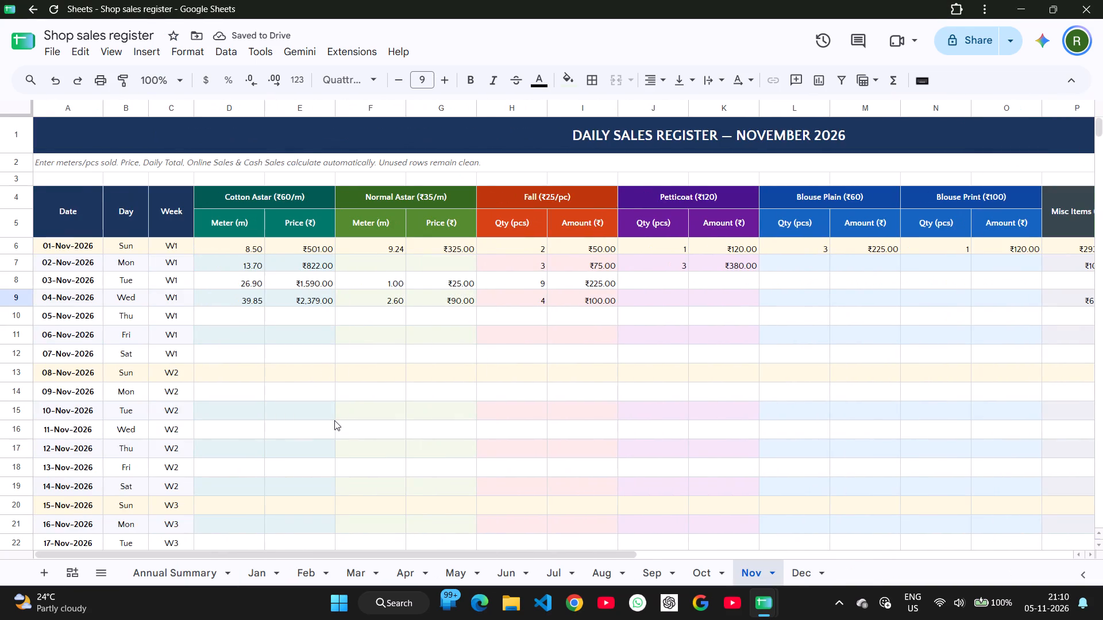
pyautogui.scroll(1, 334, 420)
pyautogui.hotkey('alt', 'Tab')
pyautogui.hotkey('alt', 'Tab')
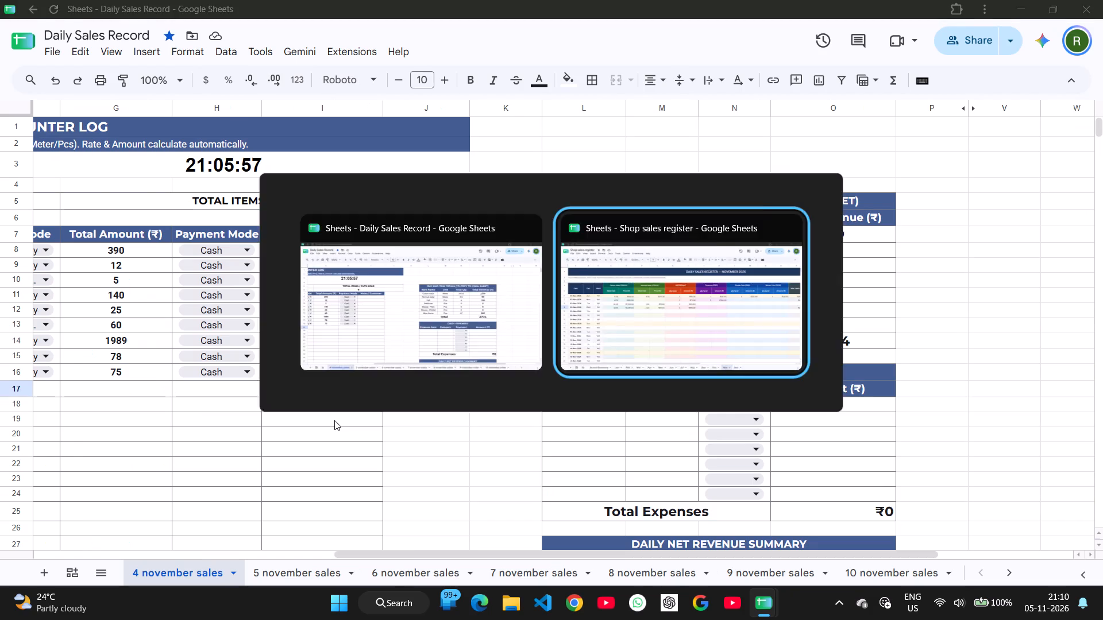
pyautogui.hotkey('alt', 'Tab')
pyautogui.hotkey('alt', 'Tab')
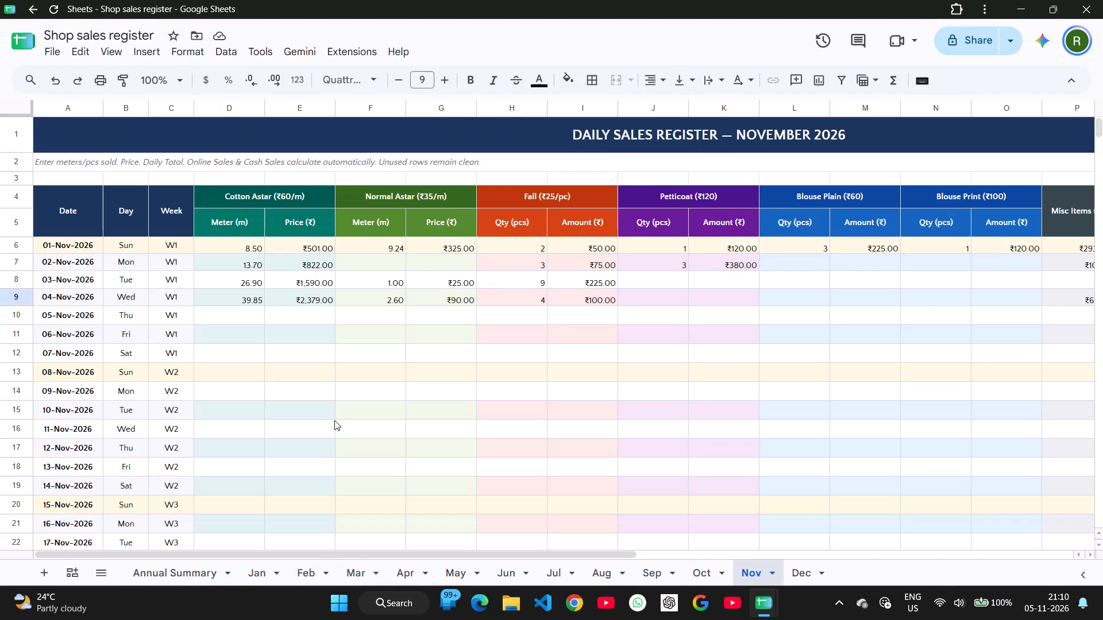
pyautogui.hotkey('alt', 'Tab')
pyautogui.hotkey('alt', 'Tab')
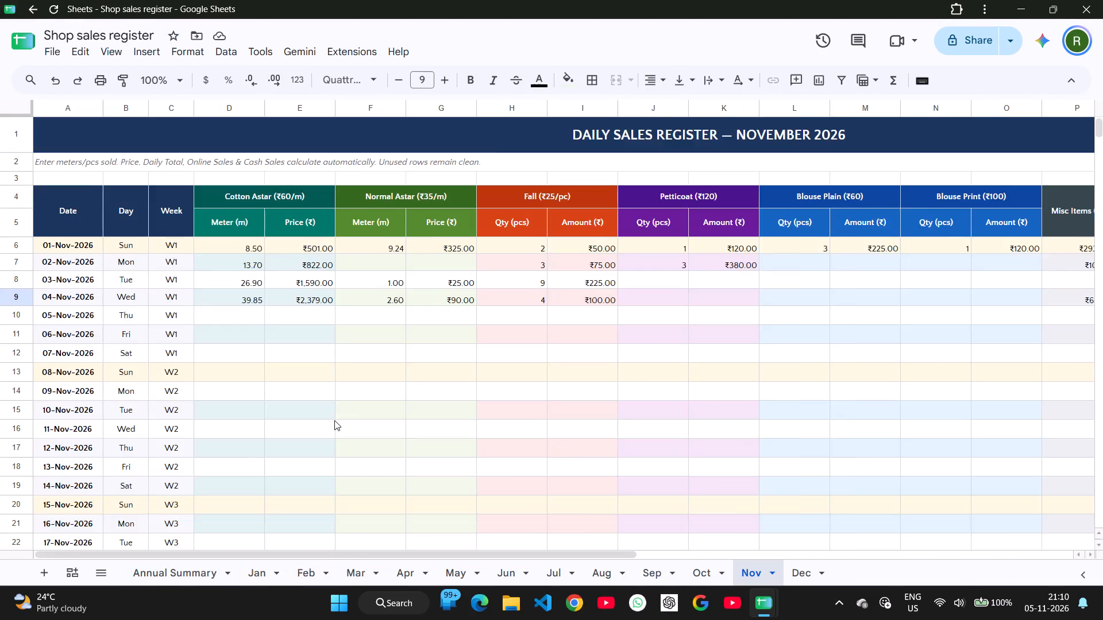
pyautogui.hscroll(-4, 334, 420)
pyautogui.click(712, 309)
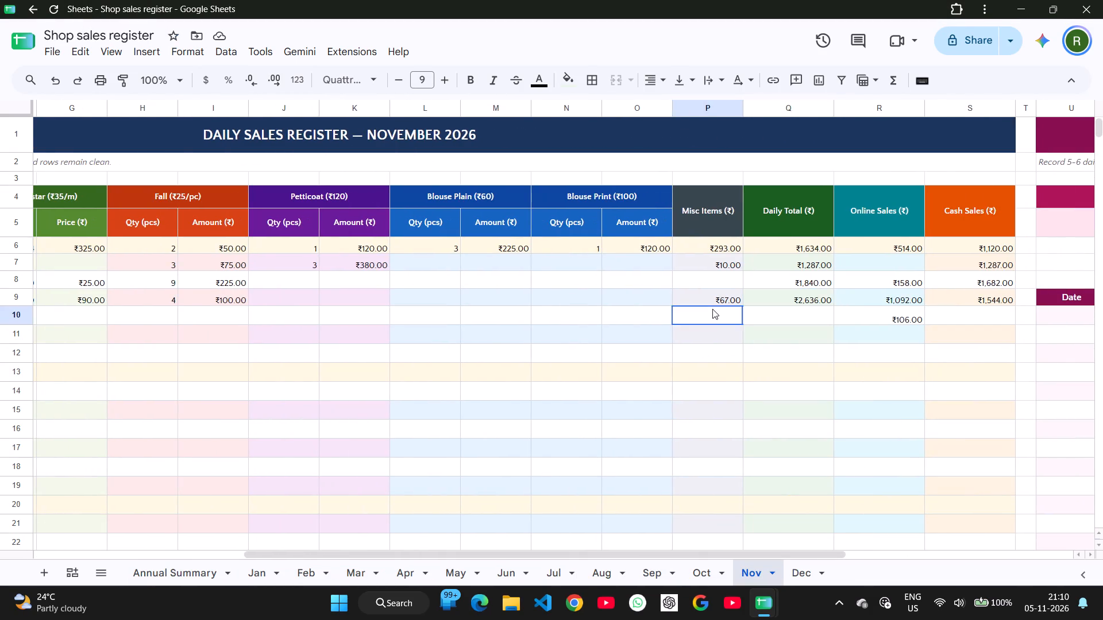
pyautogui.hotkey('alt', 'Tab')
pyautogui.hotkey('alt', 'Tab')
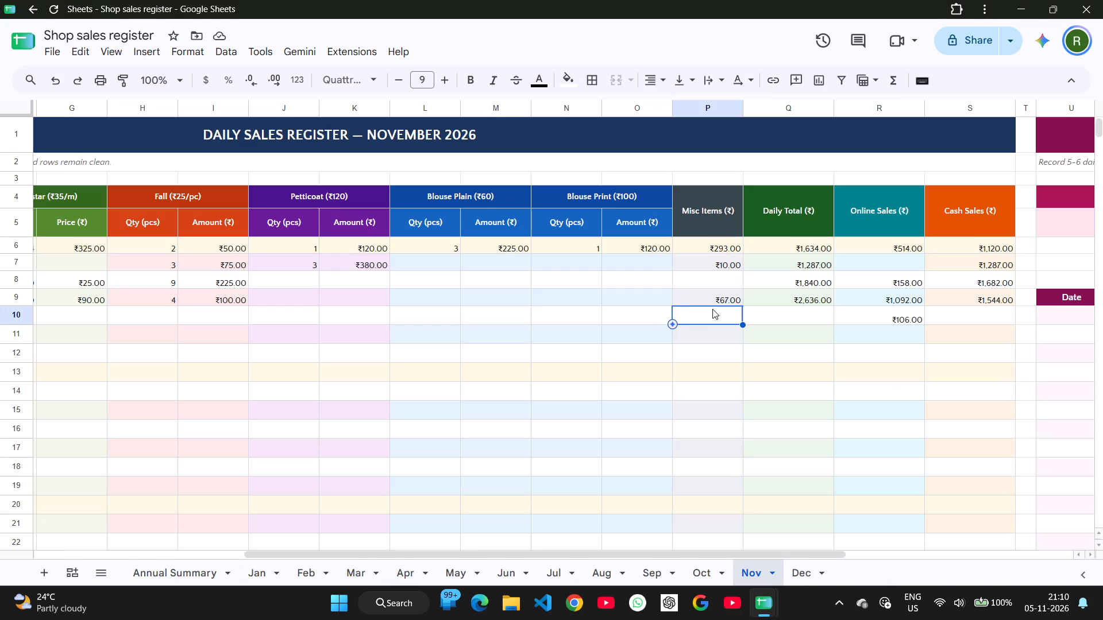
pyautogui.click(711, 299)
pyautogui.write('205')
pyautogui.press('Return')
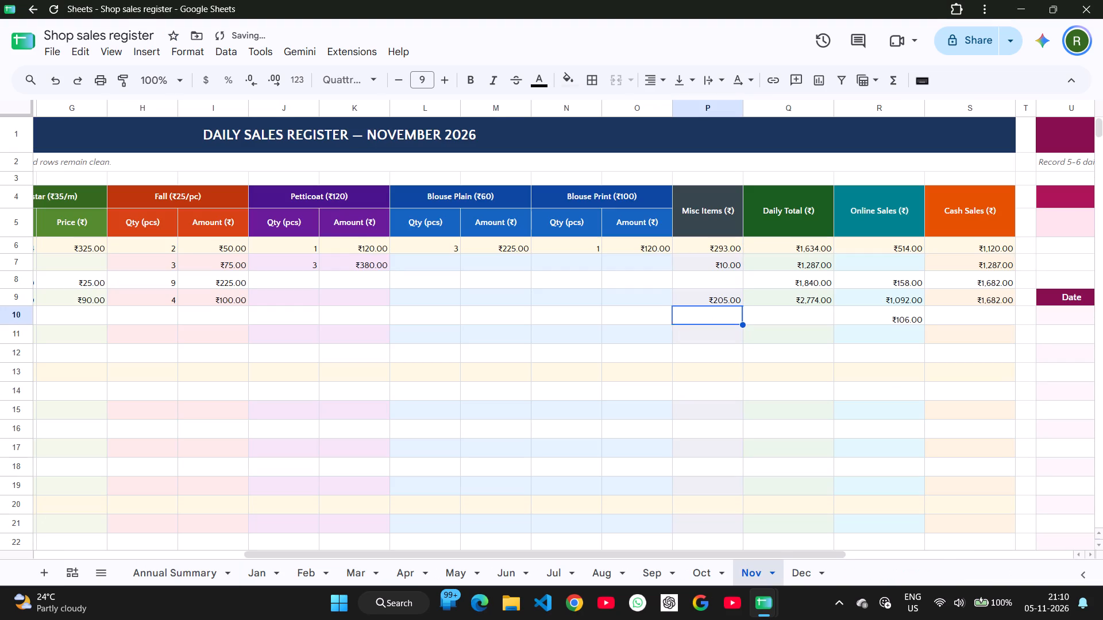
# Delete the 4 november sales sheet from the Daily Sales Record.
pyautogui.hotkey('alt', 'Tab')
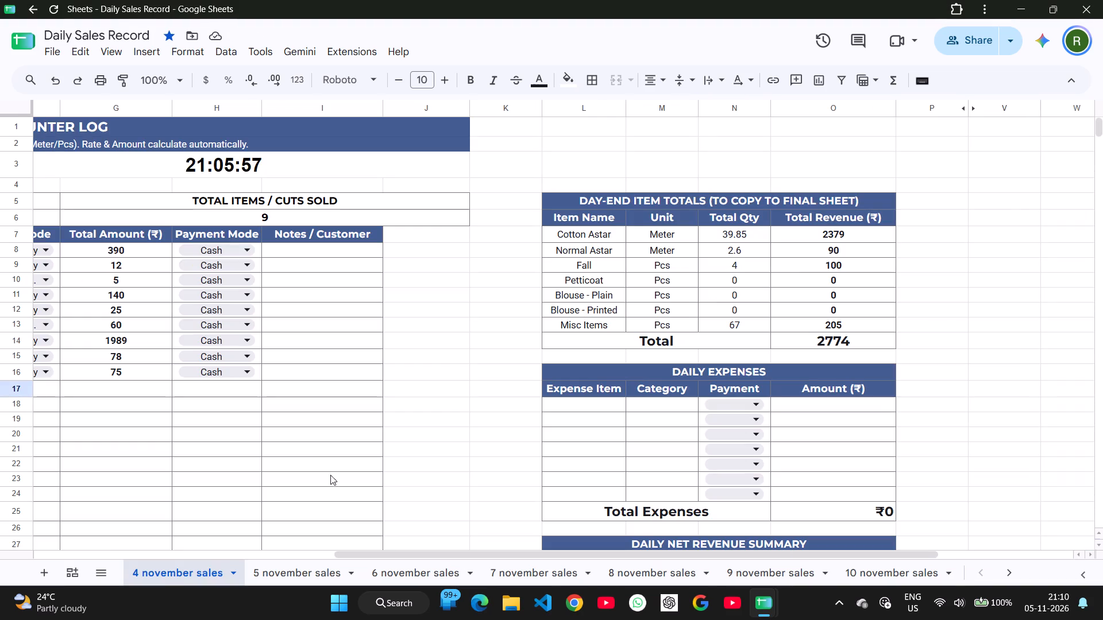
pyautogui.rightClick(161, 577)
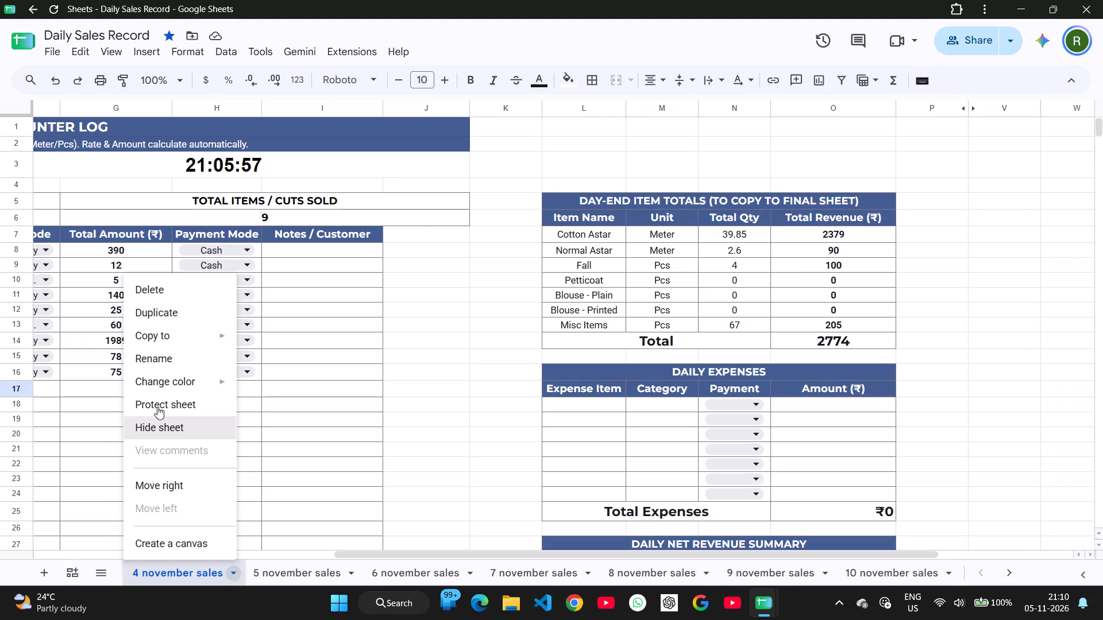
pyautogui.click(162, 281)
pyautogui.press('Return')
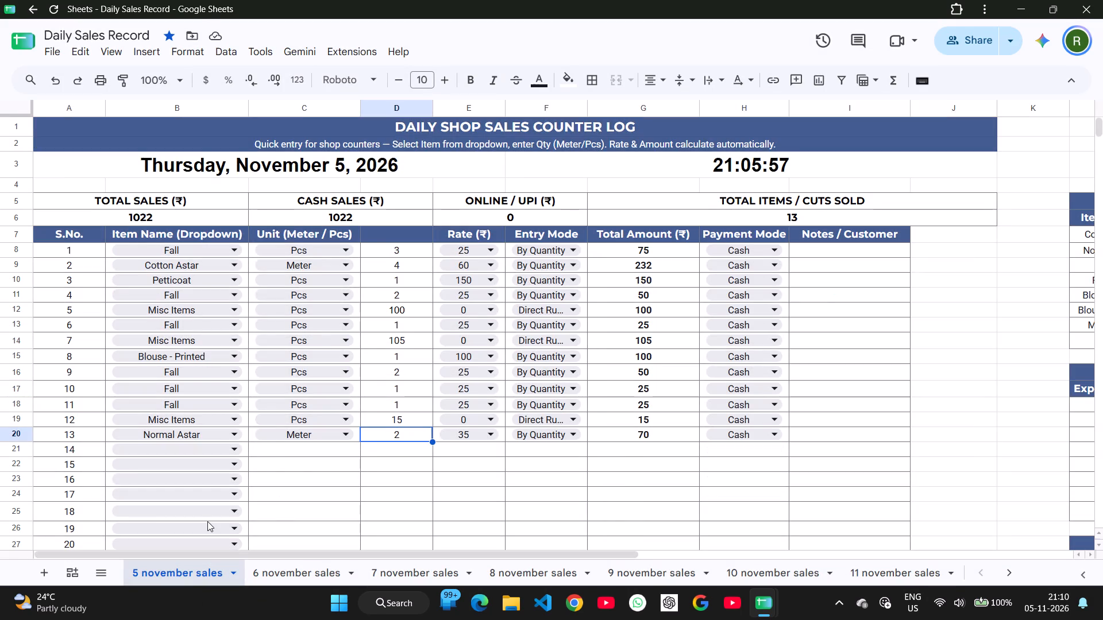
# Look up the 5 November day-end item totals and locate the register's 05-Nov-2026 Cotton Astar meter cell.
pyautogui.hscroll(2, 207, 521)
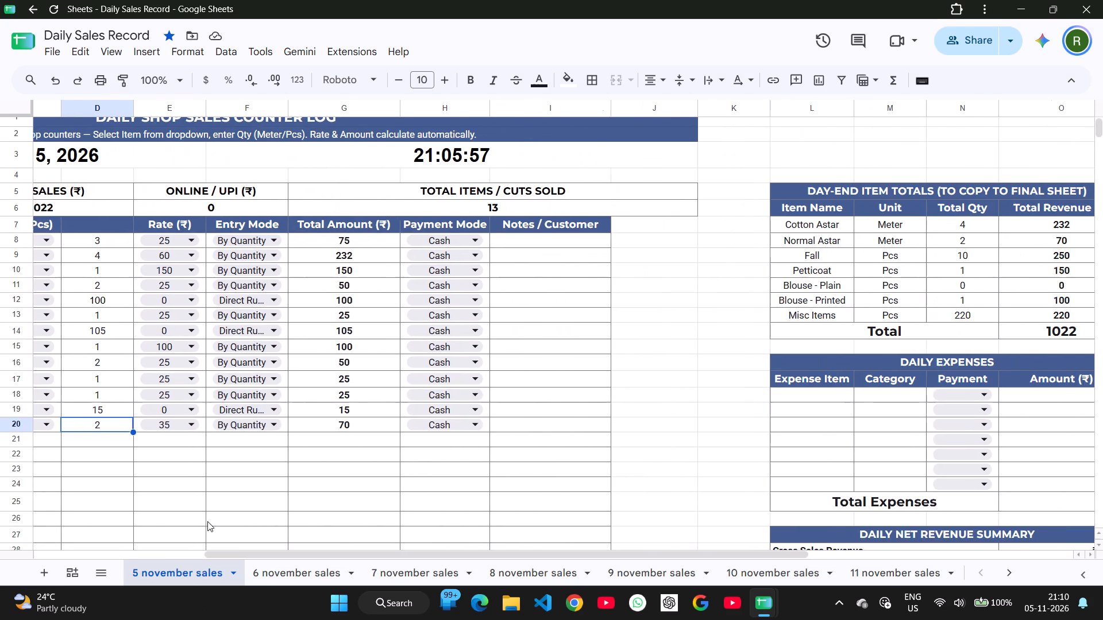
pyautogui.hscroll(1, 207, 521)
pyautogui.hotkey('alt', 'Tab')
pyautogui.hscroll(10, 207, 521)
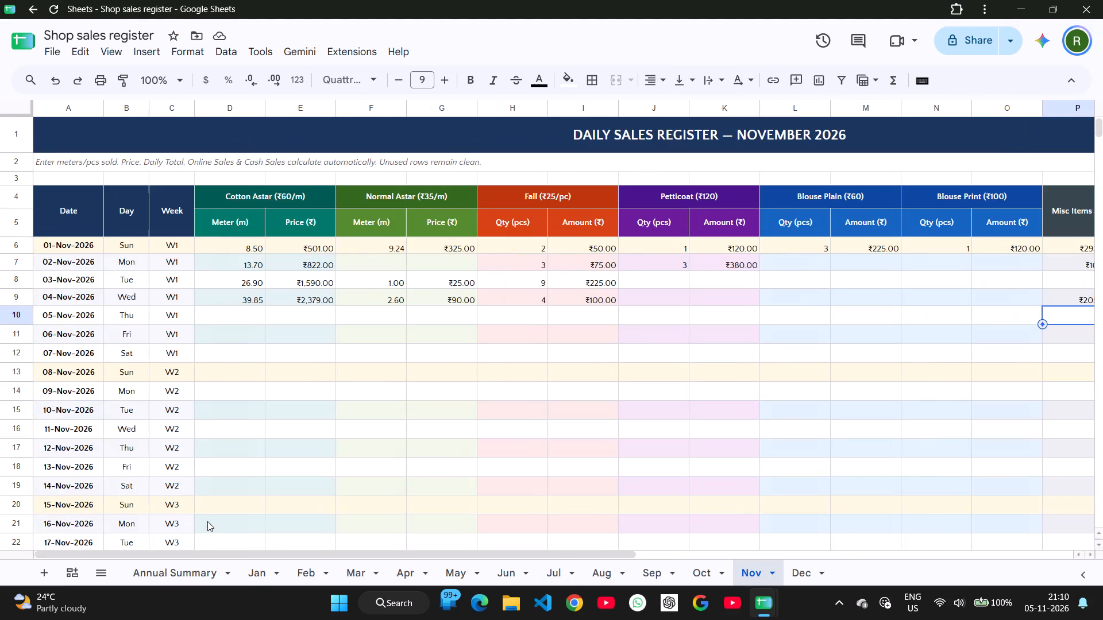
pyautogui.click(222, 316)
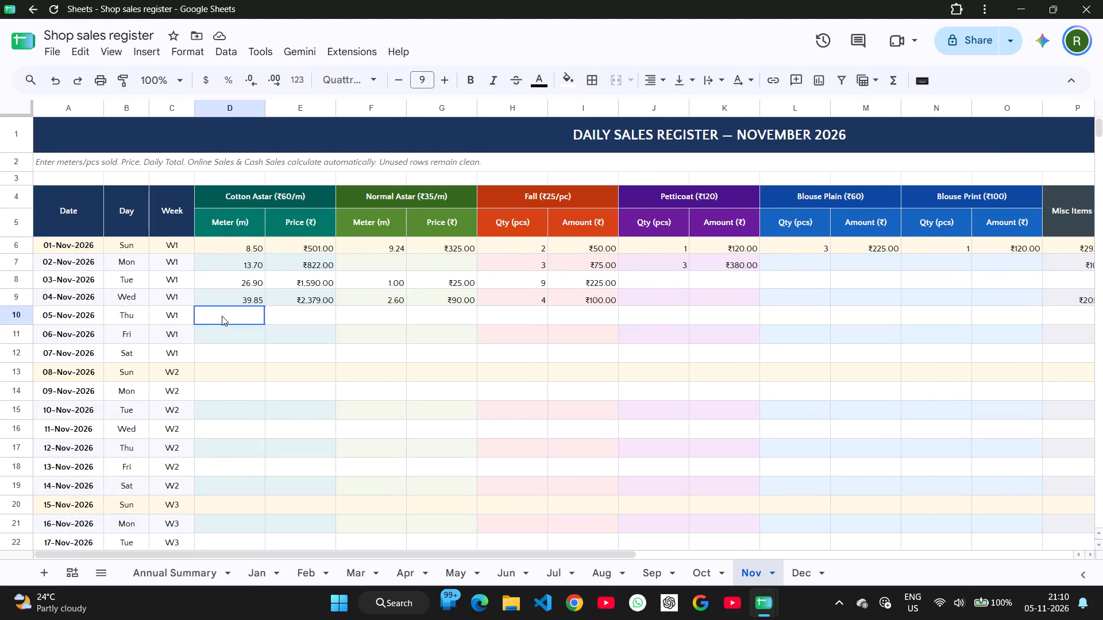
pyautogui.hotkey('alt', 'Tab')
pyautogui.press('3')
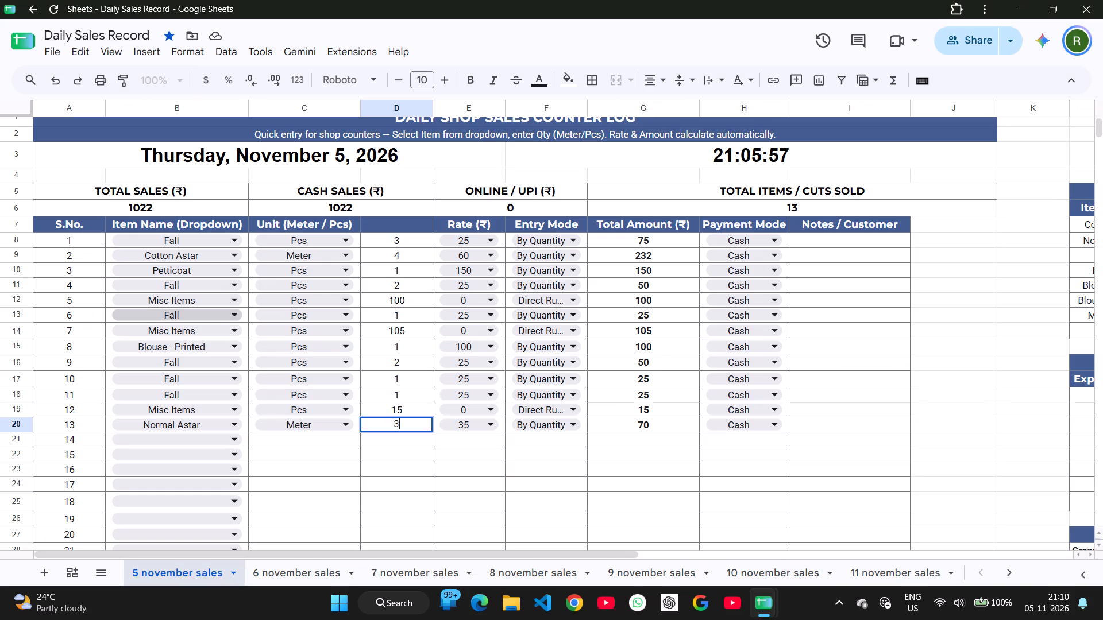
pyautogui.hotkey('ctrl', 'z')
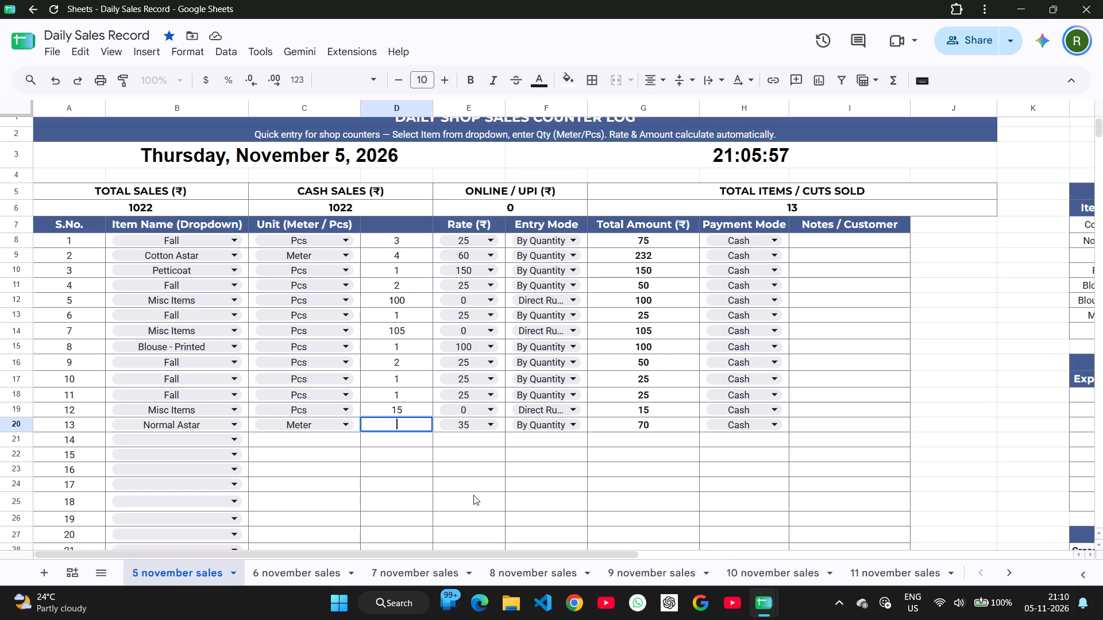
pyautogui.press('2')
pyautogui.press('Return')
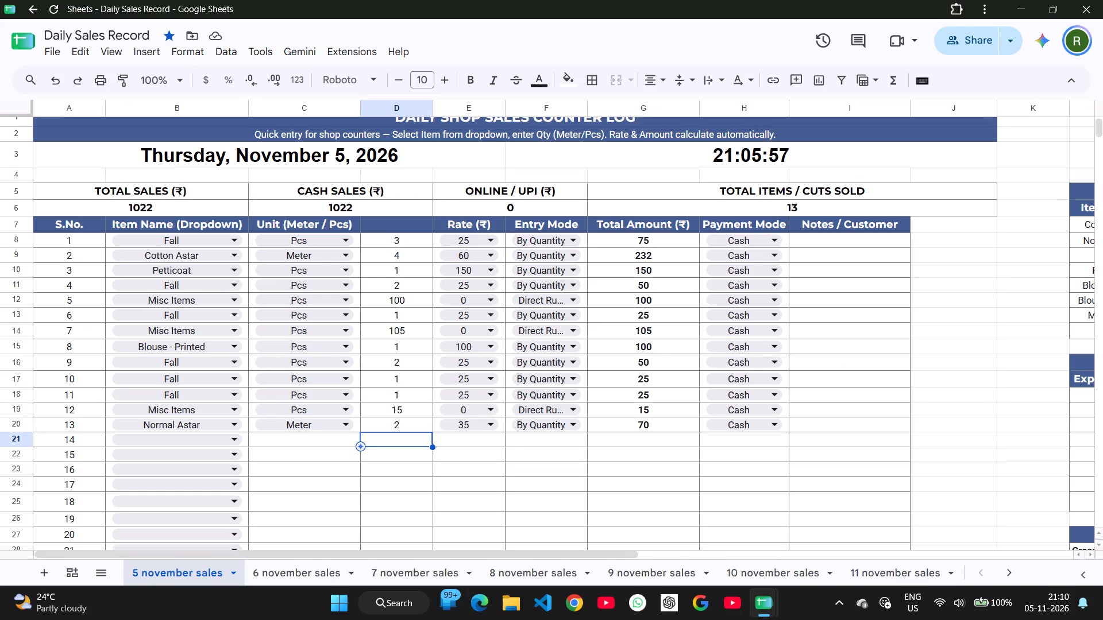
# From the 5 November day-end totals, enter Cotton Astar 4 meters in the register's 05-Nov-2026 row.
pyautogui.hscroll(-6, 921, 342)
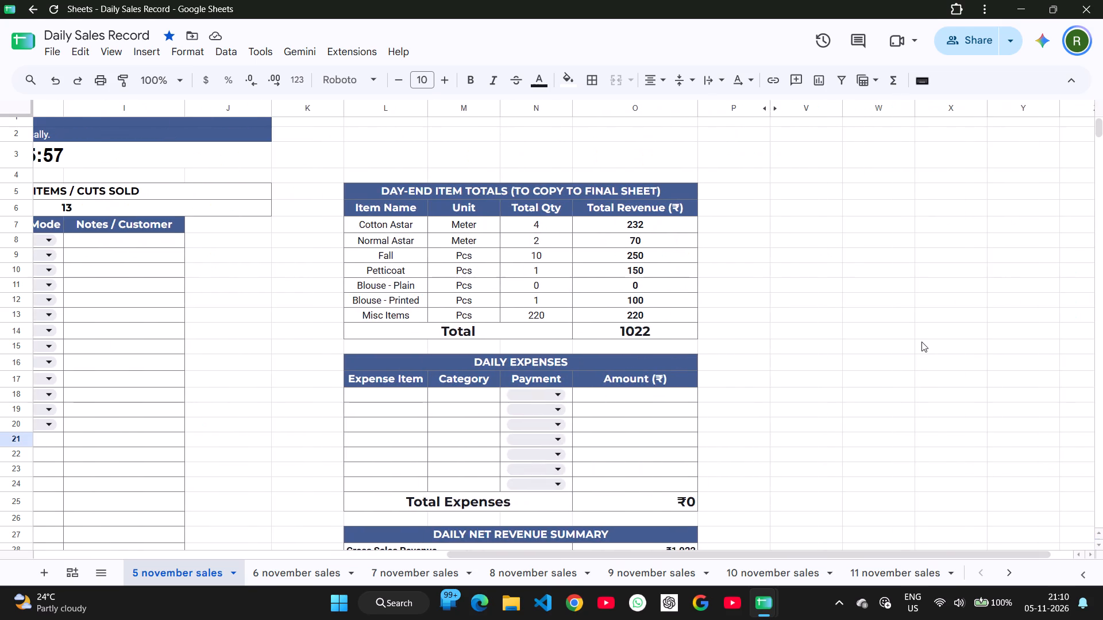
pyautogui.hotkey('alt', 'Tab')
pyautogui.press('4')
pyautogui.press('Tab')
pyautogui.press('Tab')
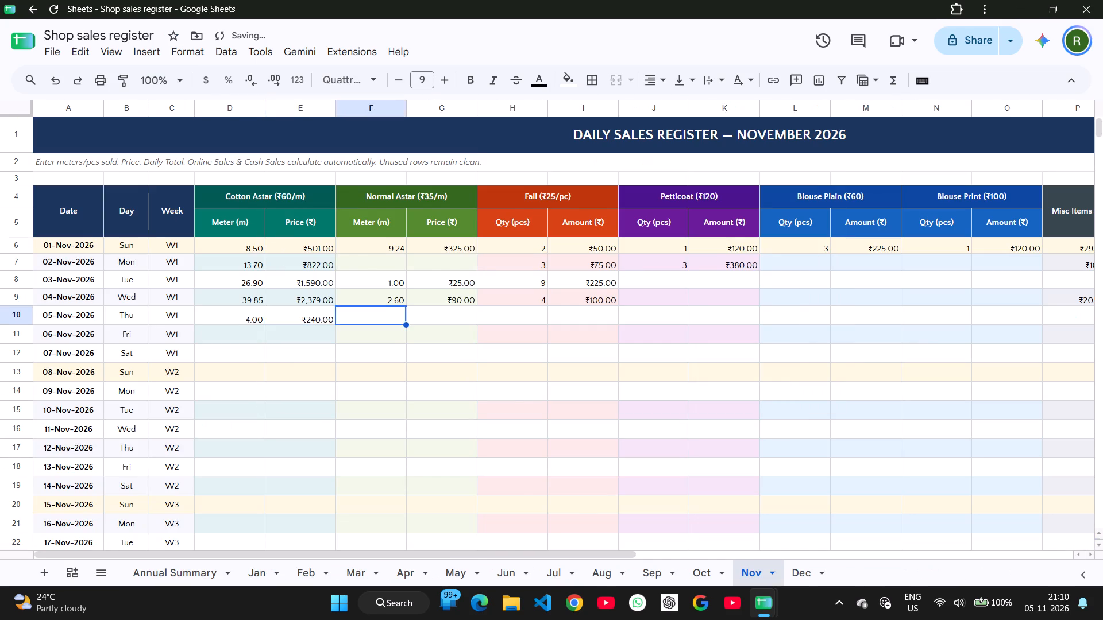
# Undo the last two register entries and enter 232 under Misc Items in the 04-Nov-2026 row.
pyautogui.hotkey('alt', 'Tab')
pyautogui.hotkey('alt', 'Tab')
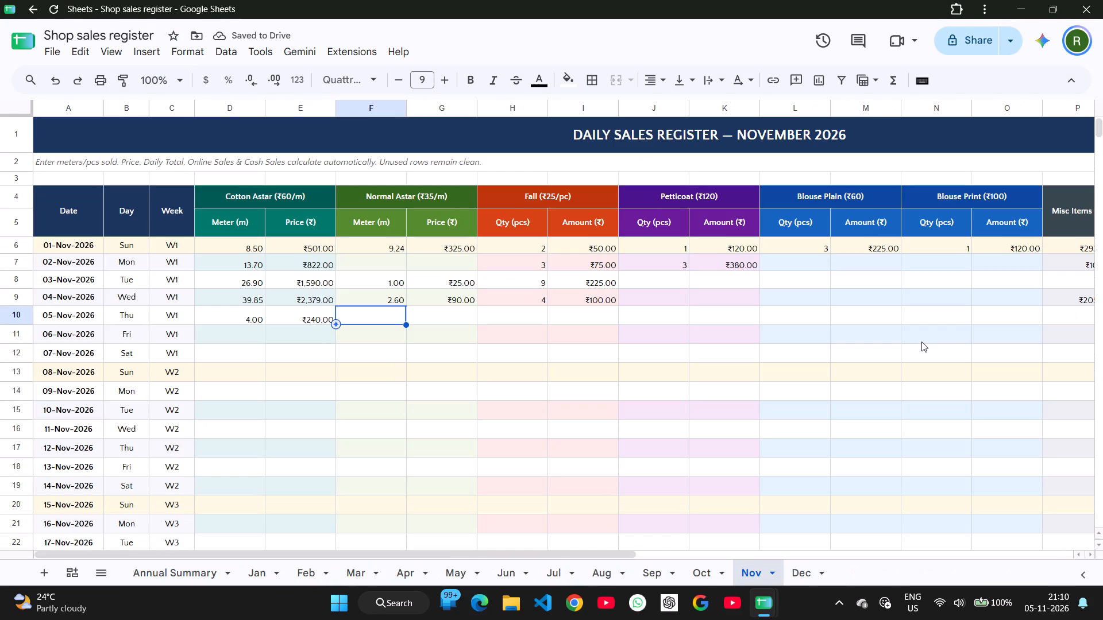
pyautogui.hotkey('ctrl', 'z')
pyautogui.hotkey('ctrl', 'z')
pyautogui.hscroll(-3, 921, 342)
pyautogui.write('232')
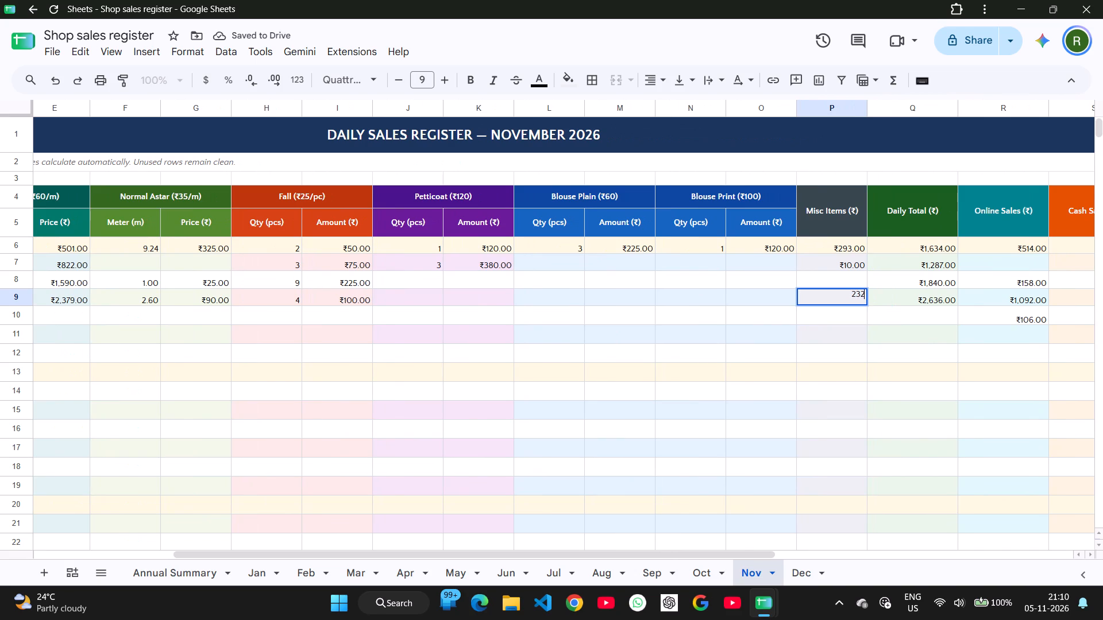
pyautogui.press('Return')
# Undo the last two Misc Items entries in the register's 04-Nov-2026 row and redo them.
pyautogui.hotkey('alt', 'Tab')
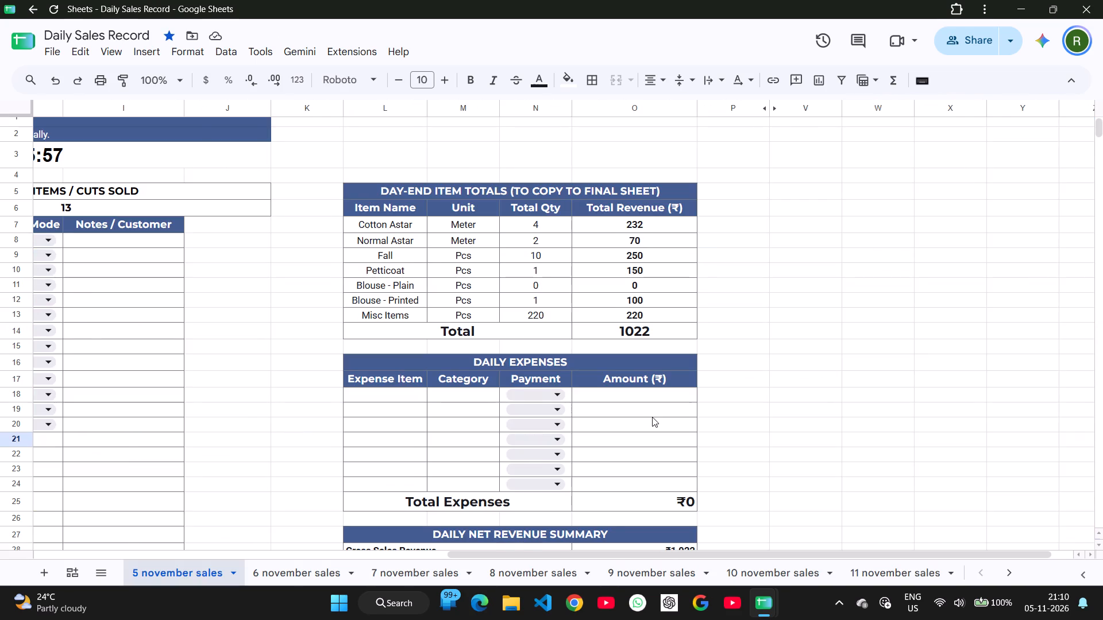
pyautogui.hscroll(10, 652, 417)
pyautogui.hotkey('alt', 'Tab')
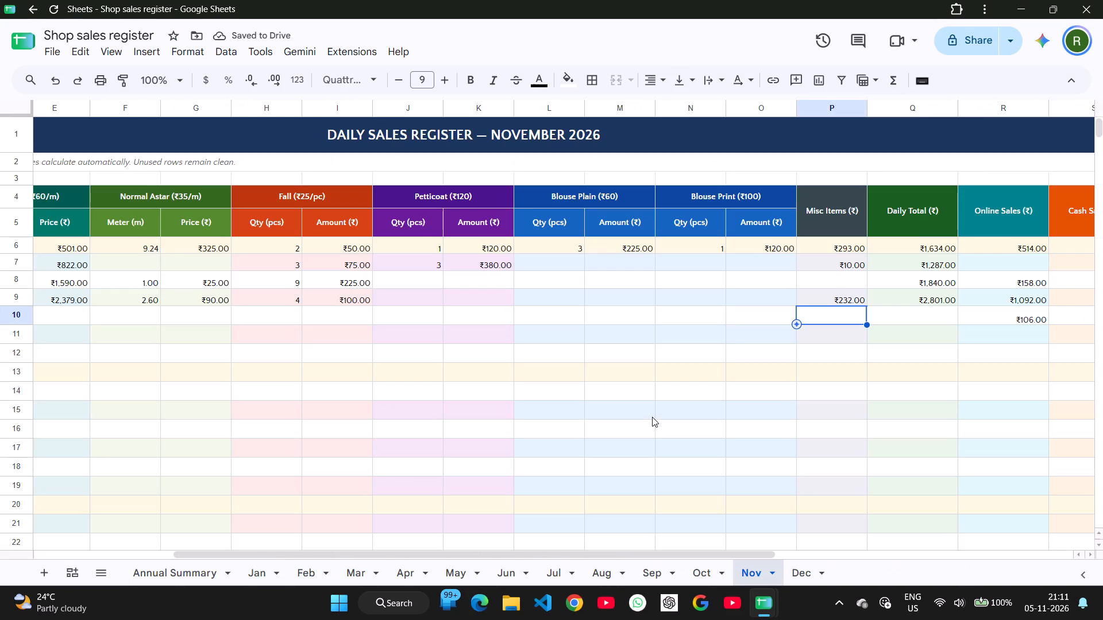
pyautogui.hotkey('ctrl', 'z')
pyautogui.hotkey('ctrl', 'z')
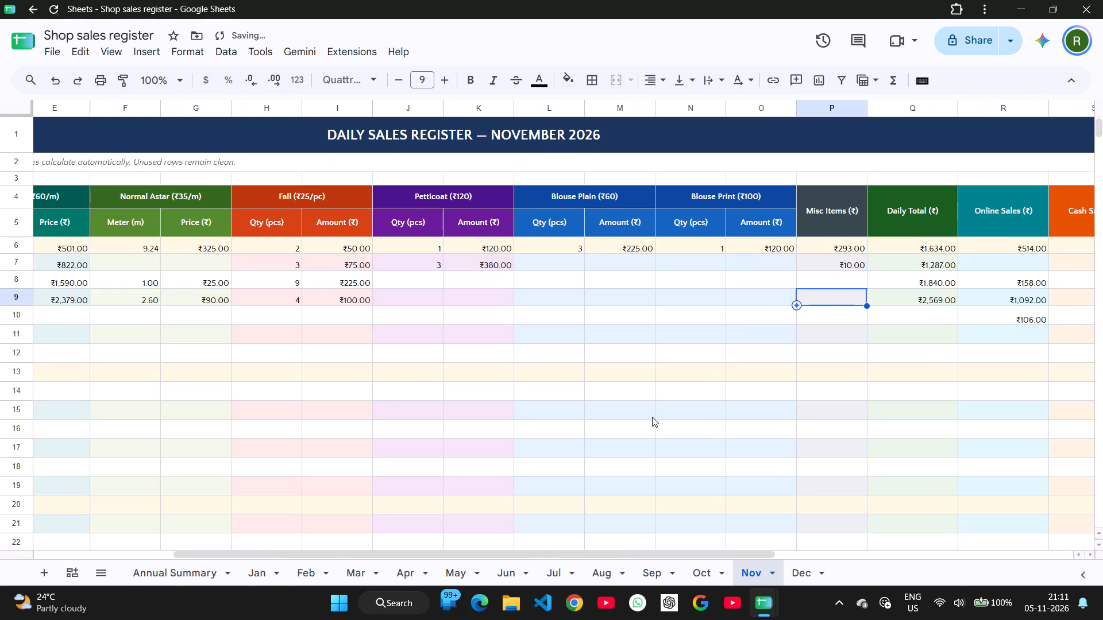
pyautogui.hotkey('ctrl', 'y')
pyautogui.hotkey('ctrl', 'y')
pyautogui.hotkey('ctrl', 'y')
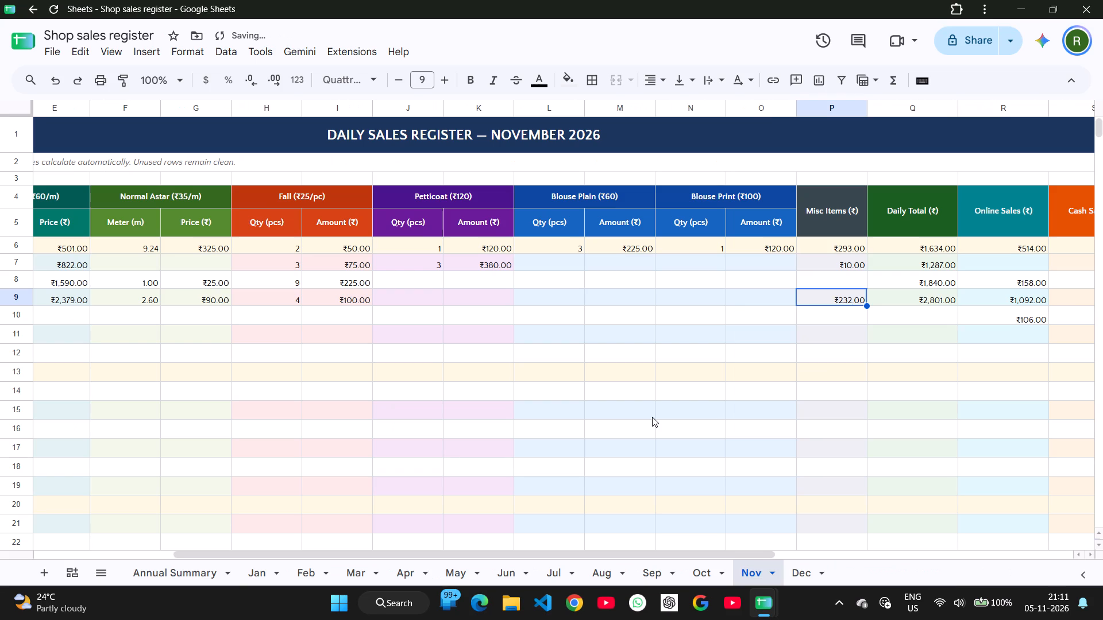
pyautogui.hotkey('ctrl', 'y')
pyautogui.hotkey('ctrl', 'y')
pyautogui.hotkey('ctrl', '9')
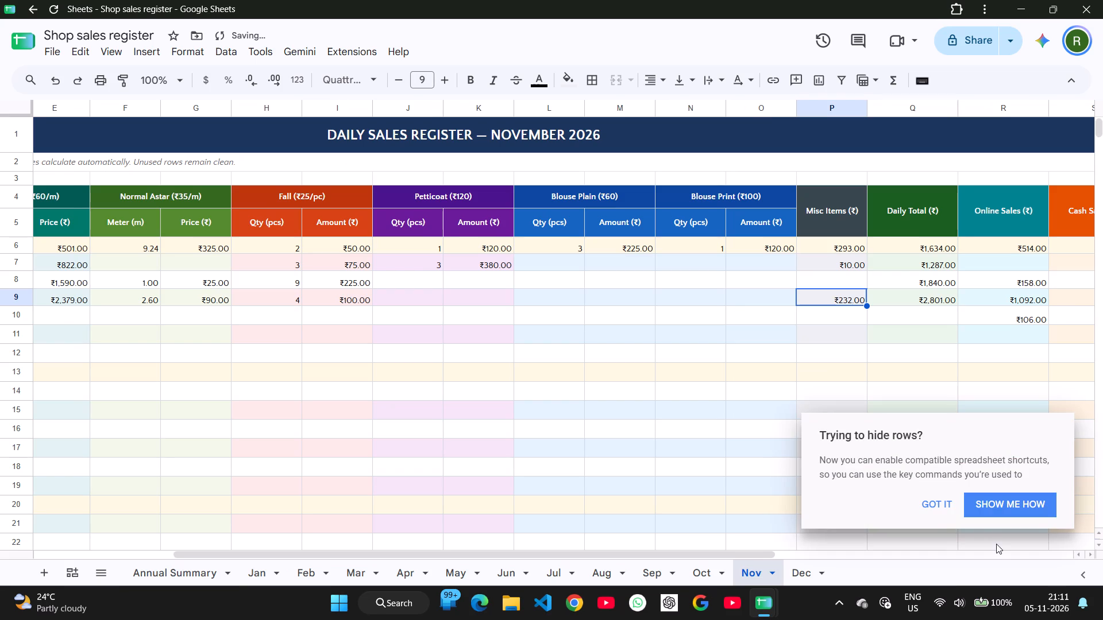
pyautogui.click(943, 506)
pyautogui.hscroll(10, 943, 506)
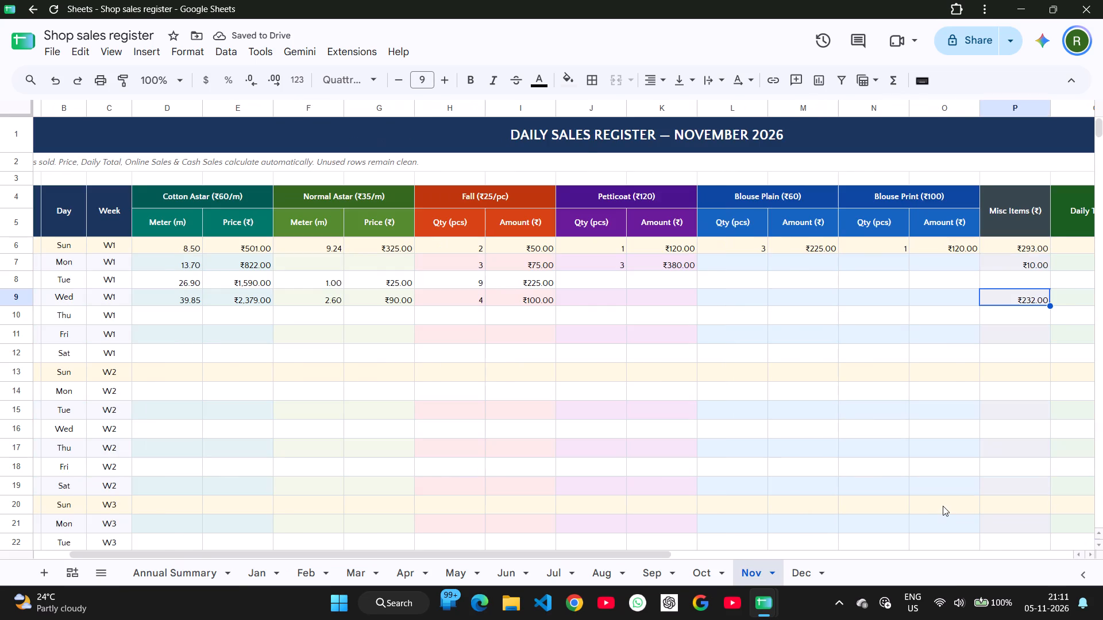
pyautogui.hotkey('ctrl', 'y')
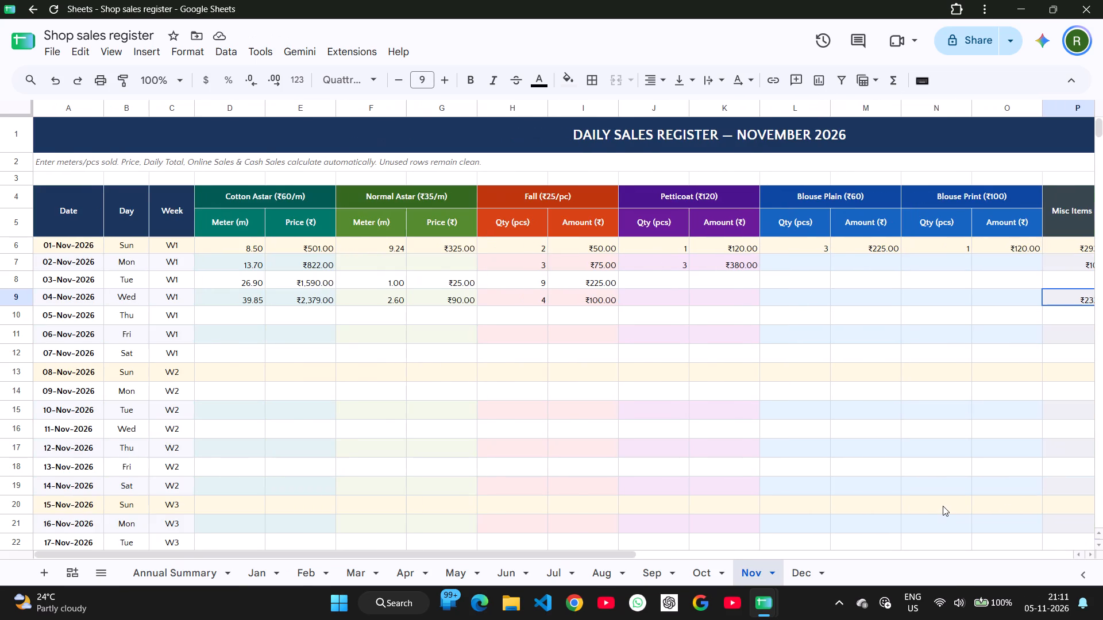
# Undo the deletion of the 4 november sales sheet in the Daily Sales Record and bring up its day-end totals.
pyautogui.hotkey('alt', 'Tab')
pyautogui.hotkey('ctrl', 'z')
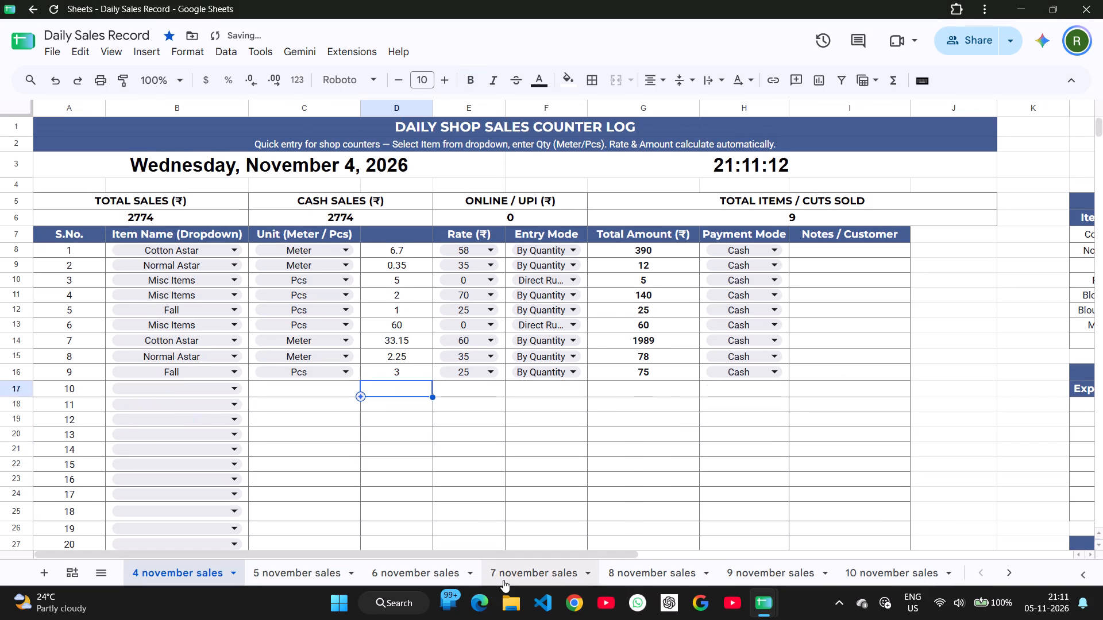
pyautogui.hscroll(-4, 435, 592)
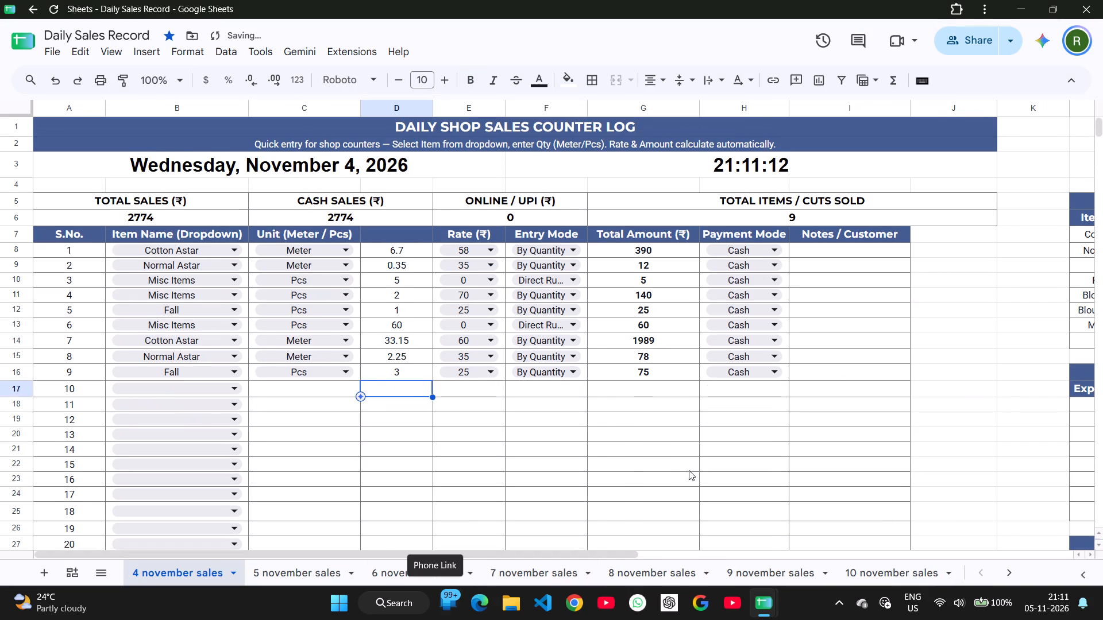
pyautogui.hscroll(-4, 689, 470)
# Set Misc Items in the register's 04-Nov-2026 row to 205.
pyautogui.hotkey('alt', 'Tab')
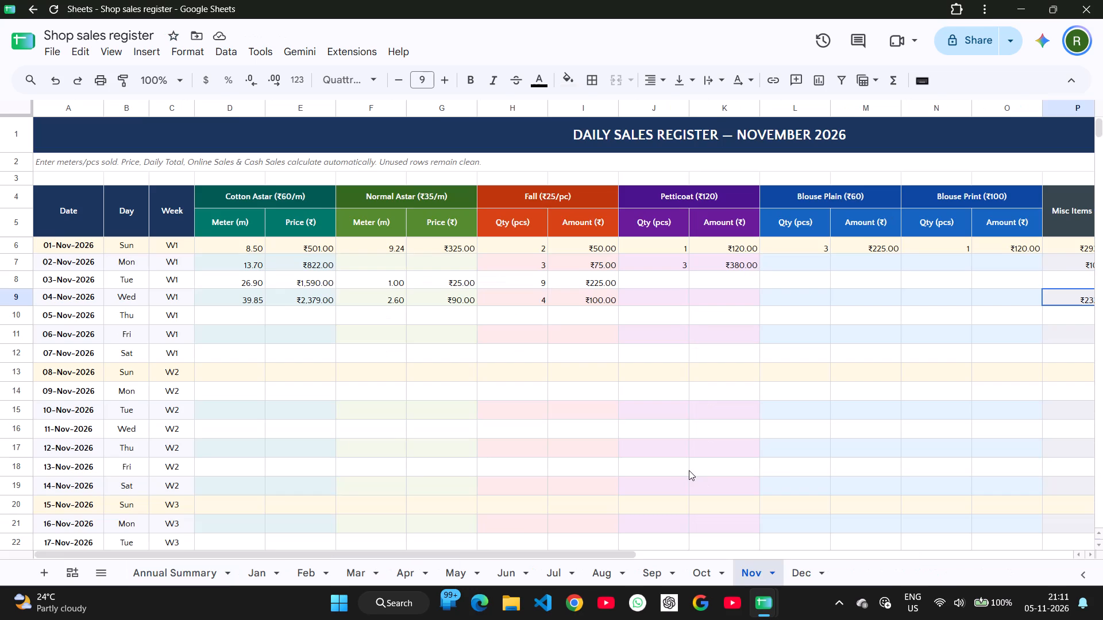
pyautogui.hscroll(-3, 836, 450)
pyautogui.write('205')
pyautogui.press('Return')
# Delete the 4 november sales sheet from the Daily Sales Record.
pyautogui.hotkey('alt', 'Tab')
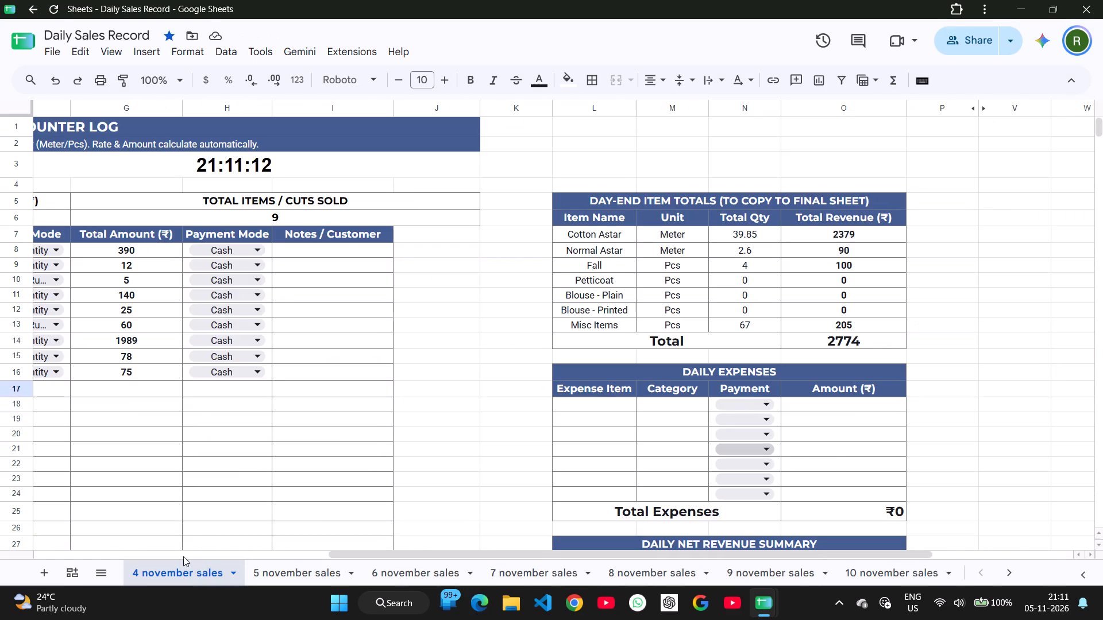
pyautogui.rightClick(168, 569)
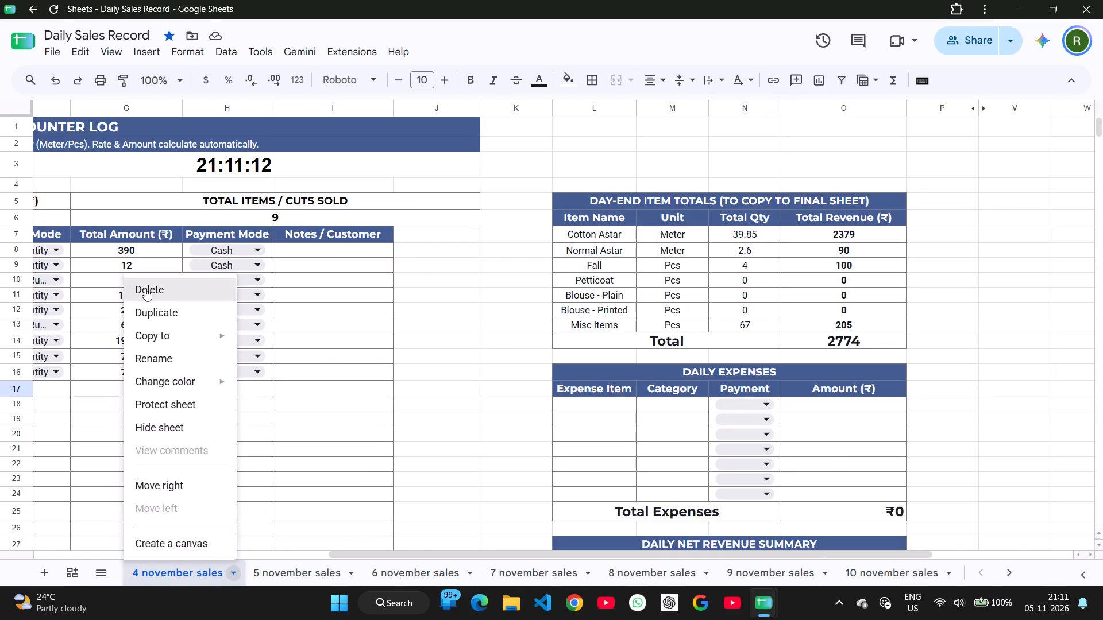
pyautogui.click(145, 288)
pyautogui.press('Return')
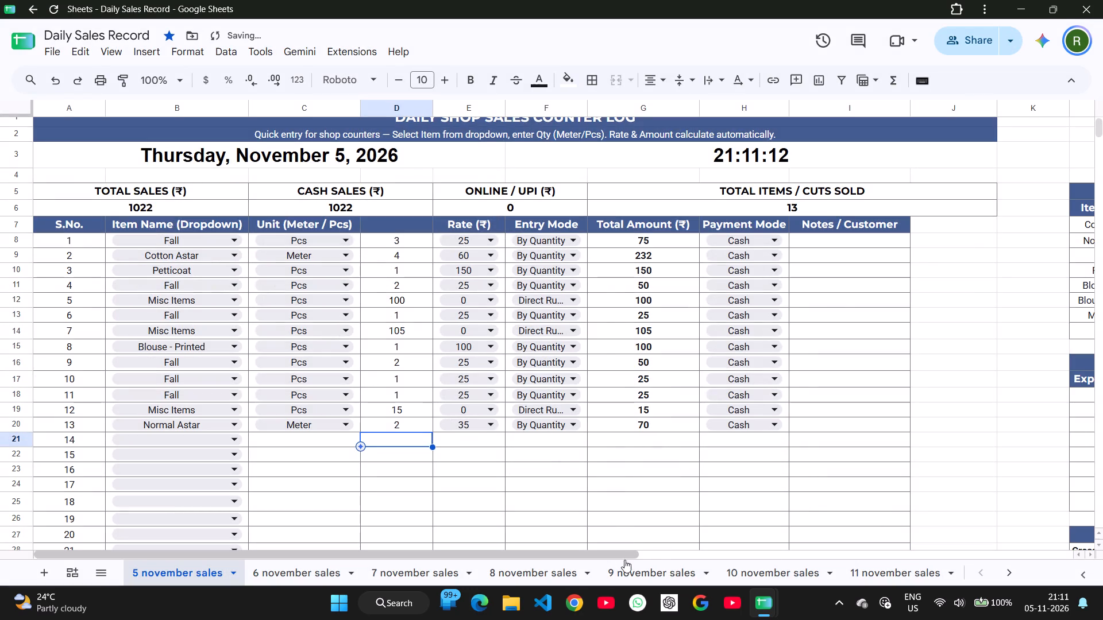
# Switch to the Shop sales register and examine the Item and Revenue table in J42:K49 alongside the Item-Wise Sales Distribution chart.
pyautogui.hotkey('alt', 'Tab')
pyautogui.scroll(-3, 610, 563)
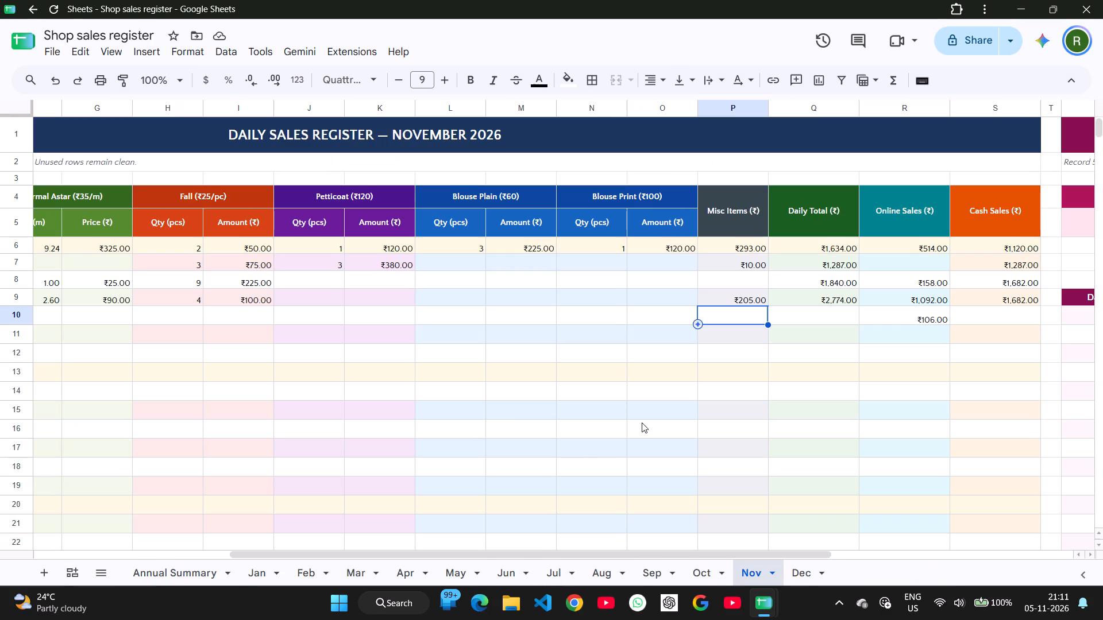
pyautogui.scroll(-6, 642, 422)
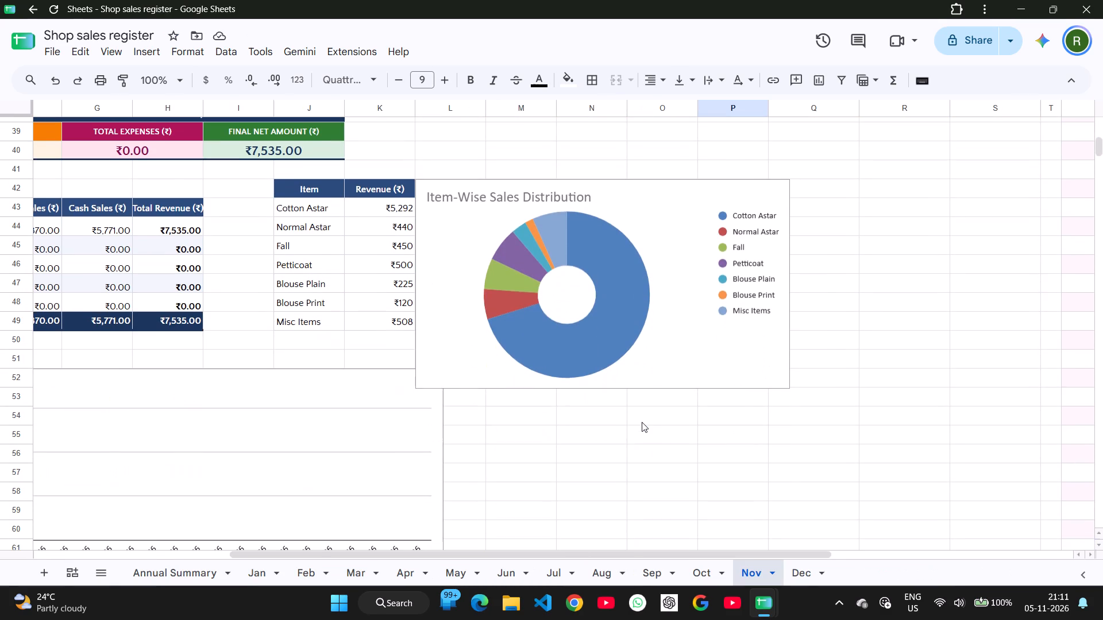
pyautogui.scroll(1, 642, 422)
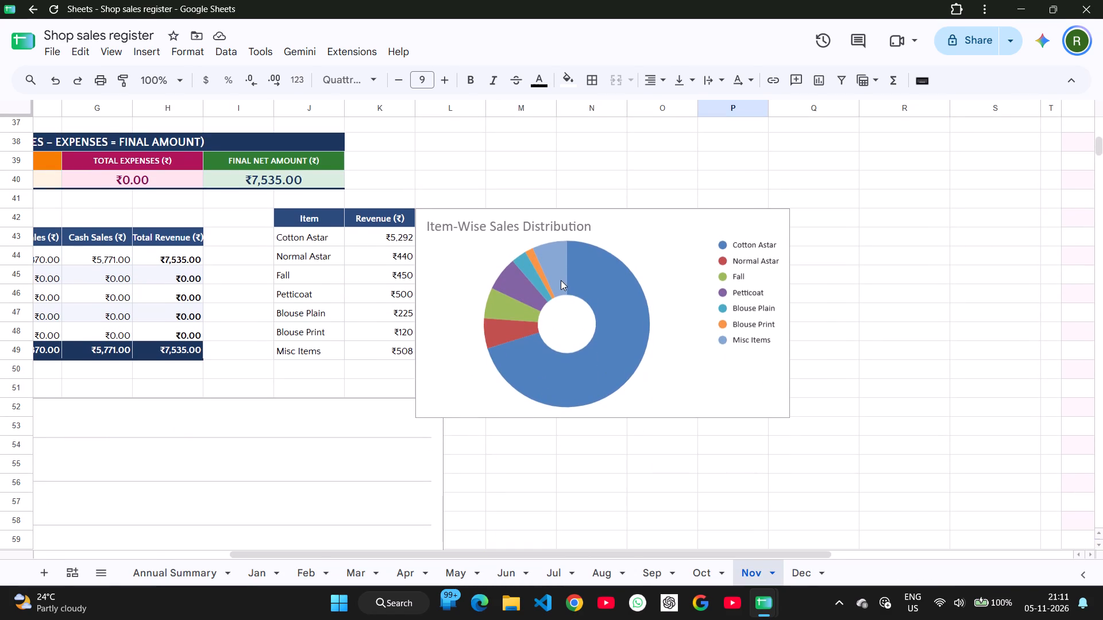
pyautogui.click(561, 278)
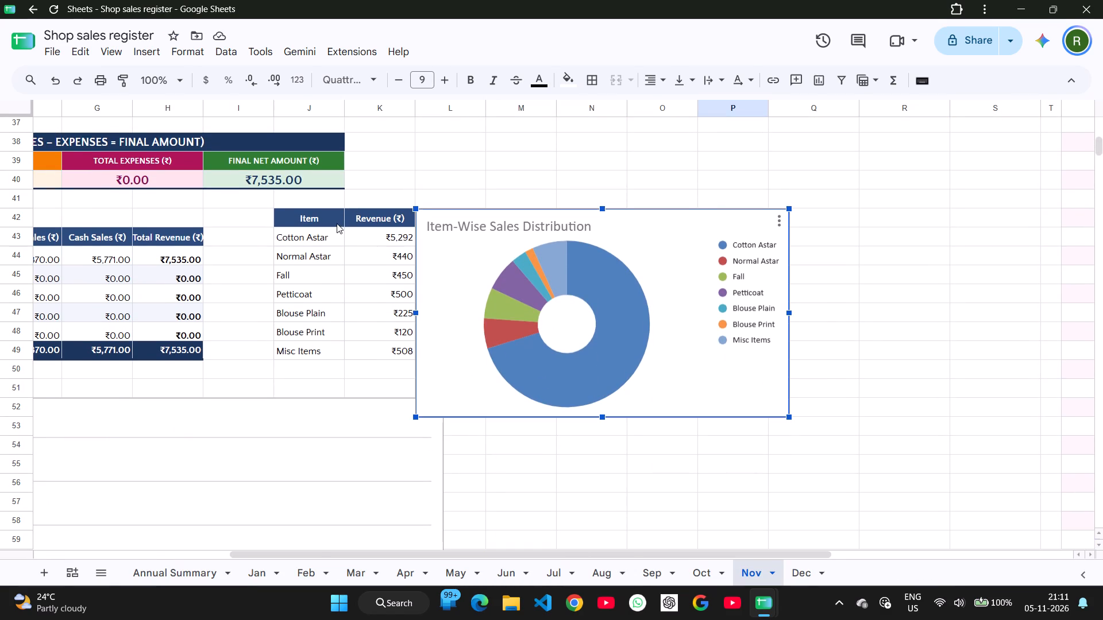
pyautogui.click(337, 223)
pyautogui.click(337, 223)
pyautogui.moveTo(337, 223); pyautogui.dragTo(404, 348)
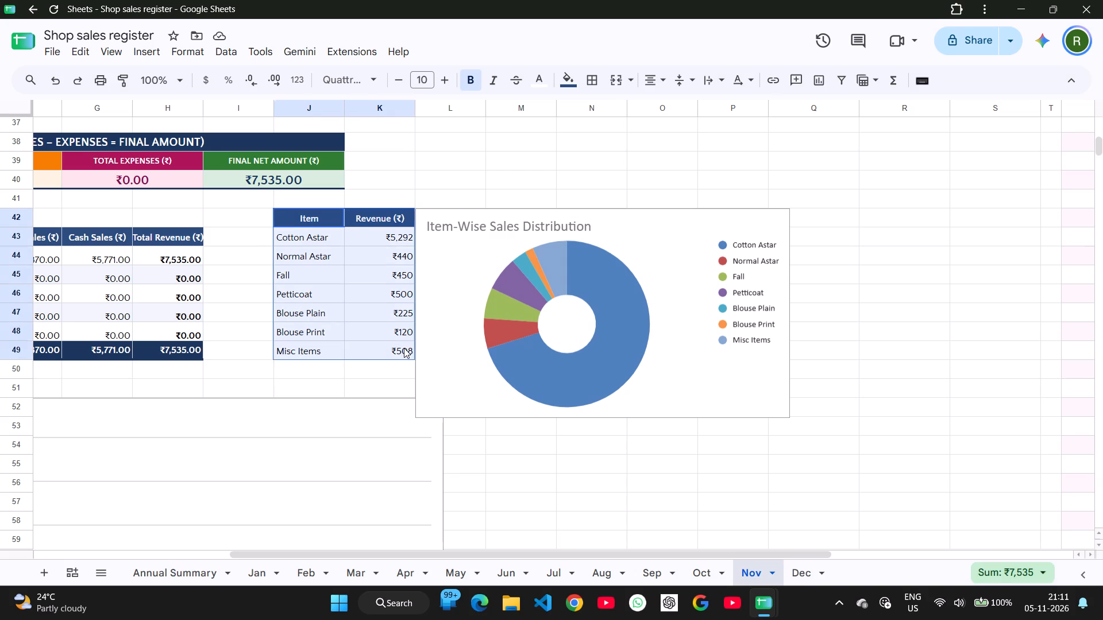
pyautogui.hotkey('ctrl', 'z')
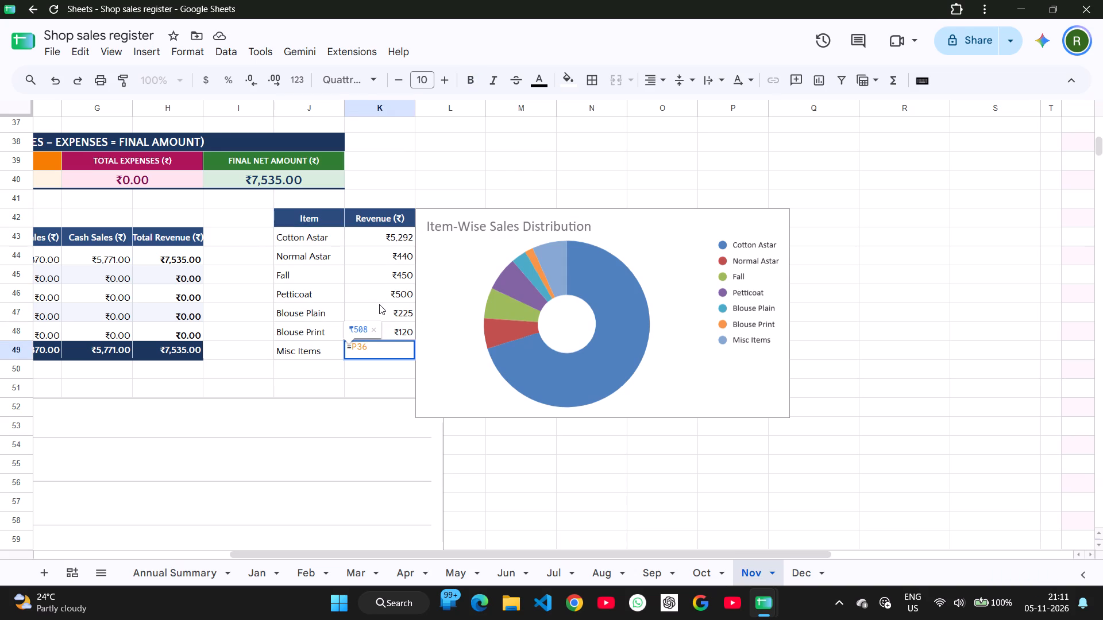
pyautogui.click(458, 452)
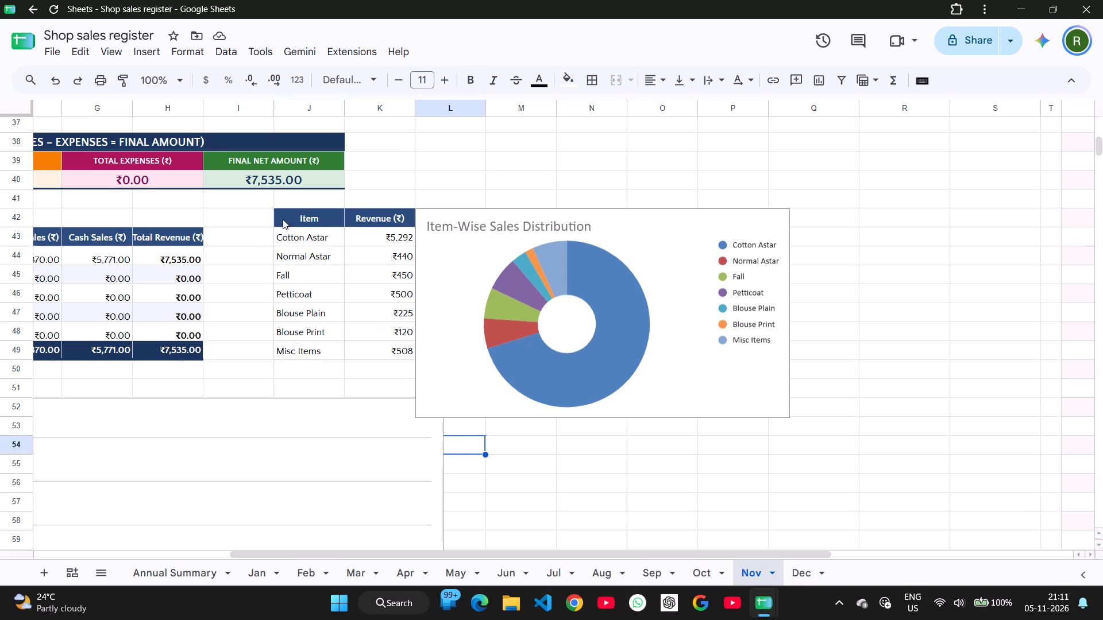
pyautogui.moveTo(279, 214); pyautogui.dragTo(403, 348)
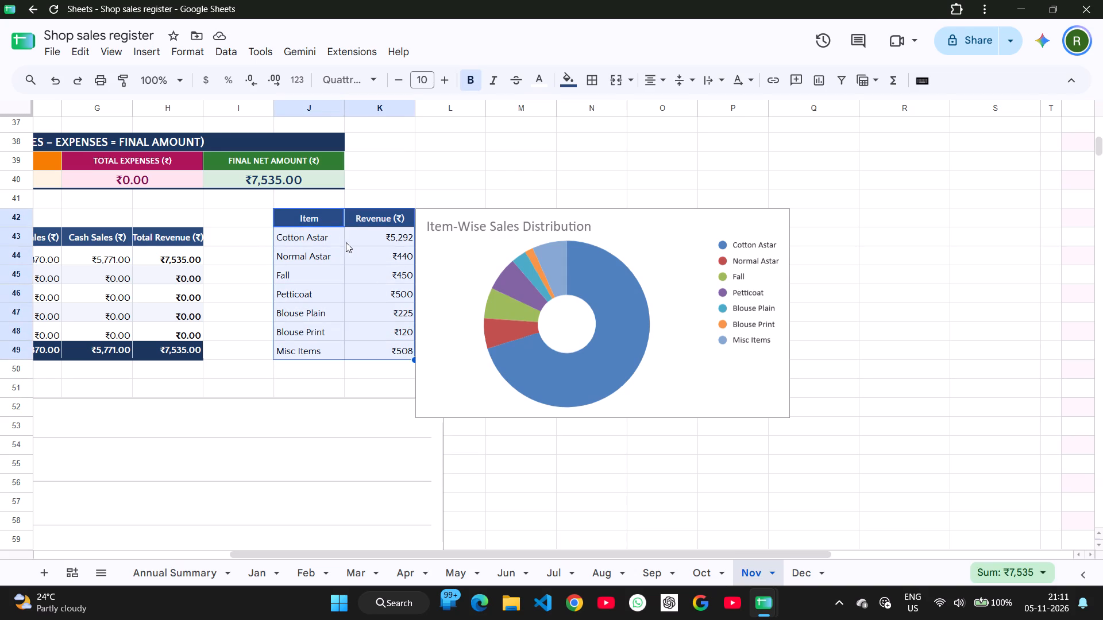
pyautogui.moveTo(340, 215); pyautogui.dragTo(362, 365)
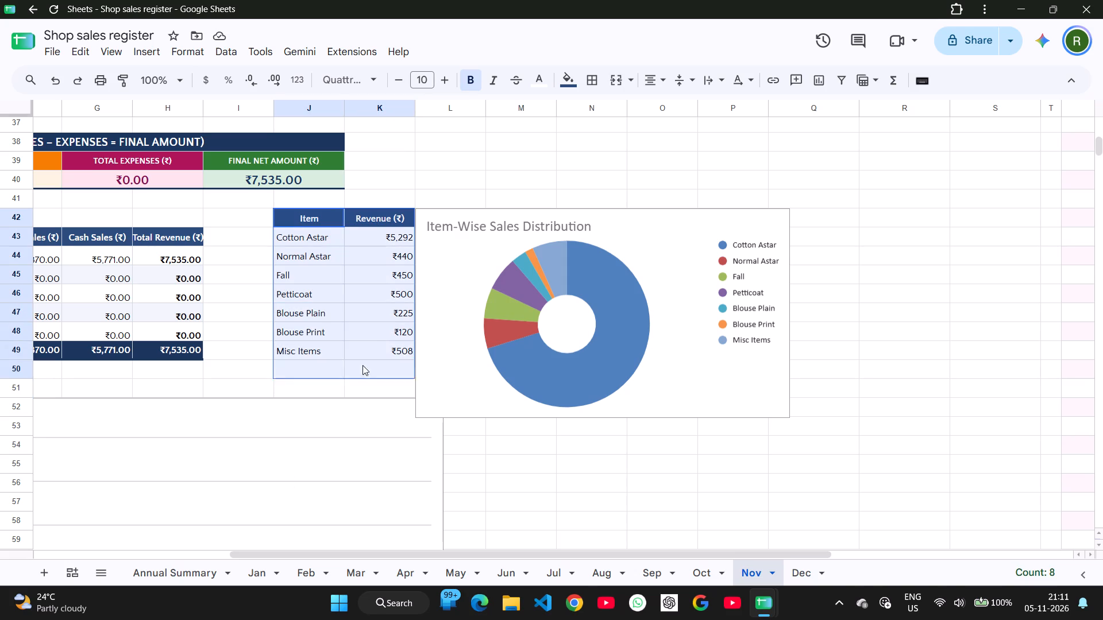
pyautogui.moveTo(362, 365); pyautogui.dragTo(392, 355)
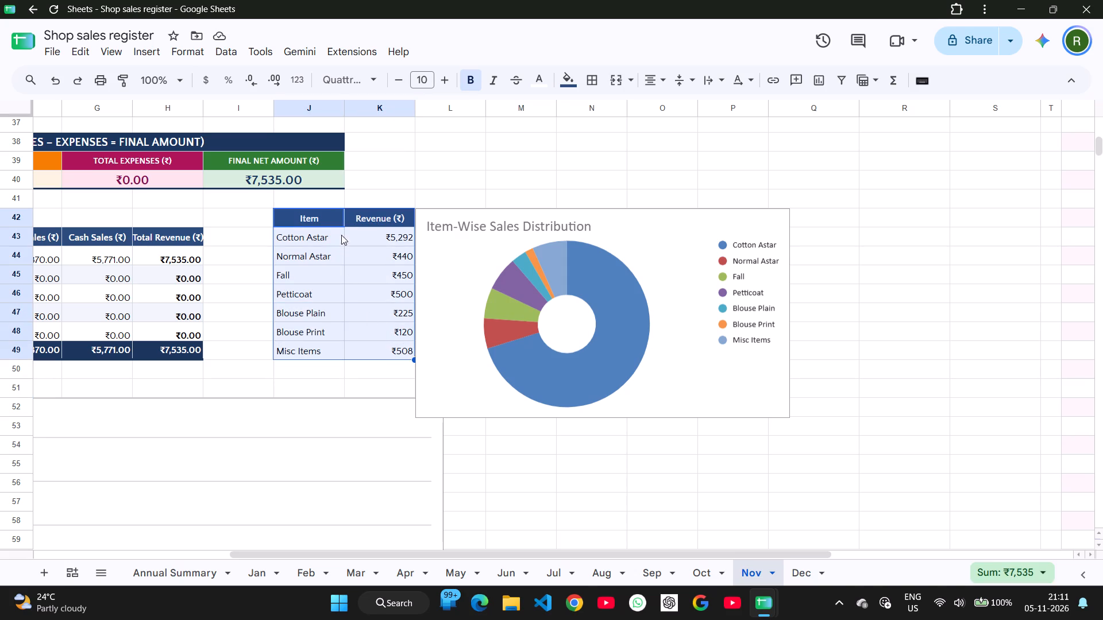
pyautogui.moveTo(351, 217); pyautogui.dragTo(348, 231)
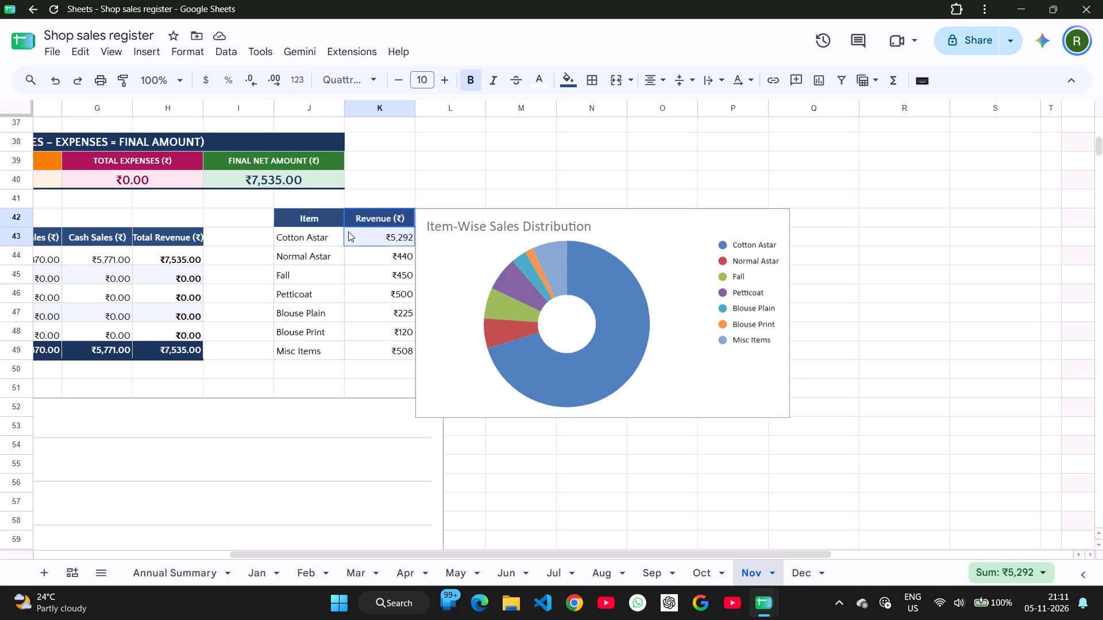
pyautogui.moveTo(348, 231); pyautogui.dragTo(286, 355)
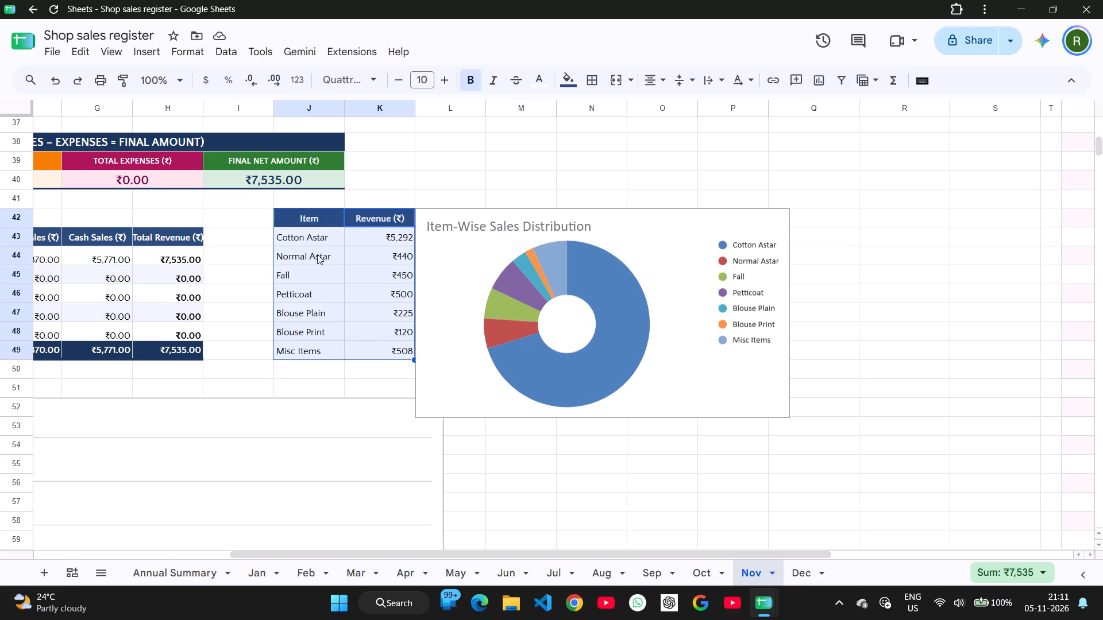
pyautogui.moveTo(336, 223); pyautogui.dragTo(397, 370)
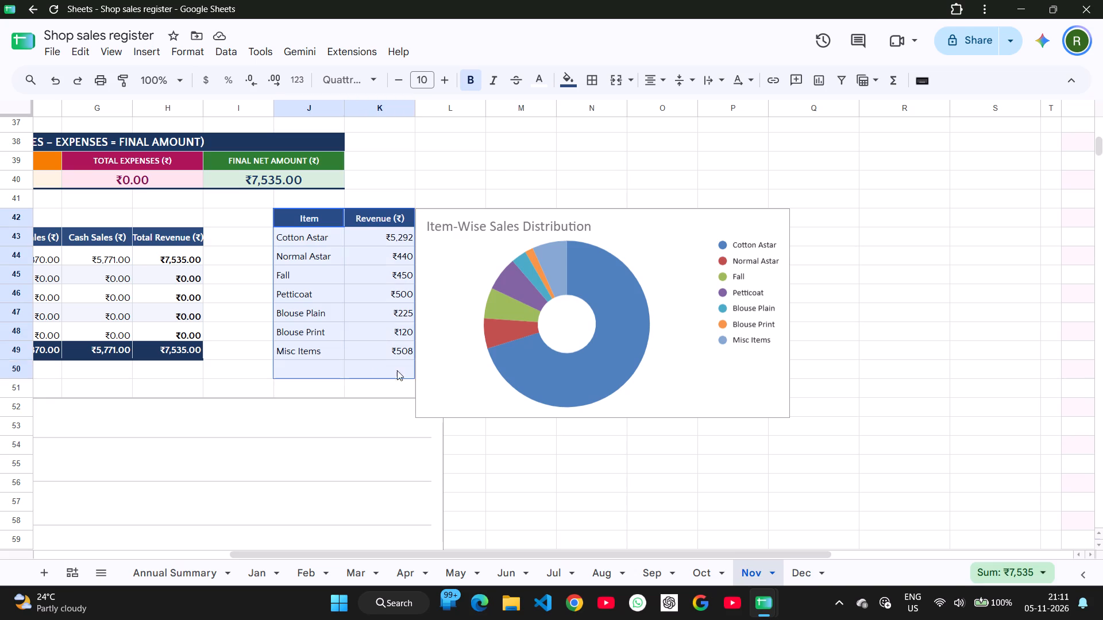
pyautogui.moveTo(397, 370); pyautogui.dragTo(401, 355)
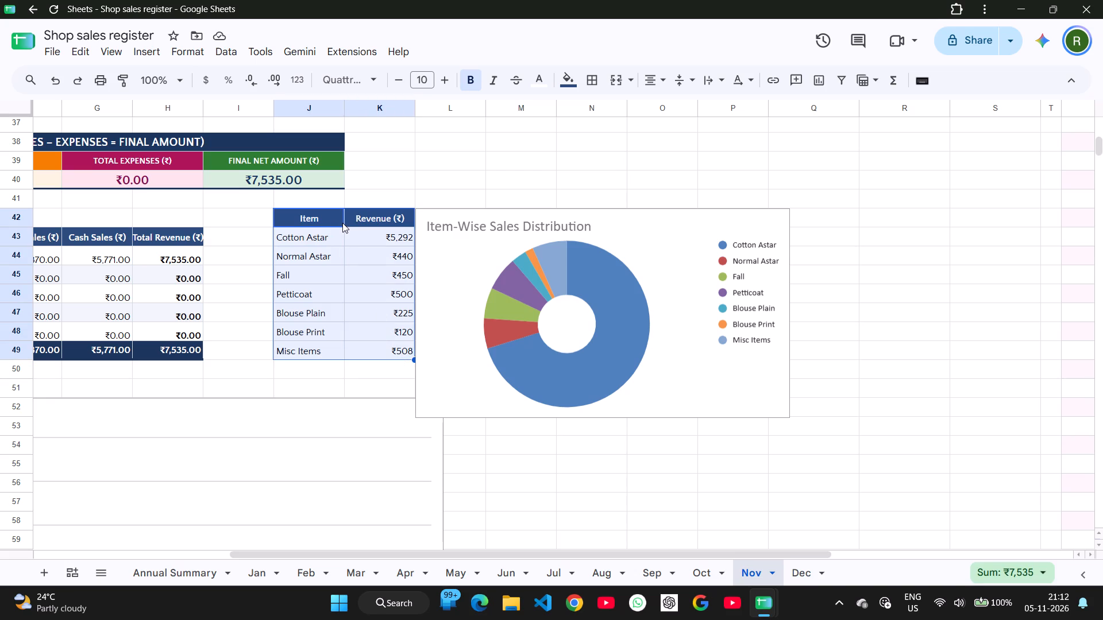
pyautogui.moveTo(342, 223); pyautogui.dragTo(400, 350)
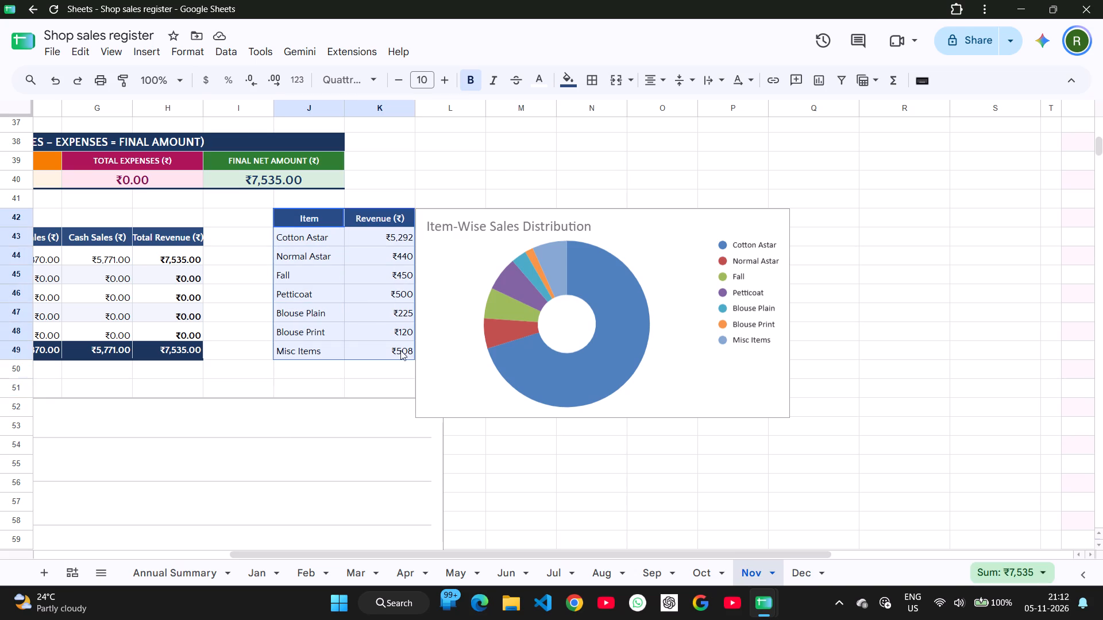
pyautogui.moveTo(400, 350); pyautogui.dragTo(402, 343)
pyautogui.click(402, 343)
# Move the Item-Wise Sales Distribution chart about one column to the right, clear of the Item and Revenue table.
pyautogui.hscroll(-2, 402, 343)
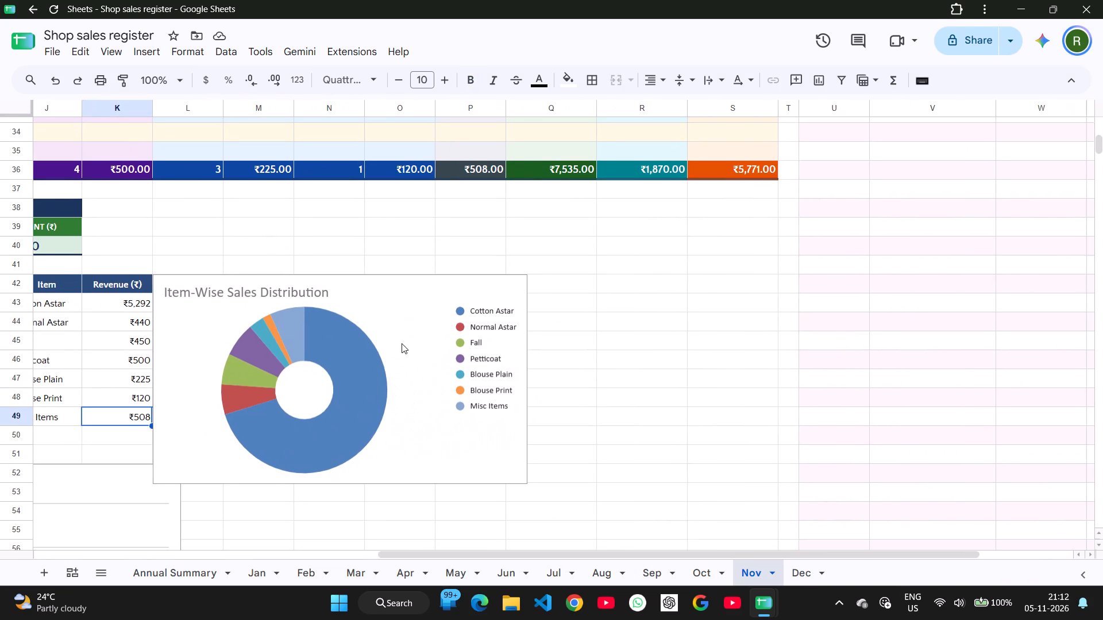
pyautogui.hscroll(-1, 402, 343)
pyautogui.click(362, 297)
pyautogui.moveTo(362, 297); pyautogui.dragTo(448, 289)
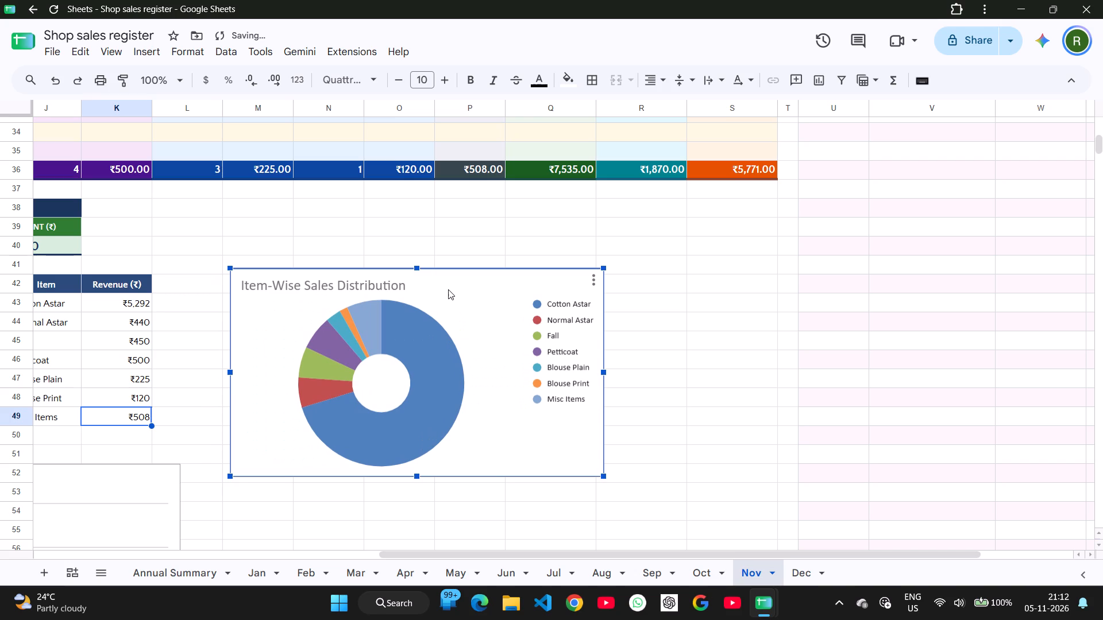
# Review the item revenue table, the Weekly Sales Breakdown and the daily rows of the Nov sheet.
pyautogui.click(134, 285)
pyautogui.scroll(1, 134, 285)
pyautogui.scroll(-1, 134, 285)
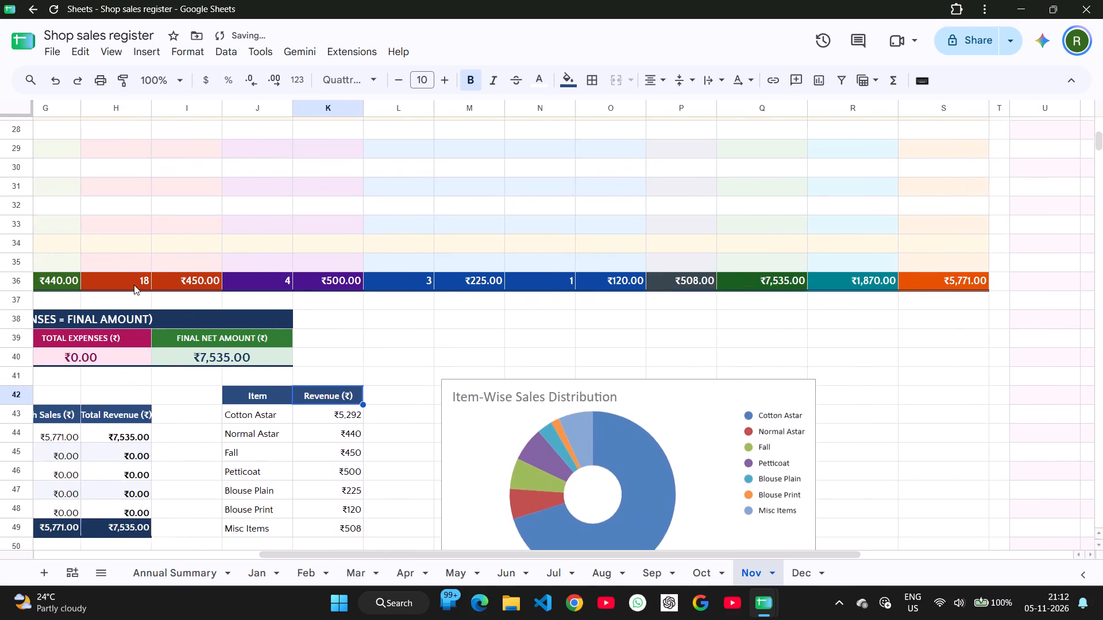
pyautogui.scroll(-1, 134, 285)
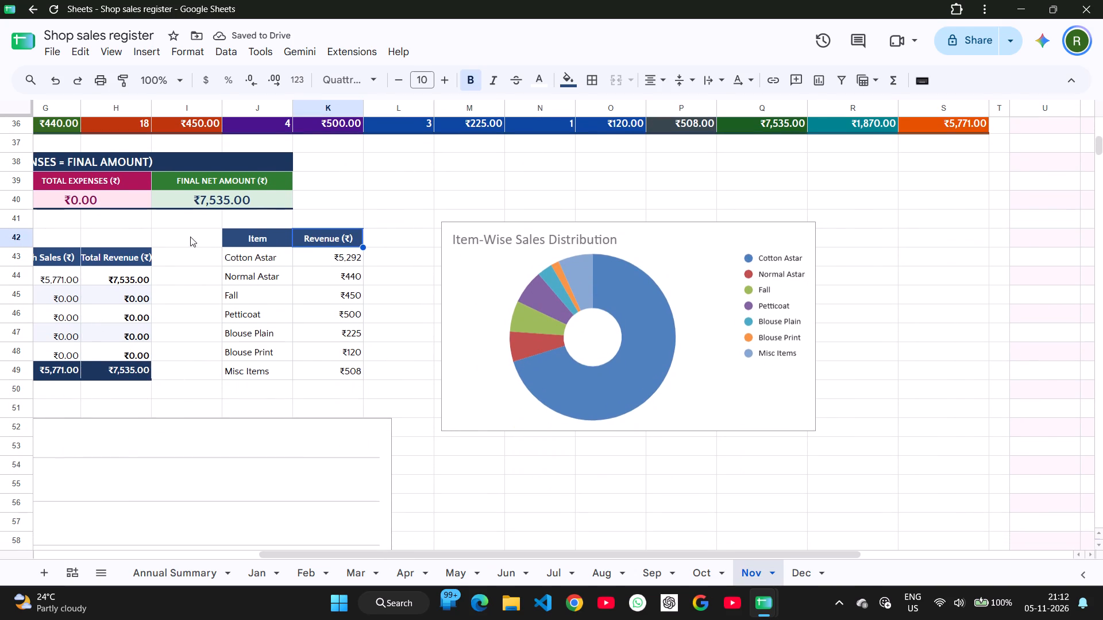
pyautogui.moveTo(217, 235); pyautogui.dragTo(345, 363)
pyautogui.click(345, 363)
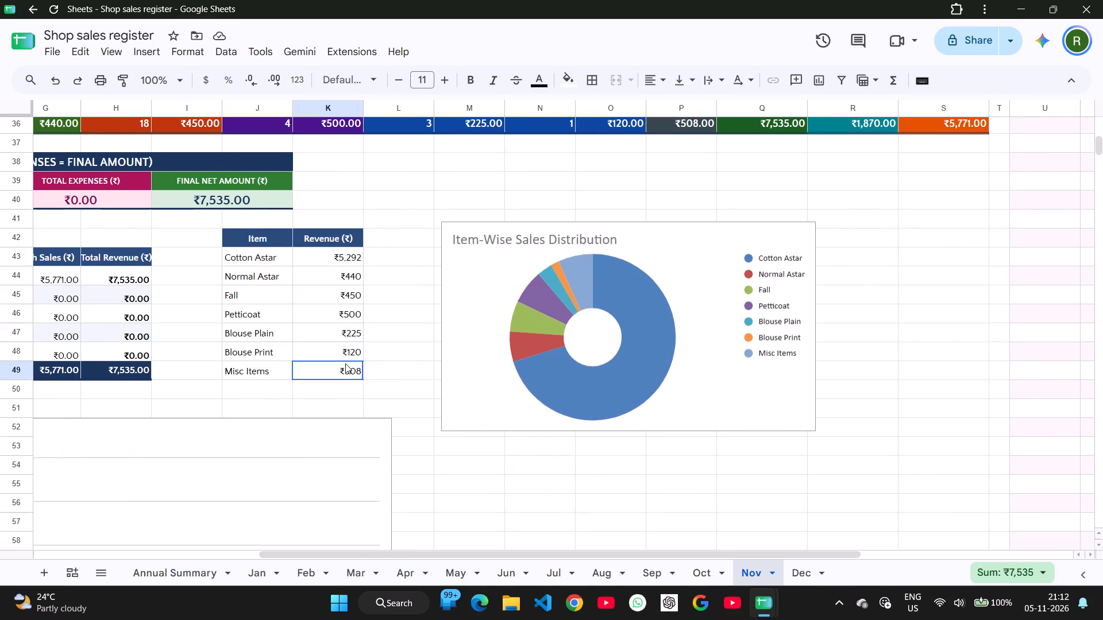
pyautogui.scroll(-1, 345, 363)
pyautogui.scroll(2, 345, 363)
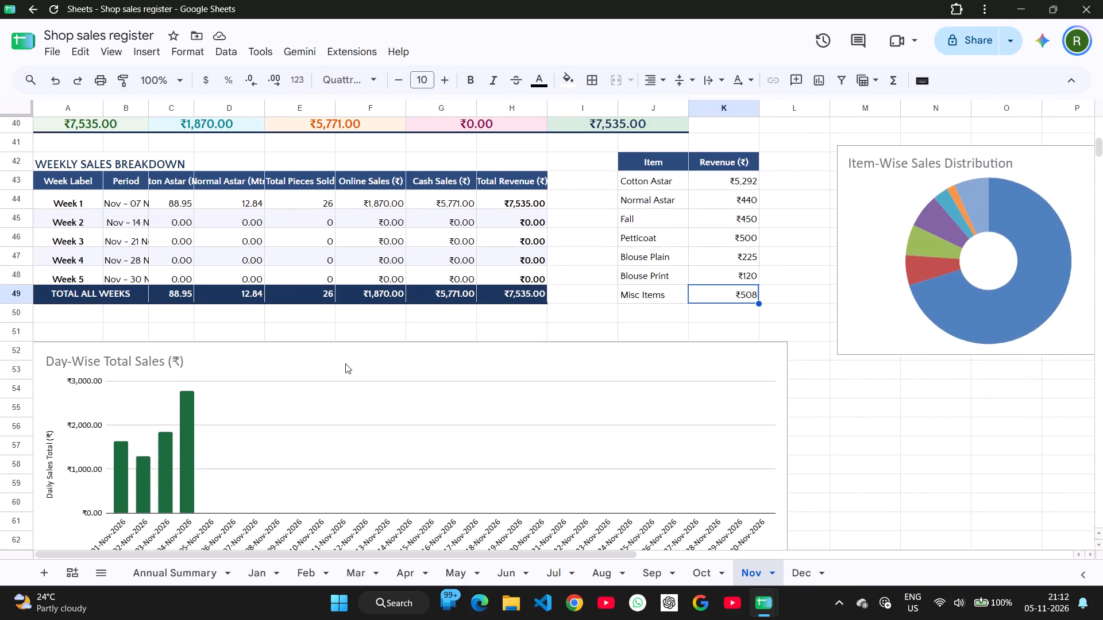
pyautogui.scroll(16, 345, 363)
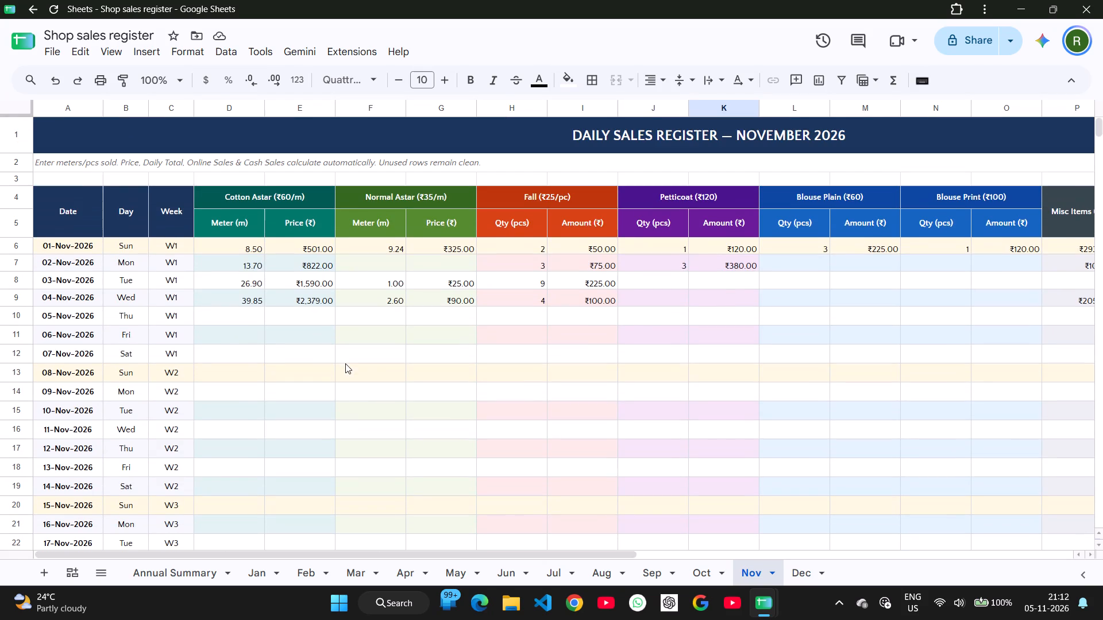
# Widen column B so the week ranges under Period in the Weekly Sales Breakdown fit in full.
pyautogui.moveTo(146, 107); pyautogui.dragTo(175, 114)
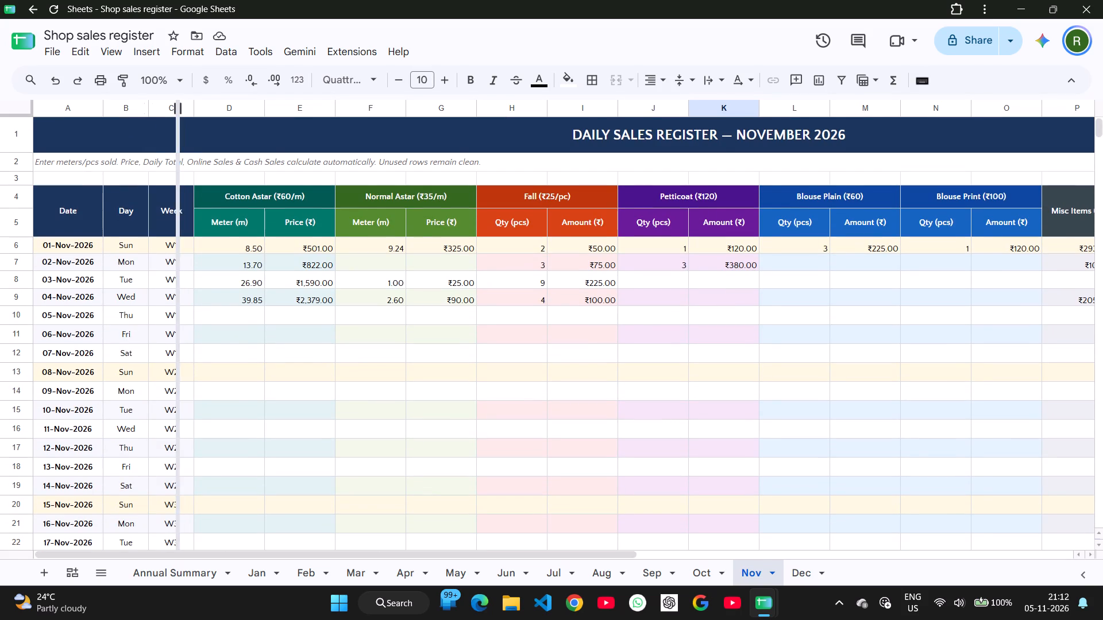
pyautogui.moveTo(175, 114); pyautogui.dragTo(158, 111)
pyautogui.scroll(-6, 158, 111)
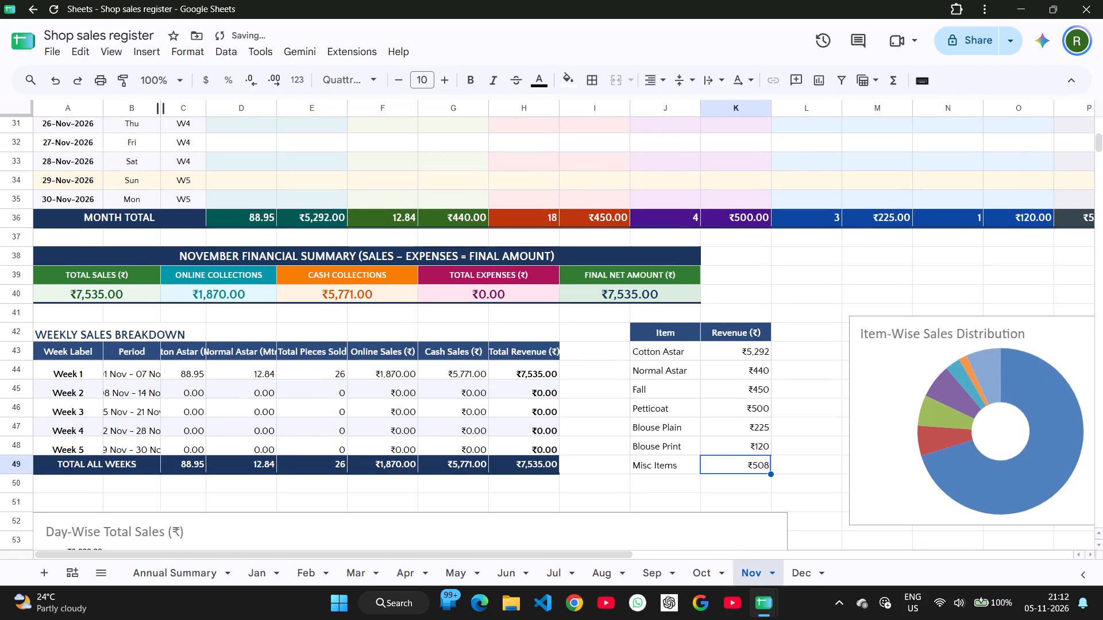
pyautogui.scroll(-1, 158, 111)
pyautogui.moveTo(160, 107); pyautogui.dragTo(166, 107)
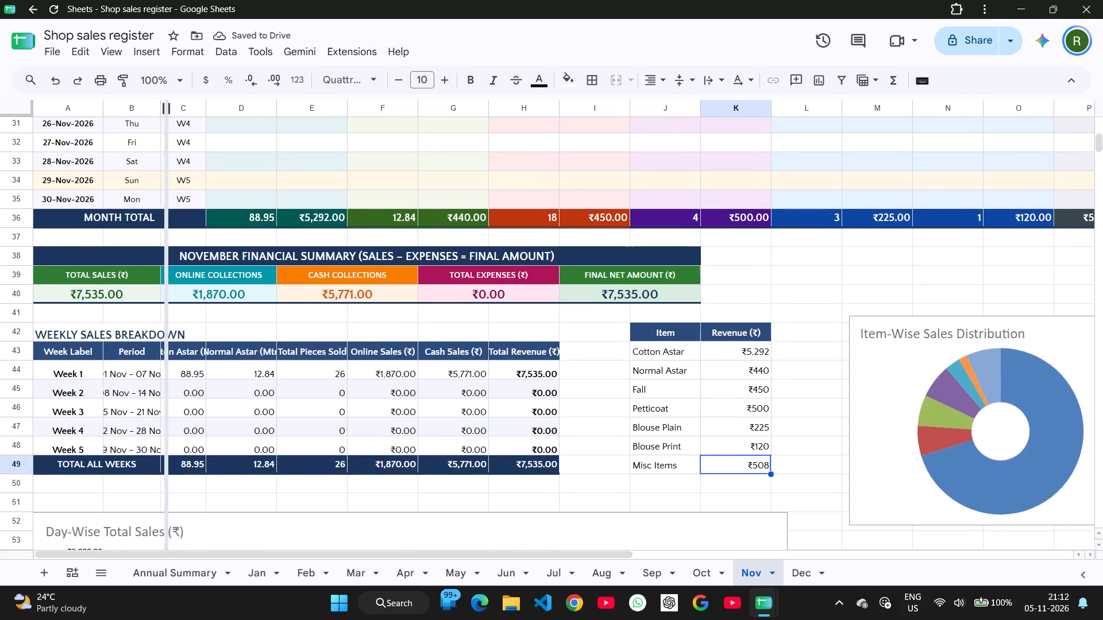
pyautogui.moveTo(166, 107); pyautogui.dragTo(171, 107)
pyautogui.moveTo(171, 107); pyautogui.dragTo(187, 110)
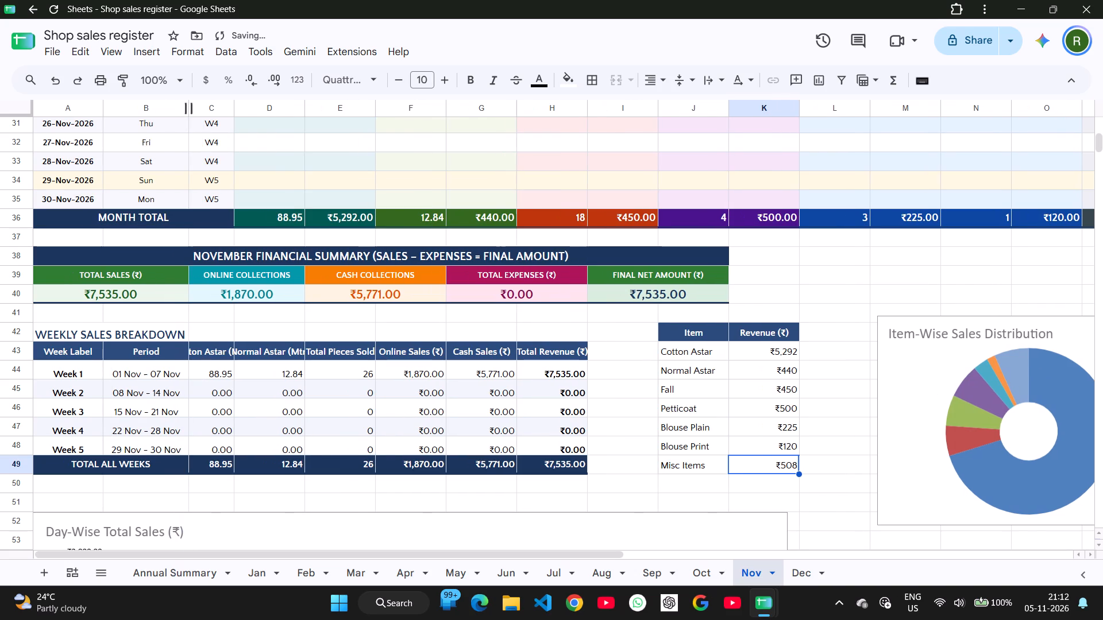
# Widen column C just enough for the Cotton Astar (Mtr) heading in the Weekly Sales Breakdown to fit.
pyautogui.moveTo(234, 103); pyautogui.dragTo(253, 107)
pyautogui.moveTo(253, 107); pyautogui.dragTo(294, 115)
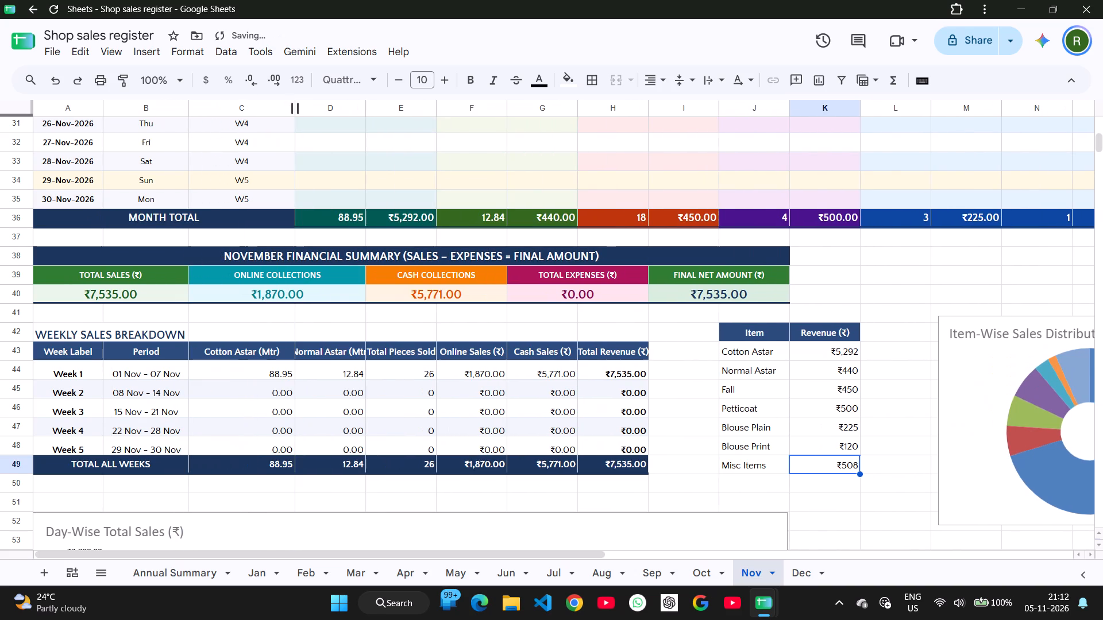
pyautogui.click(294, 115)
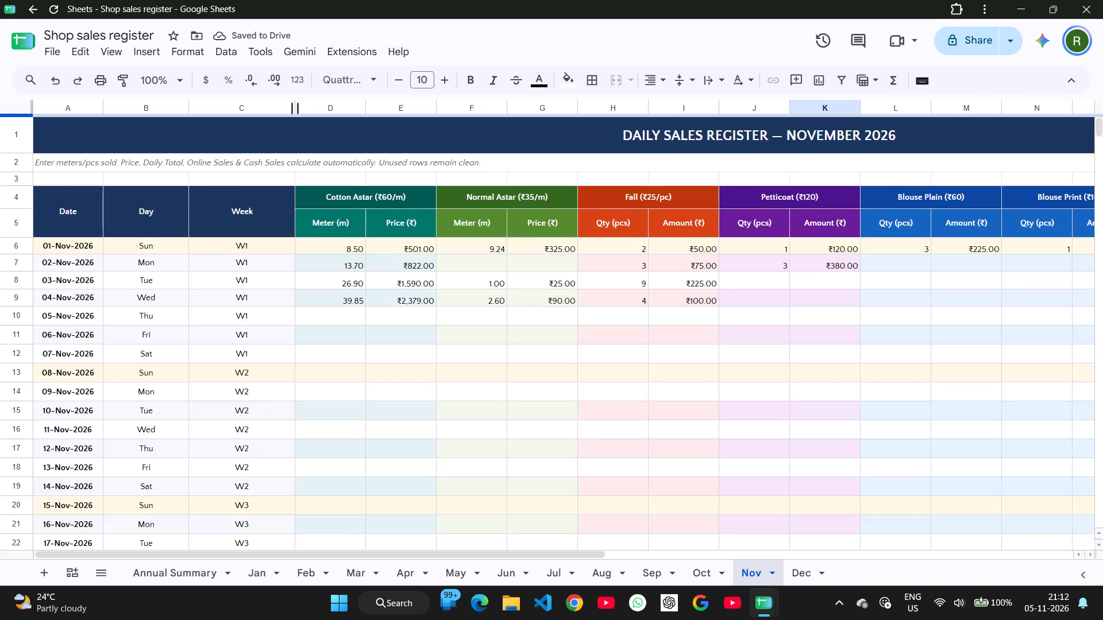
pyautogui.moveTo(294, 110); pyautogui.dragTo(284, 110)
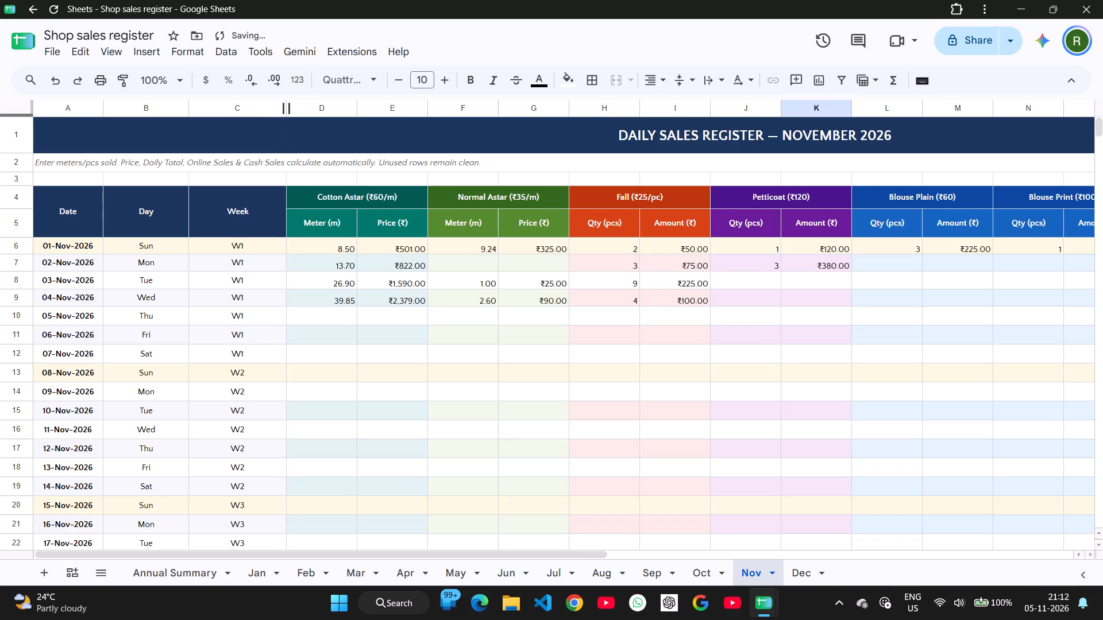
pyautogui.scroll(-6, 284, 110)
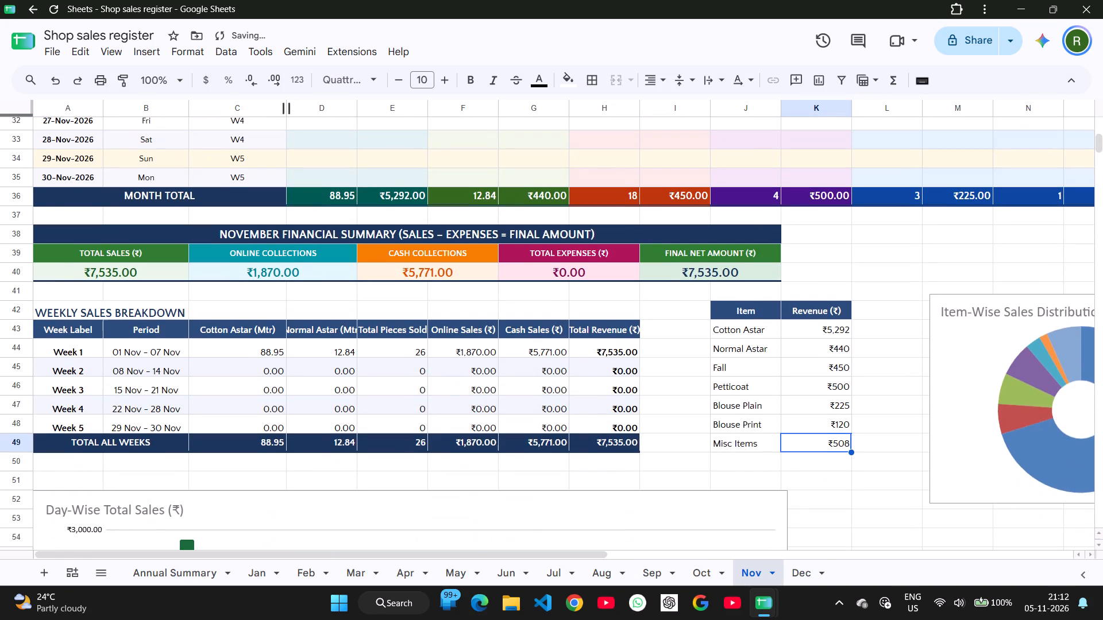
pyautogui.moveTo(284, 110); pyautogui.dragTo(278, 110)
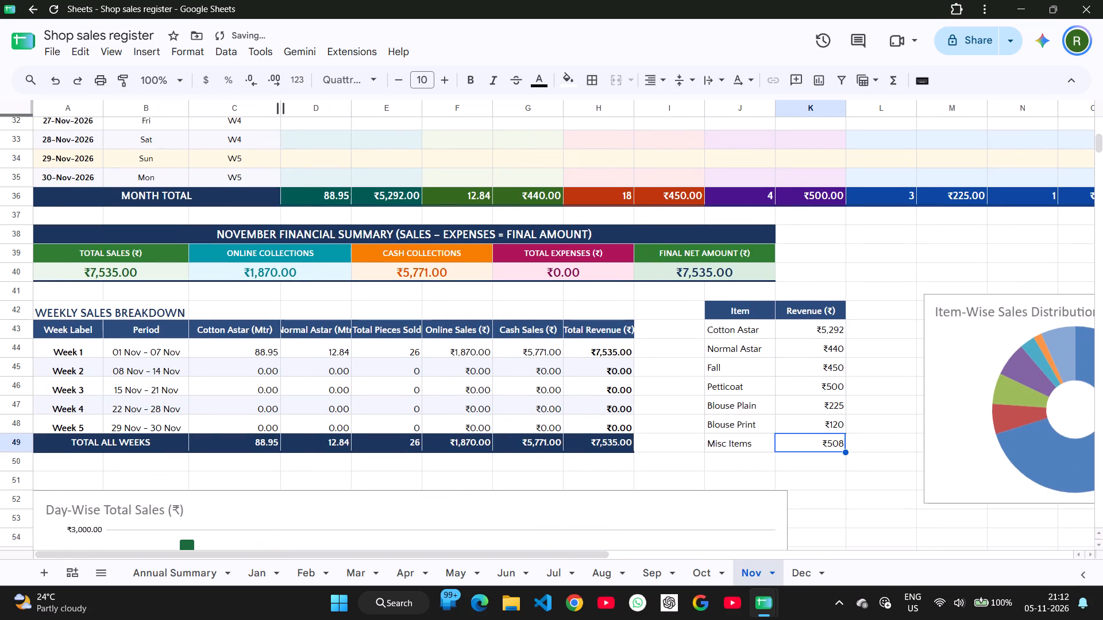
# Widen columns D, E and H so the Normal Astar (Mtr), Total Pieces Sold and Total Revenue (₹) headings fit.
pyautogui.moveTo(350, 108); pyautogui.dragTo(357, 108)
pyautogui.moveTo(357, 108); pyautogui.dragTo(364, 107)
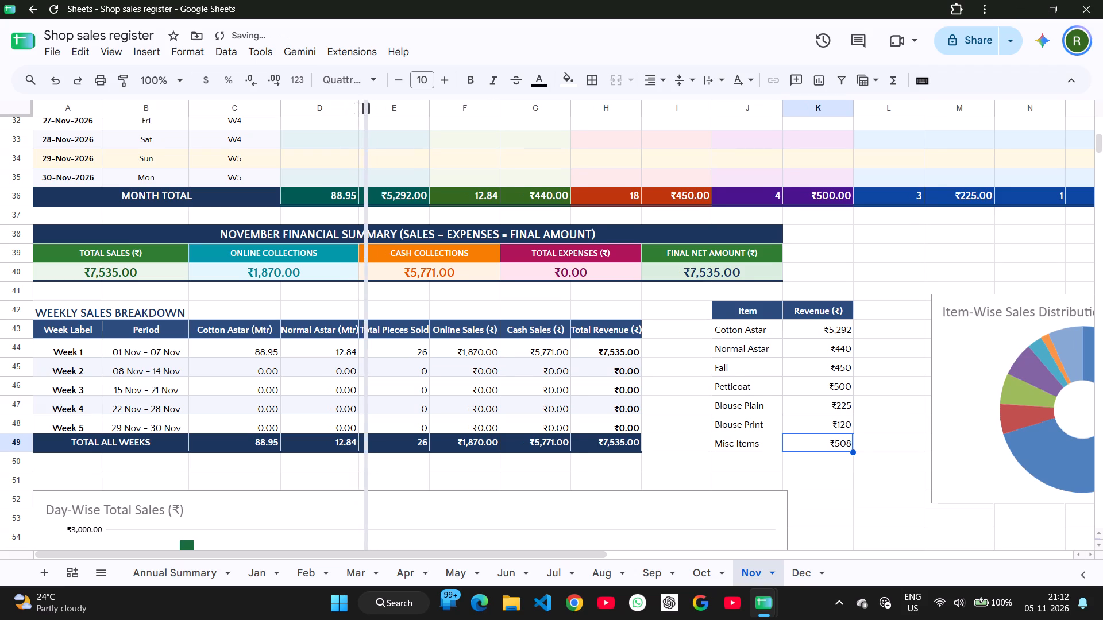
pyautogui.moveTo(364, 107); pyautogui.dragTo(364, 107)
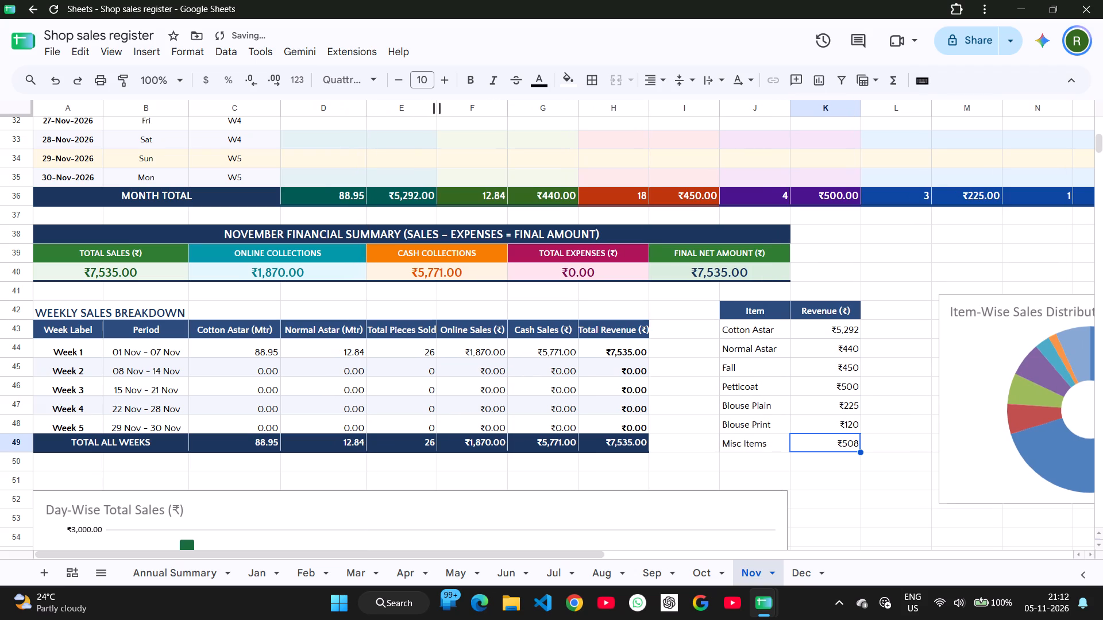
pyautogui.moveTo(438, 111); pyautogui.dragTo(441, 105)
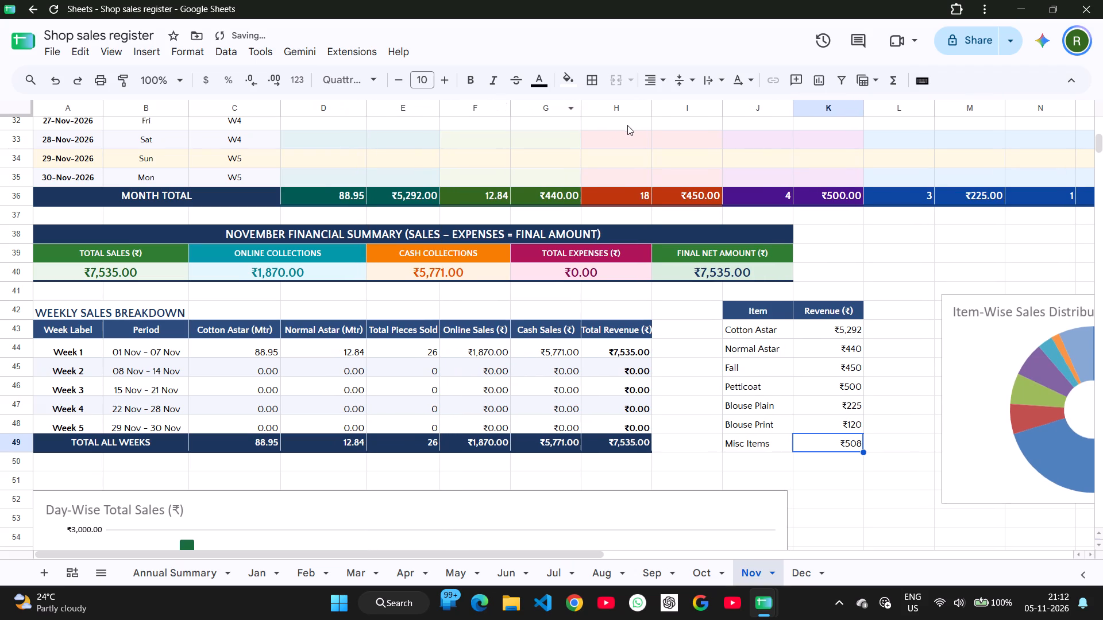
pyautogui.moveTo(653, 106); pyautogui.dragTo(662, 106)
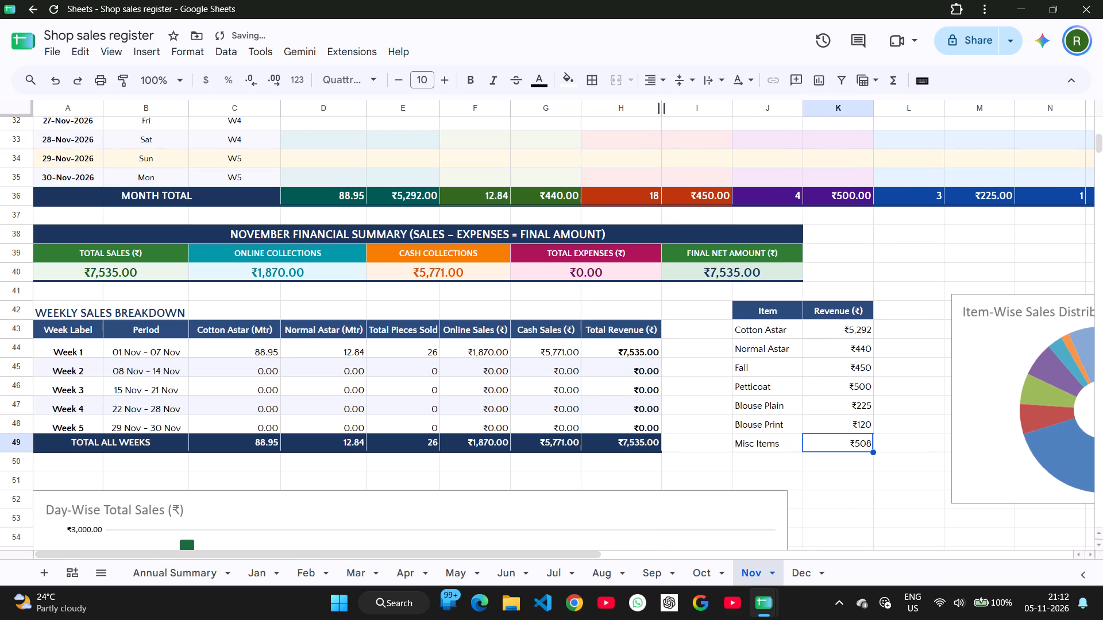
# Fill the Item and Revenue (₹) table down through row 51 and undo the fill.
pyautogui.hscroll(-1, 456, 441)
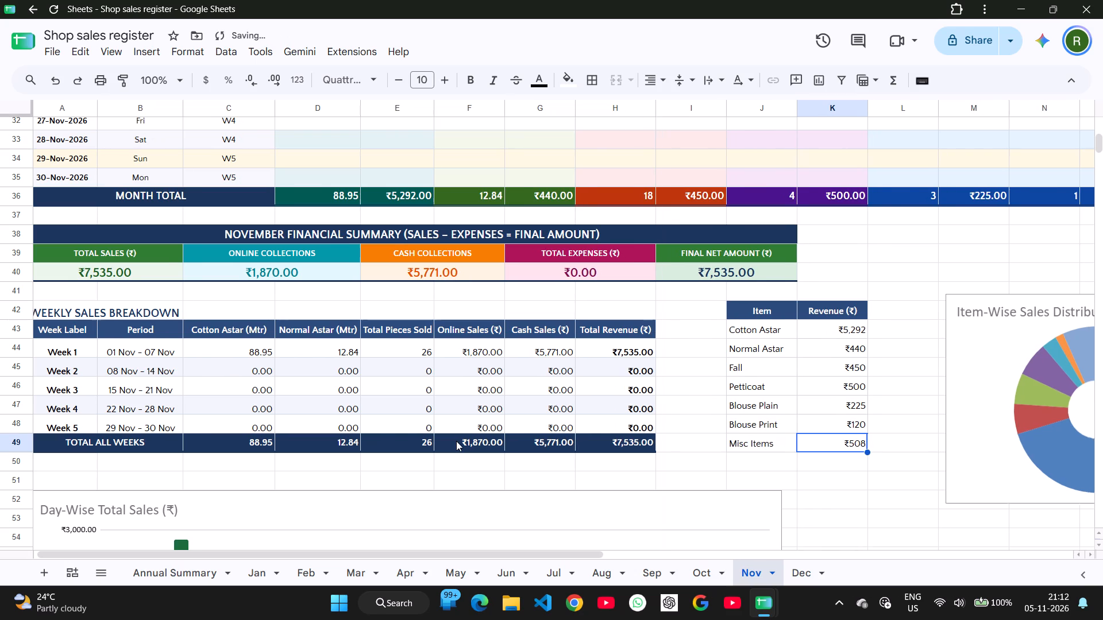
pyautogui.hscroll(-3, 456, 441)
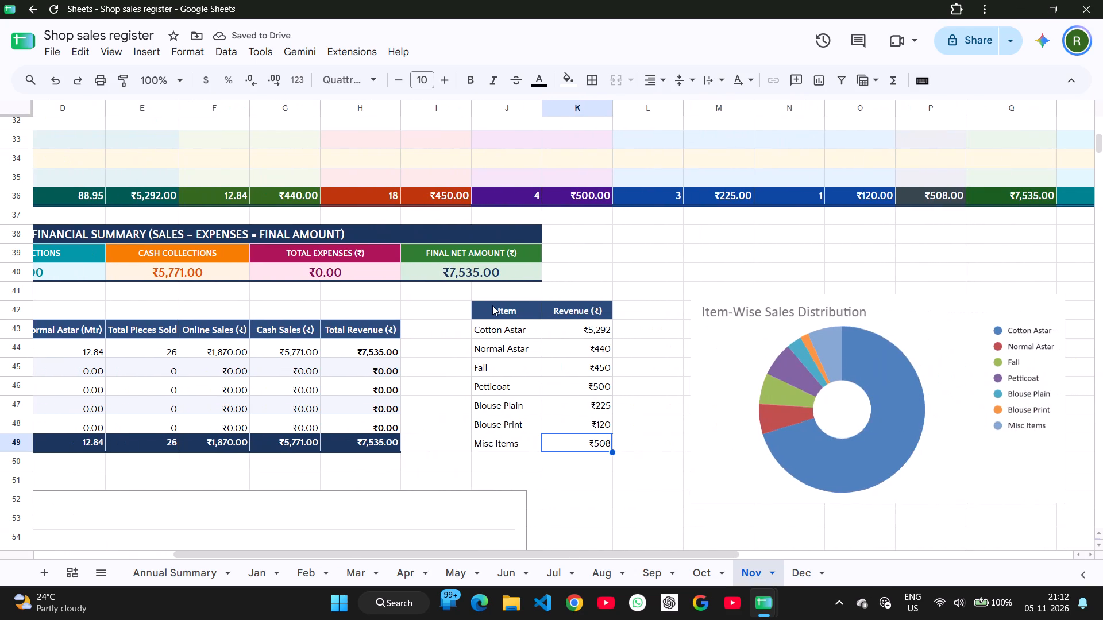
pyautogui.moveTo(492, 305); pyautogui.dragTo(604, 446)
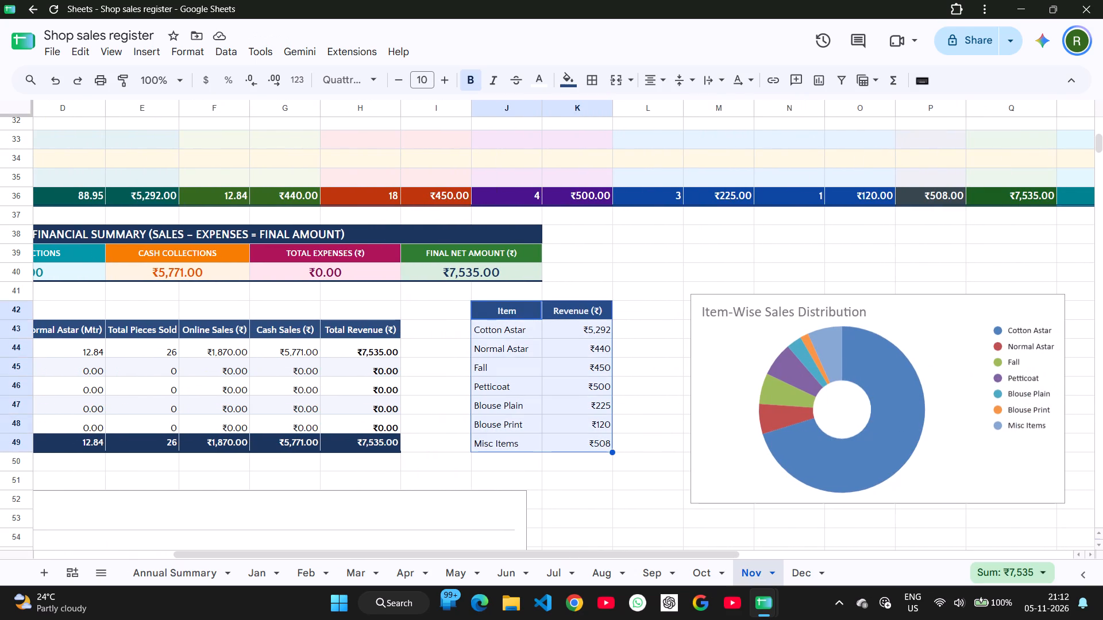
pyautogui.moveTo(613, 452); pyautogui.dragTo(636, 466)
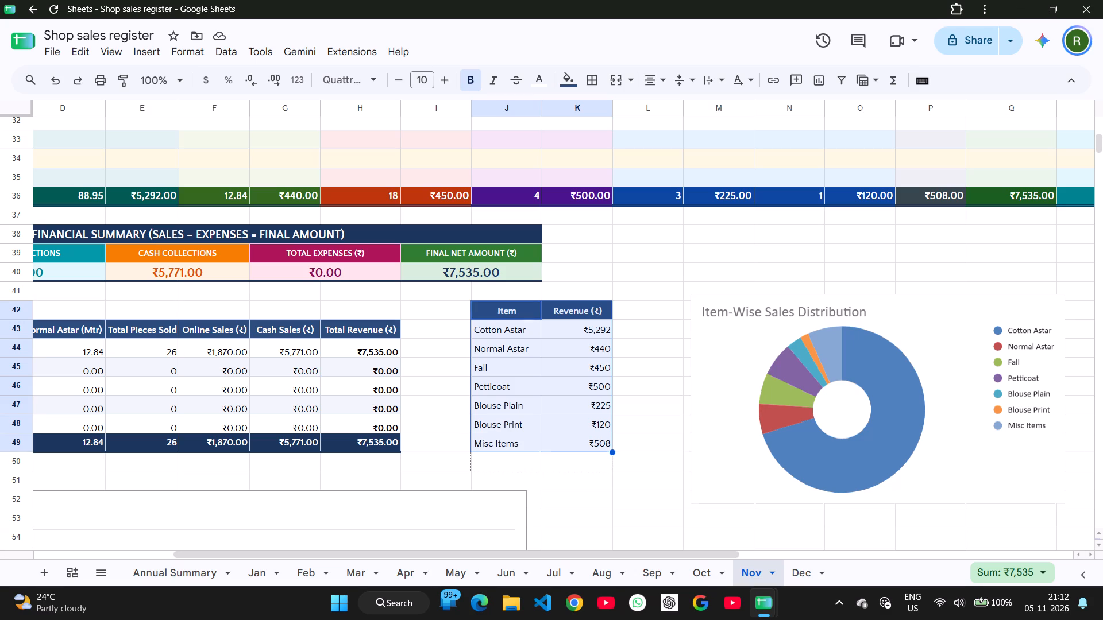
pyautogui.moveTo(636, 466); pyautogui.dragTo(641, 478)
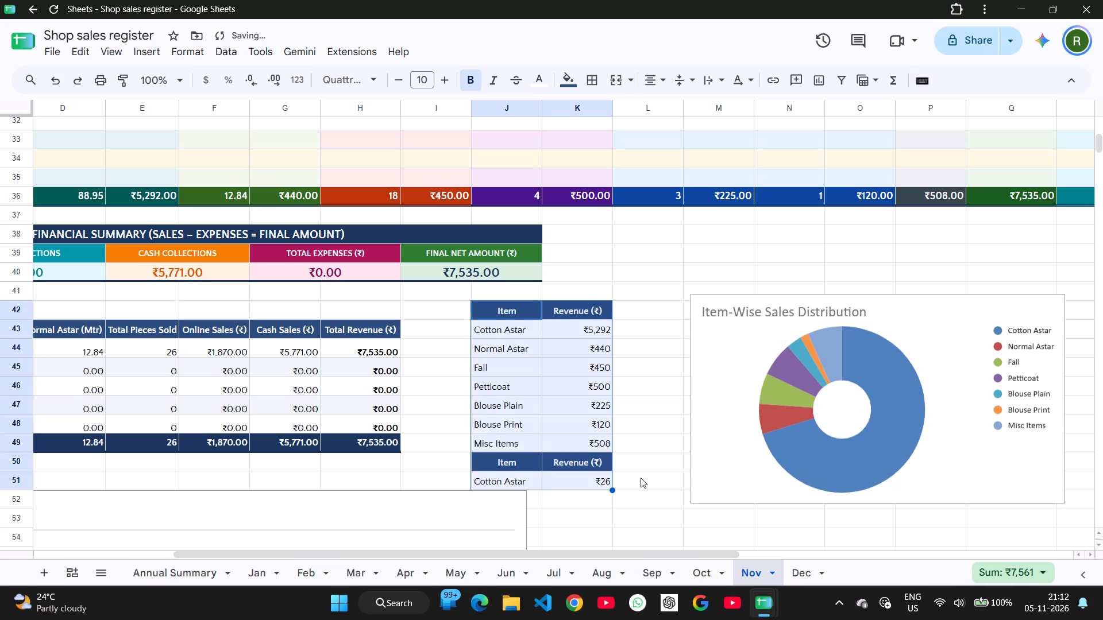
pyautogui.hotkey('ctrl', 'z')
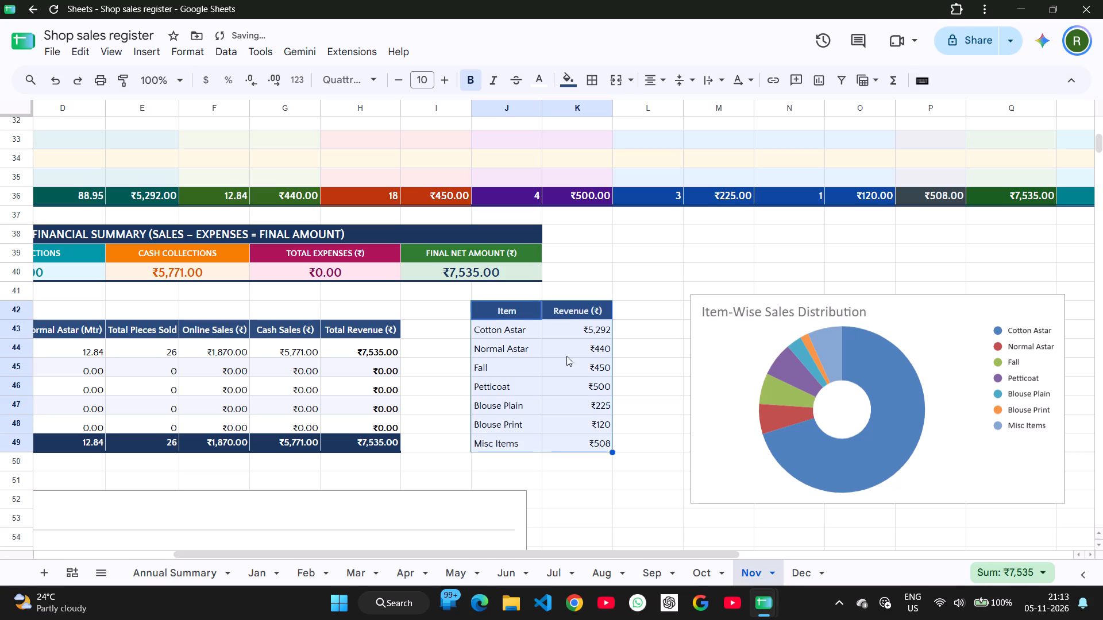
# Move the Item and Revenue (₹) table from J42:K49 to the empty area starting at cell A115.
pyautogui.moveTo(540, 312); pyautogui.dragTo(664, 502)
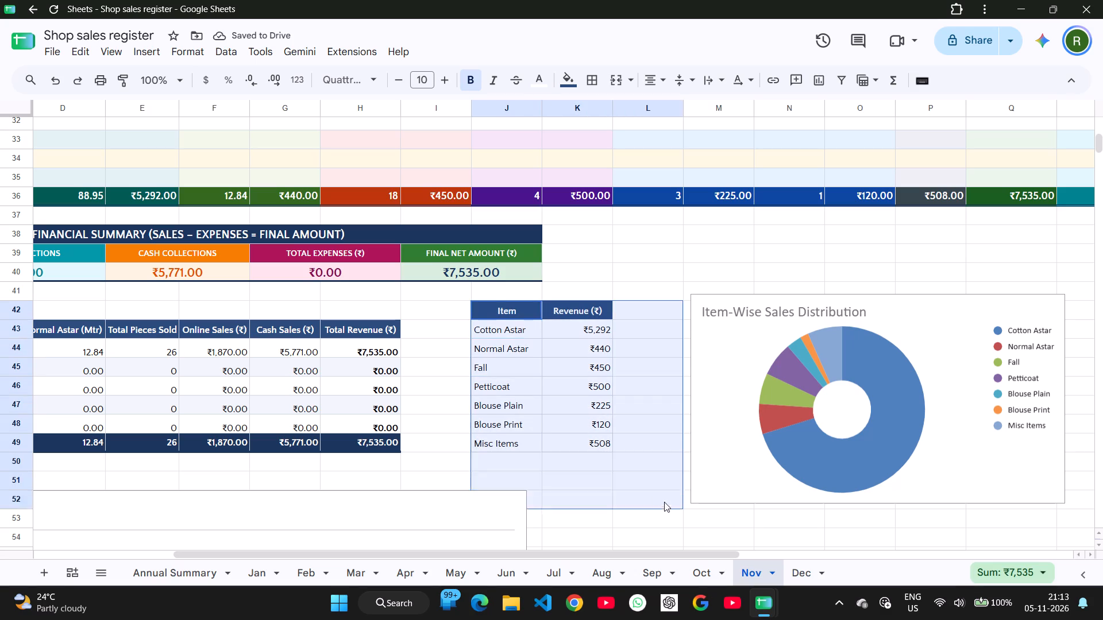
pyautogui.moveTo(664, 502); pyautogui.dragTo(604, 441)
pyautogui.hotkey('ctrl', 'x')
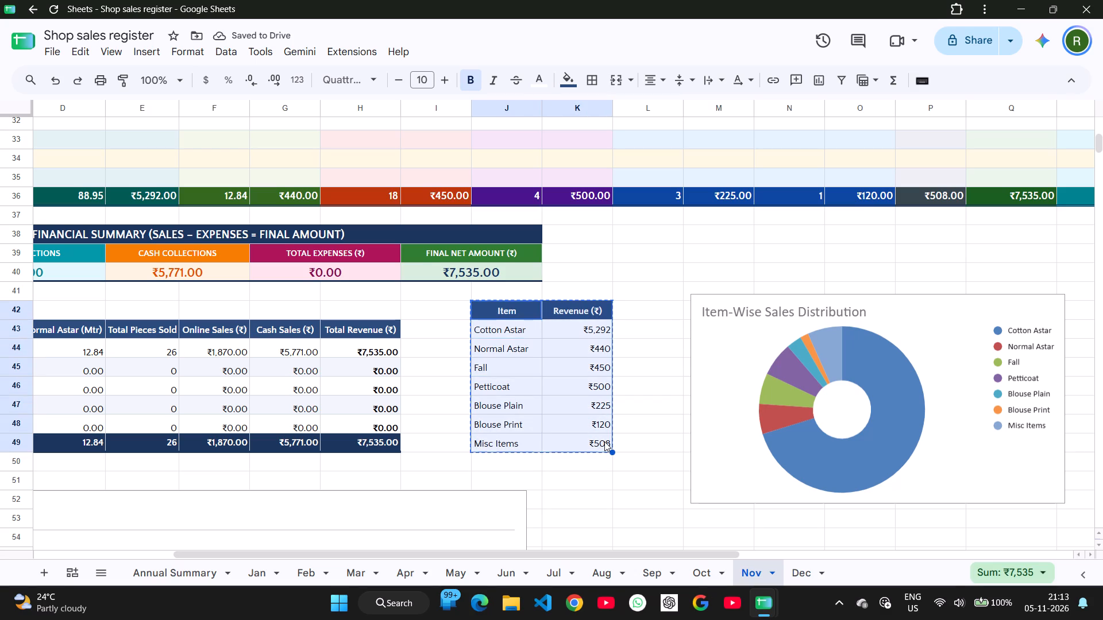
pyautogui.scroll(-16, 604, 441)
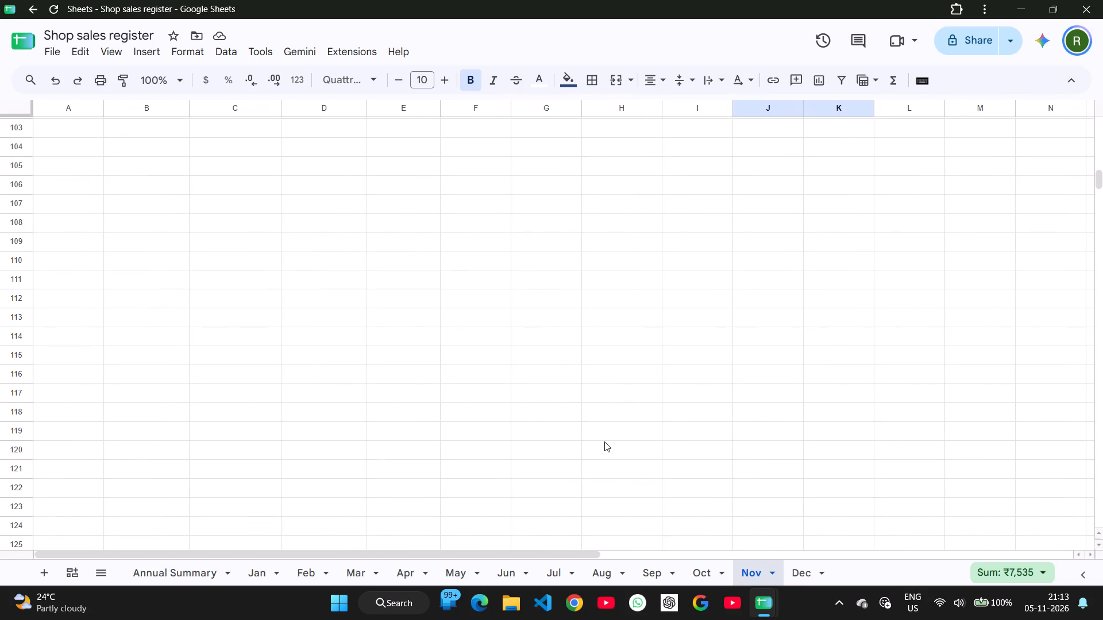
pyautogui.scroll(-2, 604, 441)
pyautogui.click(86, 355)
pyautogui.hscroll(-2, 86, 355)
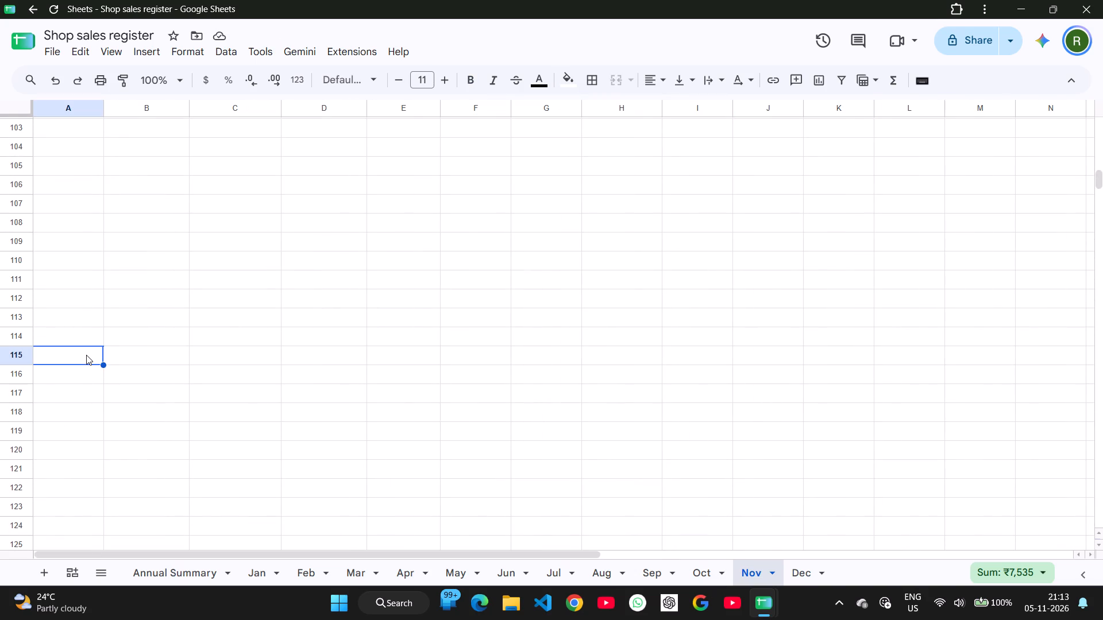
pyautogui.hotkey('ctrl', 'v')
pyautogui.click(523, 363)
# Change the Item-Wise Sales Distribution doughnut chart to the suggested Revenue (₹) pie chart with labelled slices.
pyautogui.hscroll(-8, 523, 363)
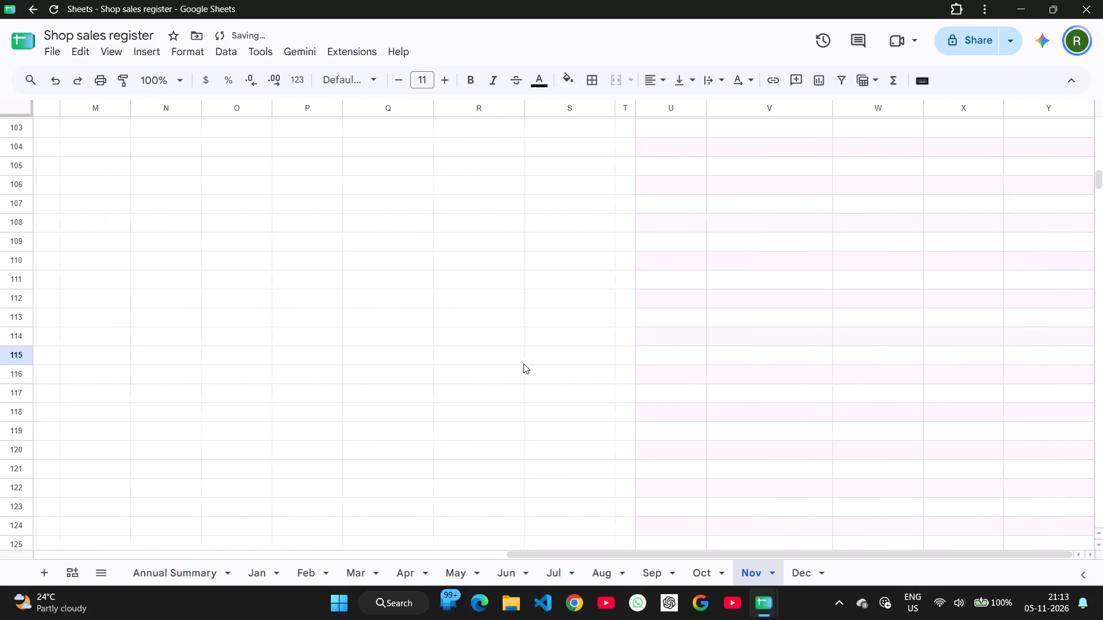
pyautogui.scroll(19, 523, 363)
pyautogui.scroll(-2, 523, 363)
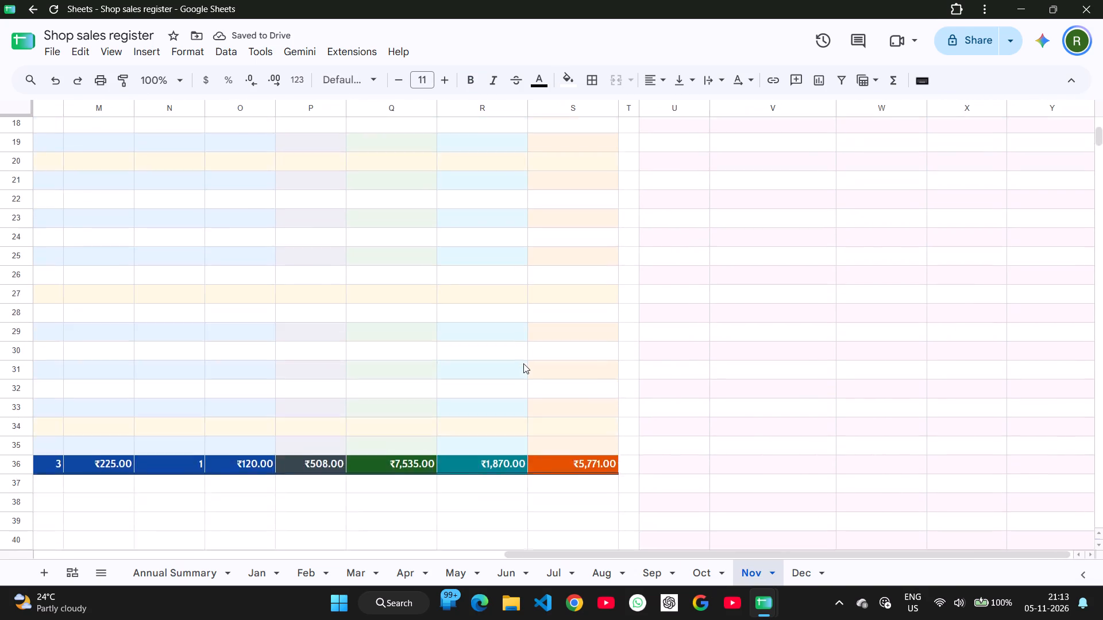
pyautogui.scroll(-3, 523, 363)
pyautogui.click(460, 169)
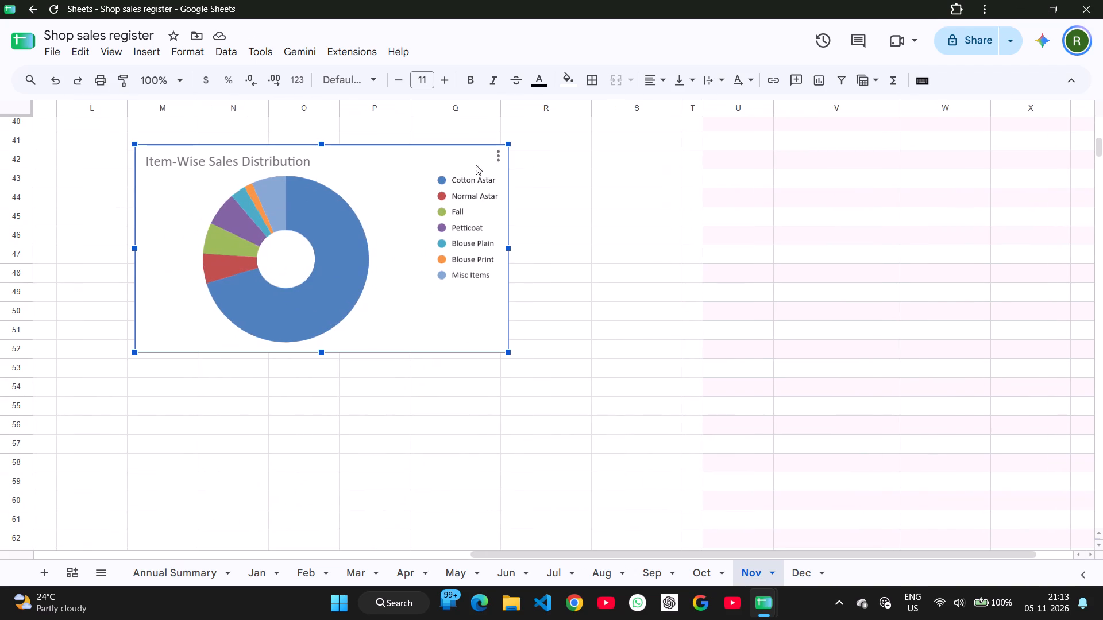
pyautogui.click(495, 160)
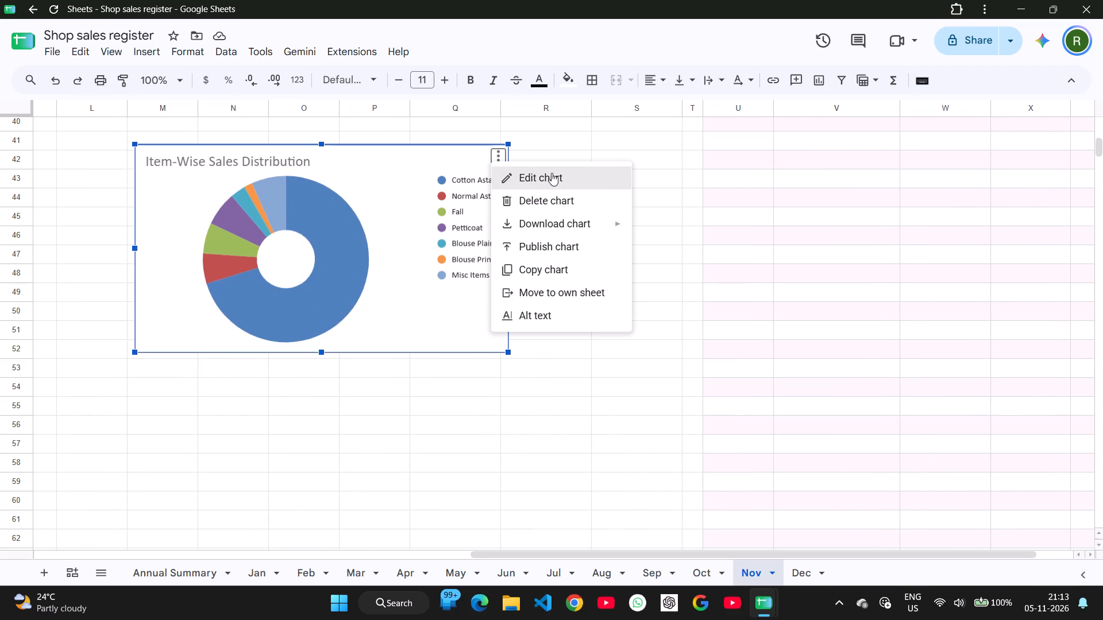
pyautogui.click(551, 173)
pyautogui.click(1013, 170)
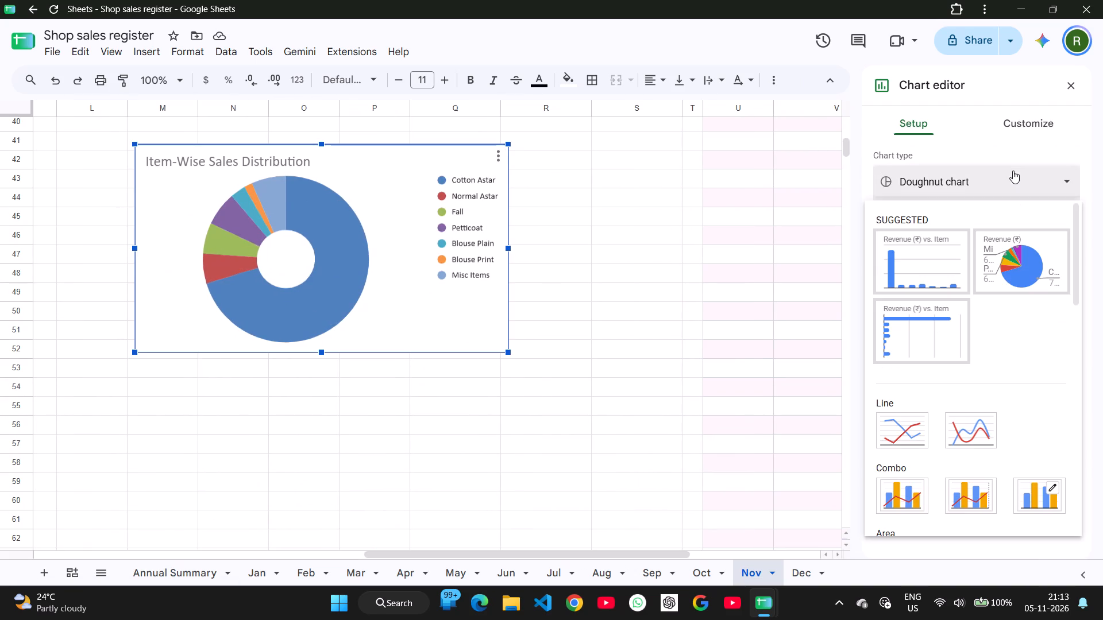
pyautogui.click(1010, 270)
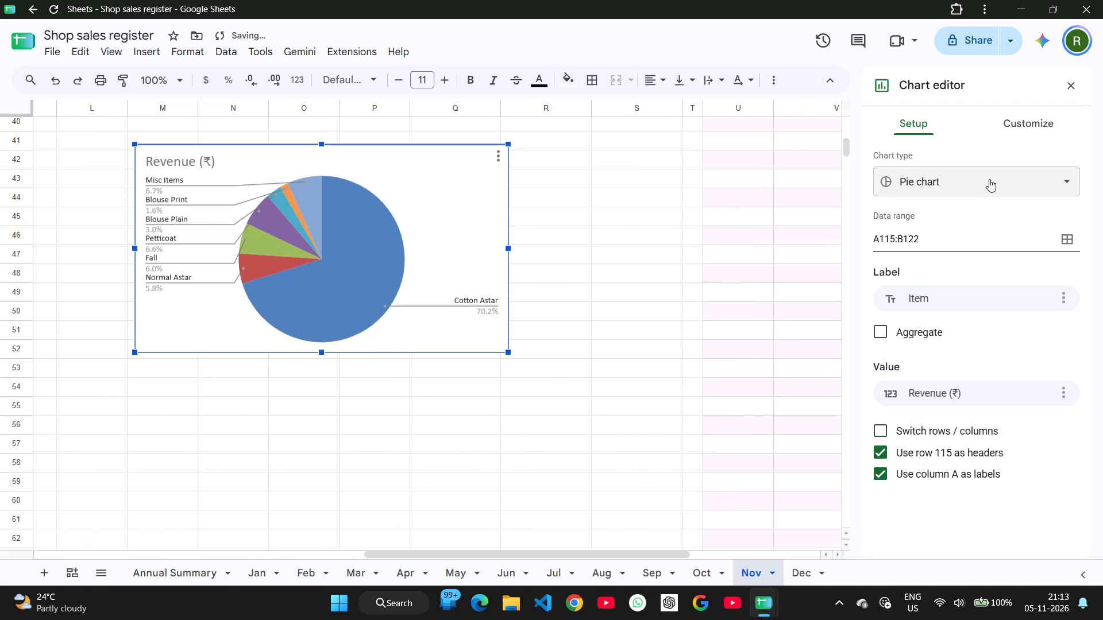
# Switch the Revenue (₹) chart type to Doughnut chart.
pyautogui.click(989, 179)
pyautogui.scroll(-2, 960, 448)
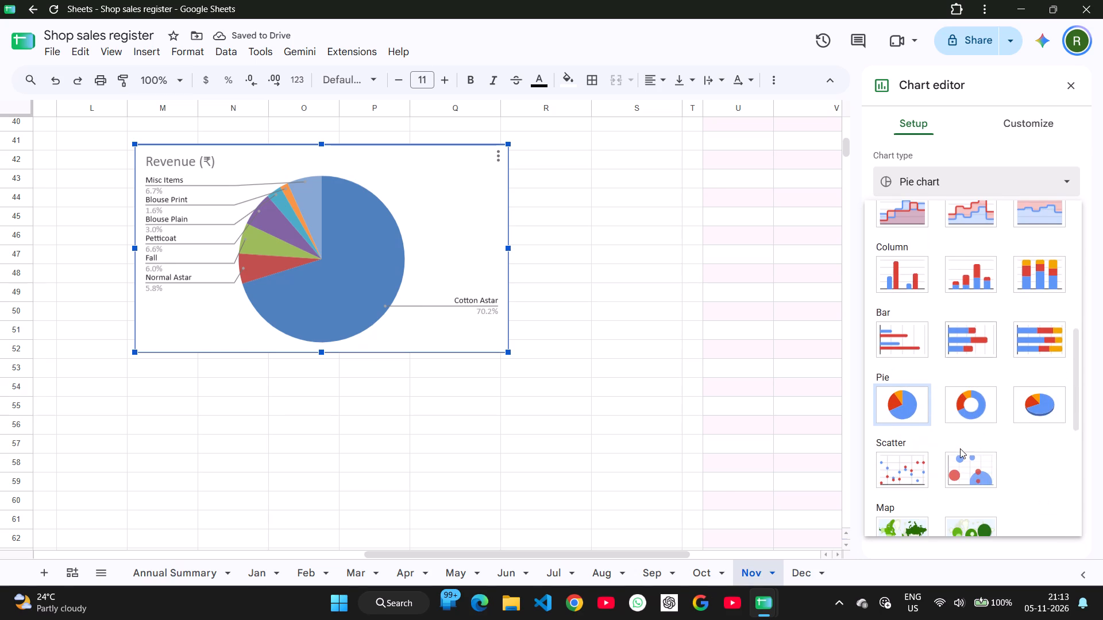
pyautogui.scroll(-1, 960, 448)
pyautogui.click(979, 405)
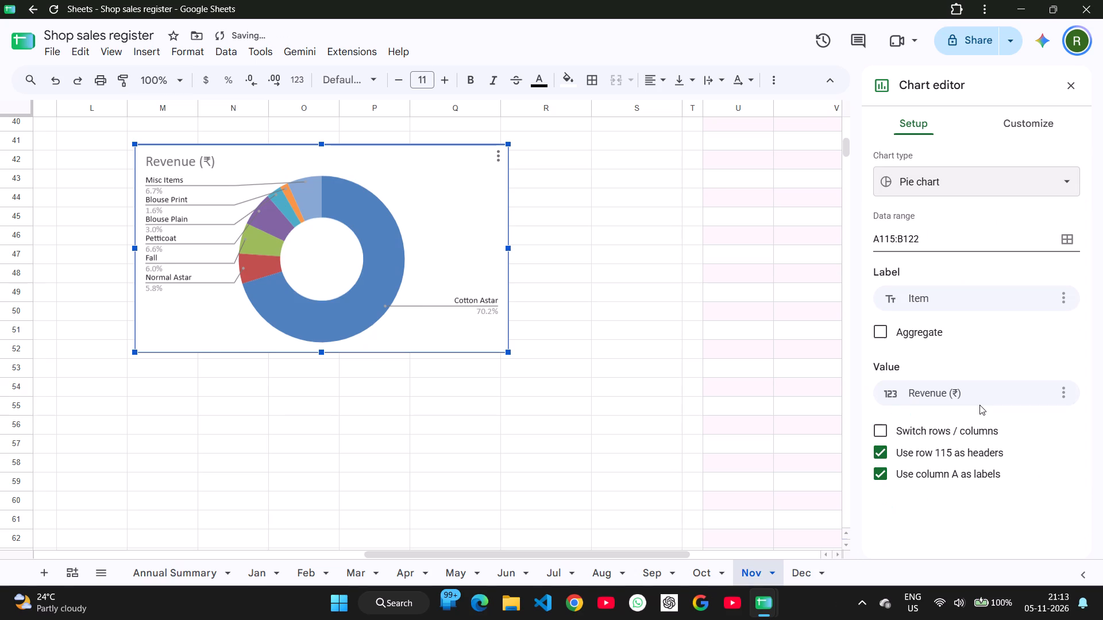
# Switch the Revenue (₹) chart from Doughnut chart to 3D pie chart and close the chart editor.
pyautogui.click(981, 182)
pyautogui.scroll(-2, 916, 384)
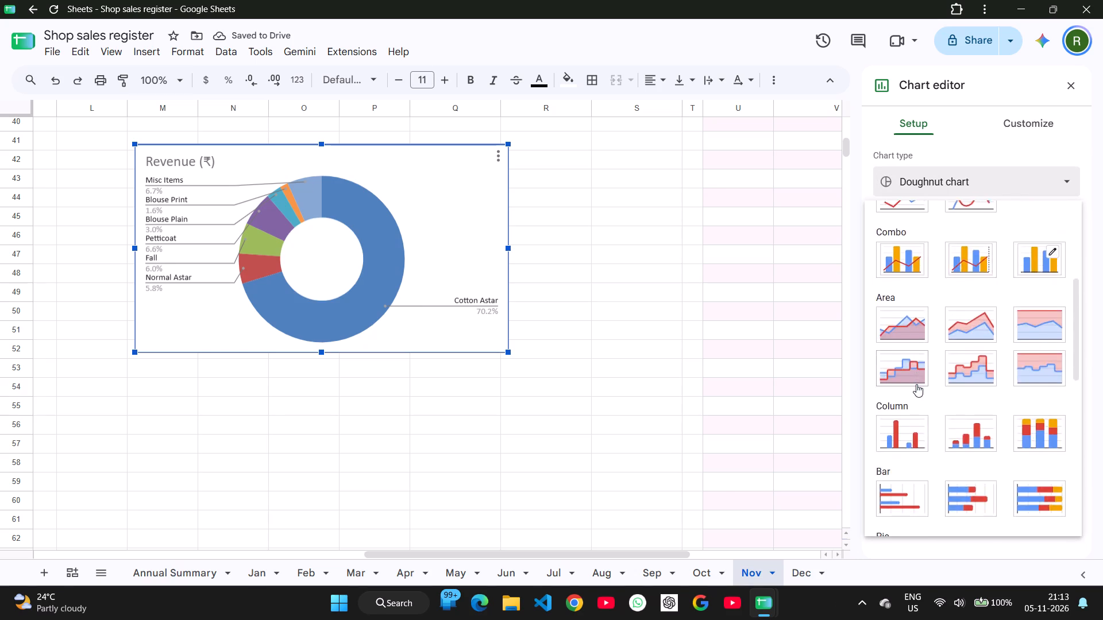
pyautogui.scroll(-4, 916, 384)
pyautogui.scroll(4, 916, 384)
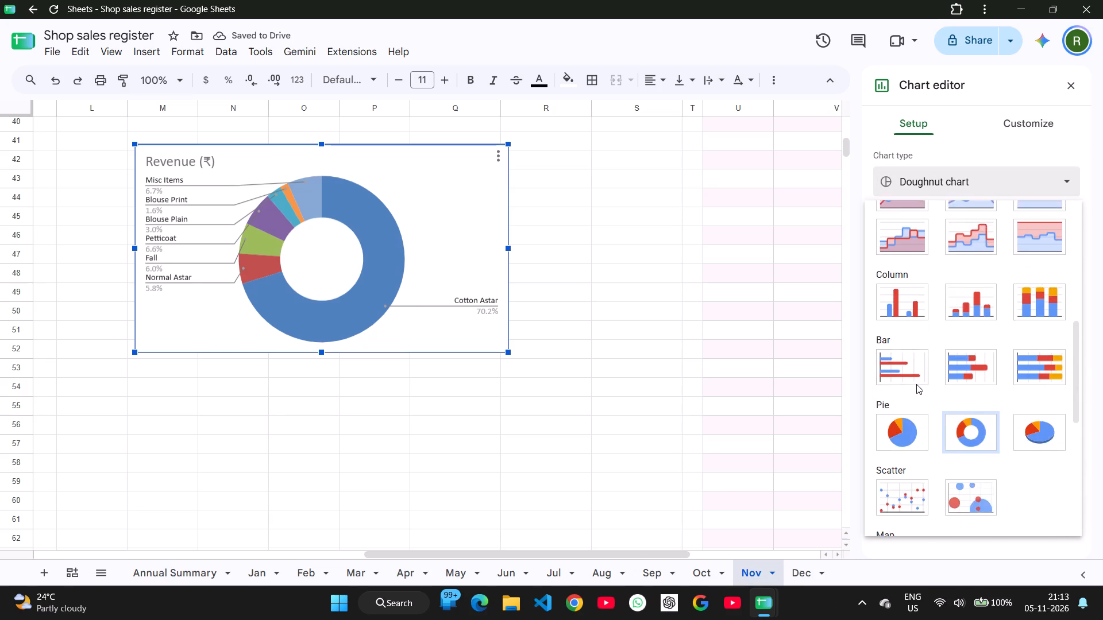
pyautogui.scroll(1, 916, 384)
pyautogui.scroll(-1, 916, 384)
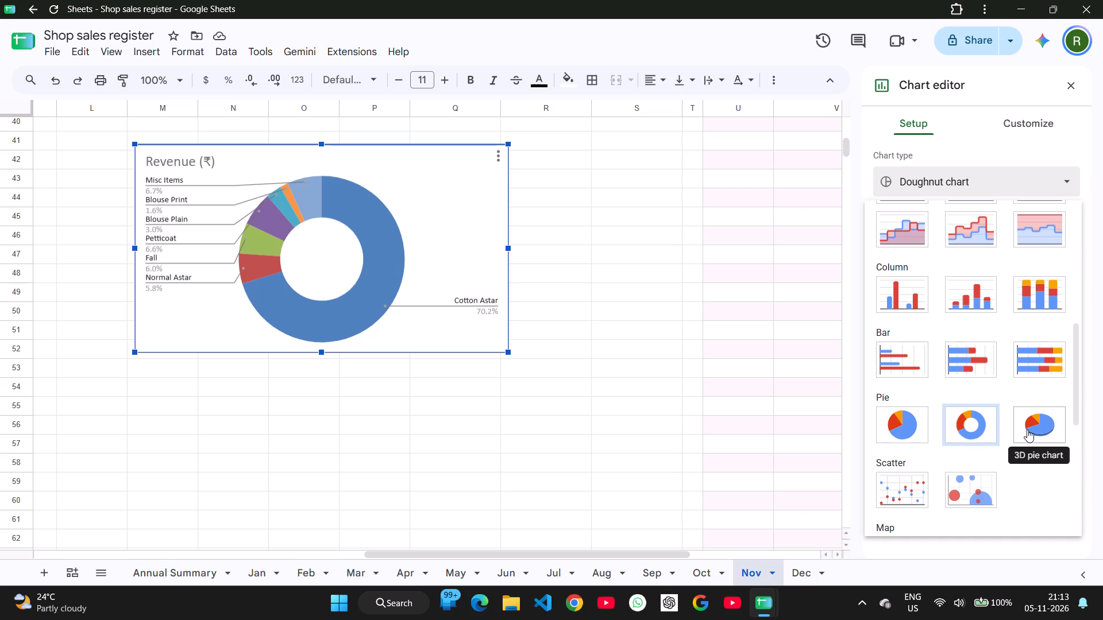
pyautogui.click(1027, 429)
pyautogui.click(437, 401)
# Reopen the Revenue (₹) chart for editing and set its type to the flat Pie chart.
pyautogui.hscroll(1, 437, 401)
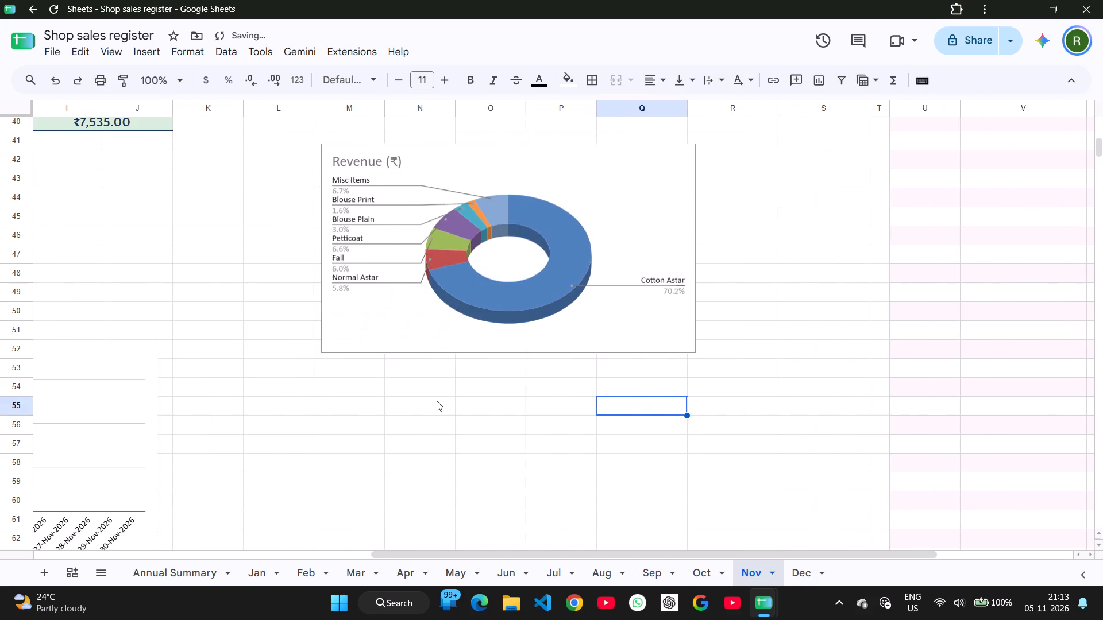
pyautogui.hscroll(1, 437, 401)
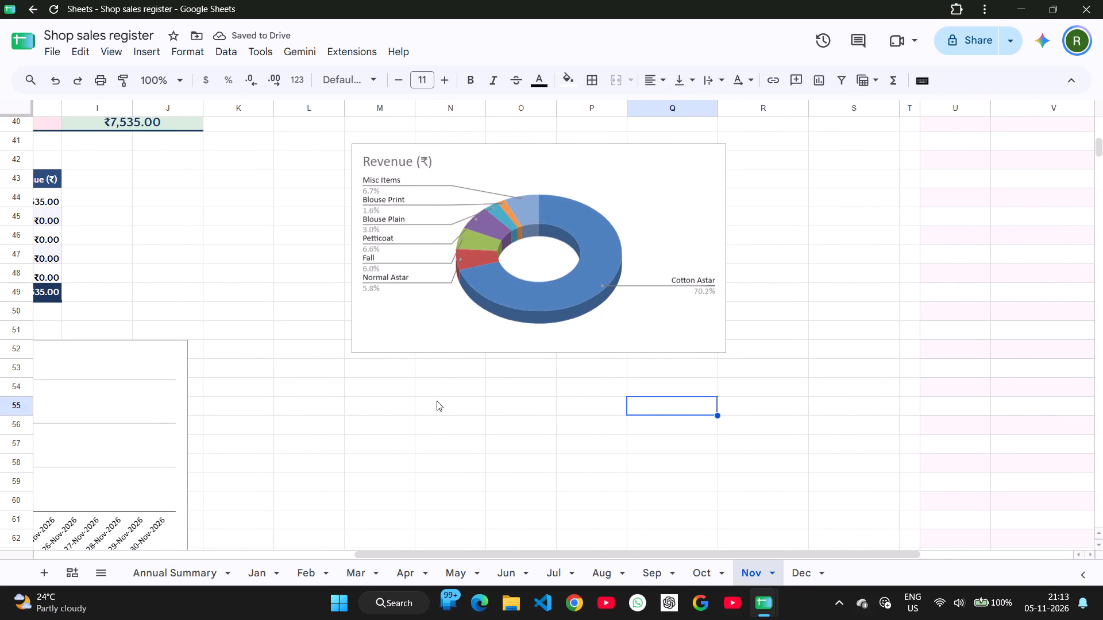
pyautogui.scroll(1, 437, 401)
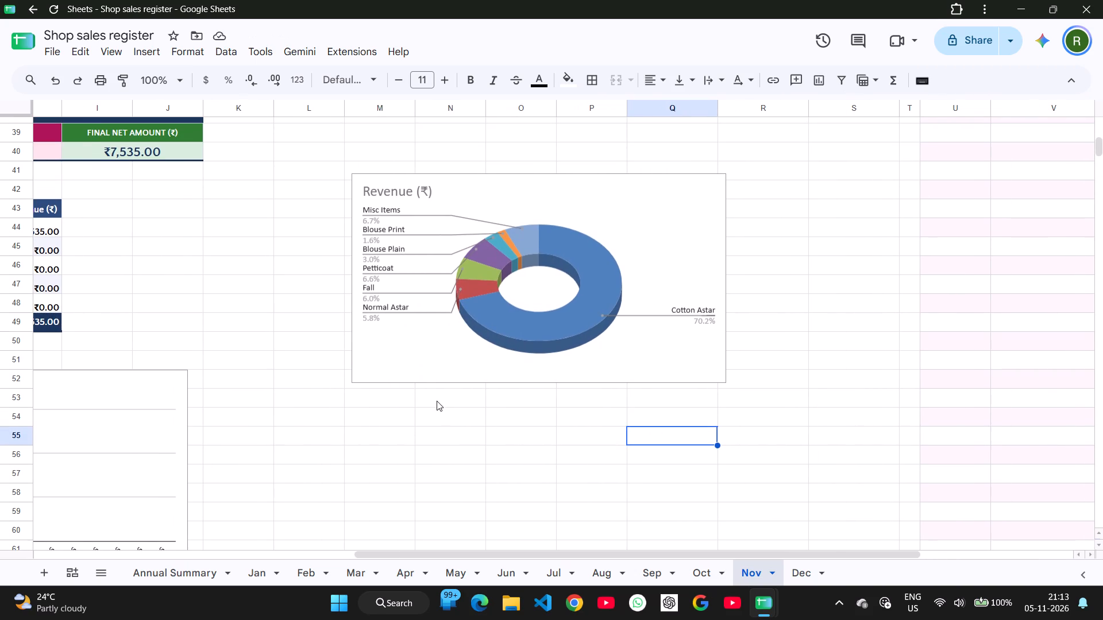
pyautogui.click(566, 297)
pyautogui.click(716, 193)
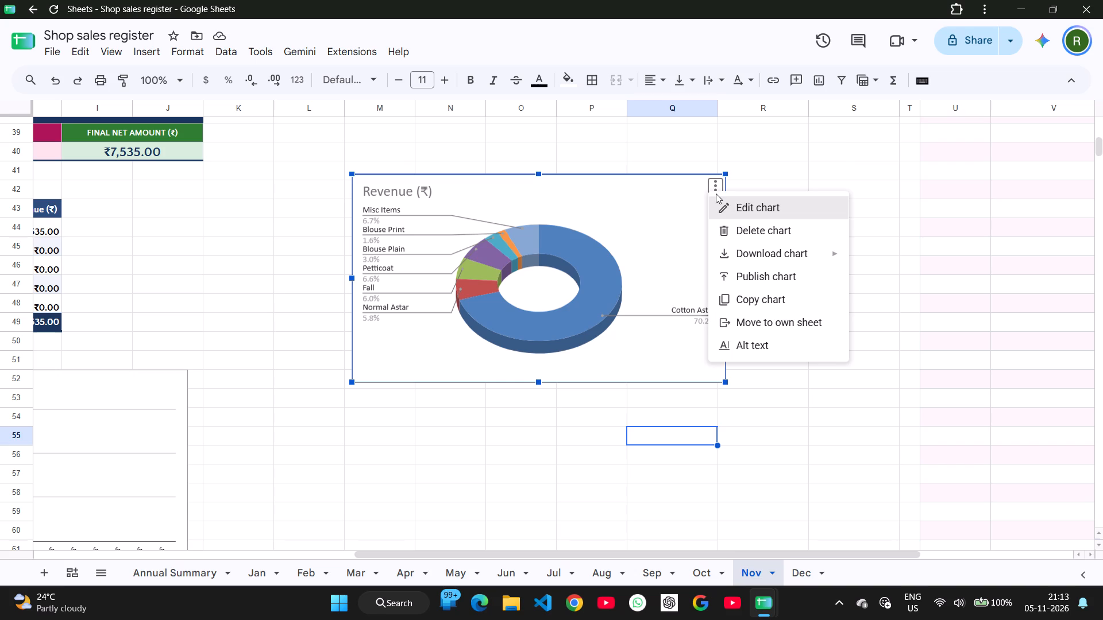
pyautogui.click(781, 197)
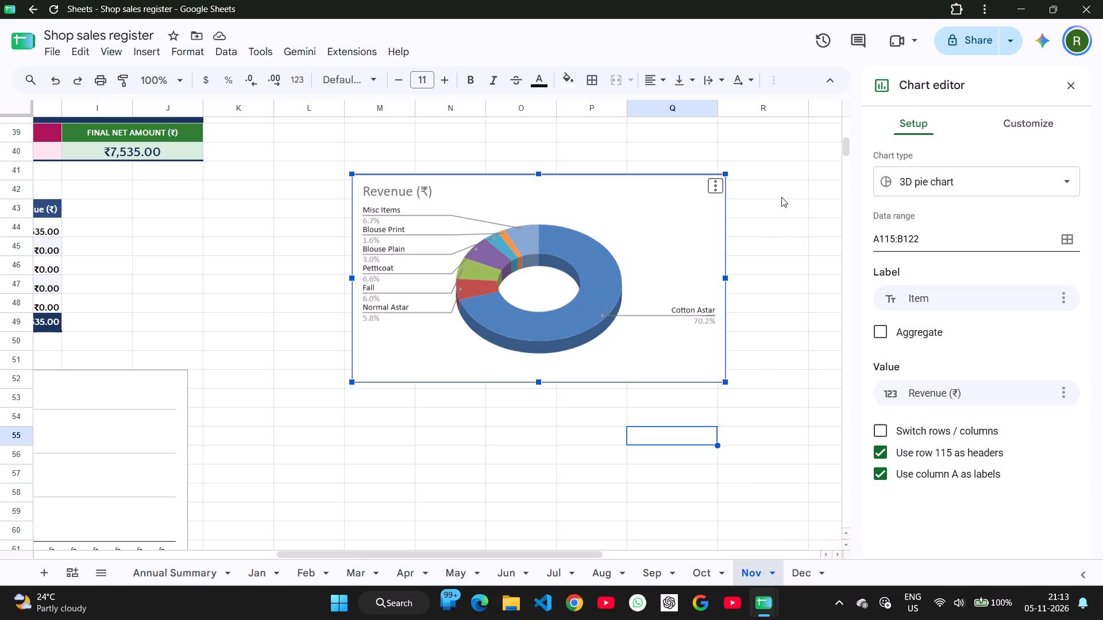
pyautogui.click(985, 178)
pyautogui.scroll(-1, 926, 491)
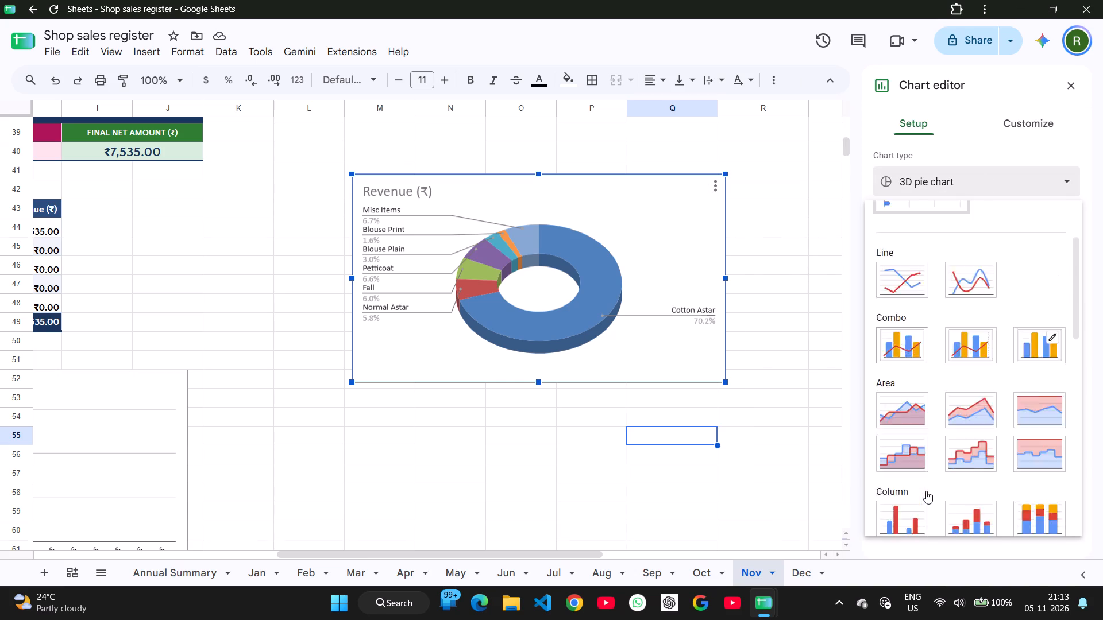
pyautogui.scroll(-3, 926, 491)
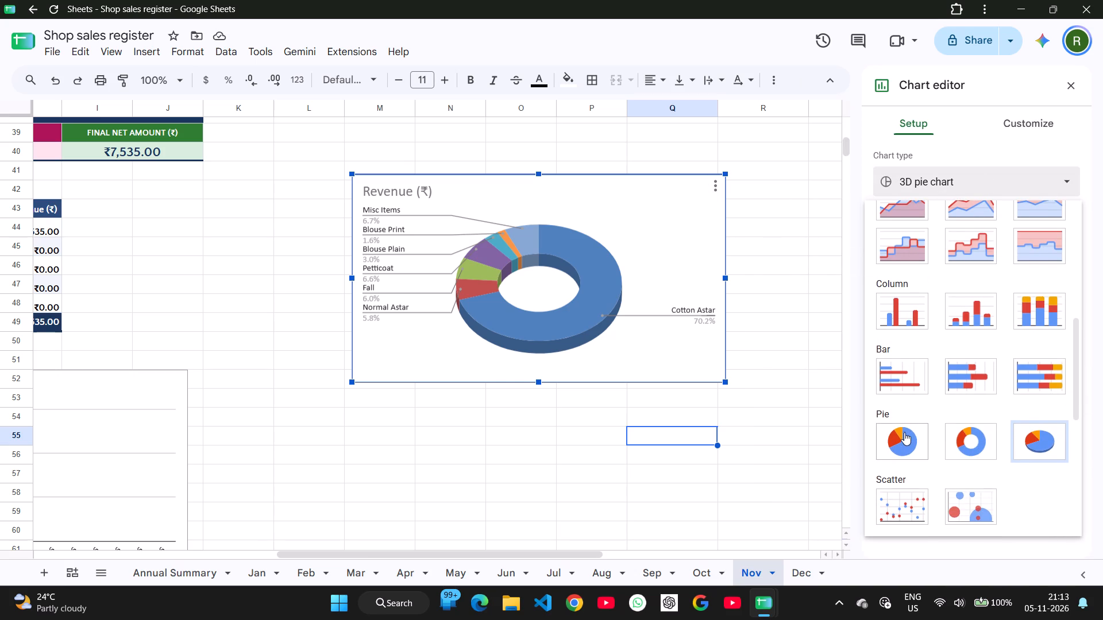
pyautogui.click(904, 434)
# Set the Revenue (₹) chart's type to 3D pie chart and close the chart editor.
pyautogui.click(989, 180)
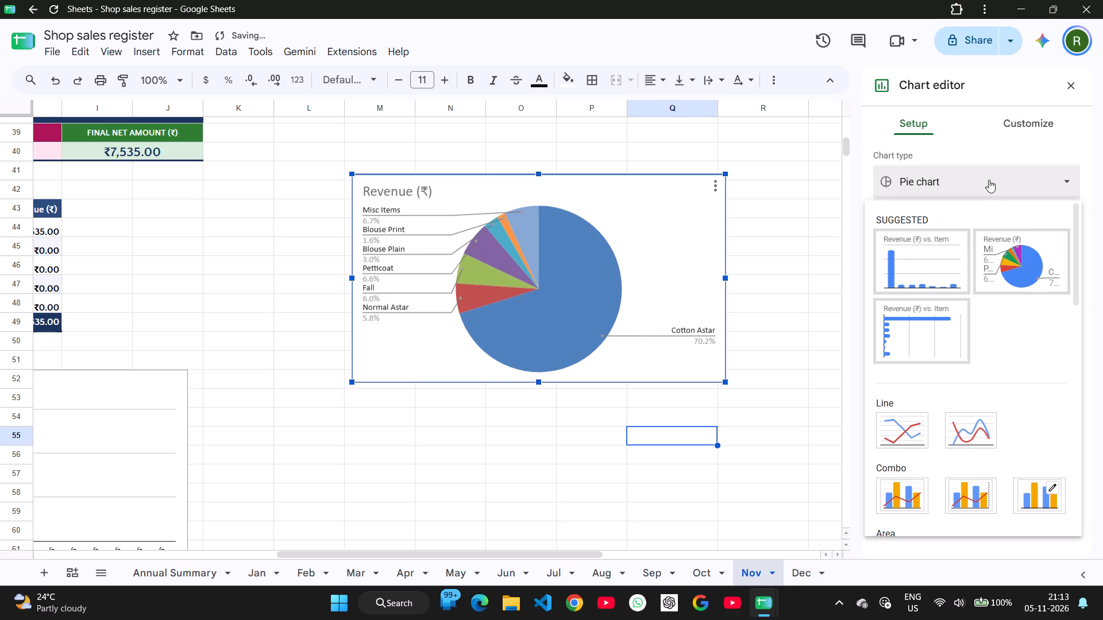
pyautogui.scroll(-8, 982, 398)
pyautogui.scroll(3, 982, 398)
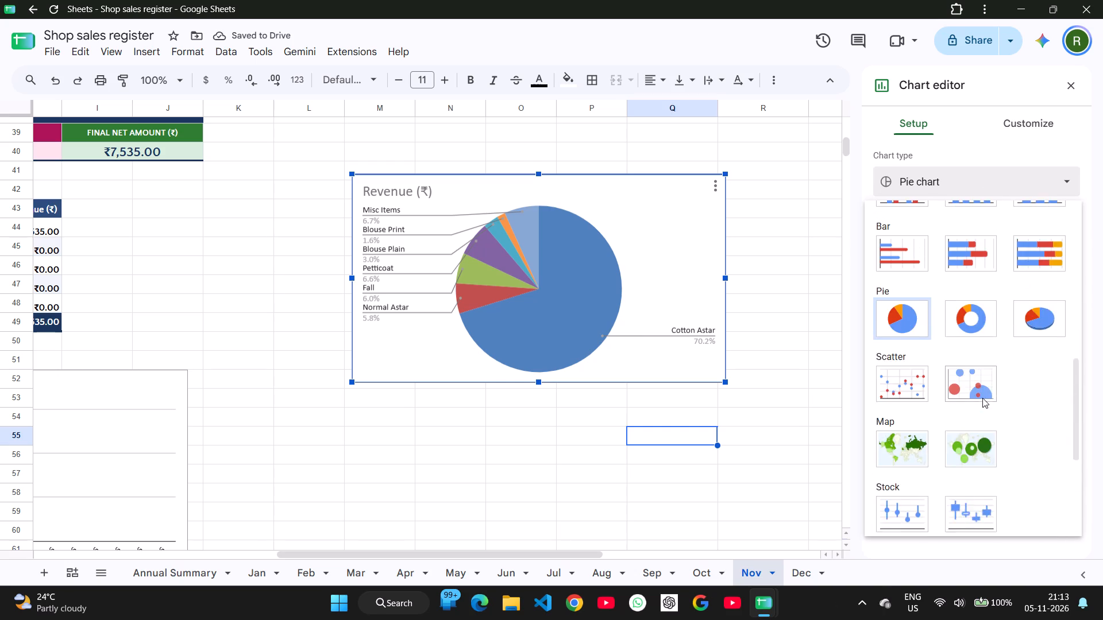
pyautogui.scroll(2, 982, 398)
pyautogui.click(1030, 376)
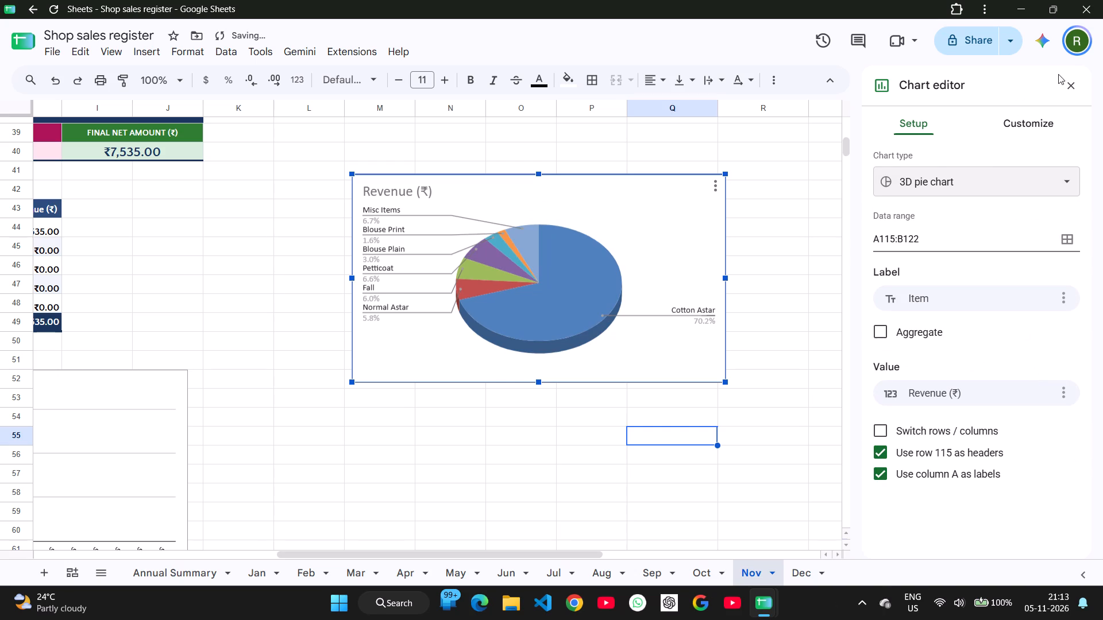
pyautogui.click(1070, 76)
pyautogui.click(1070, 91)
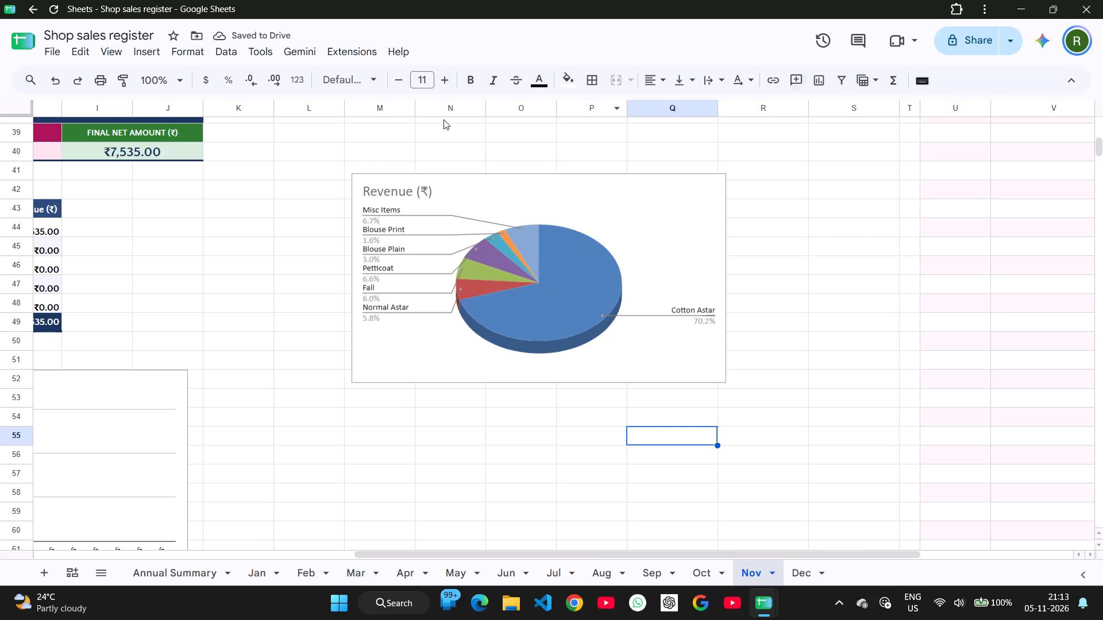
# Widen the Revenue (₹) pie chart on both sides so it spans columns L to S.
pyautogui.click(365, 197)
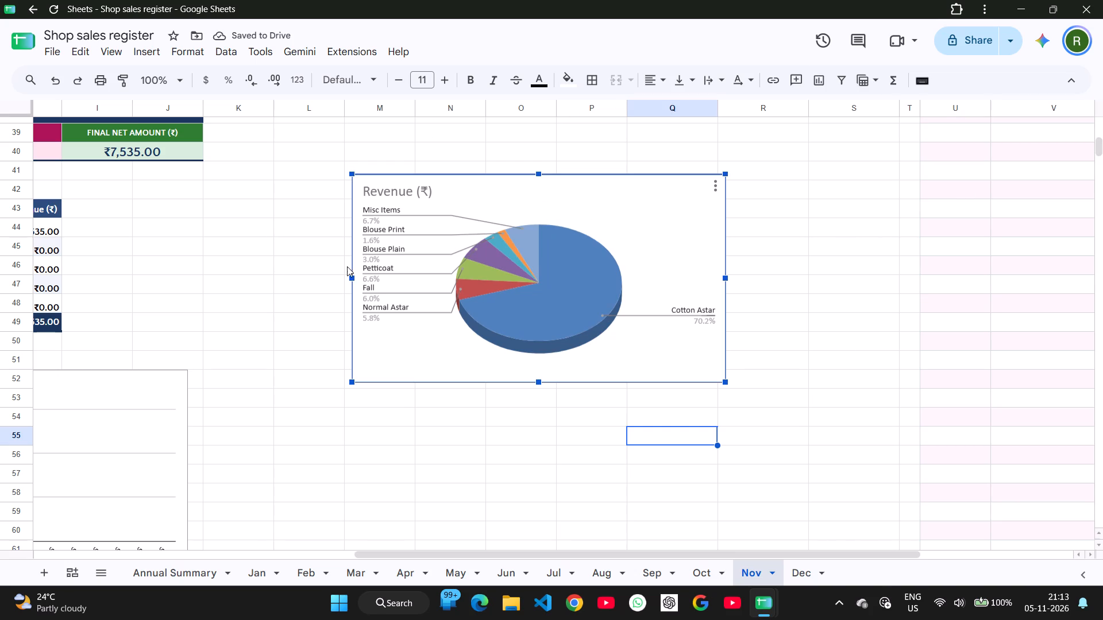
pyautogui.moveTo(353, 277); pyautogui.dragTo(207, 257)
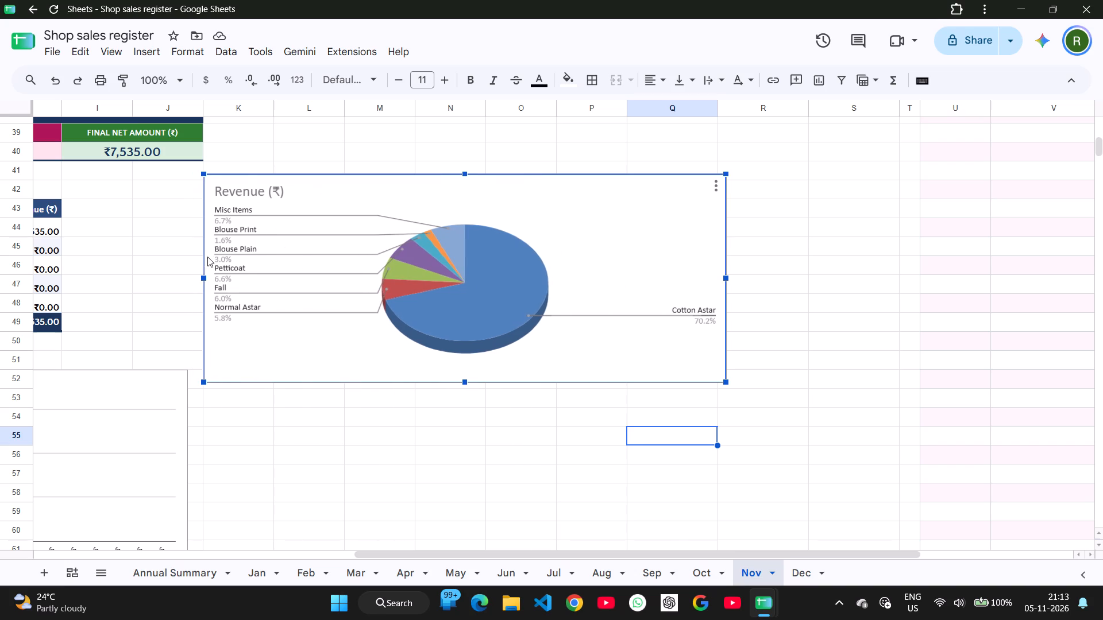
pyautogui.moveTo(207, 257); pyautogui.dragTo(275, 258)
pyautogui.moveTo(727, 278); pyautogui.dragTo(898, 286)
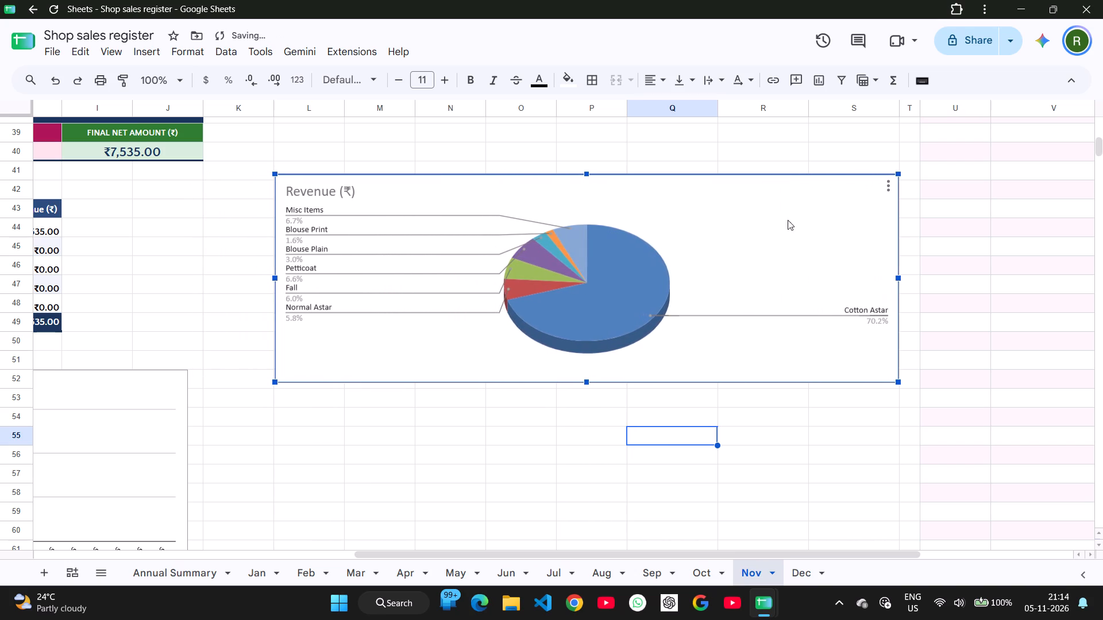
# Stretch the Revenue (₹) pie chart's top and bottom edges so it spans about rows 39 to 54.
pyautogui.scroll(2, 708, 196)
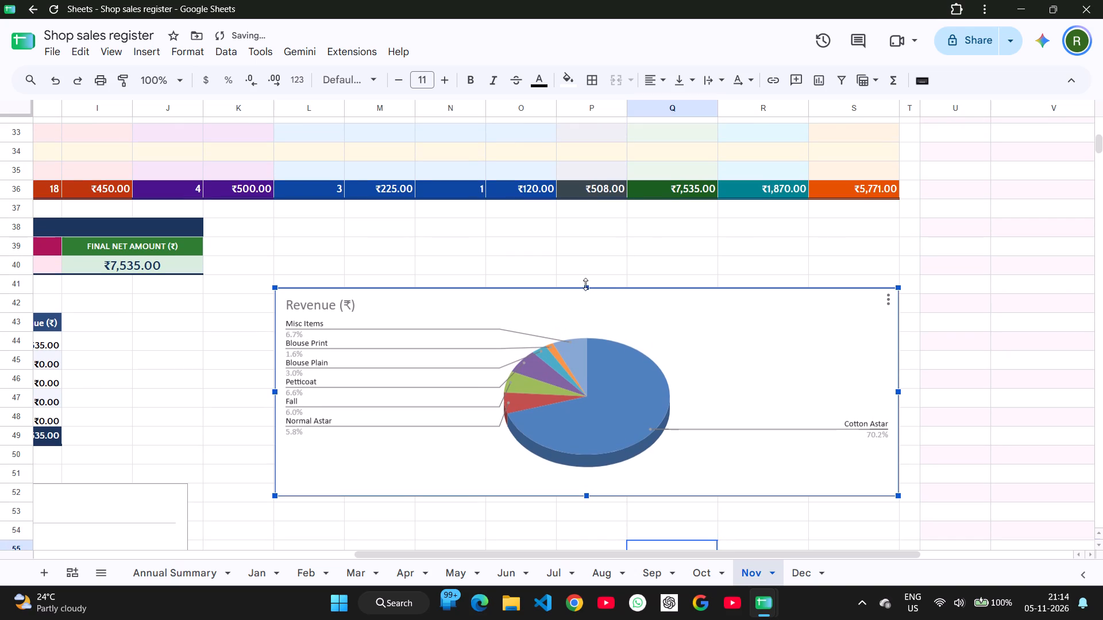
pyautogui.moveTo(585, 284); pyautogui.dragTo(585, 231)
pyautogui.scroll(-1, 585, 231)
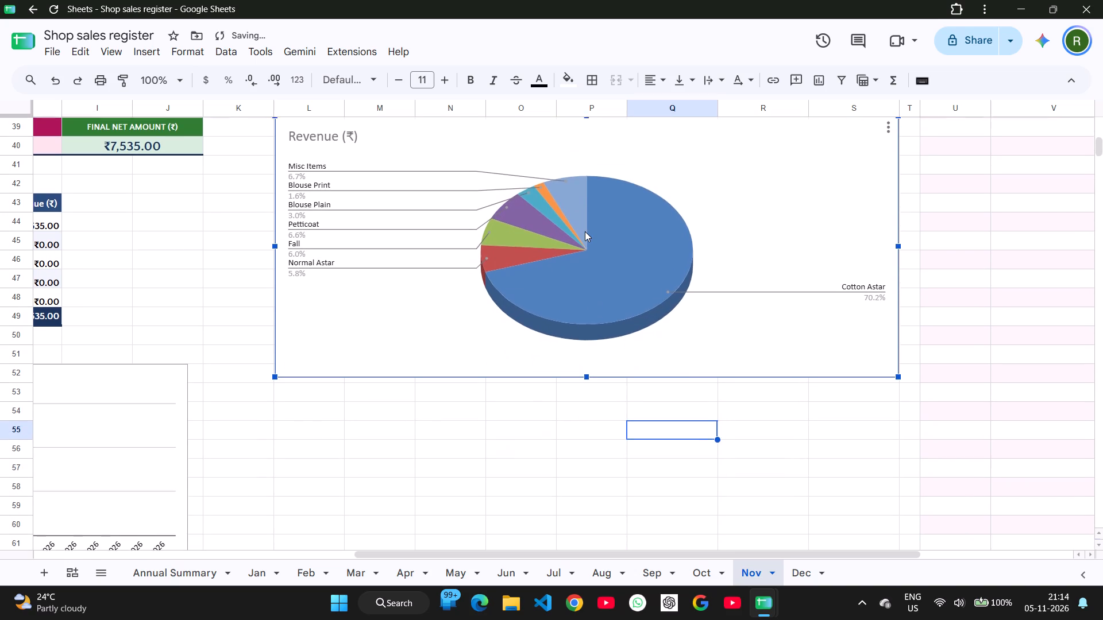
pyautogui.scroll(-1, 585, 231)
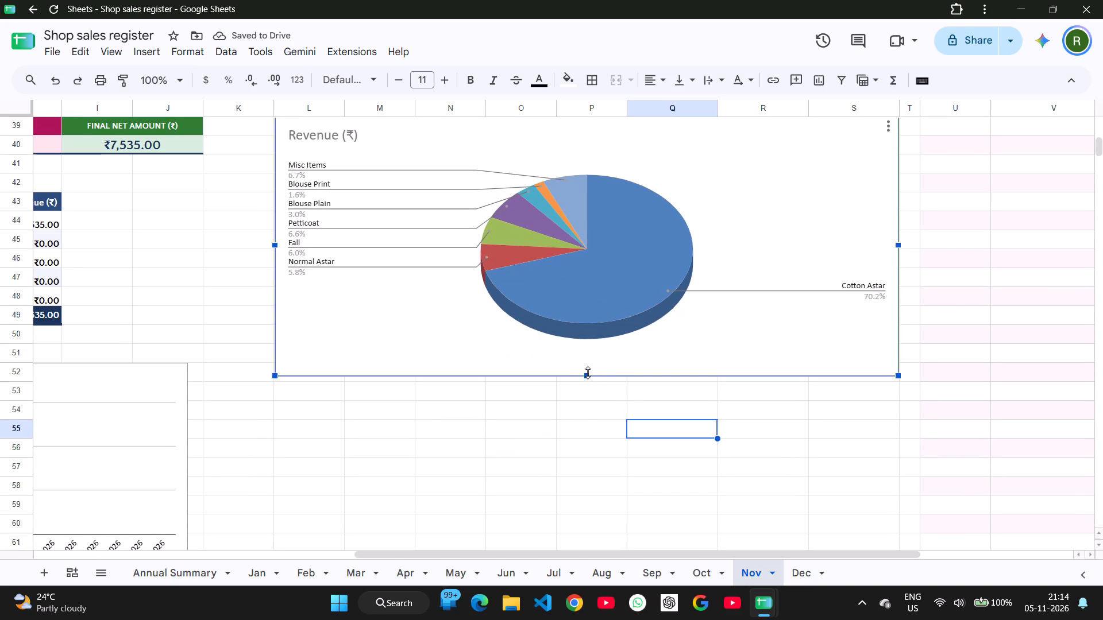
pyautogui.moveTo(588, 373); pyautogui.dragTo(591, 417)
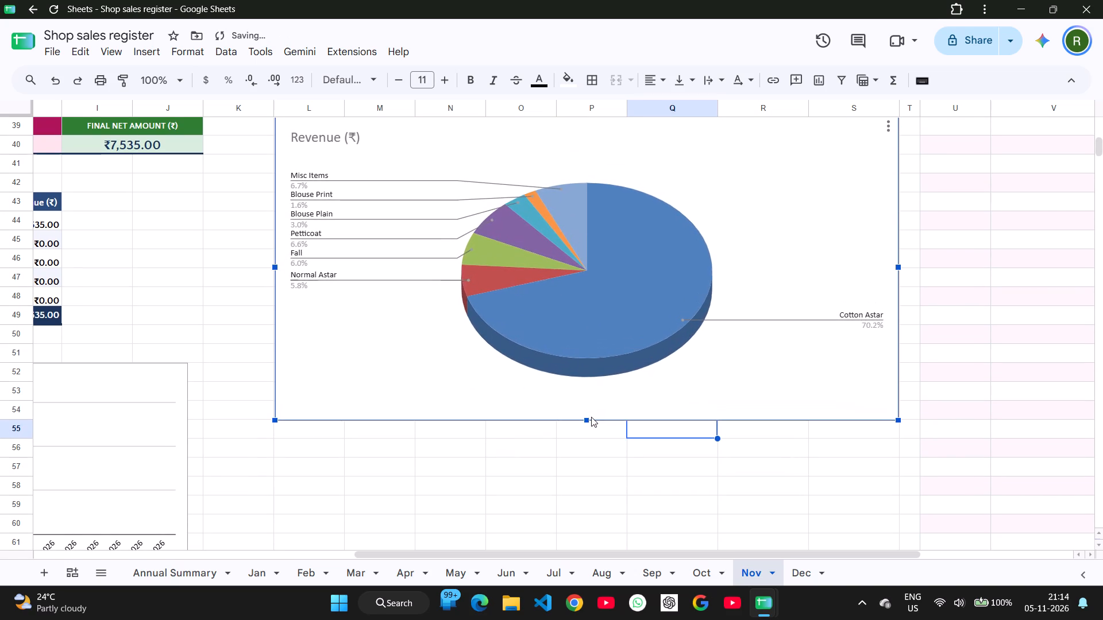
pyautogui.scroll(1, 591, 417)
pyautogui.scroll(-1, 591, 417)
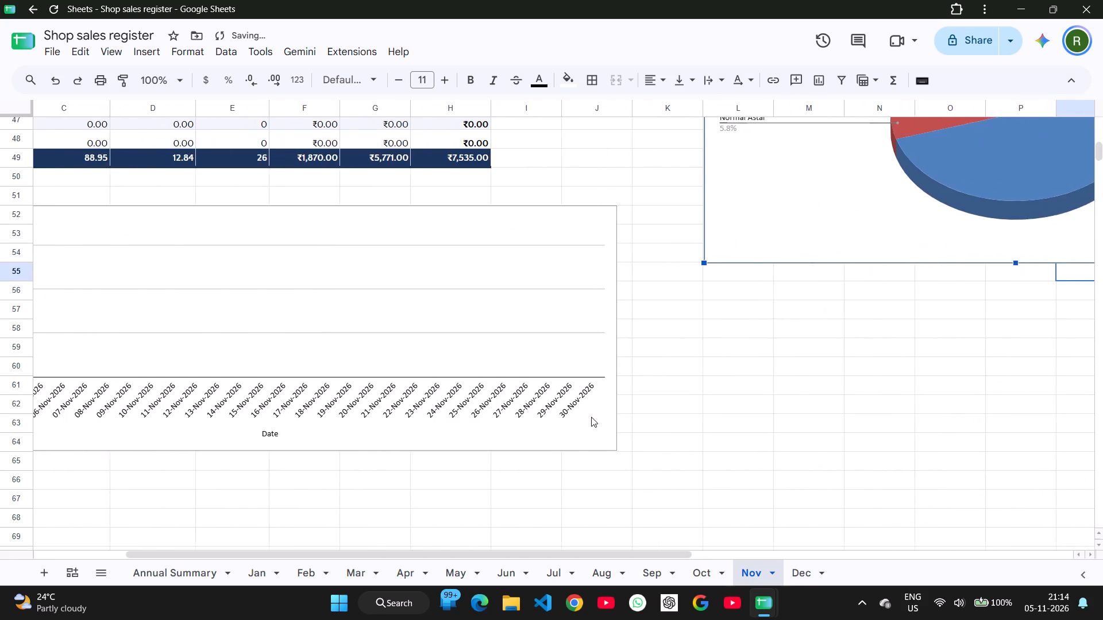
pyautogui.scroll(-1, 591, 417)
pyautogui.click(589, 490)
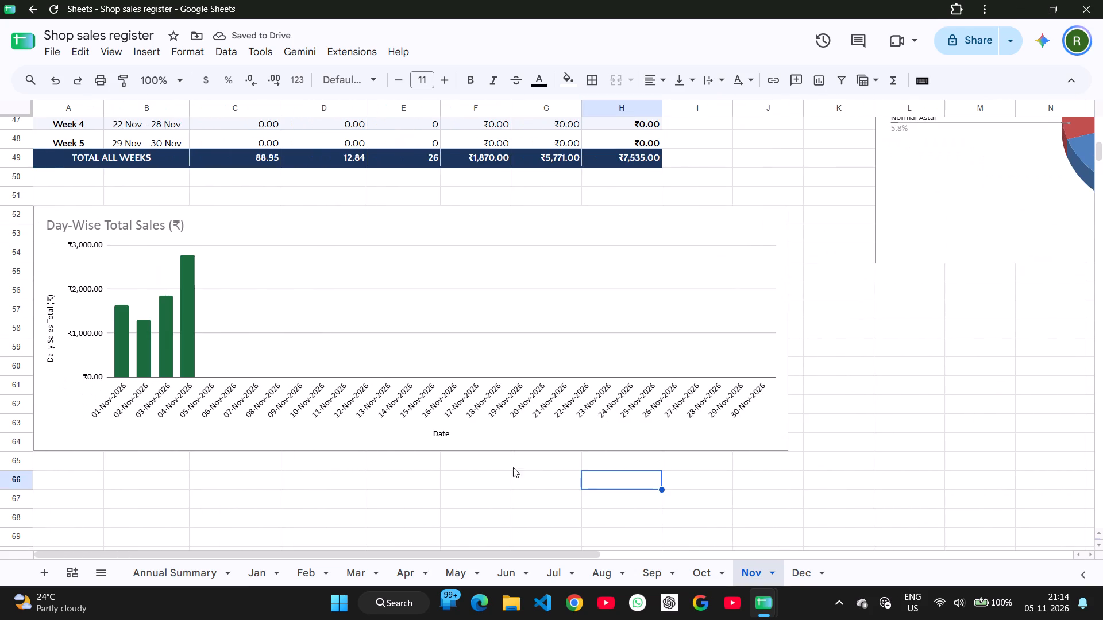
# Move the Revenue (₹) pie chart down so its top edge aligns with row 52, level with the Day-Wise Total Sales chart.
pyautogui.scroll(1, 194, 392)
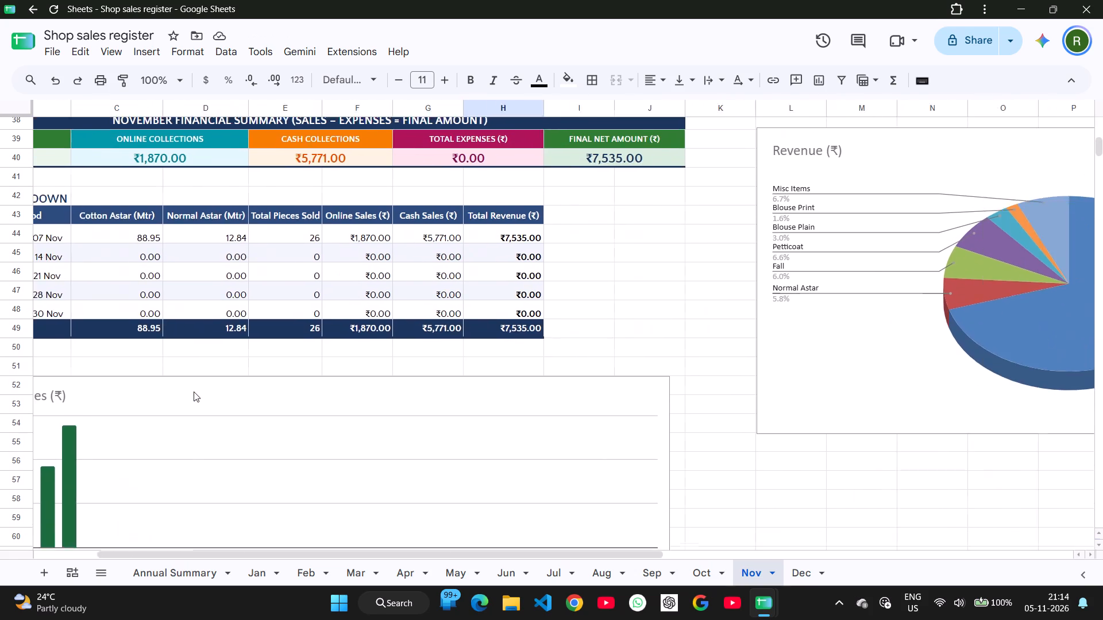
pyautogui.scroll(1, 194, 392)
pyautogui.scroll(-1, 194, 392)
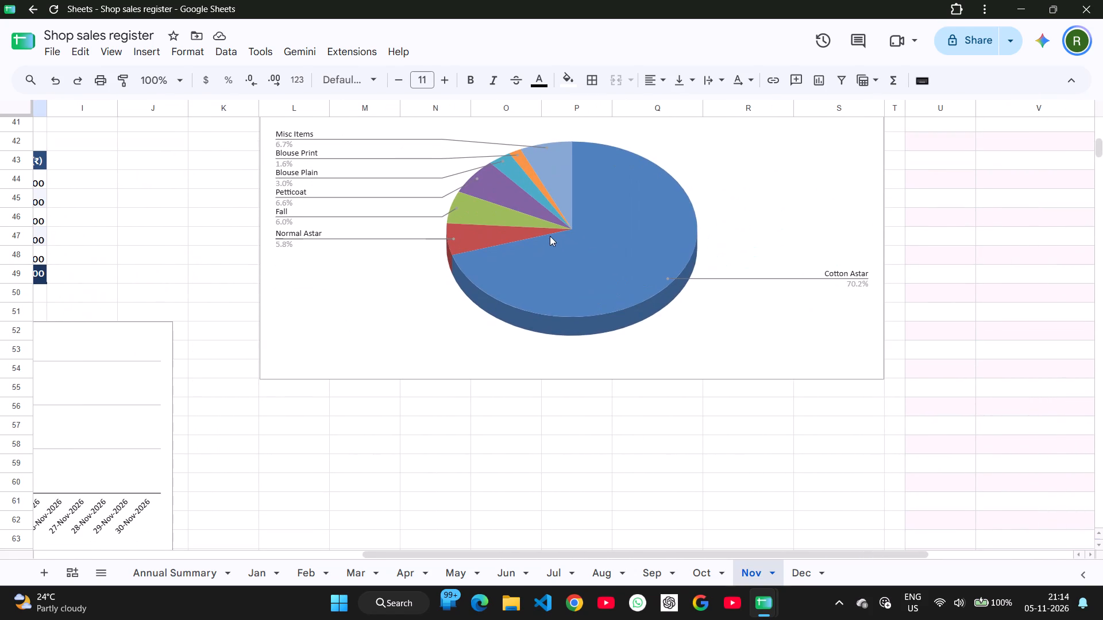
pyautogui.moveTo(550, 236); pyautogui.dragTo(537, 417)
pyautogui.scroll(-1, 537, 417)
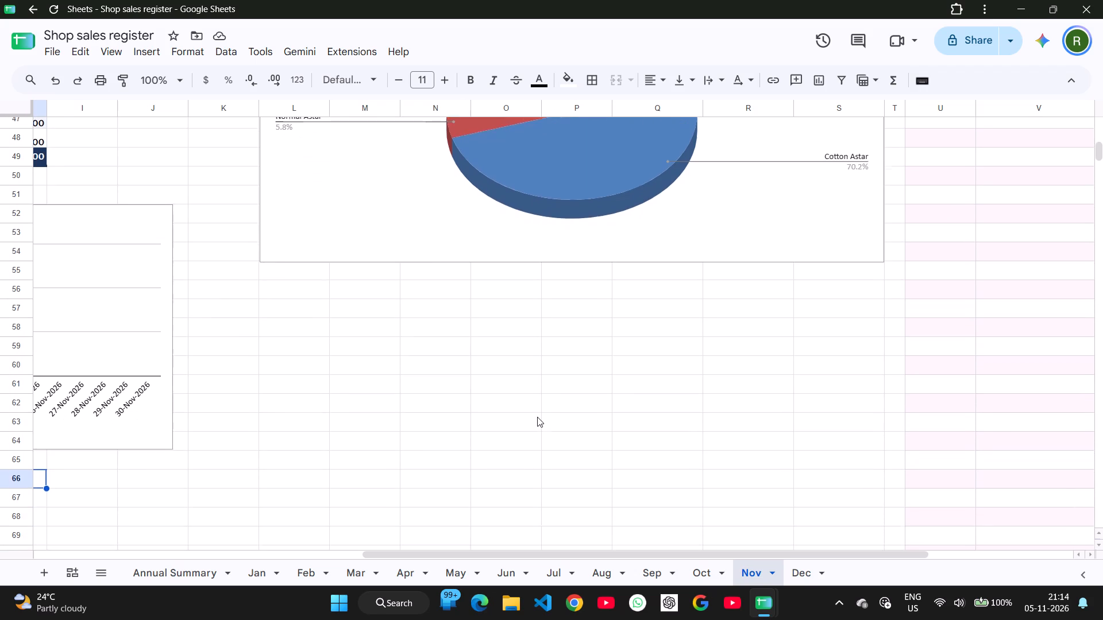
pyautogui.scroll(2, 537, 417)
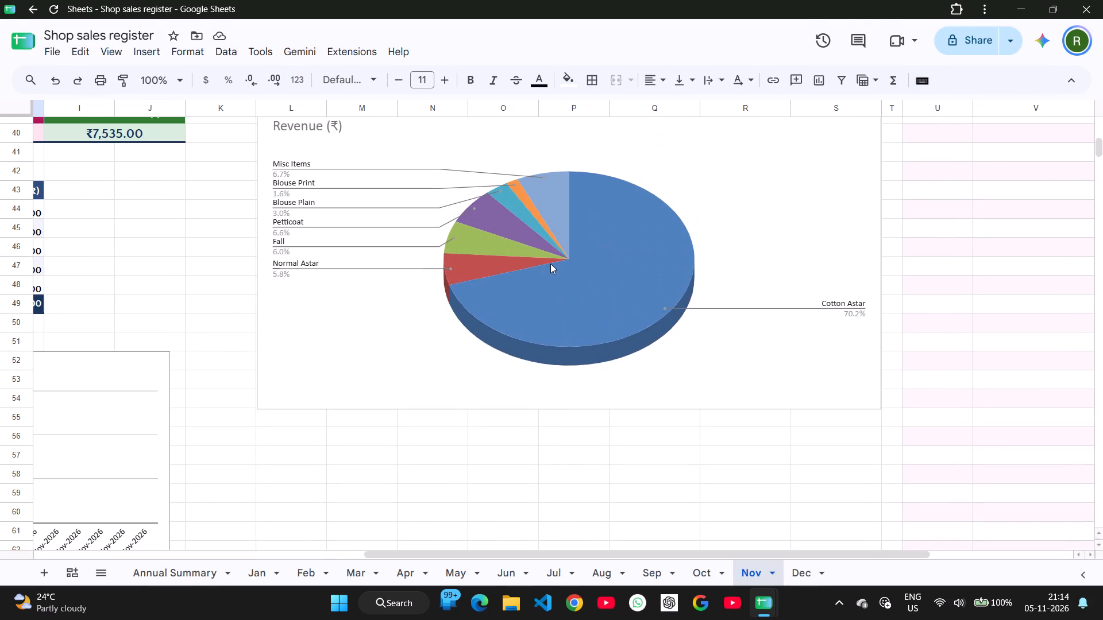
pyautogui.click(550, 263)
pyautogui.scroll(1, 573, 220)
pyautogui.moveTo(573, 220); pyautogui.dragTo(573, 302)
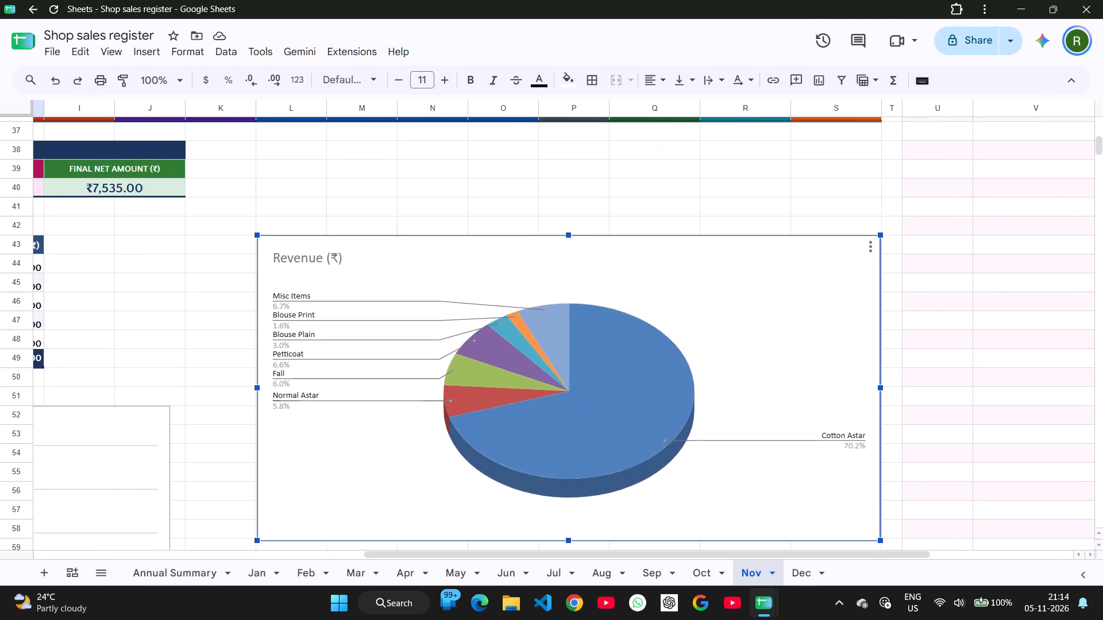
pyautogui.moveTo(573, 302); pyautogui.dragTo(573, 479)
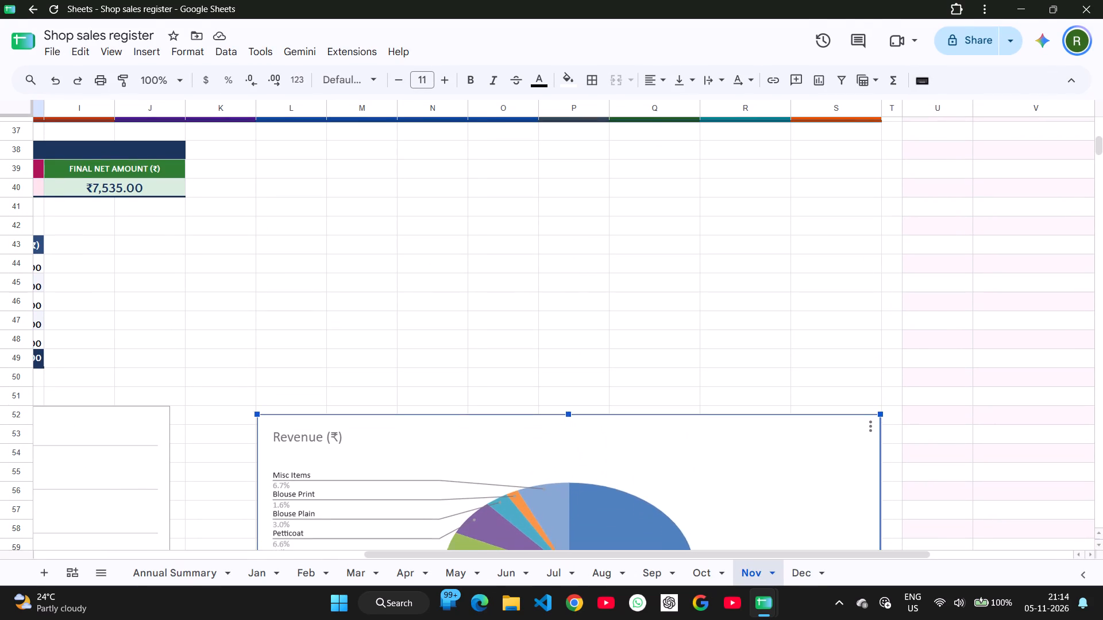
pyautogui.moveTo(573, 479); pyautogui.dragTo(572, 472)
pyautogui.scroll(-3, 572, 472)
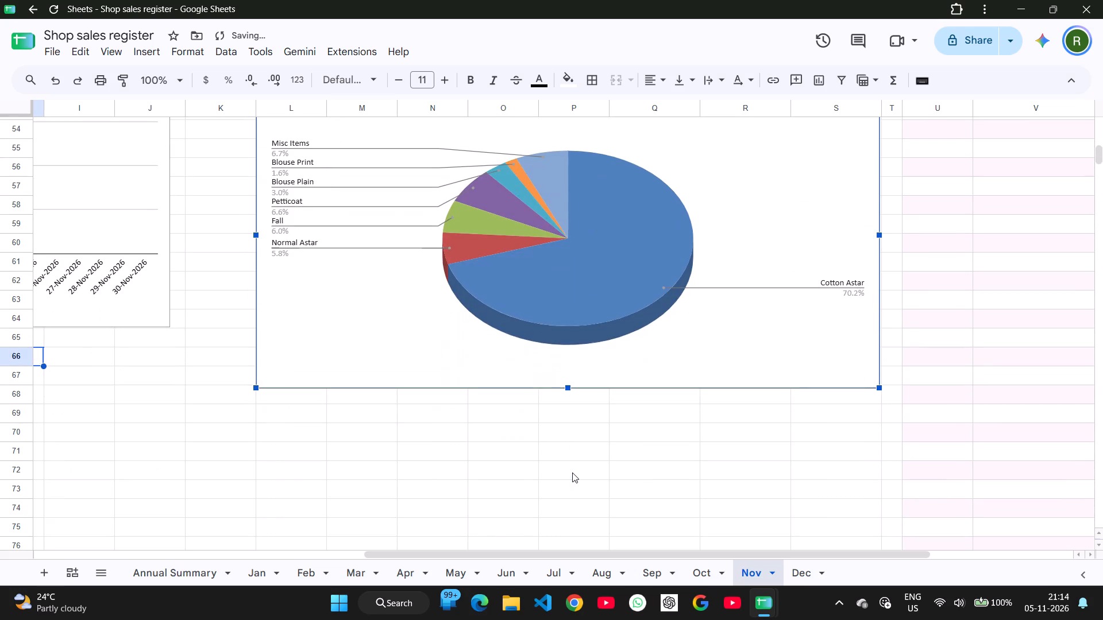
# Shrink the Revenue (₹) pie chart from its lower corner so it ends partway across column R and at row 64.
pyautogui.scroll(-1, 572, 472)
pyautogui.moveTo(881, 390); pyautogui.dragTo(781, 313)
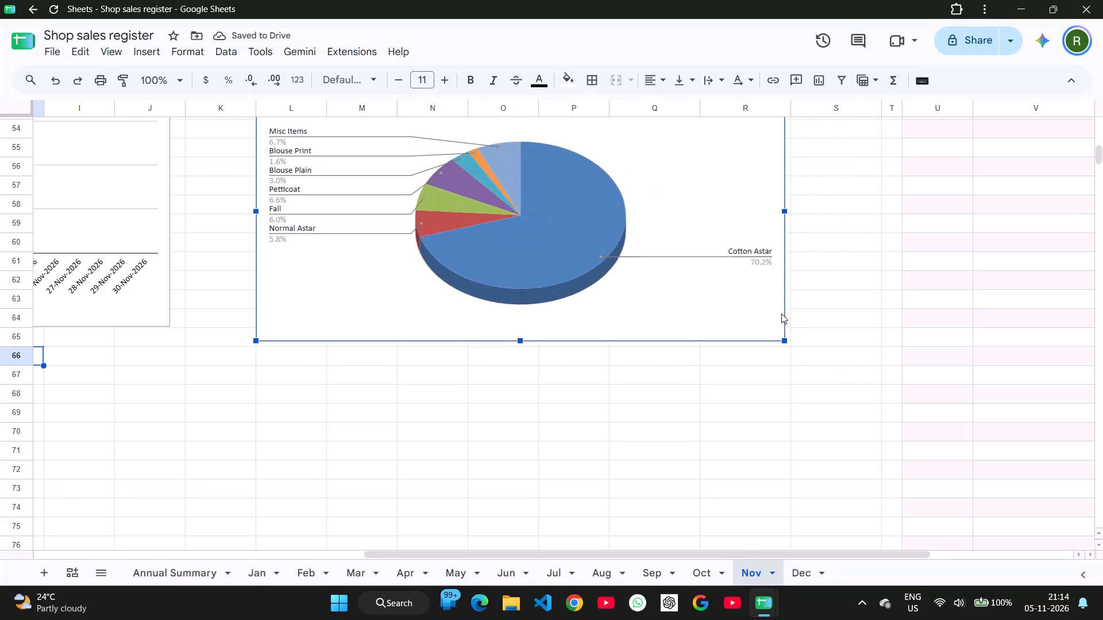
pyautogui.moveTo(781, 313); pyautogui.dragTo(755, 212)
# Examine the area above the Nov pie chart and the Oct sheet's liquidity balances and cash deposit log.
pyautogui.scroll(2, 757, 241)
pyautogui.hscroll(2, 757, 241)
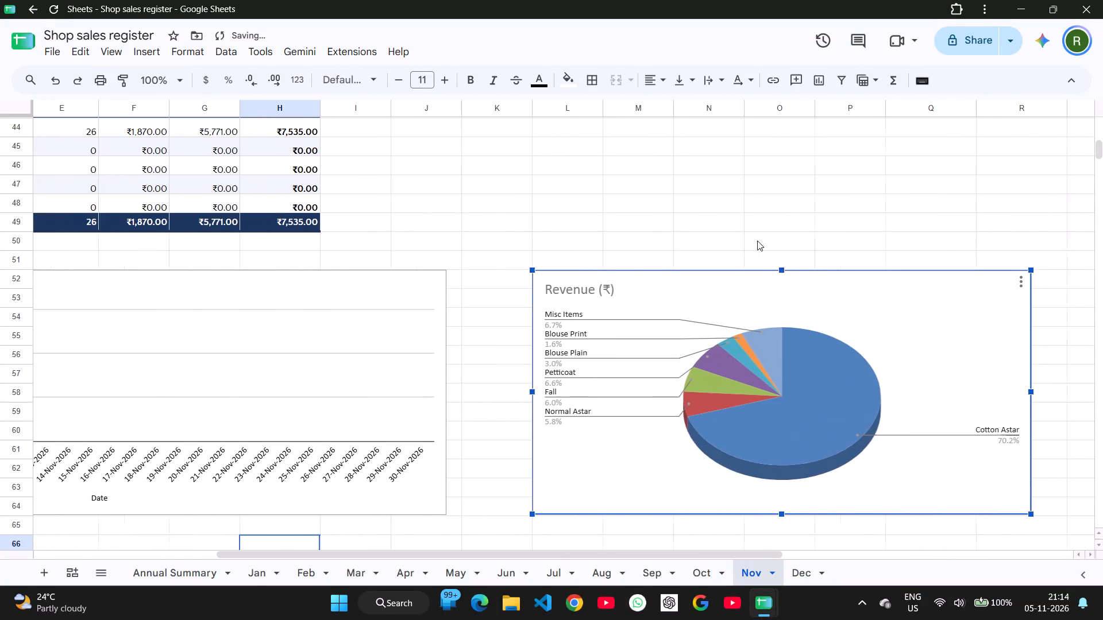
pyautogui.hscroll(1, 757, 241)
pyautogui.scroll(2, 757, 241)
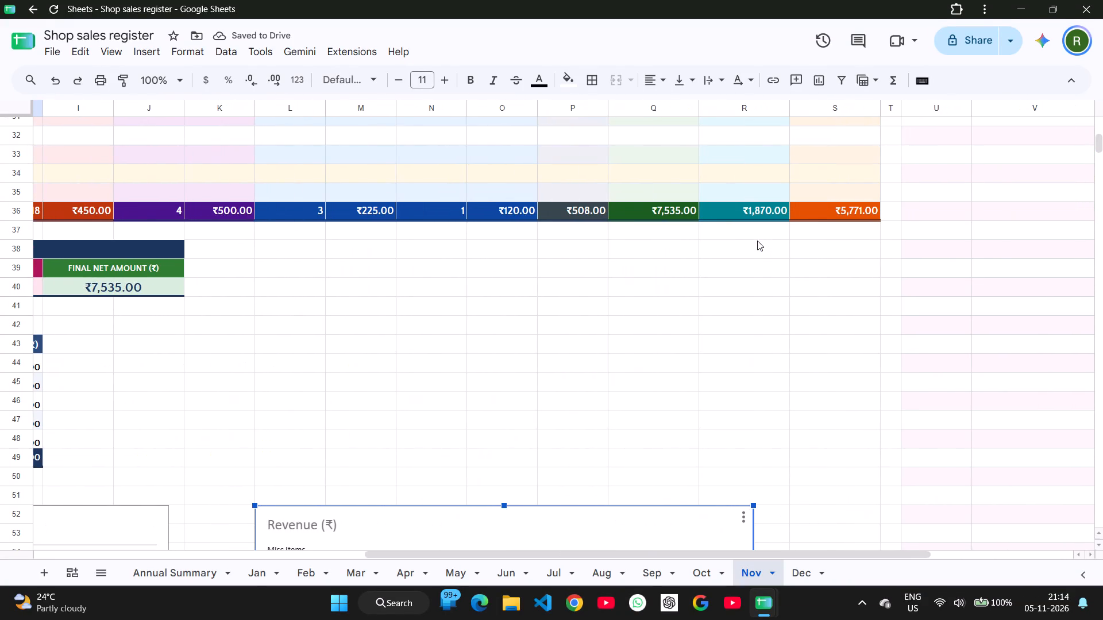
pyautogui.scroll(-1, 757, 241)
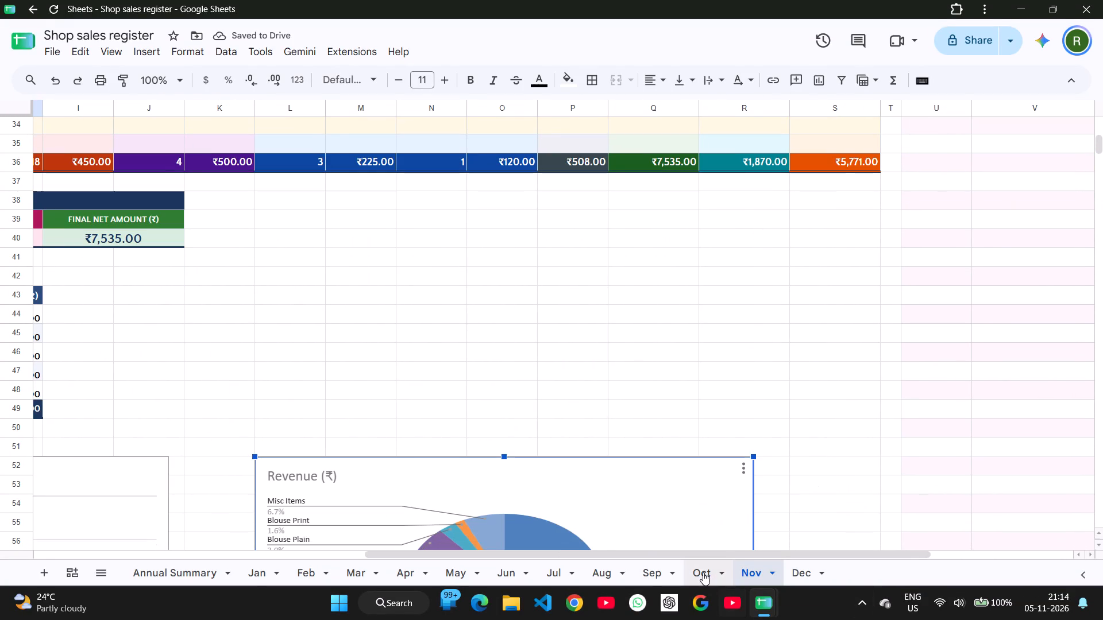
pyautogui.click(703, 572)
pyautogui.scroll(-3, 588, 409)
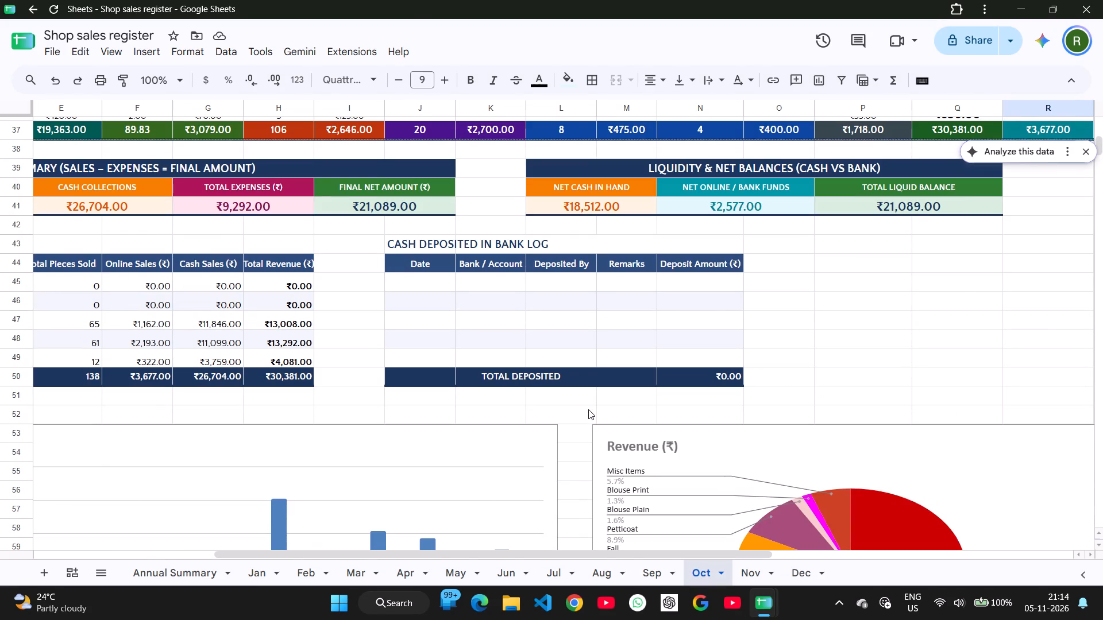
pyautogui.hscroll(-4, 588, 409)
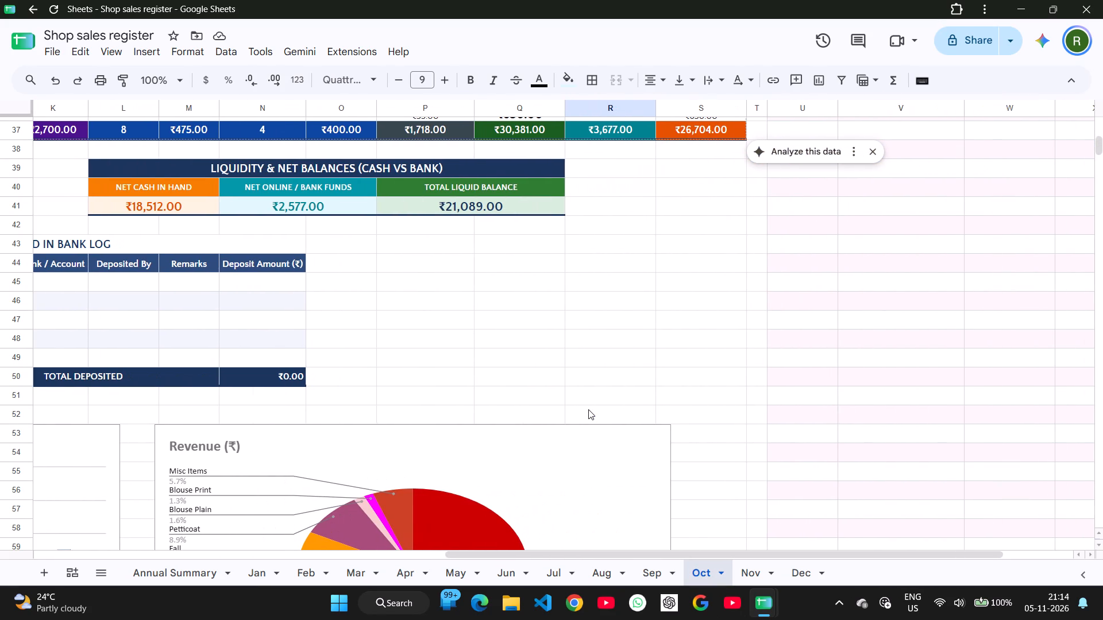
pyautogui.hscroll(-1, 588, 409)
pyautogui.click(510, 316)
pyautogui.scroll(1, 510, 316)
pyautogui.hscroll(1, 510, 316)
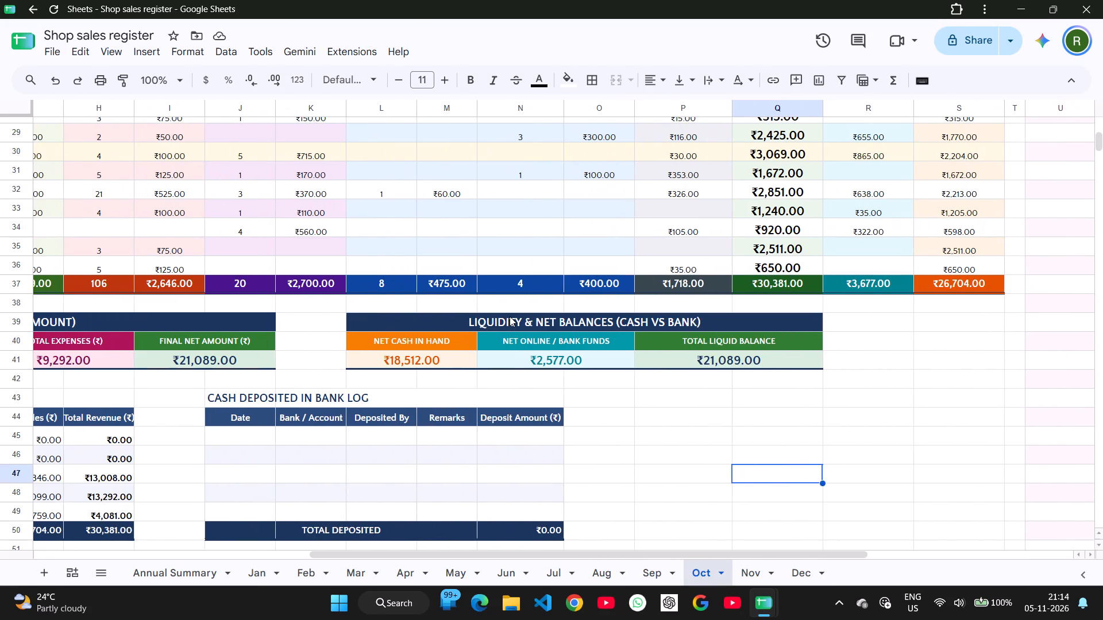
pyautogui.hscroll(1, 510, 316)
pyautogui.hscroll(-2, 510, 316)
pyautogui.scroll(-1, 510, 316)
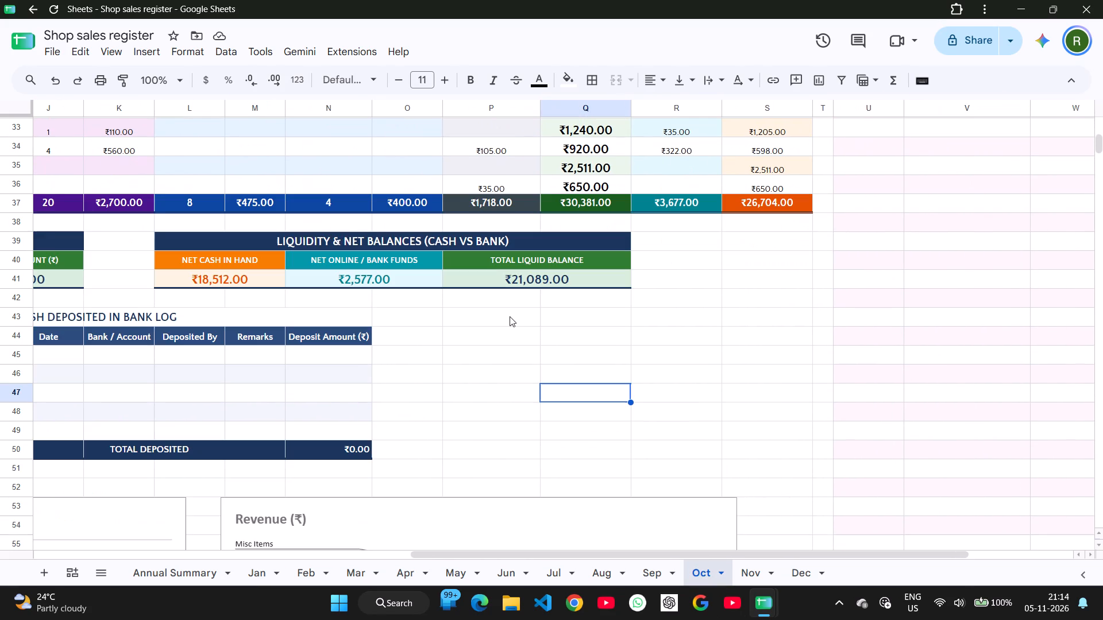
# Look over the 5 november sales sheet in Daily Sales Record and the Nov summary area in Shop sales register.
pyautogui.hotkey('alt', 'Tab')
pyautogui.scroll(-4, 510, 316)
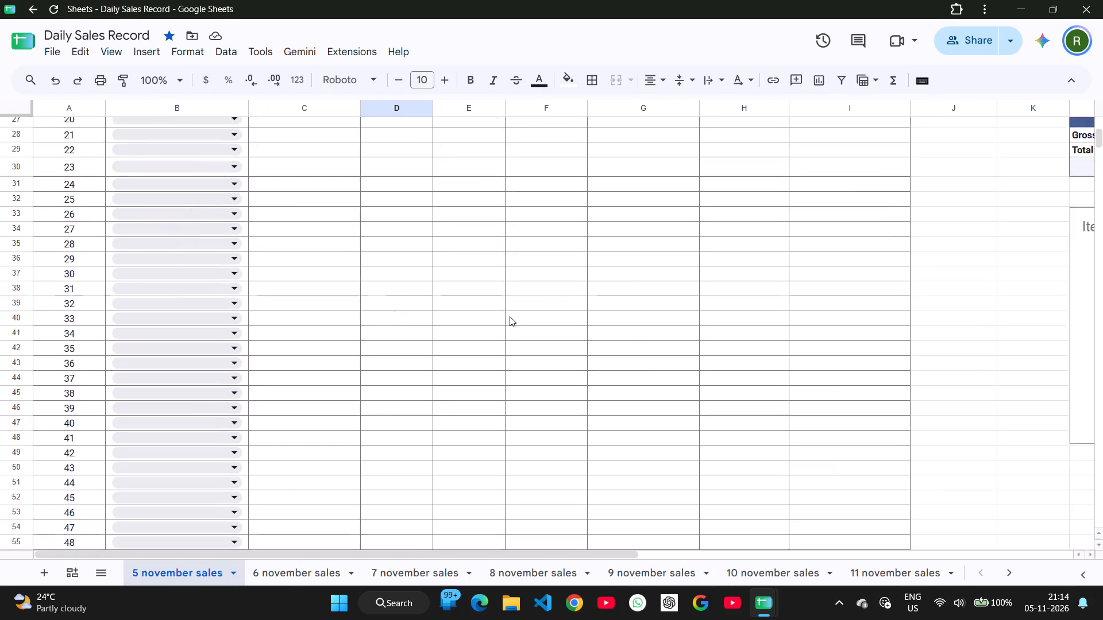
pyautogui.scroll(-7, 510, 316)
pyautogui.scroll(2, 510, 316)
pyautogui.scroll(-2, 510, 316)
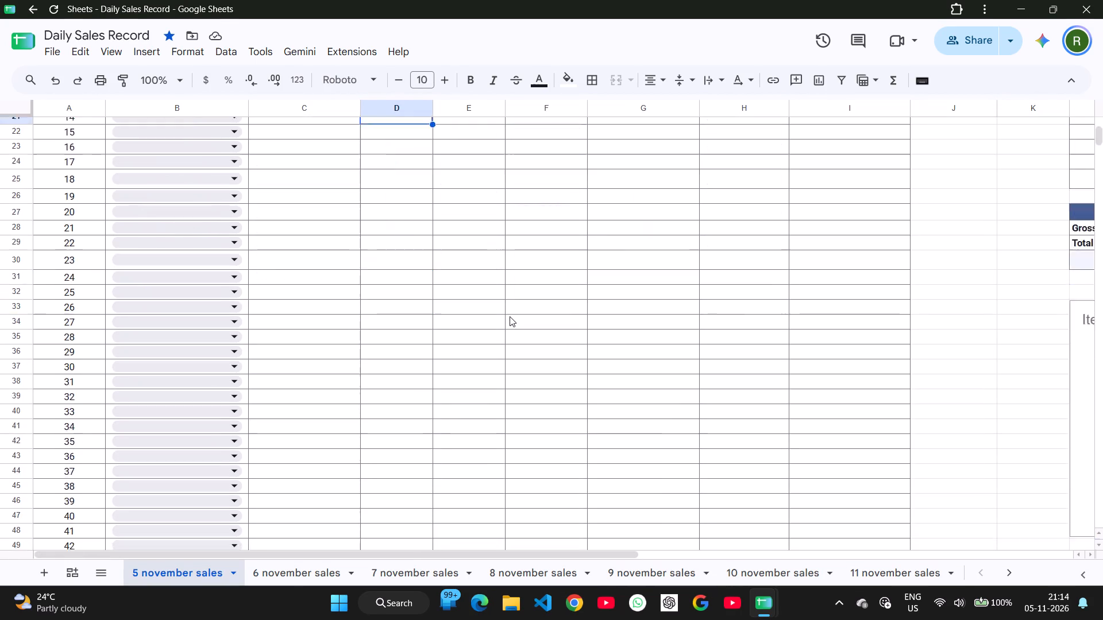
pyautogui.scroll(-2, 510, 316)
pyautogui.hotkey('alt', 'Tab')
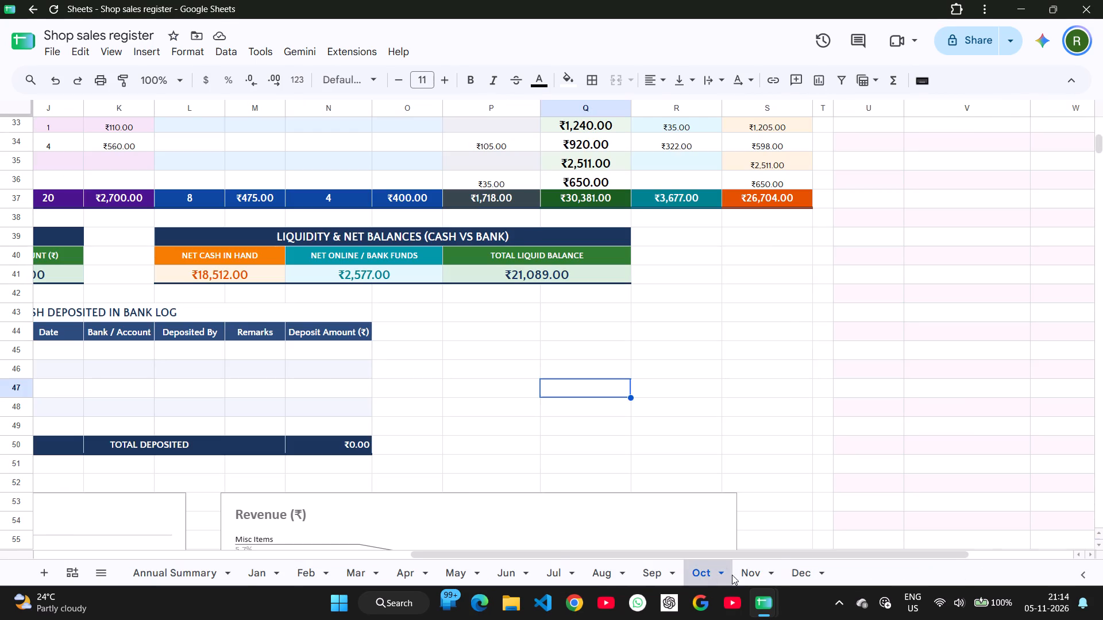
pyautogui.click(738, 574)
pyautogui.hscroll(3, 609, 441)
pyautogui.hotkey('alt', 'Tab')
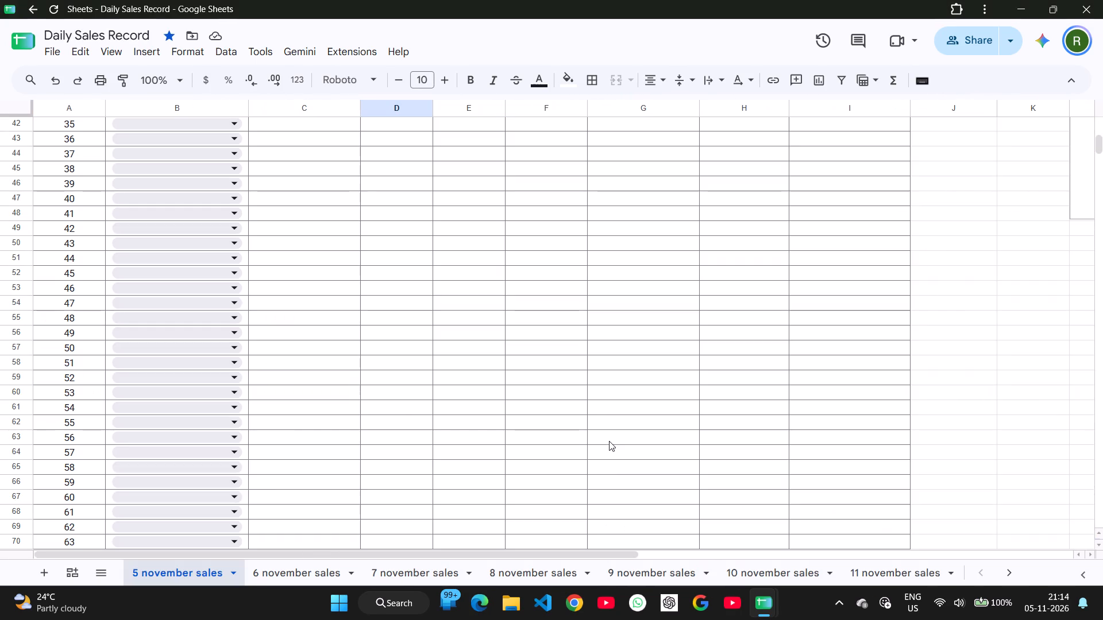
pyautogui.hotkey('alt', 'Tab')
pyautogui.scroll(-1, 357, 411)
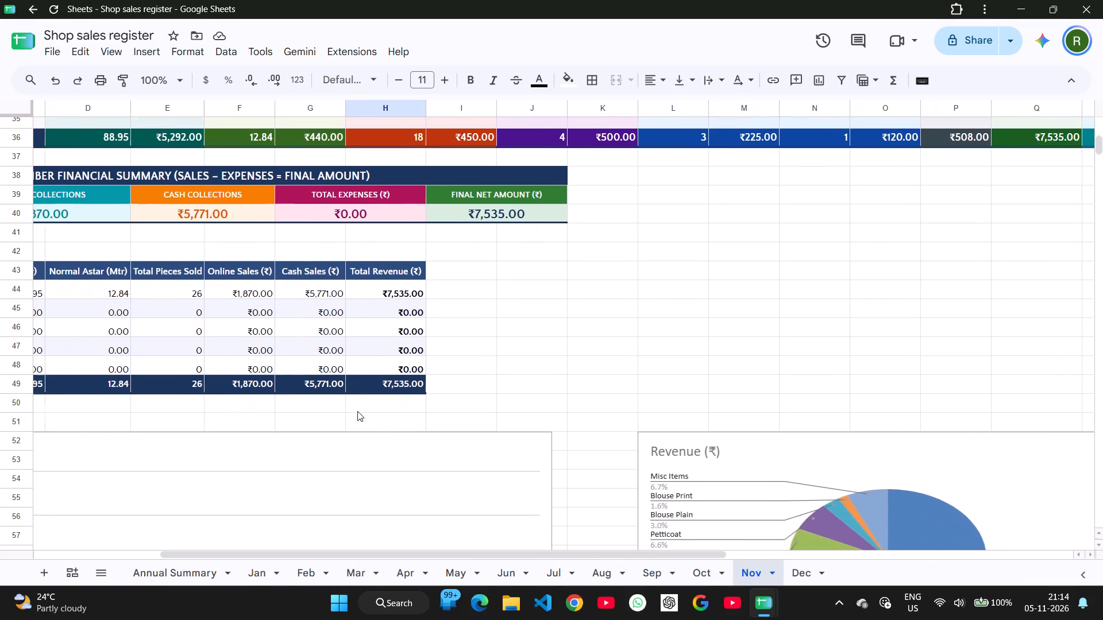
pyautogui.scroll(-1, 357, 411)
# Copy the CASH DEPOSITED IN BANK LOG table, J43:N50, from the Oct sheet and paste it into the Nov sheet at J42.
pyautogui.click(702, 566)
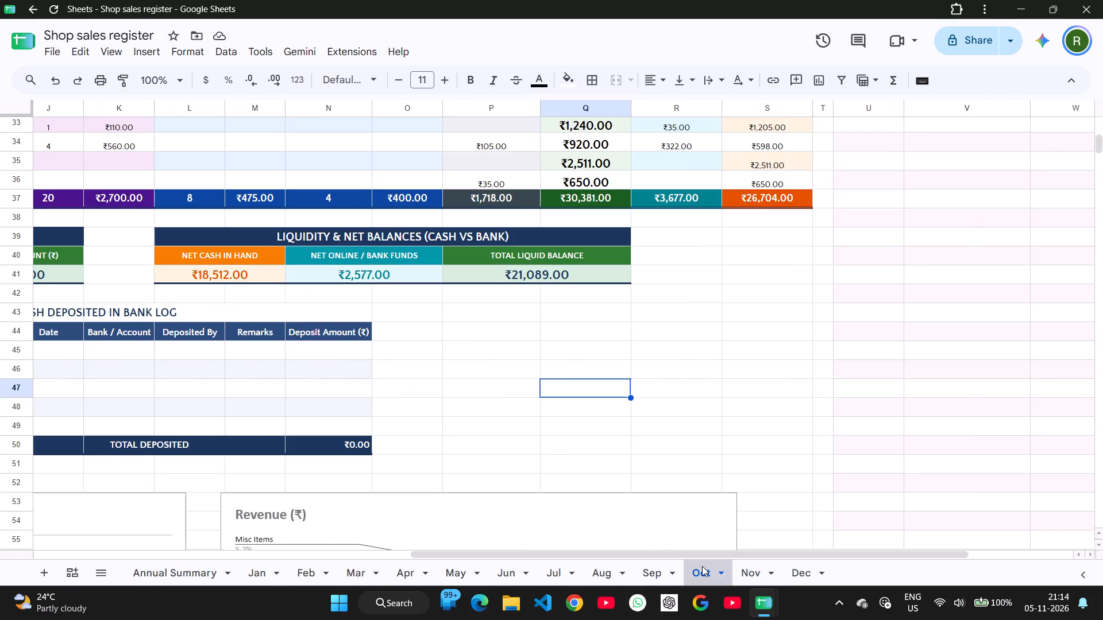
pyautogui.hscroll(1, 367, 343)
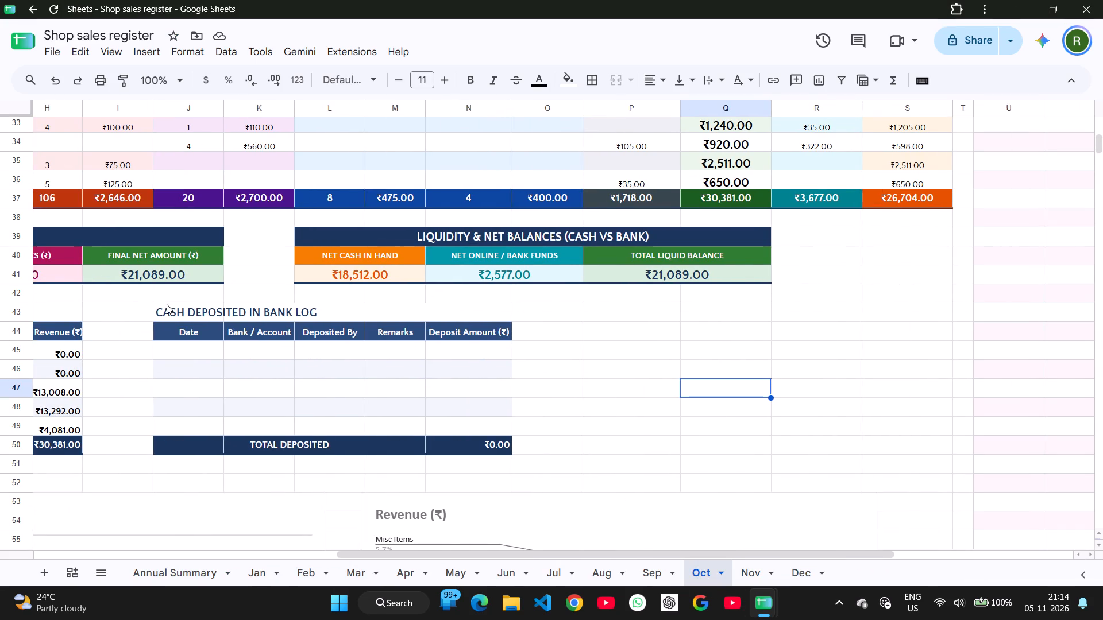
pyautogui.moveTo(157, 309); pyautogui.dragTo(470, 445)
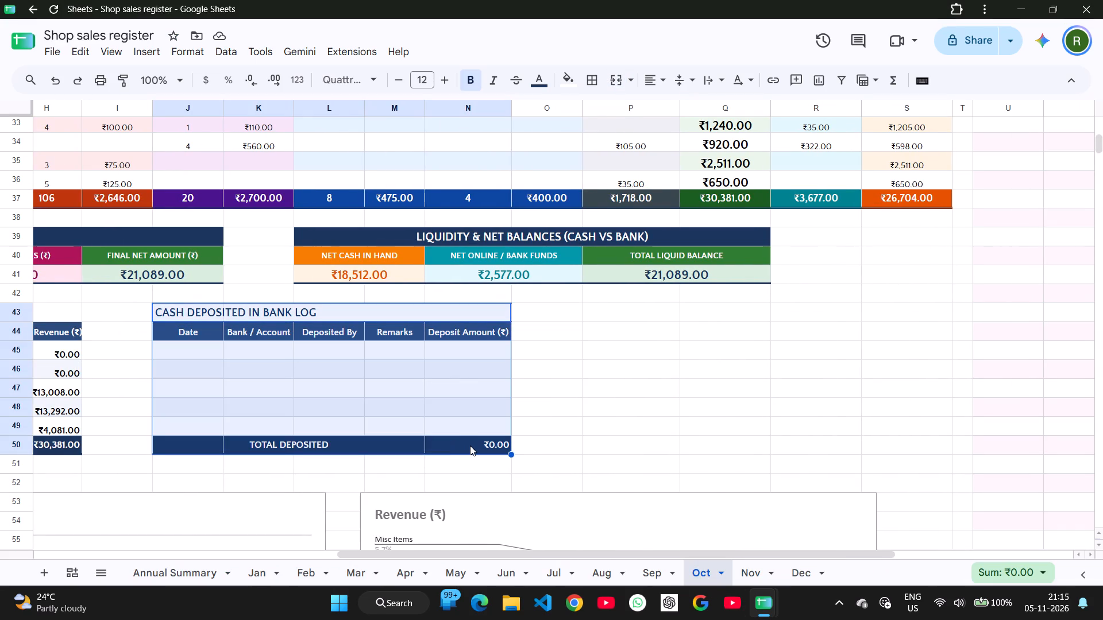
pyautogui.hotkey('ctrl', 'c')
pyautogui.click(764, 567)
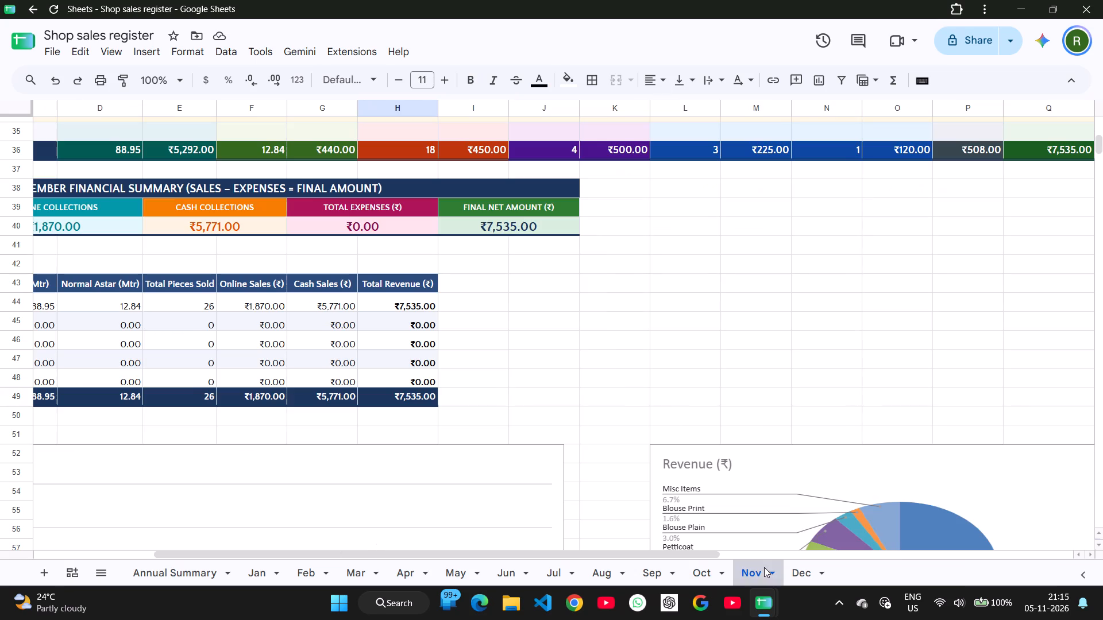
pyautogui.click(555, 266)
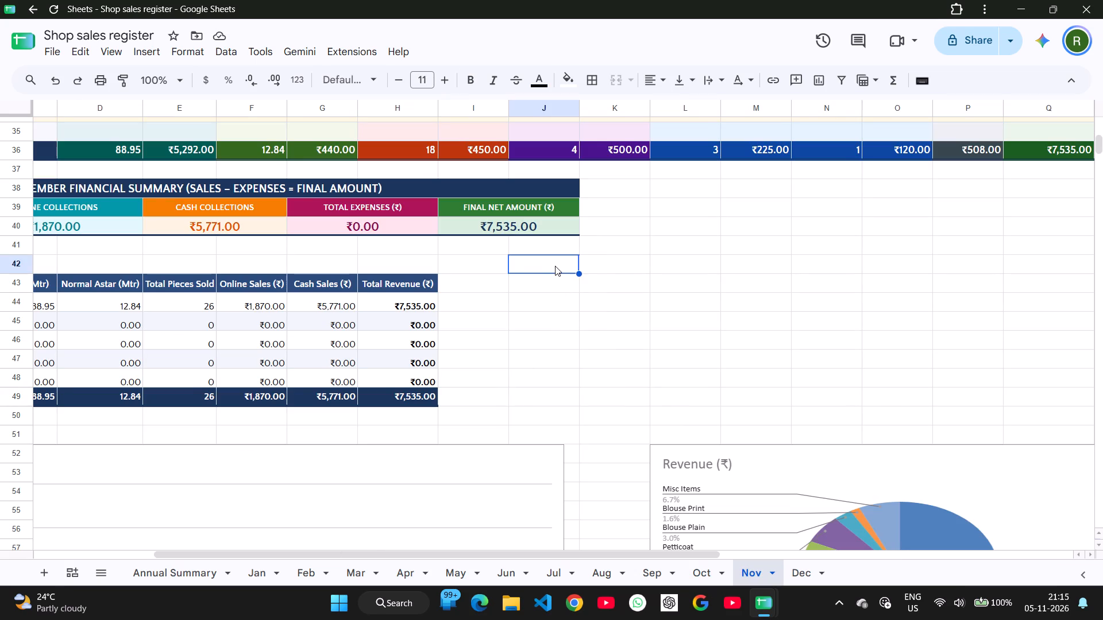
pyautogui.hotkey('ctrl', 'v')
pyautogui.click(562, 274)
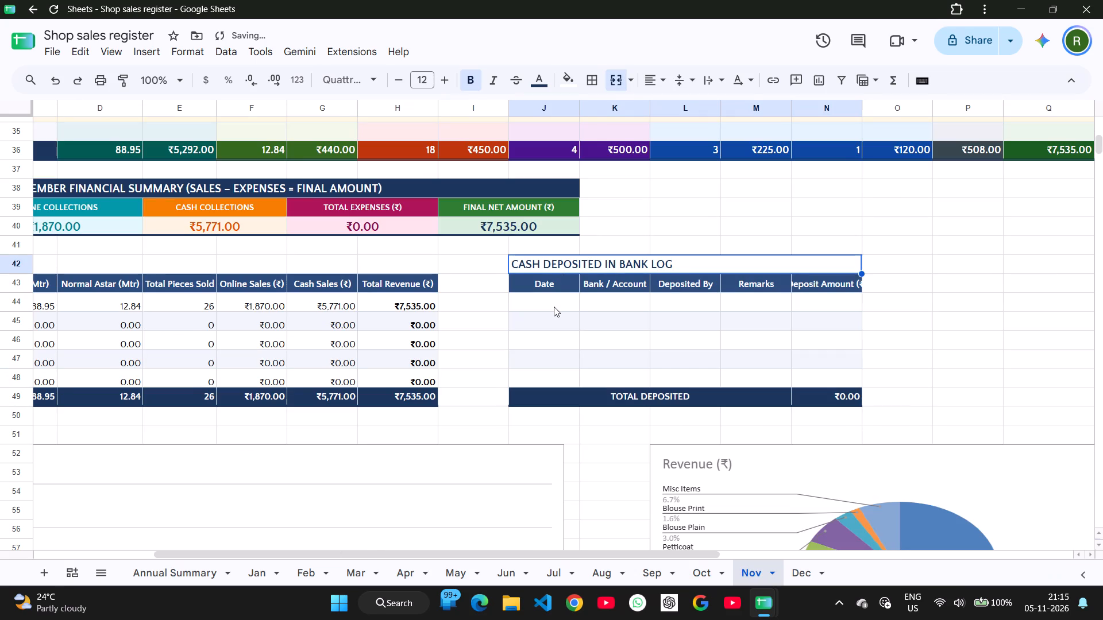
# Enter 5000 as the Deposit Amount in the first row of the Nov sheet's cash deposit log.
pyautogui.click(554, 307)
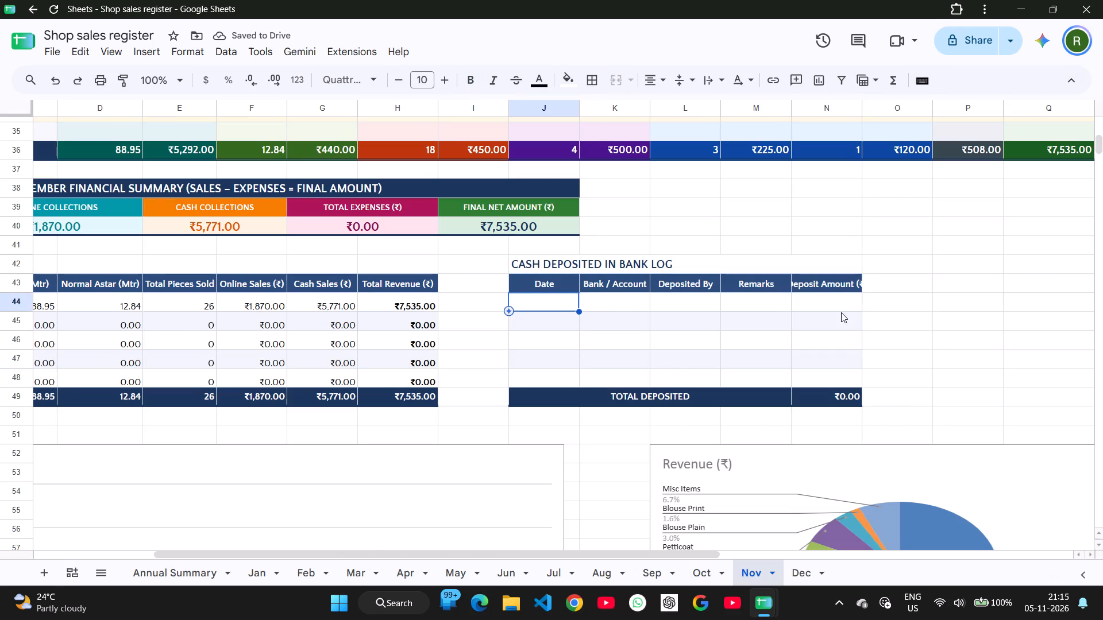
pyautogui.click(811, 305)
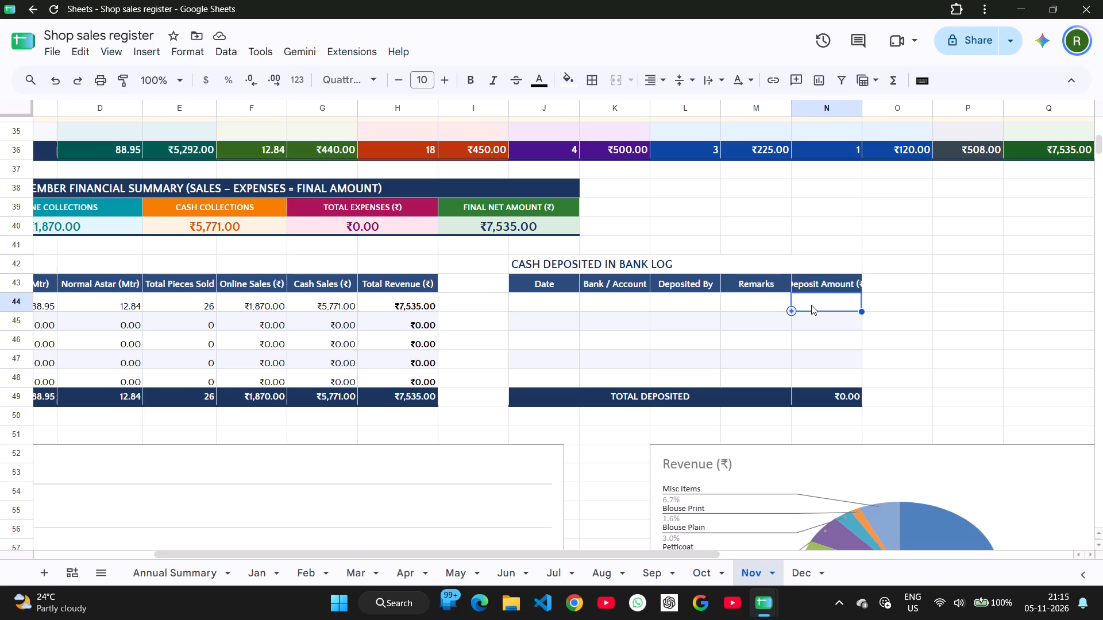
pyautogui.write('5000')
pyautogui.press('Return')
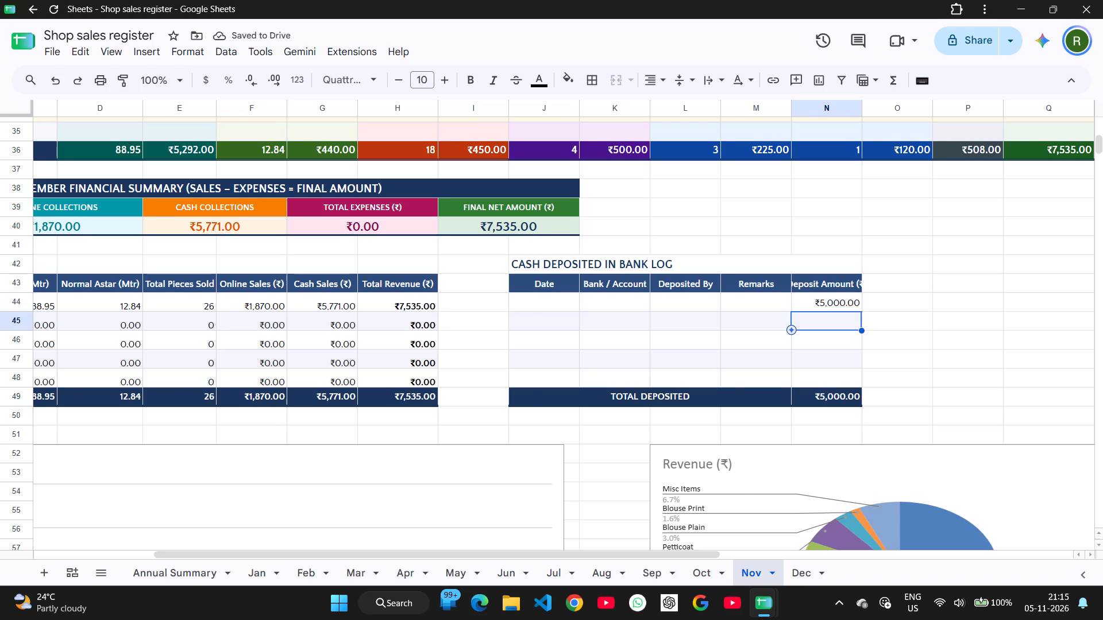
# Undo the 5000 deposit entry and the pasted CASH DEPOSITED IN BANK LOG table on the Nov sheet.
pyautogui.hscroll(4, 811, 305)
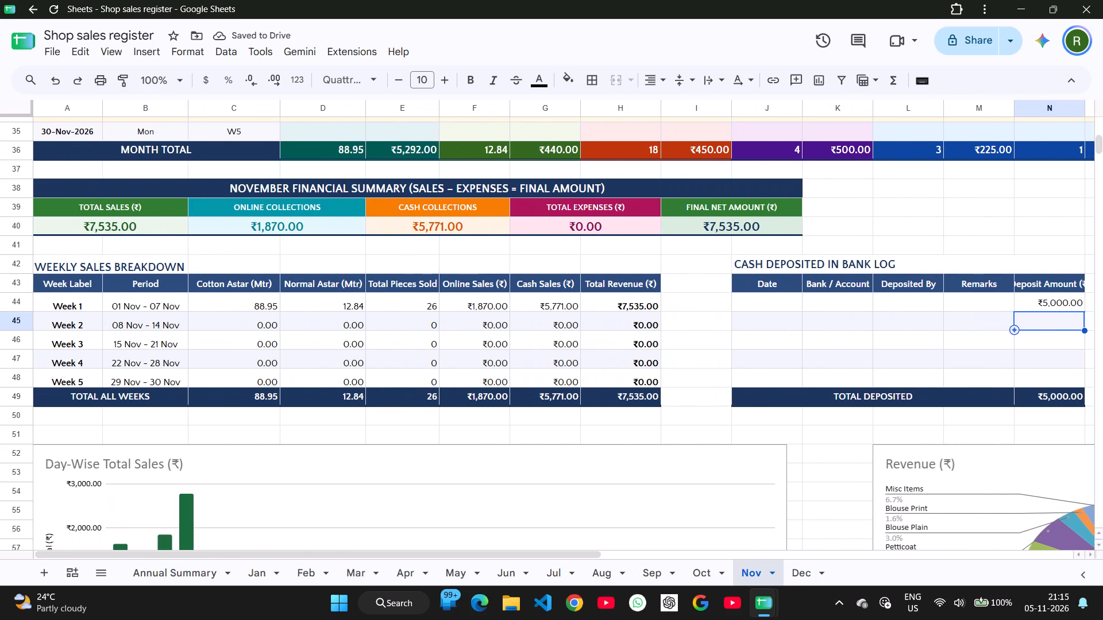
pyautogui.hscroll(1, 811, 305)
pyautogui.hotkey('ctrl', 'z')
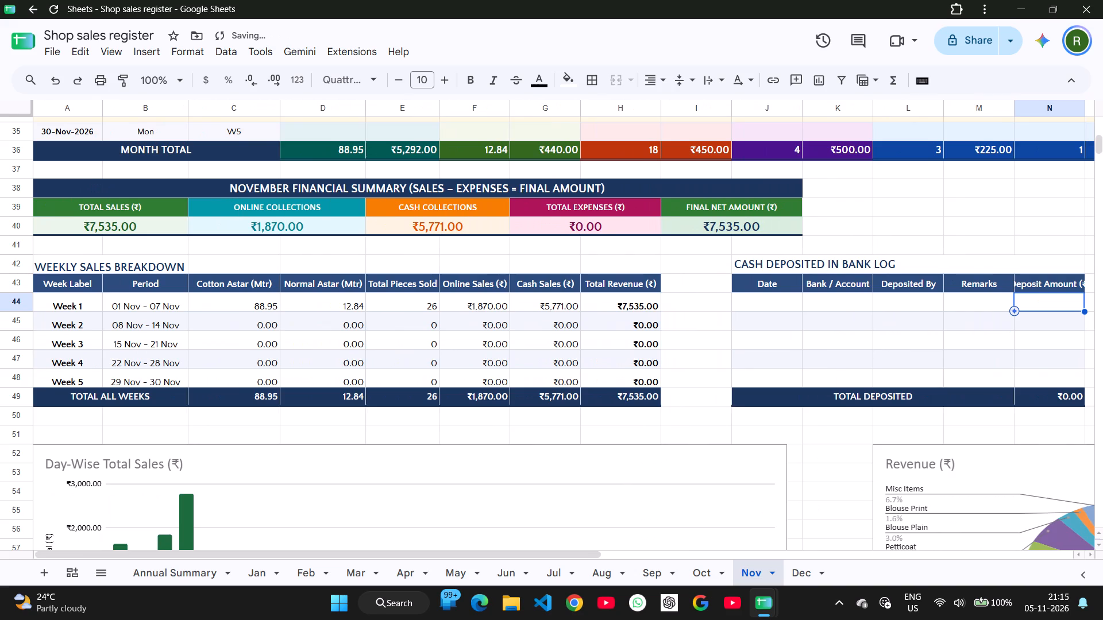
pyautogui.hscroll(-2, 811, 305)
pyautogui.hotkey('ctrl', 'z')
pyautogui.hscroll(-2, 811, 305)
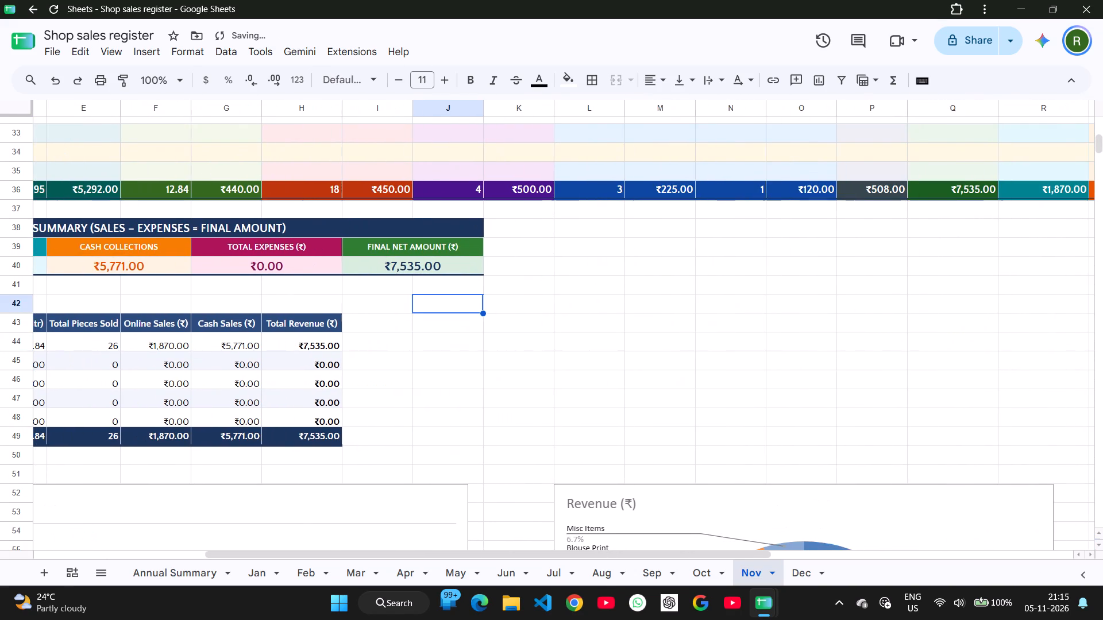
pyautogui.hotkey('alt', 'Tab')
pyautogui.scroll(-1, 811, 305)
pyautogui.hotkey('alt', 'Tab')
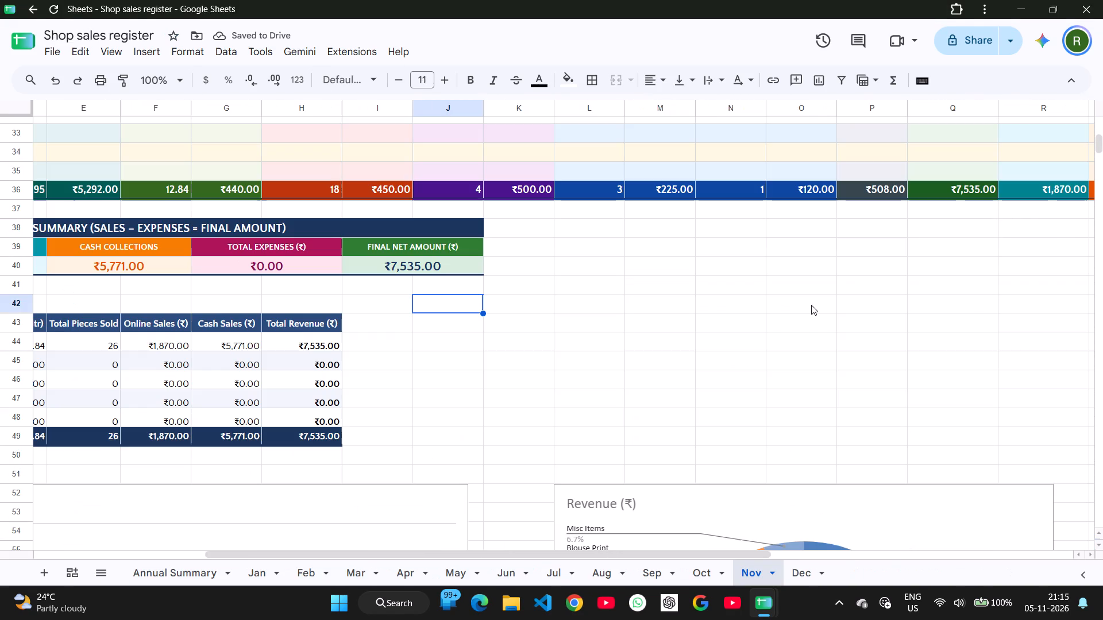
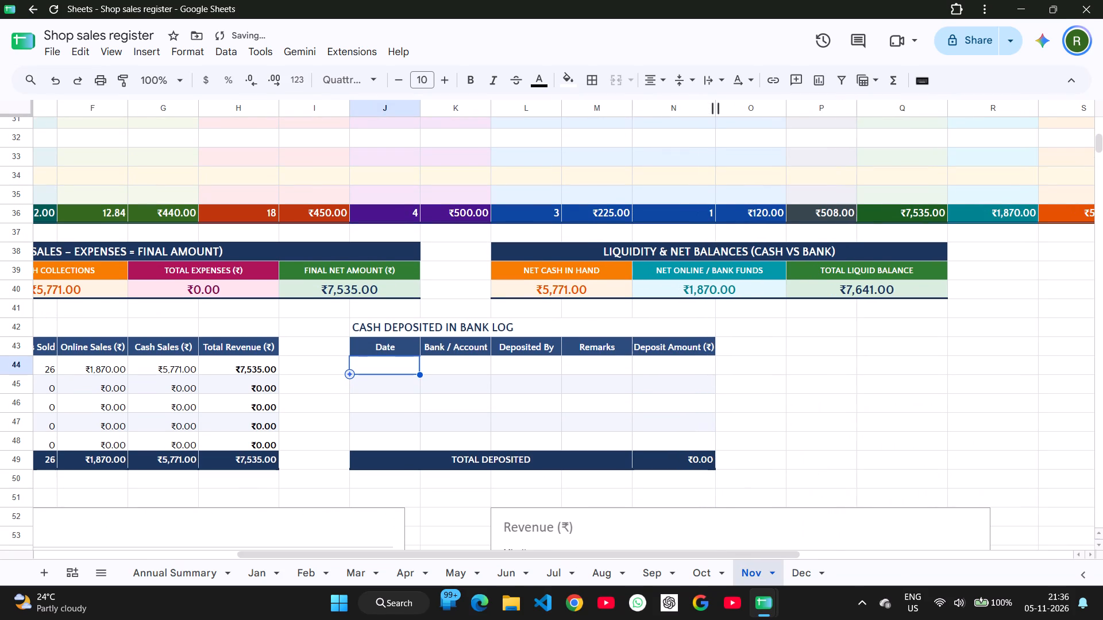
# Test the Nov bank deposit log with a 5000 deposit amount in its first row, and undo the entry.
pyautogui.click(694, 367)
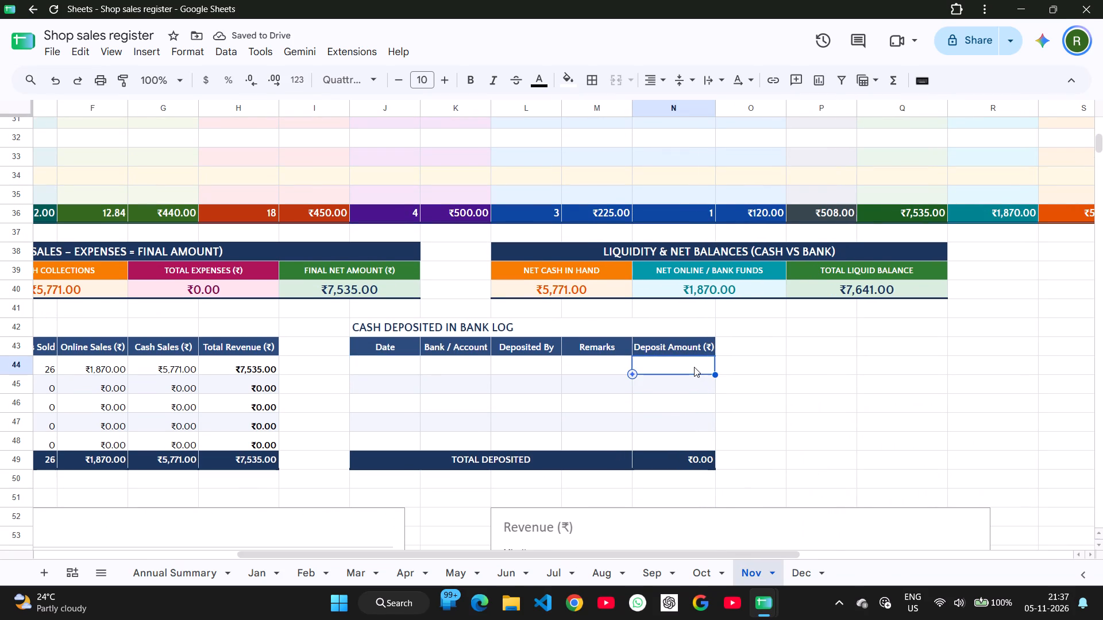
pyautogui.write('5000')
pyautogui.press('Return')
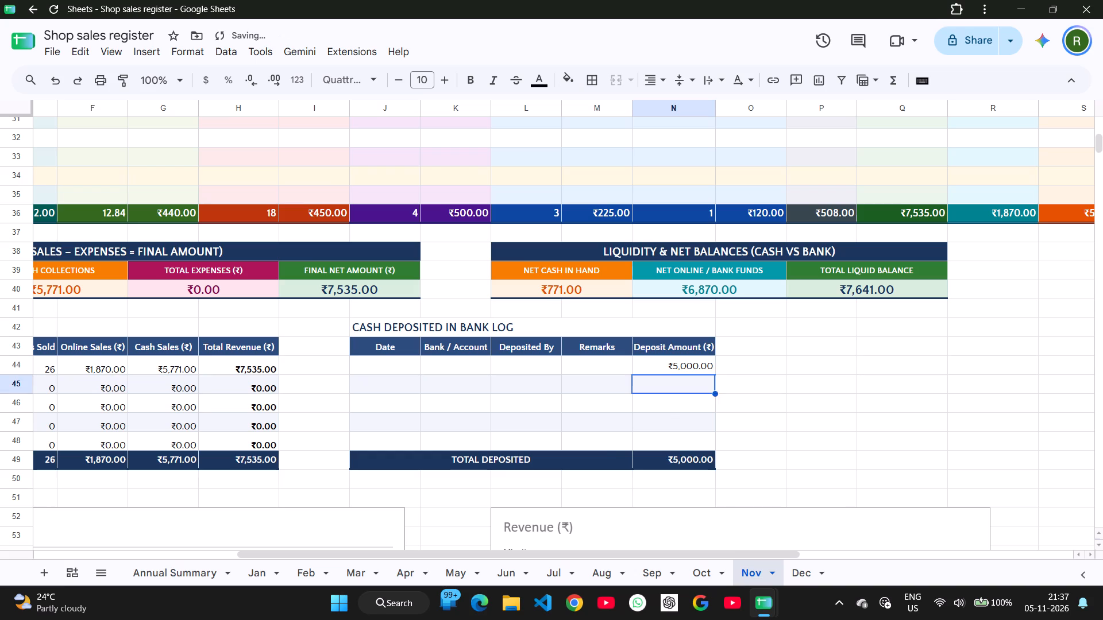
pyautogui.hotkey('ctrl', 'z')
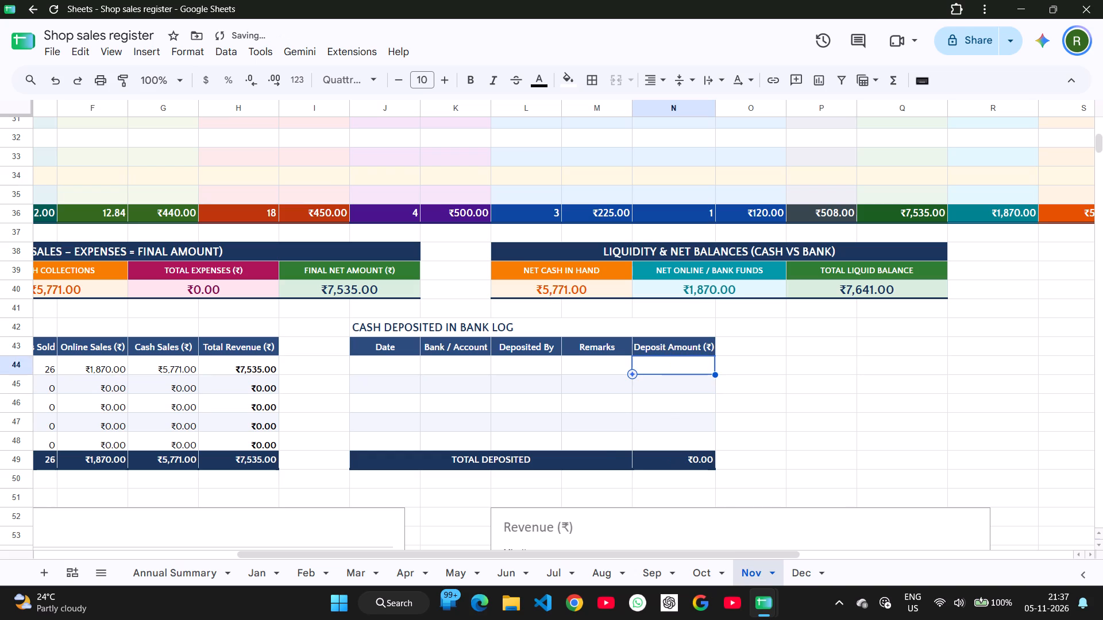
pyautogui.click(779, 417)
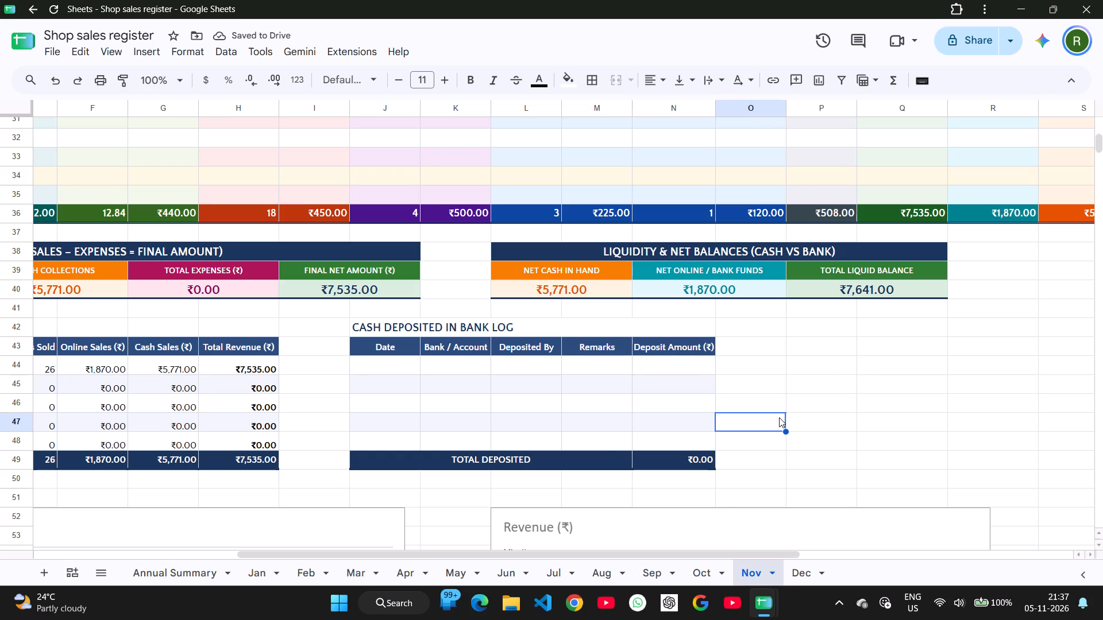
# Review the Annual Summary sheet's monthly table, item-wise breakdown, sales and expenses chart, and payment mode breakdown.
pyautogui.click(182, 579)
pyautogui.scroll(-2, 451, 265)
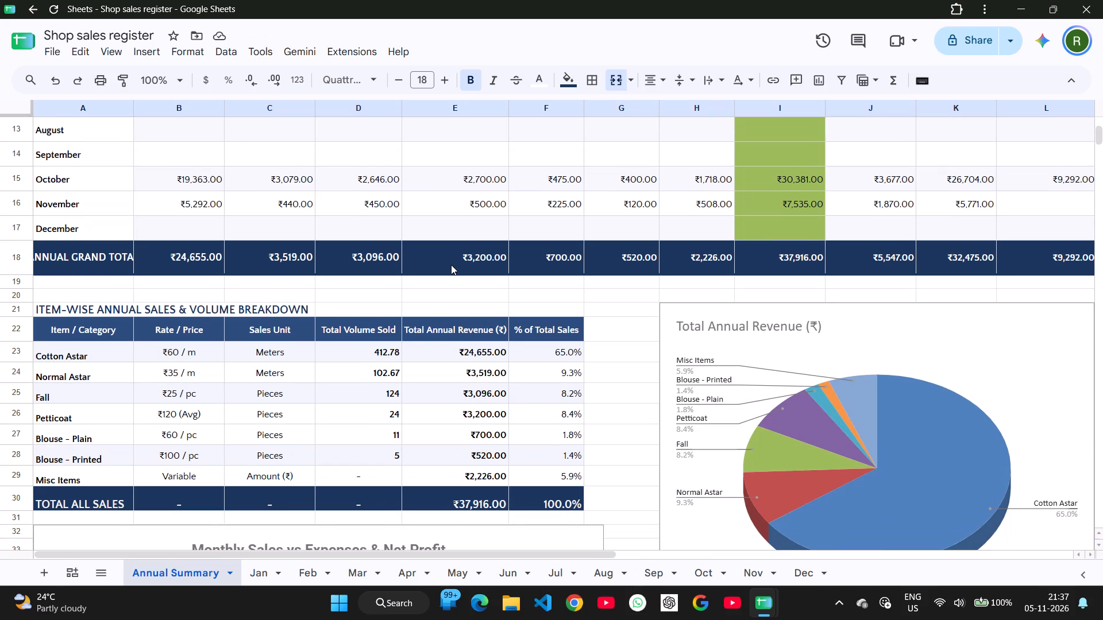
pyautogui.scroll(1, 451, 265)
pyautogui.hscroll(-1, 451, 265)
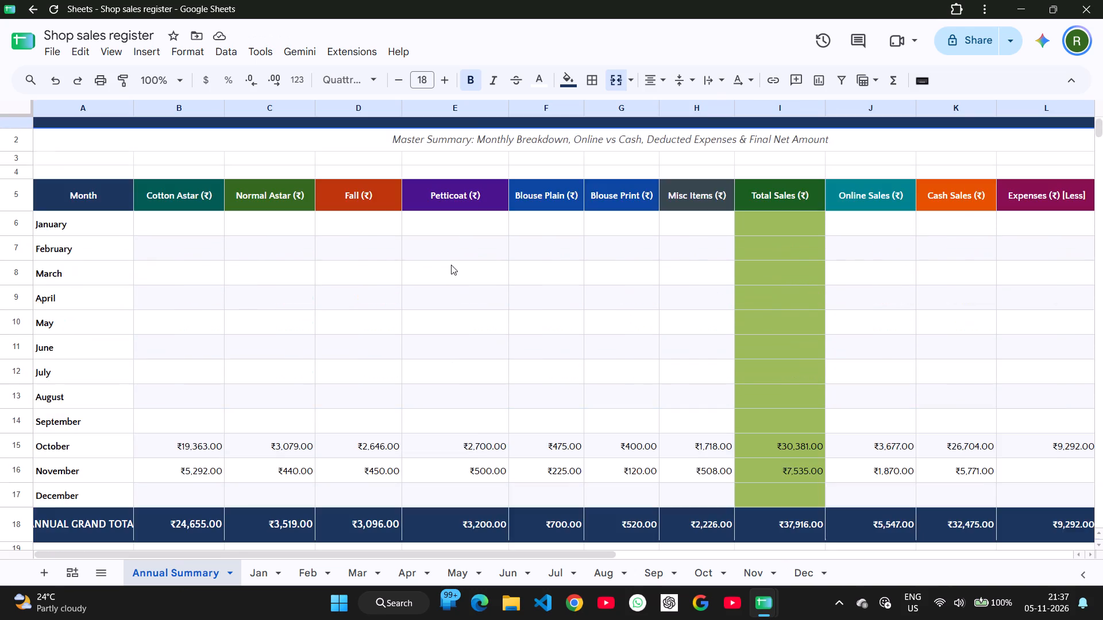
pyautogui.hscroll(-1, 451, 265)
pyautogui.scroll(-3, 451, 265)
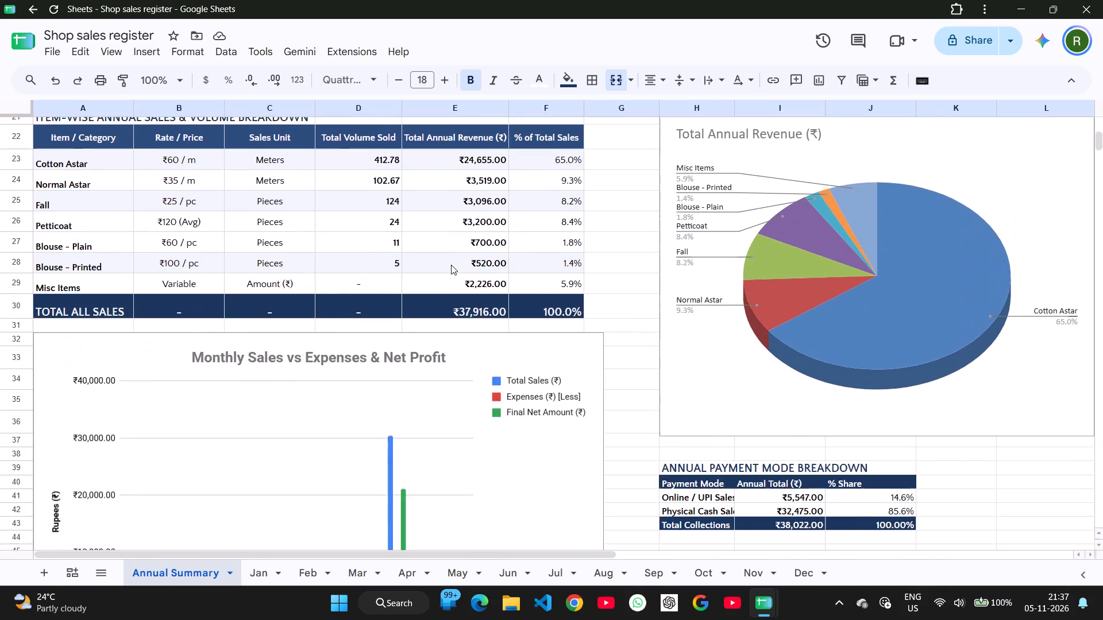
pyautogui.scroll(-3, 451, 265)
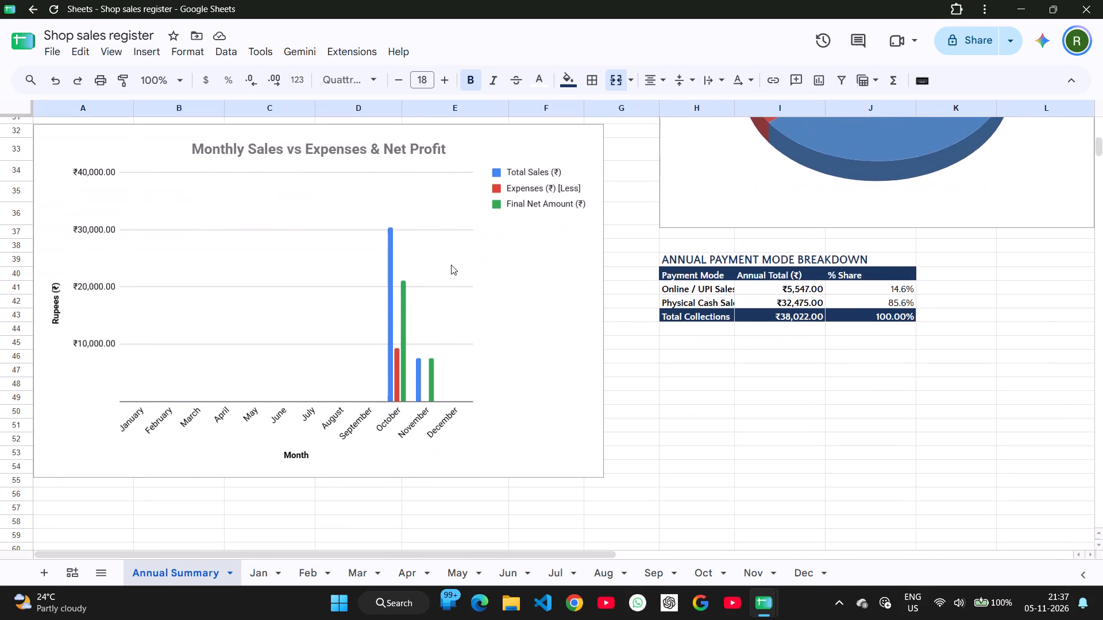
pyautogui.scroll(-4, 451, 265)
# Examine the Annual Summary's monthly columns around Final Net Amount and the Online Sales cell in the grand total row.
pyautogui.scroll(1, 451, 265)
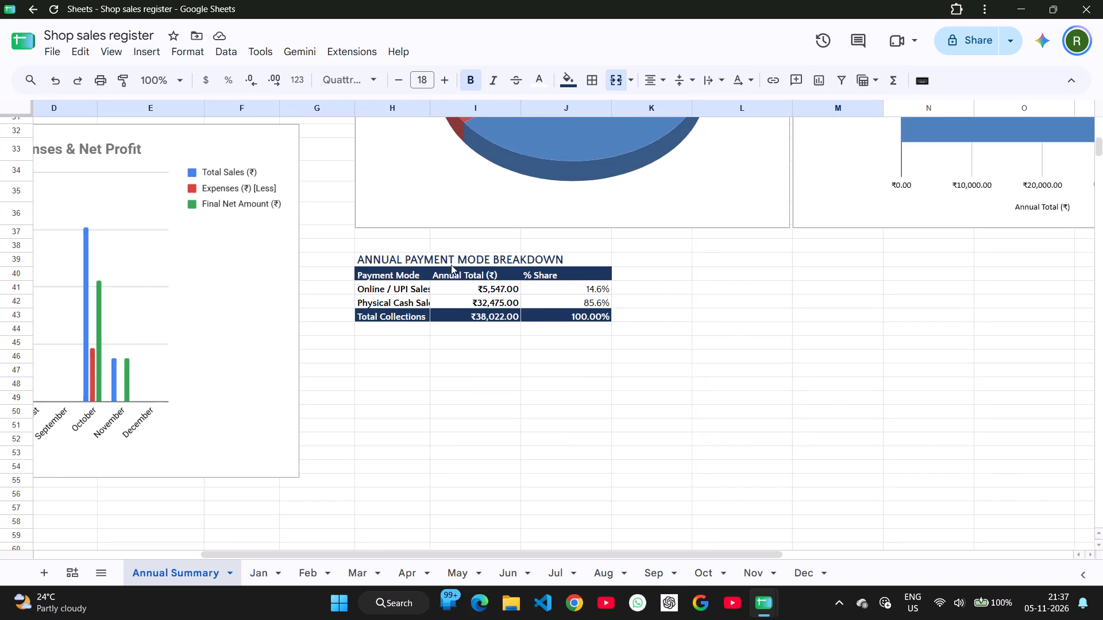
pyautogui.scroll(2, 451, 265)
pyautogui.hscroll(3, 451, 265)
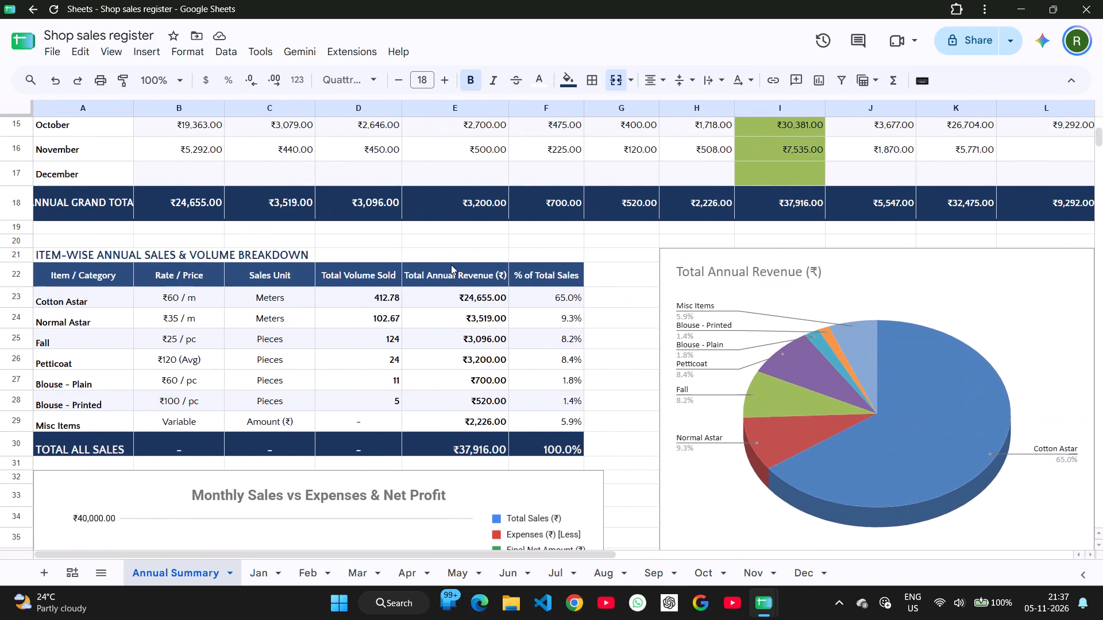
pyautogui.hscroll(2, 451, 265)
pyautogui.scroll(2, 451, 265)
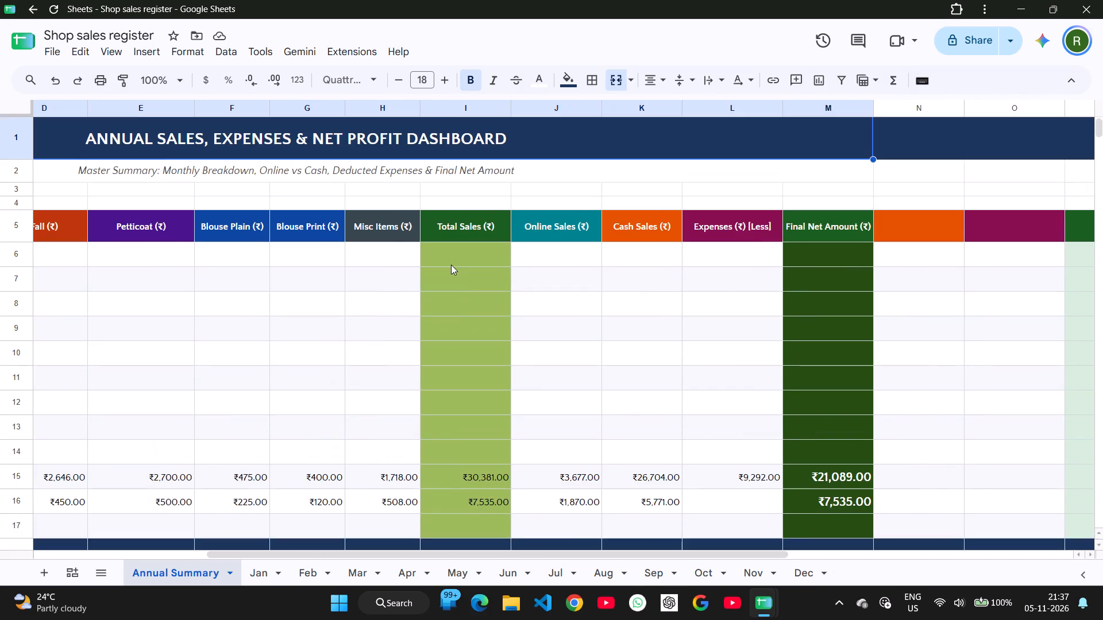
pyautogui.scroll(1, 451, 265)
pyautogui.scroll(-1, 451, 265)
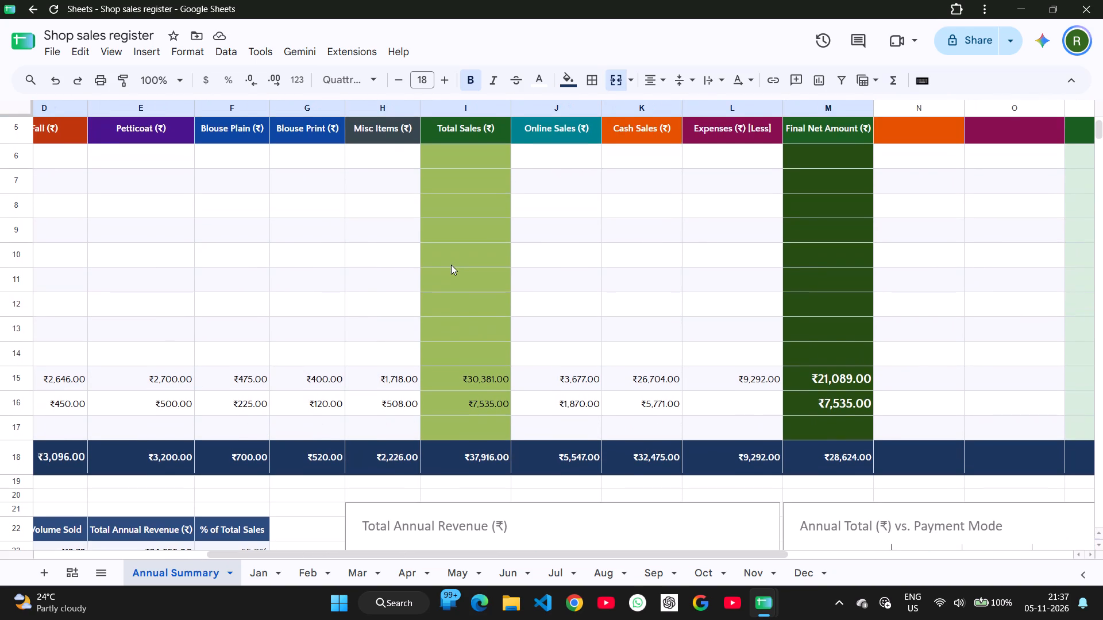
pyautogui.click(587, 460)
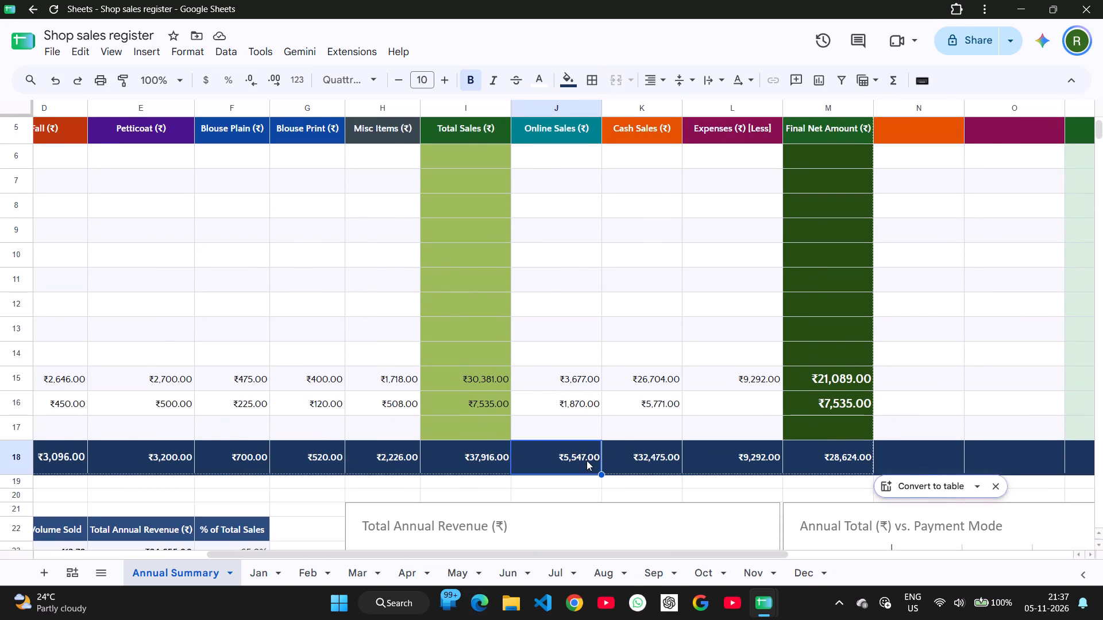
pyautogui.scroll(-2, 720, 379)
pyautogui.hscroll(-2, 720, 379)
pyautogui.scroll(-2, 720, 379)
# Close the Shop sales register window and return to the 5 november sales entries in Daily Sales Record.
pyautogui.click(1102, 0)
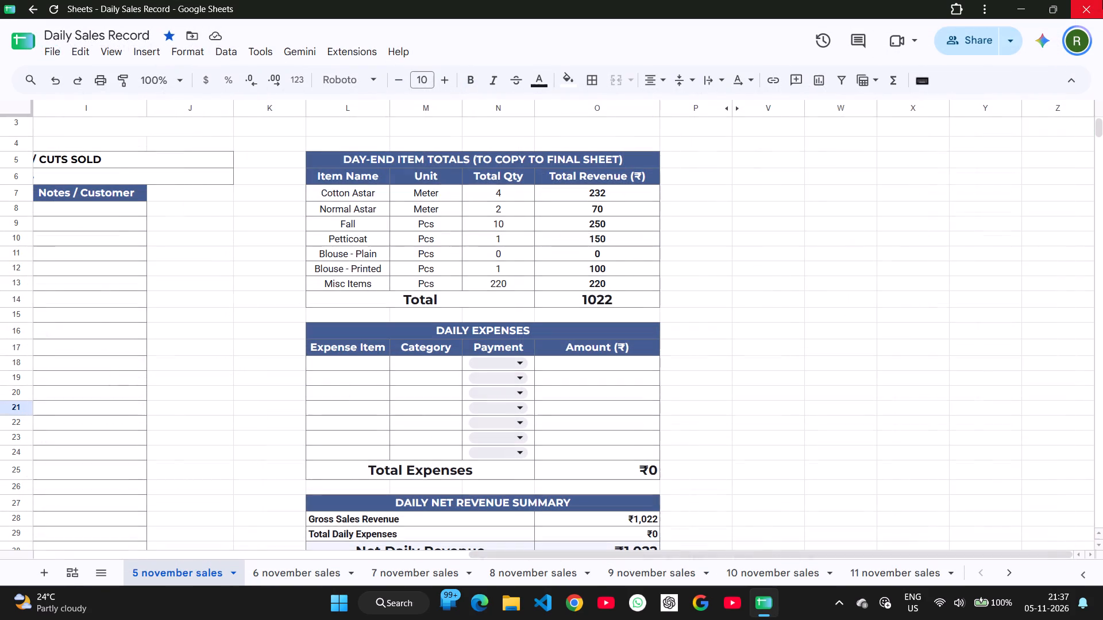
pyautogui.hscroll(8, 685, 490)
pyautogui.scroll(7, 685, 490)
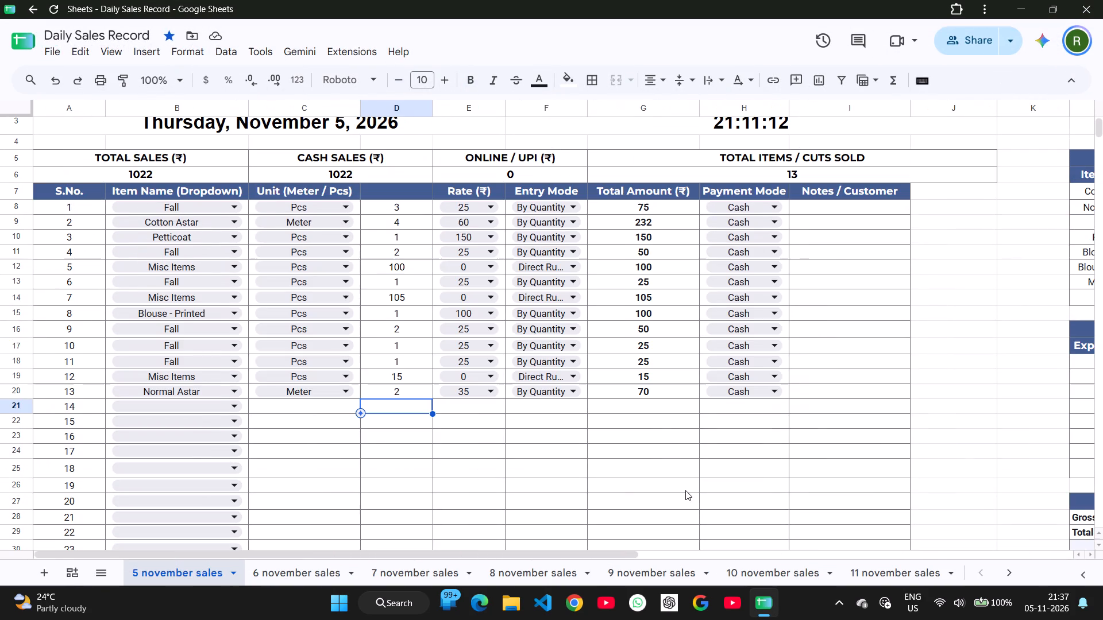